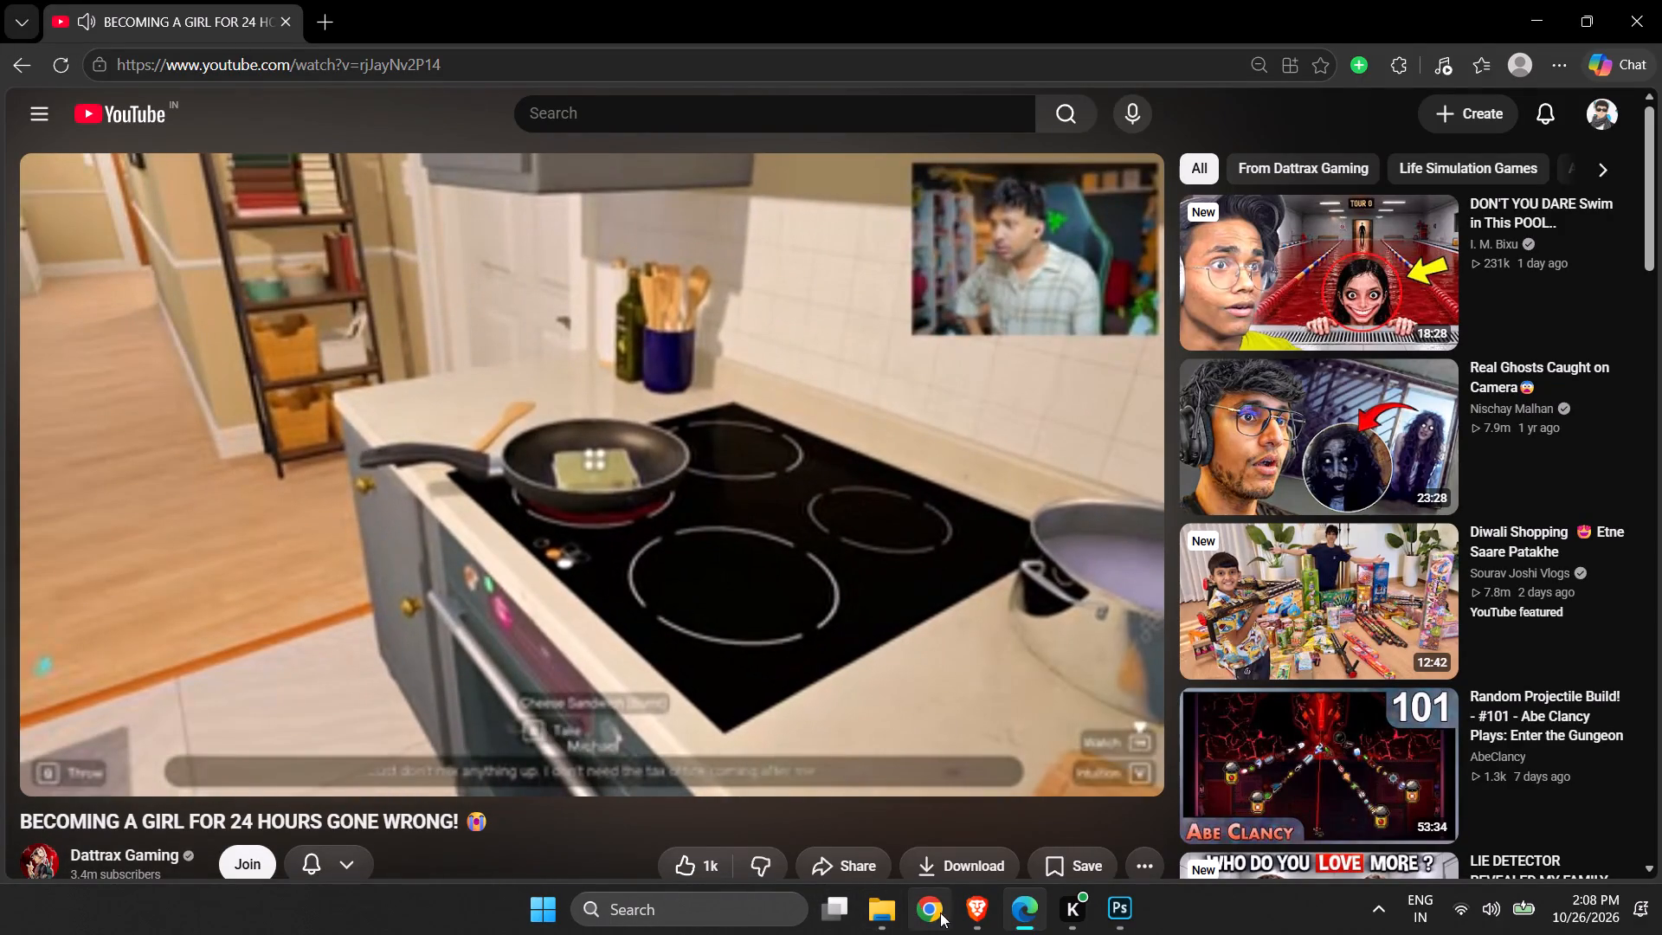
Pause the Dattrax Gaming video playing in Microsoft Edge.
{"action": "left_click", "coordinate": [987, 906]}
{"action": "left_click", "coordinate": [987, 906]}
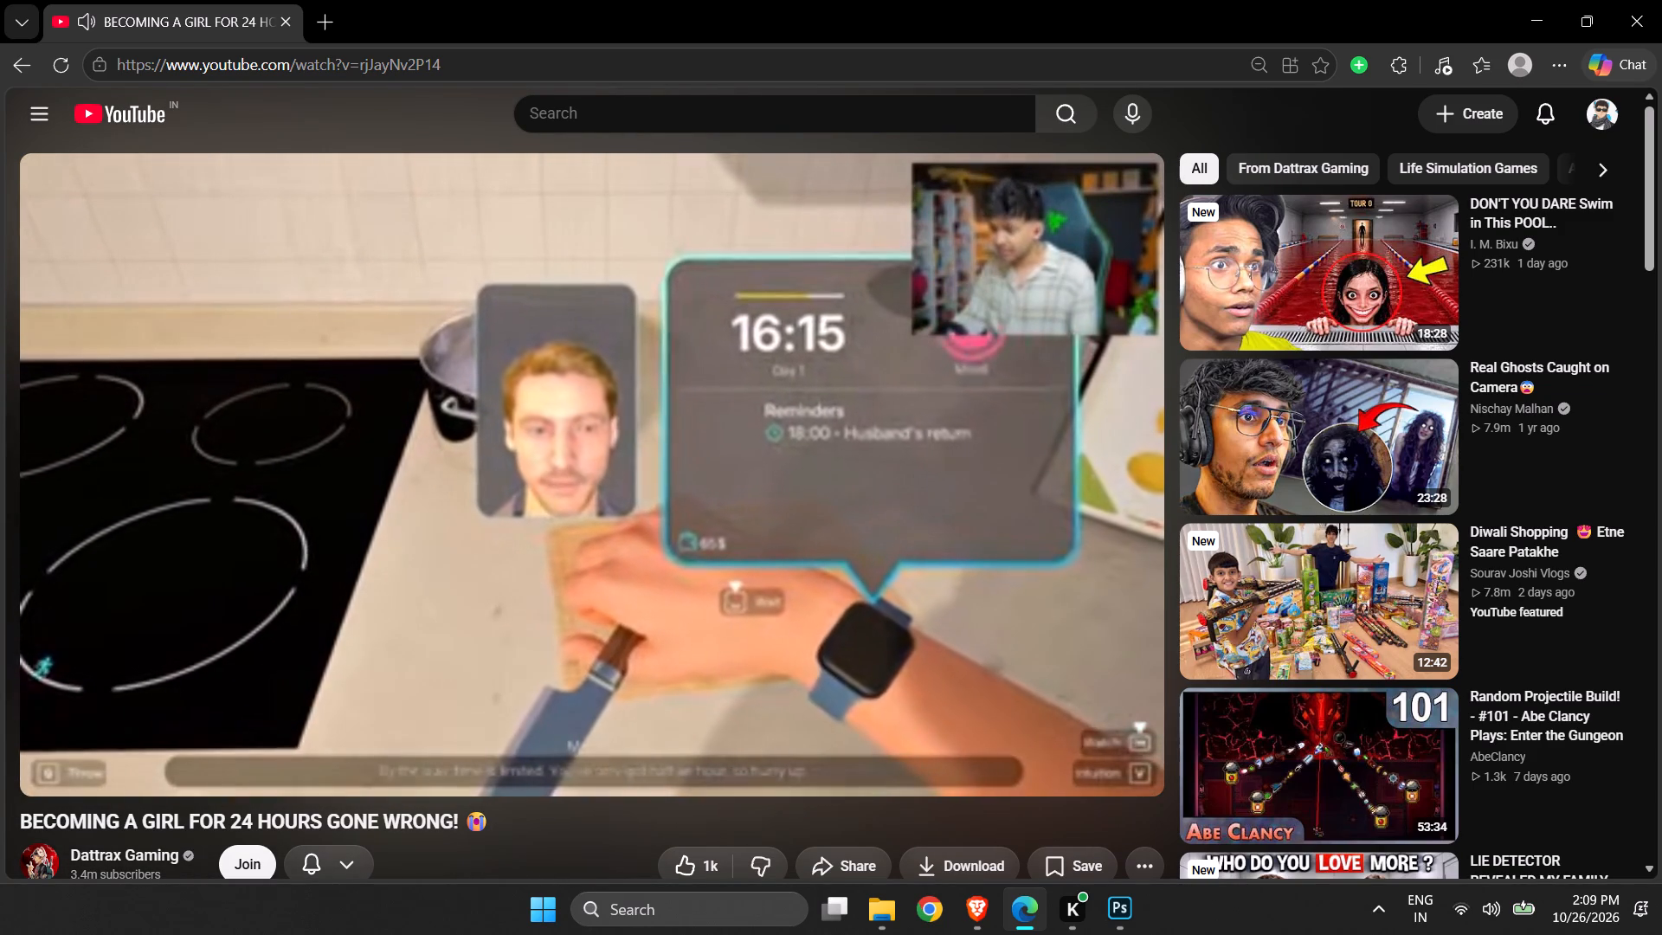
{"action": "left_click", "coordinate": [900, 352]}
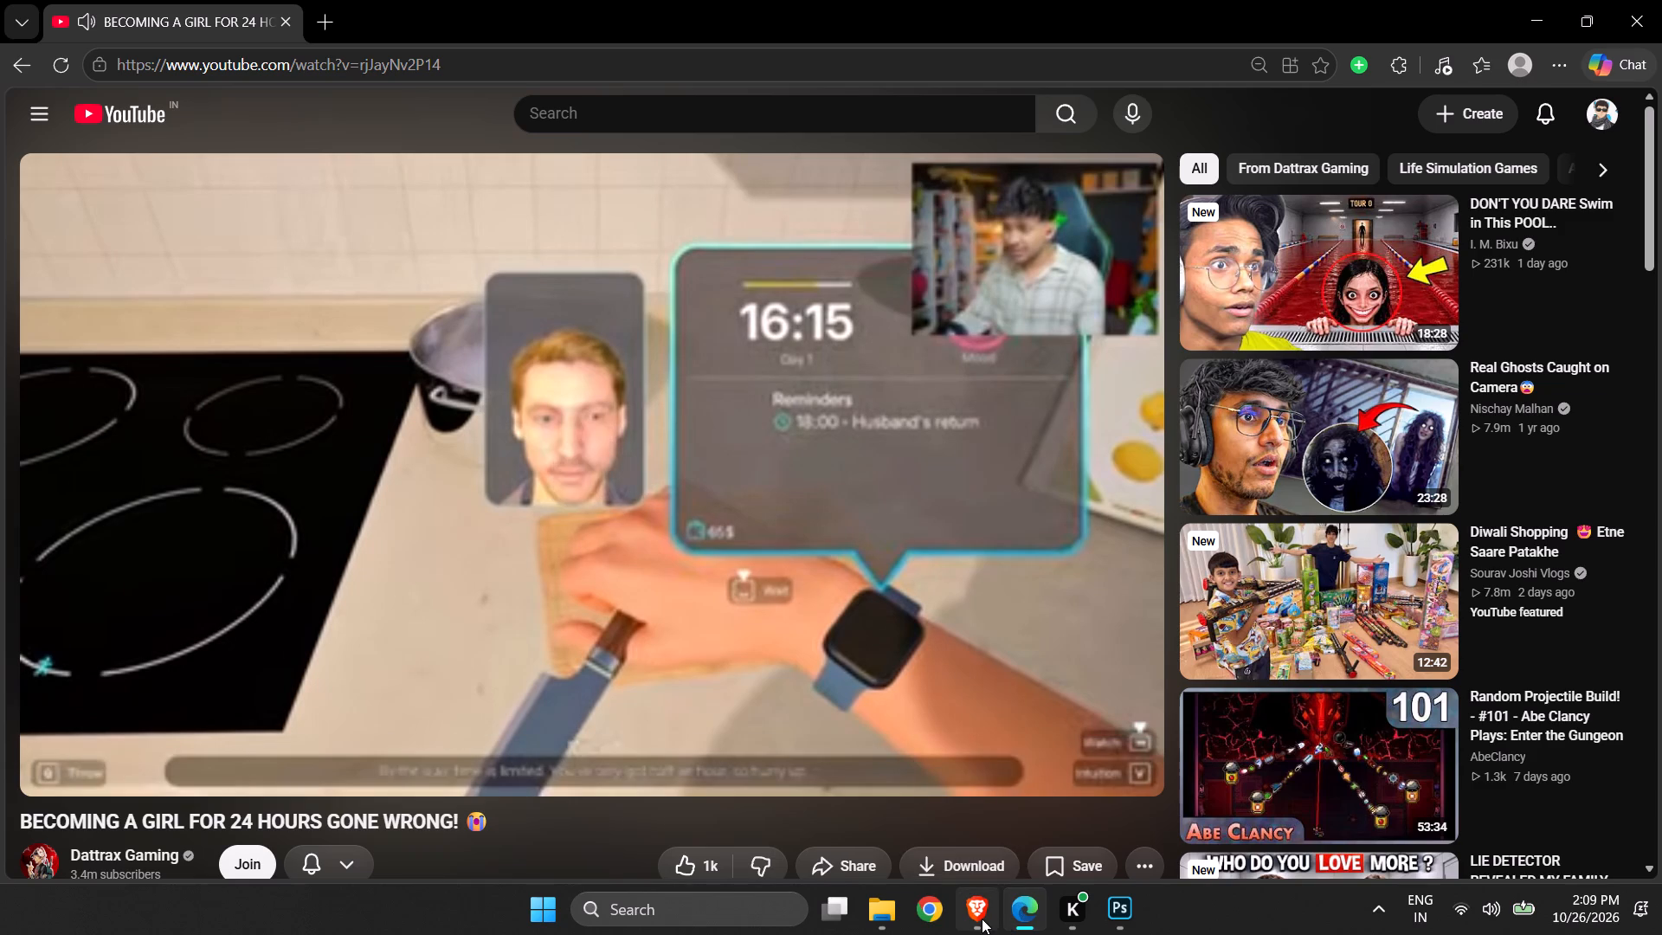
Switch to Brave and look through the recommended videos and thumbnails on the YouTube home feed.
{"action": "left_click", "coordinate": [982, 918]}
{"action": "scroll", "coordinate": [961, 561], "scroll_direction": "down", "scroll_amount": 2}
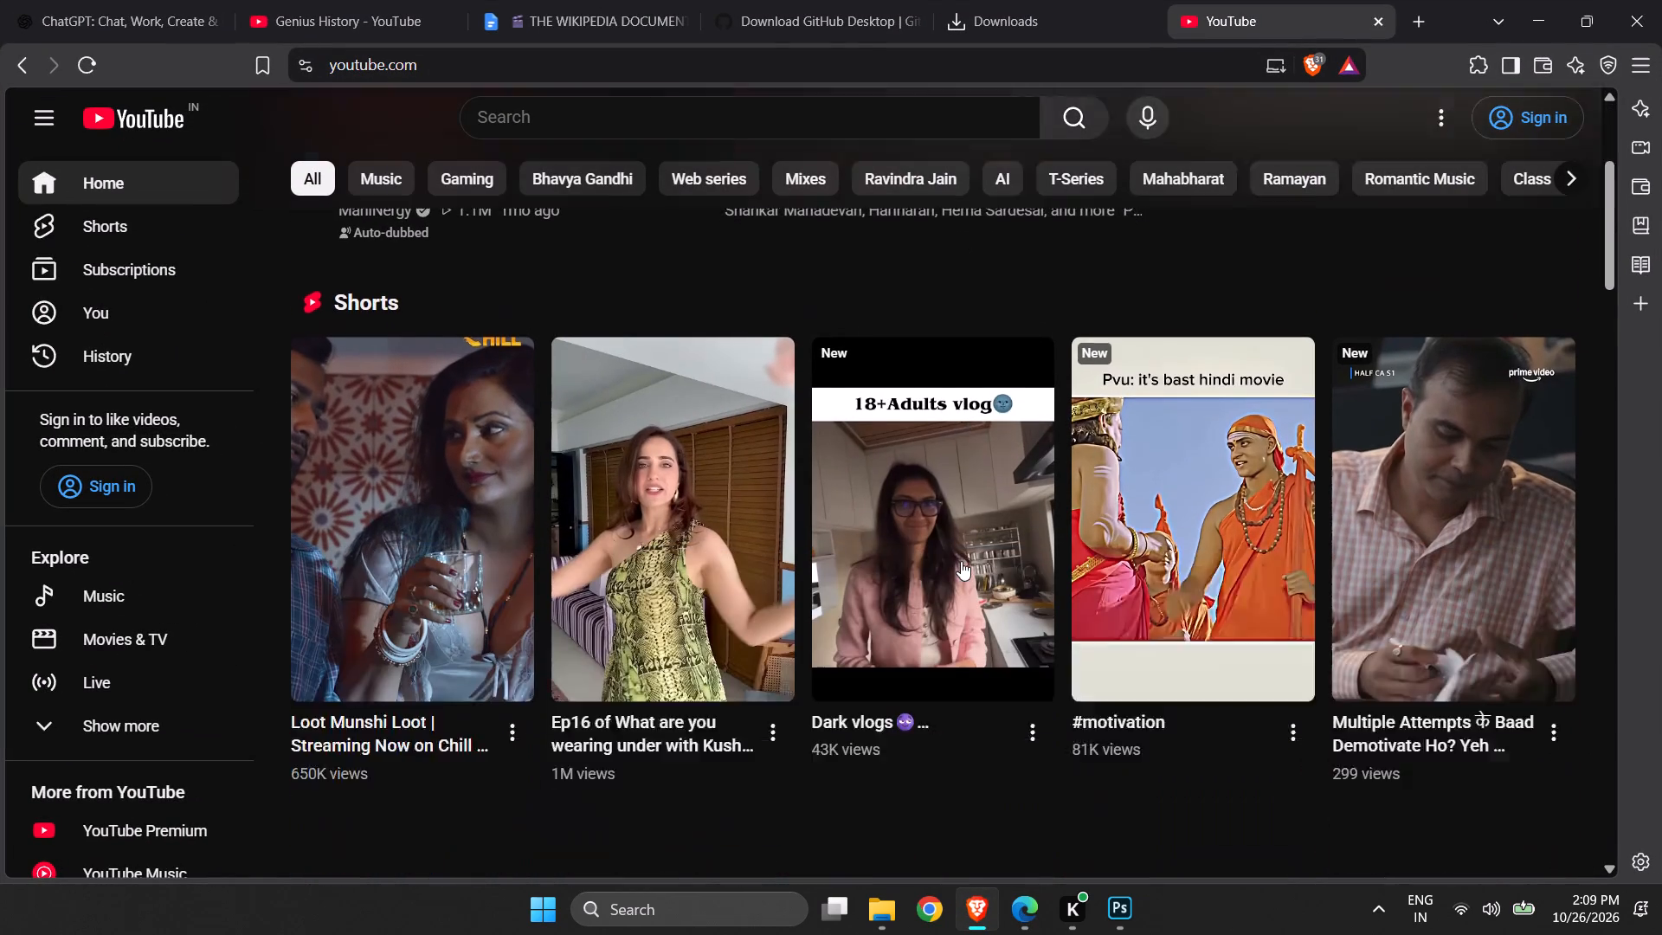
{"action": "scroll", "coordinate": [961, 561], "scroll_direction": "down", "scroll_amount": 6}
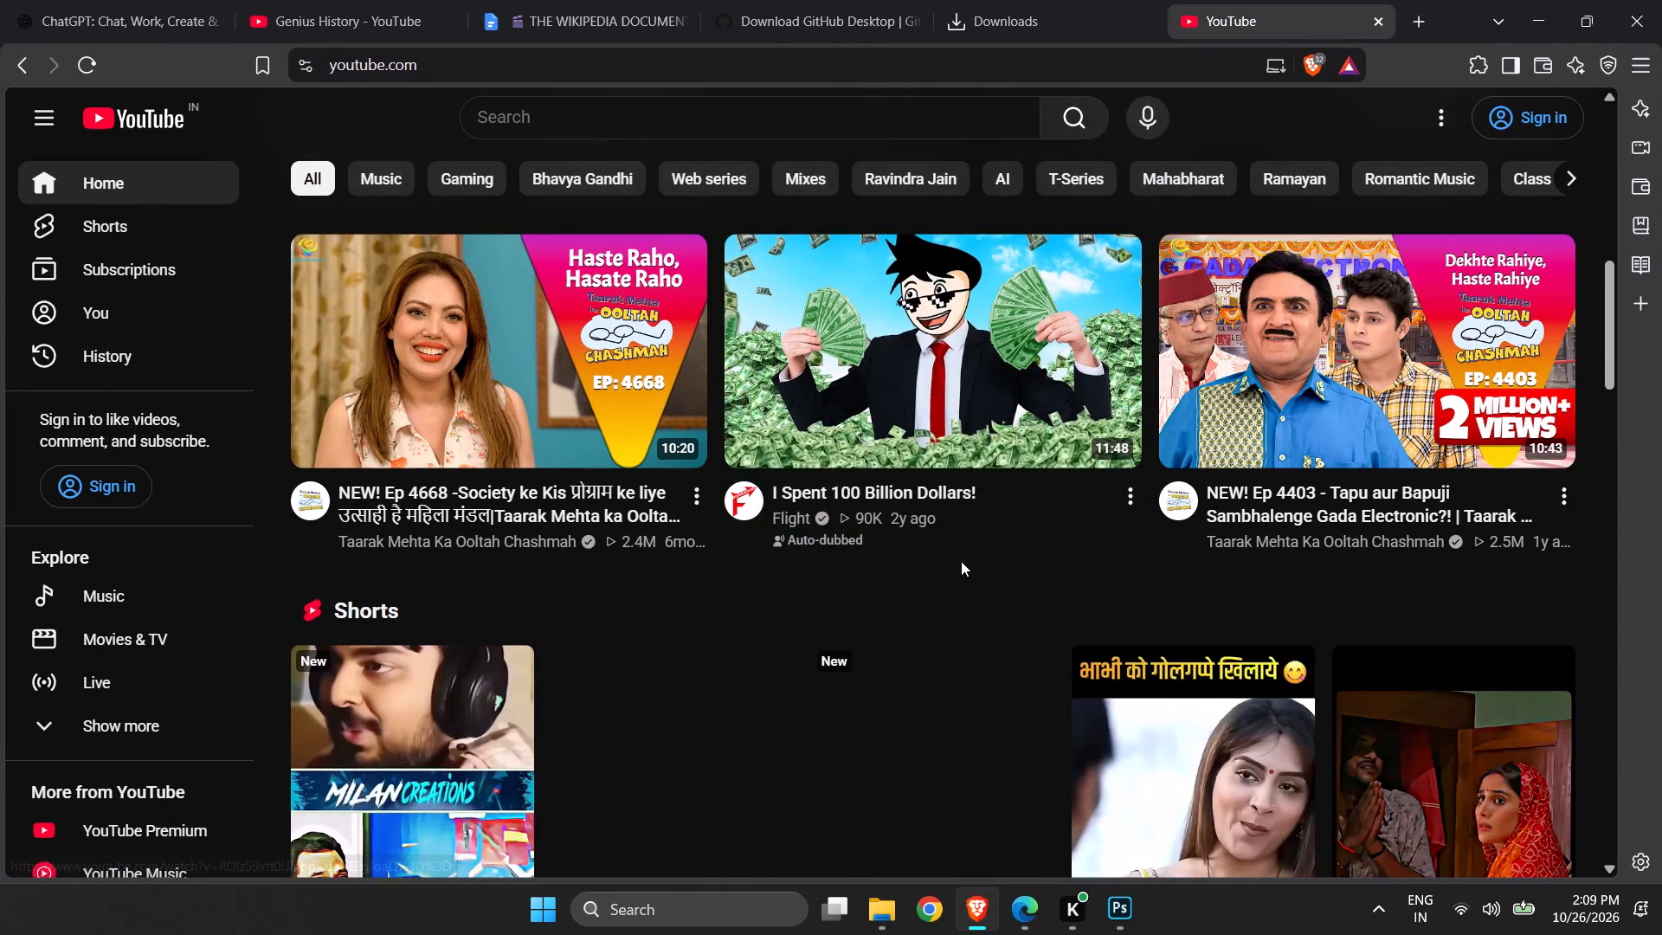
{"action": "scroll", "coordinate": [961, 561], "scroll_direction": "down", "scroll_amount": 8}
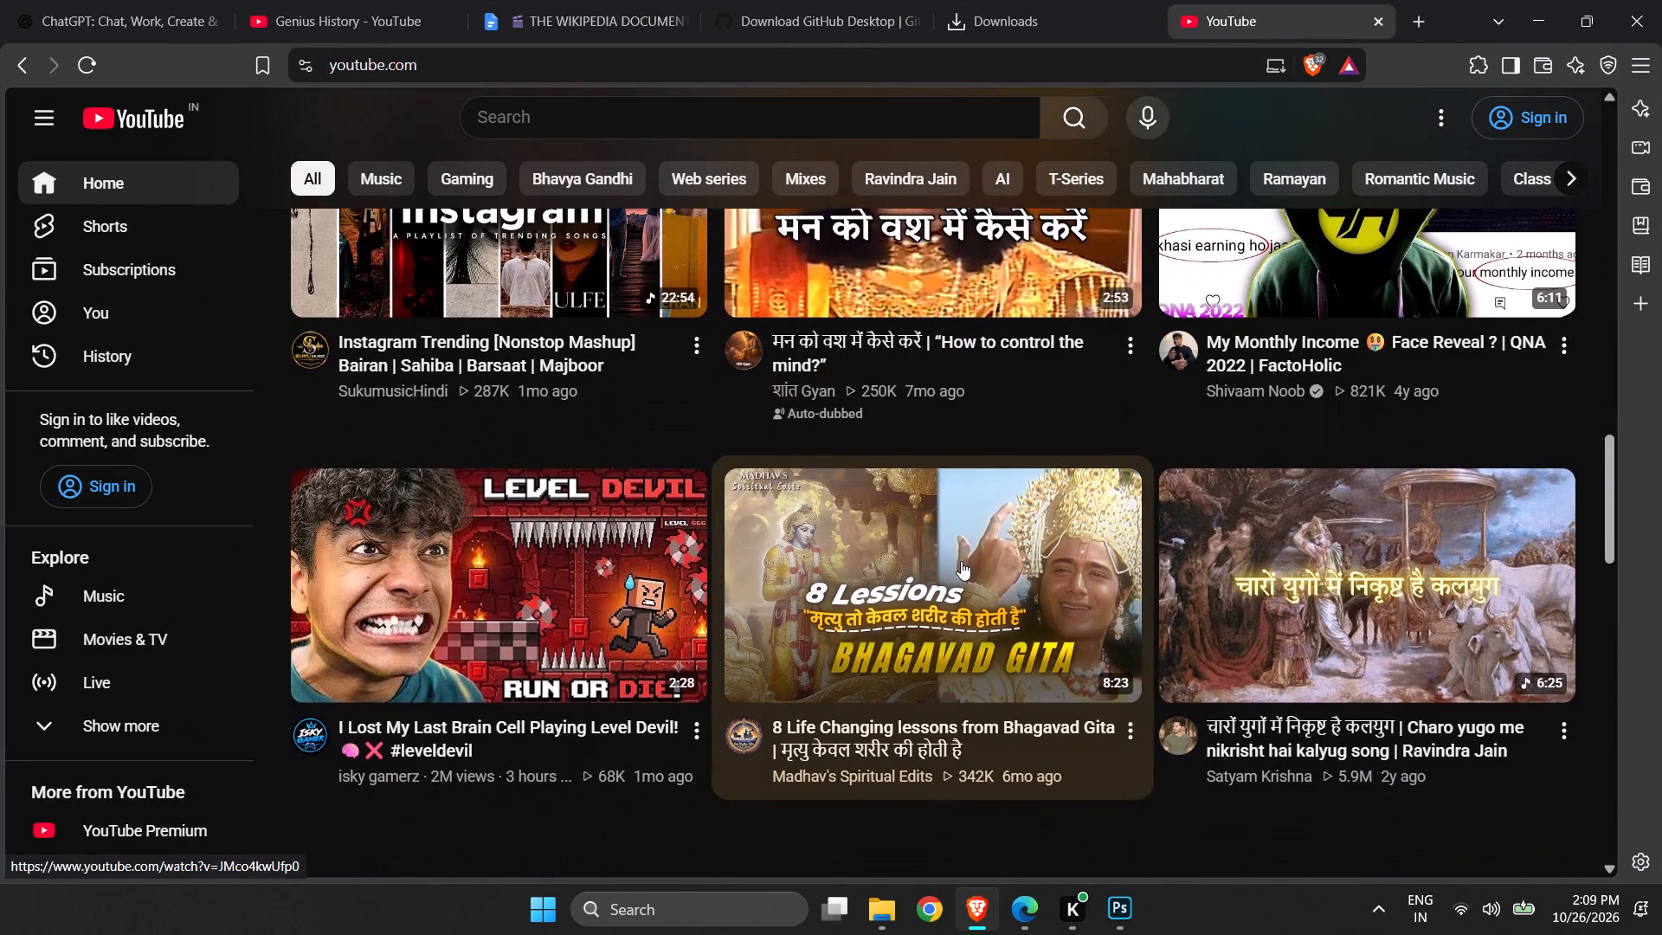
{"action": "scroll", "coordinate": [961, 561], "scroll_direction": "down", "scroll_amount": 4}
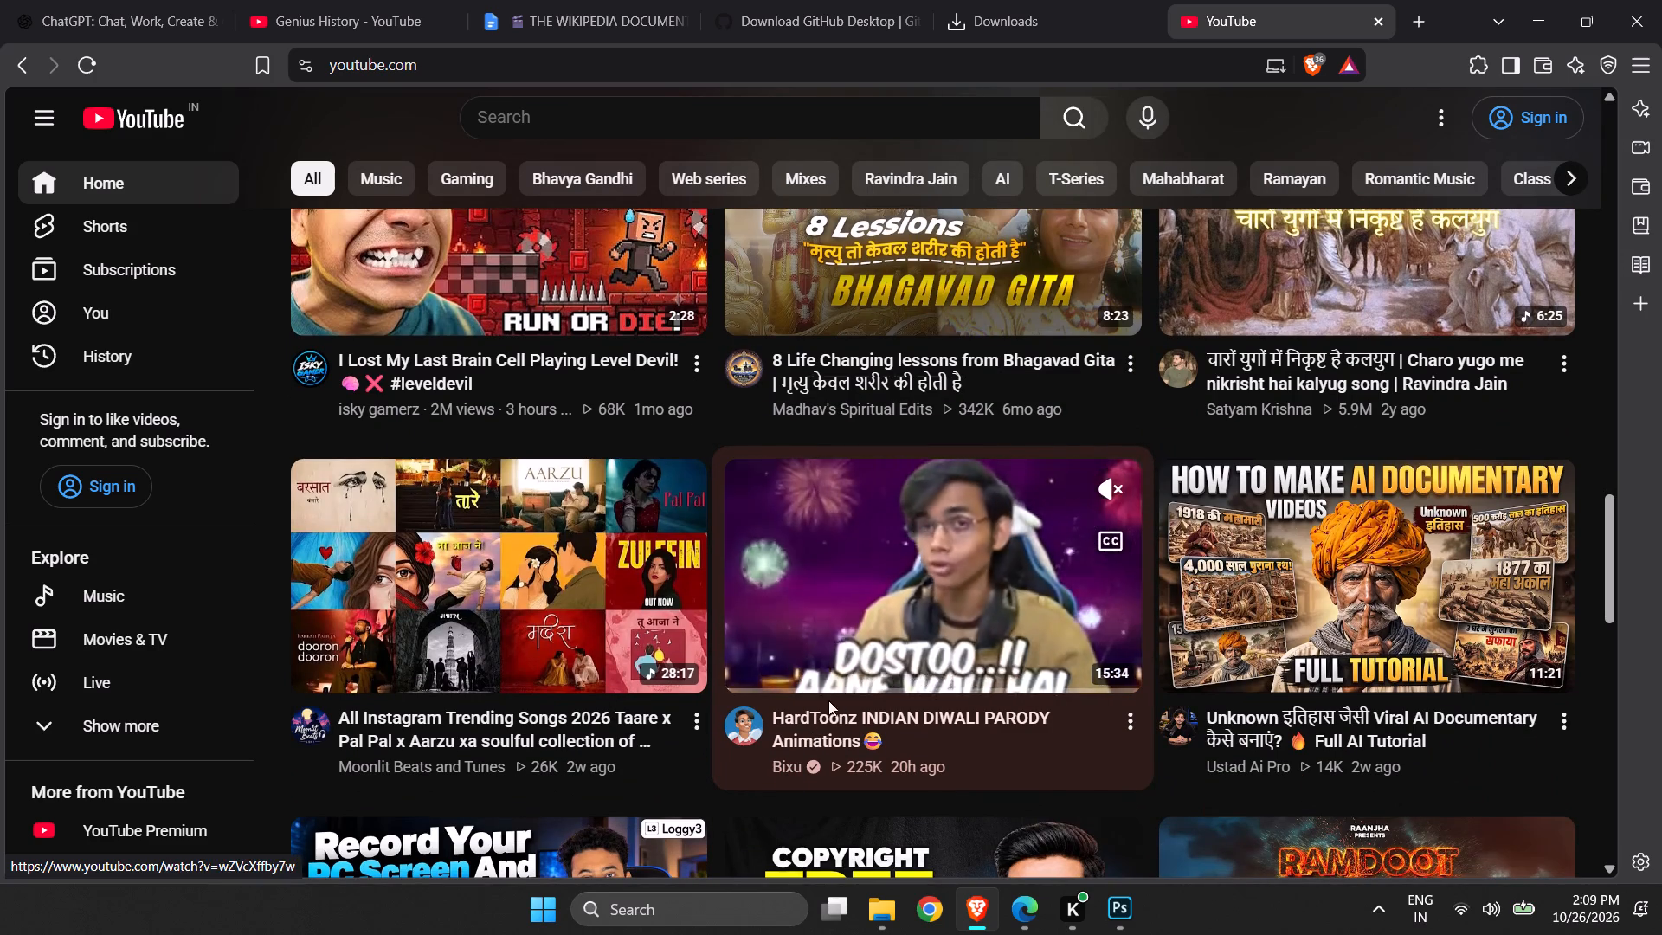
{"action": "scroll", "coordinate": [841, 676], "scroll_direction": "down", "scroll_amount": 11}
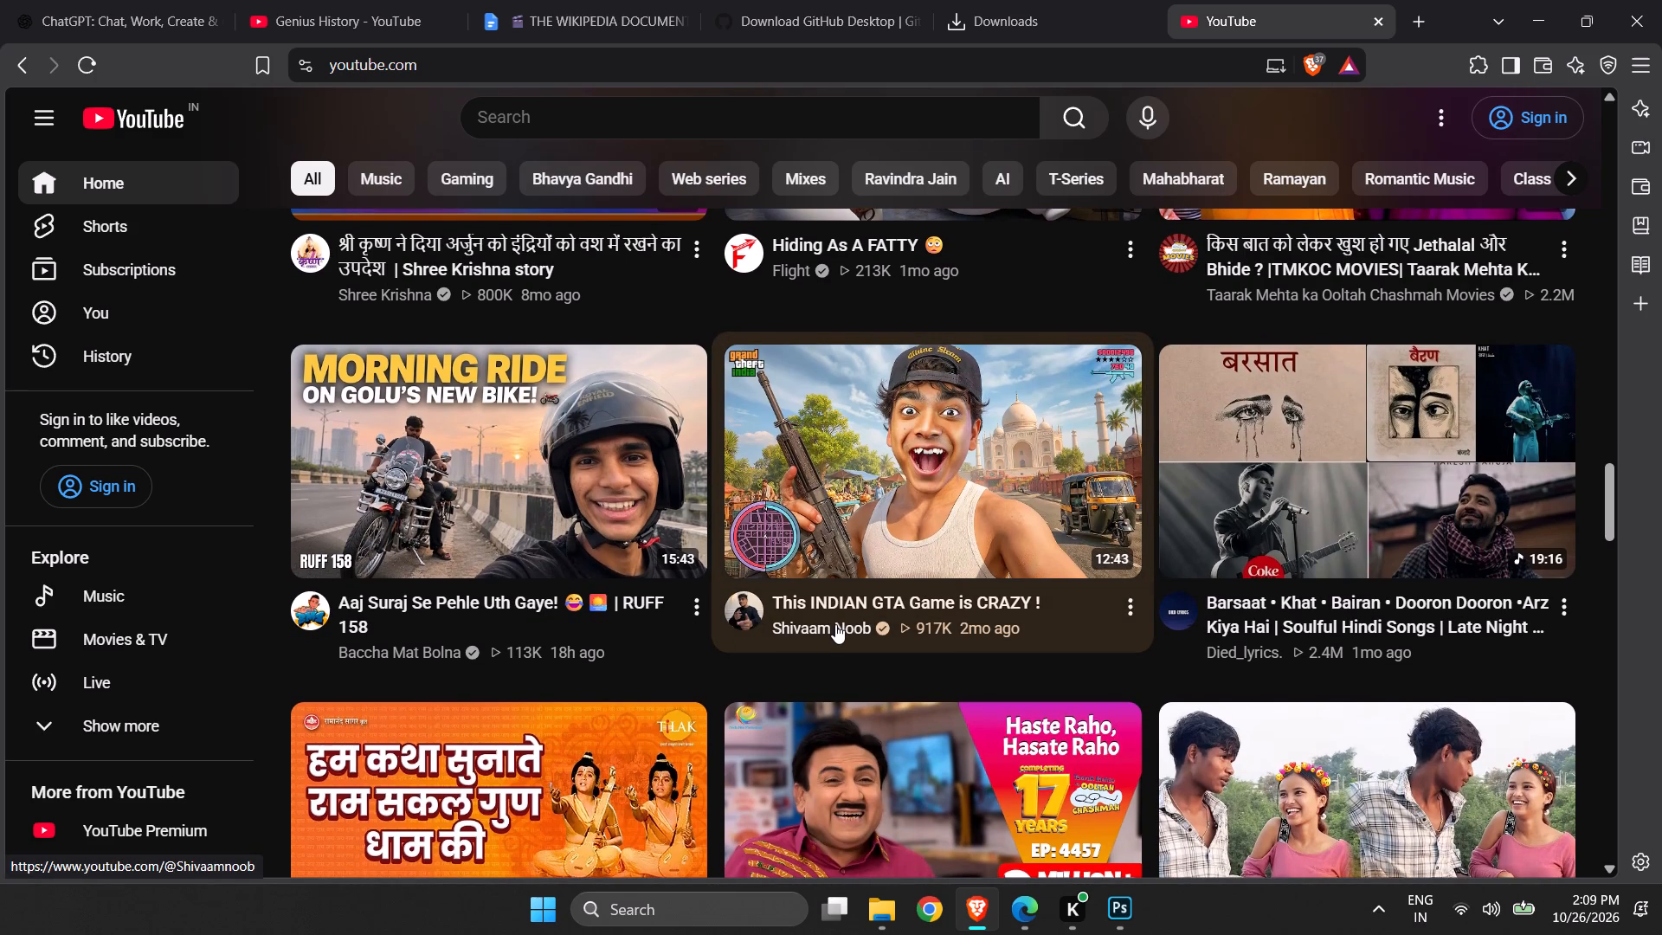
Open the Shivaam Noob channel from the This INDIAN GTA Game is CRAZY ! video and show its full video list.
{"action": "left_click", "coordinate": [834, 624]}
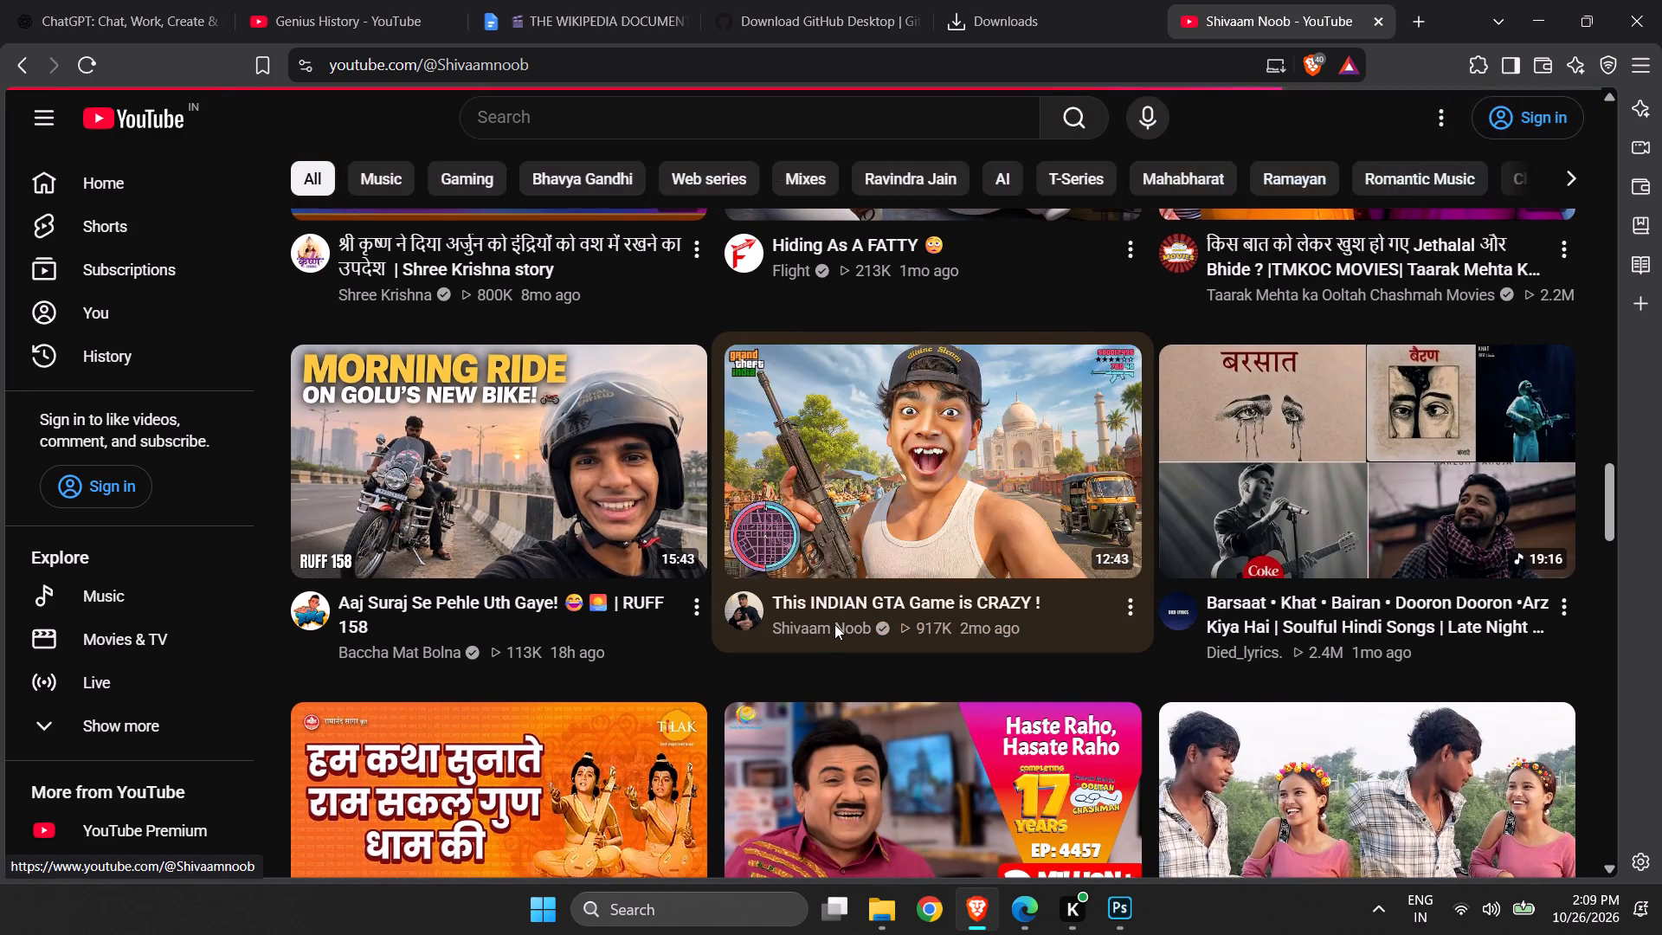
{"action": "left_click", "coordinate": [457, 555]}
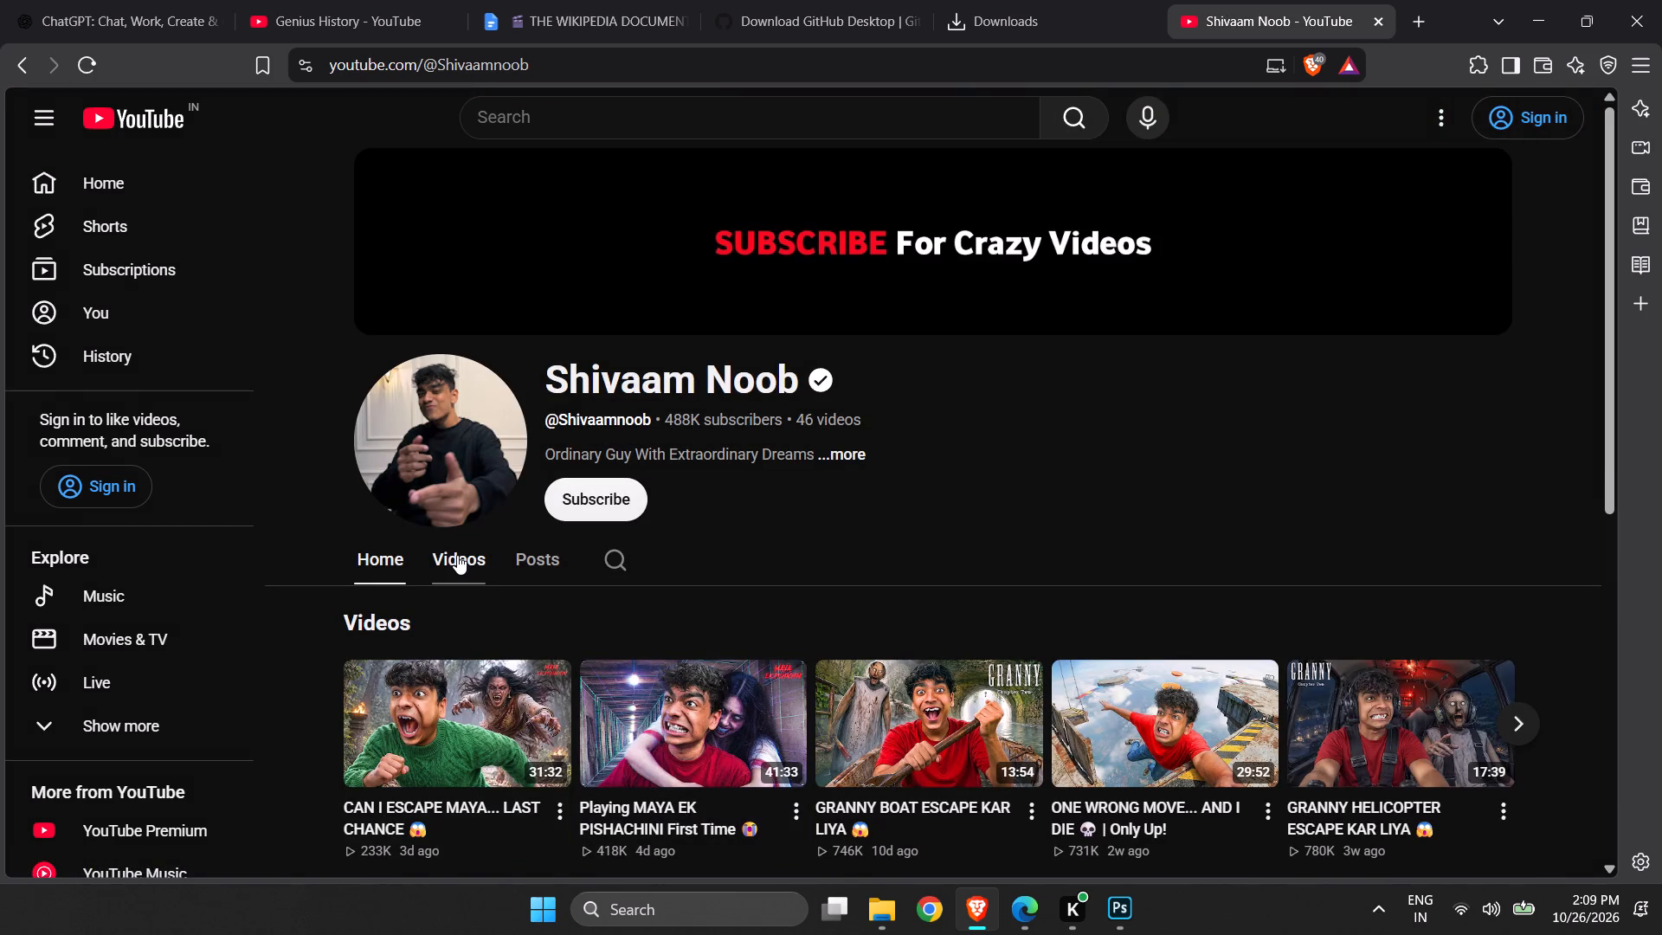
{"action": "left_click", "coordinate": [457, 555]}
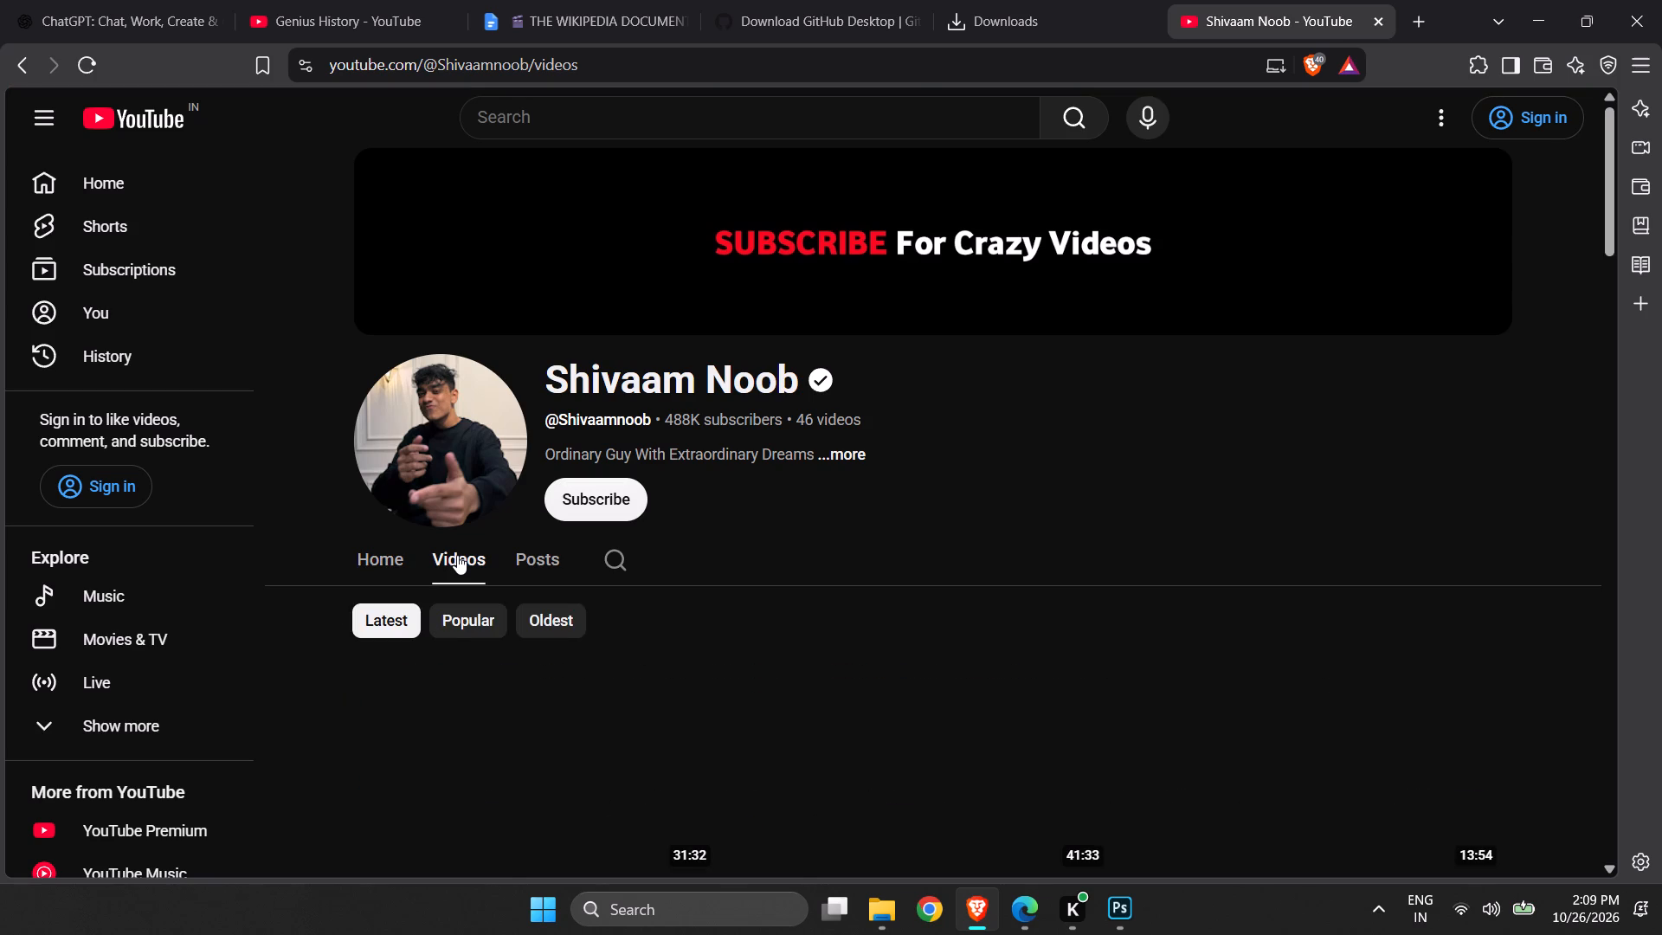
Examine the thumbnails and titles of the Shivaam Noob channel's videos, from the latest back to the older ones.
{"action": "scroll", "coordinate": [457, 555], "scroll_direction": "down", "scroll_amount": 3}
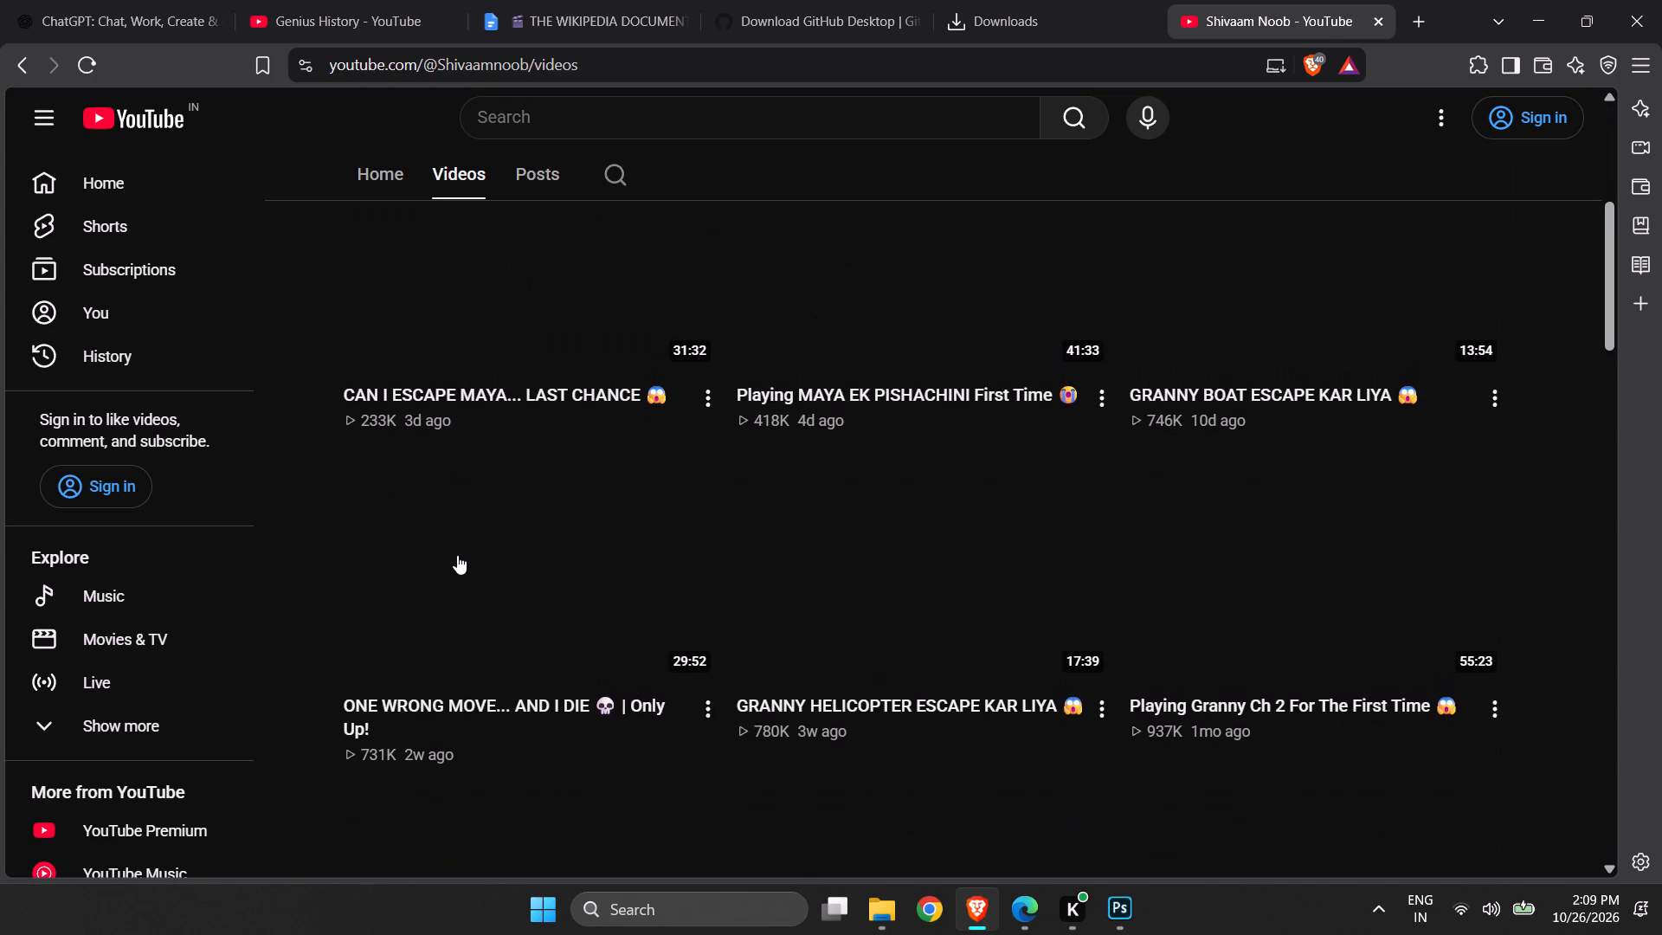
{"action": "scroll", "coordinate": [457, 555], "scroll_direction": "down", "scroll_amount": 3}
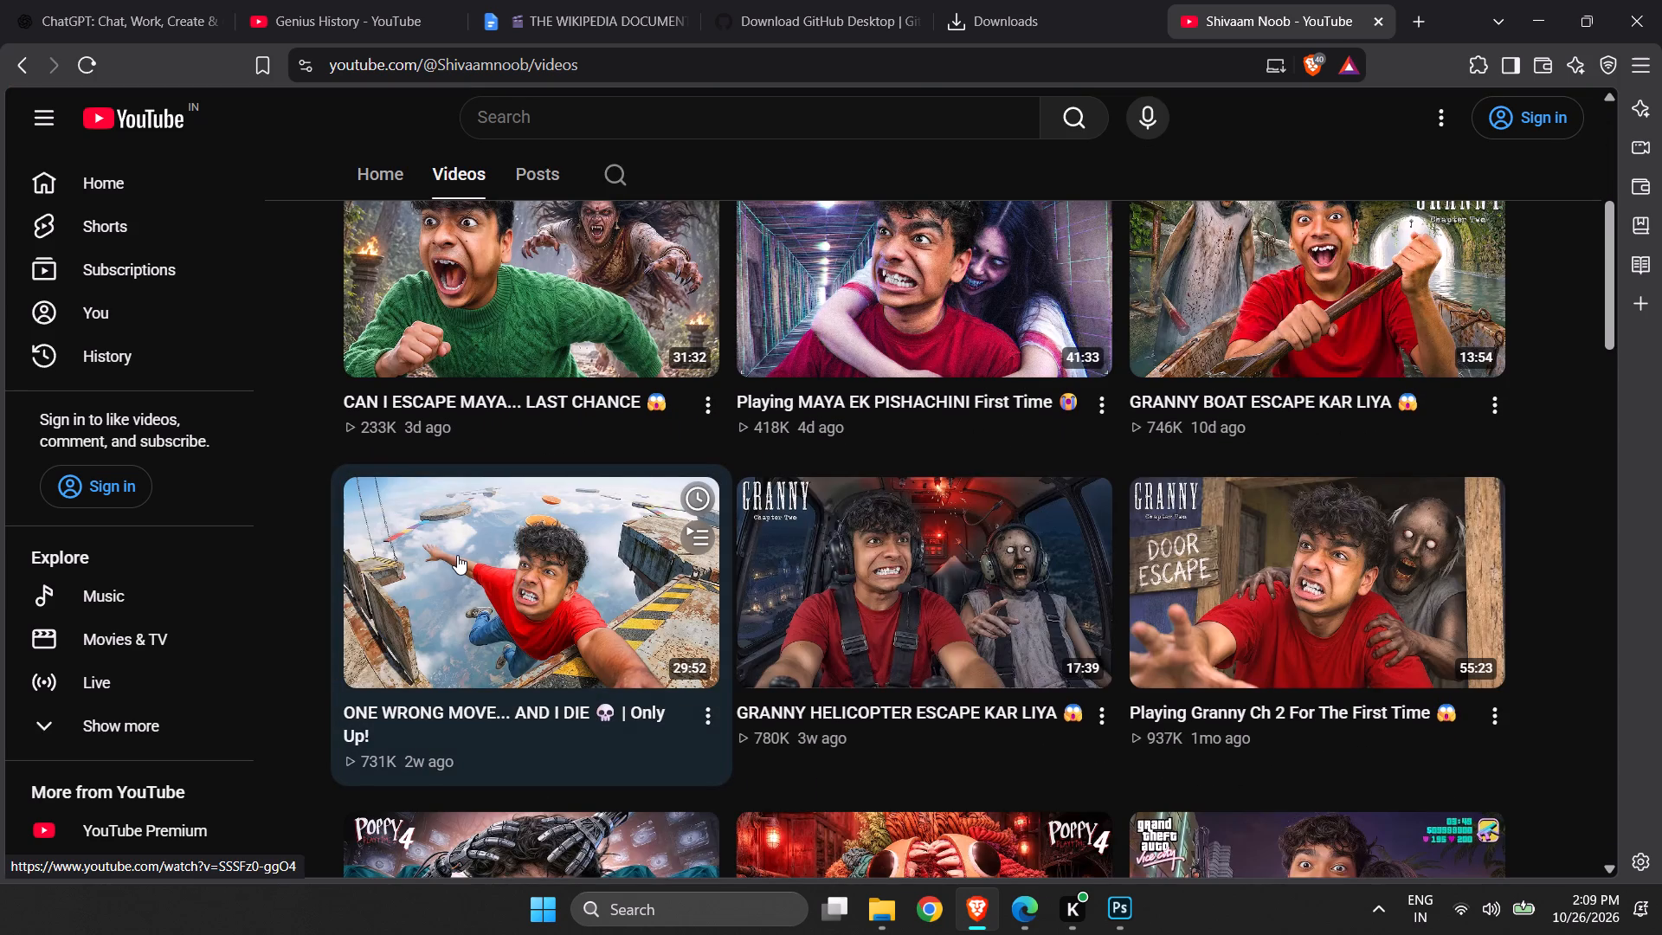
{"action": "scroll", "coordinate": [457, 555], "scroll_direction": "down", "scroll_amount": 2}
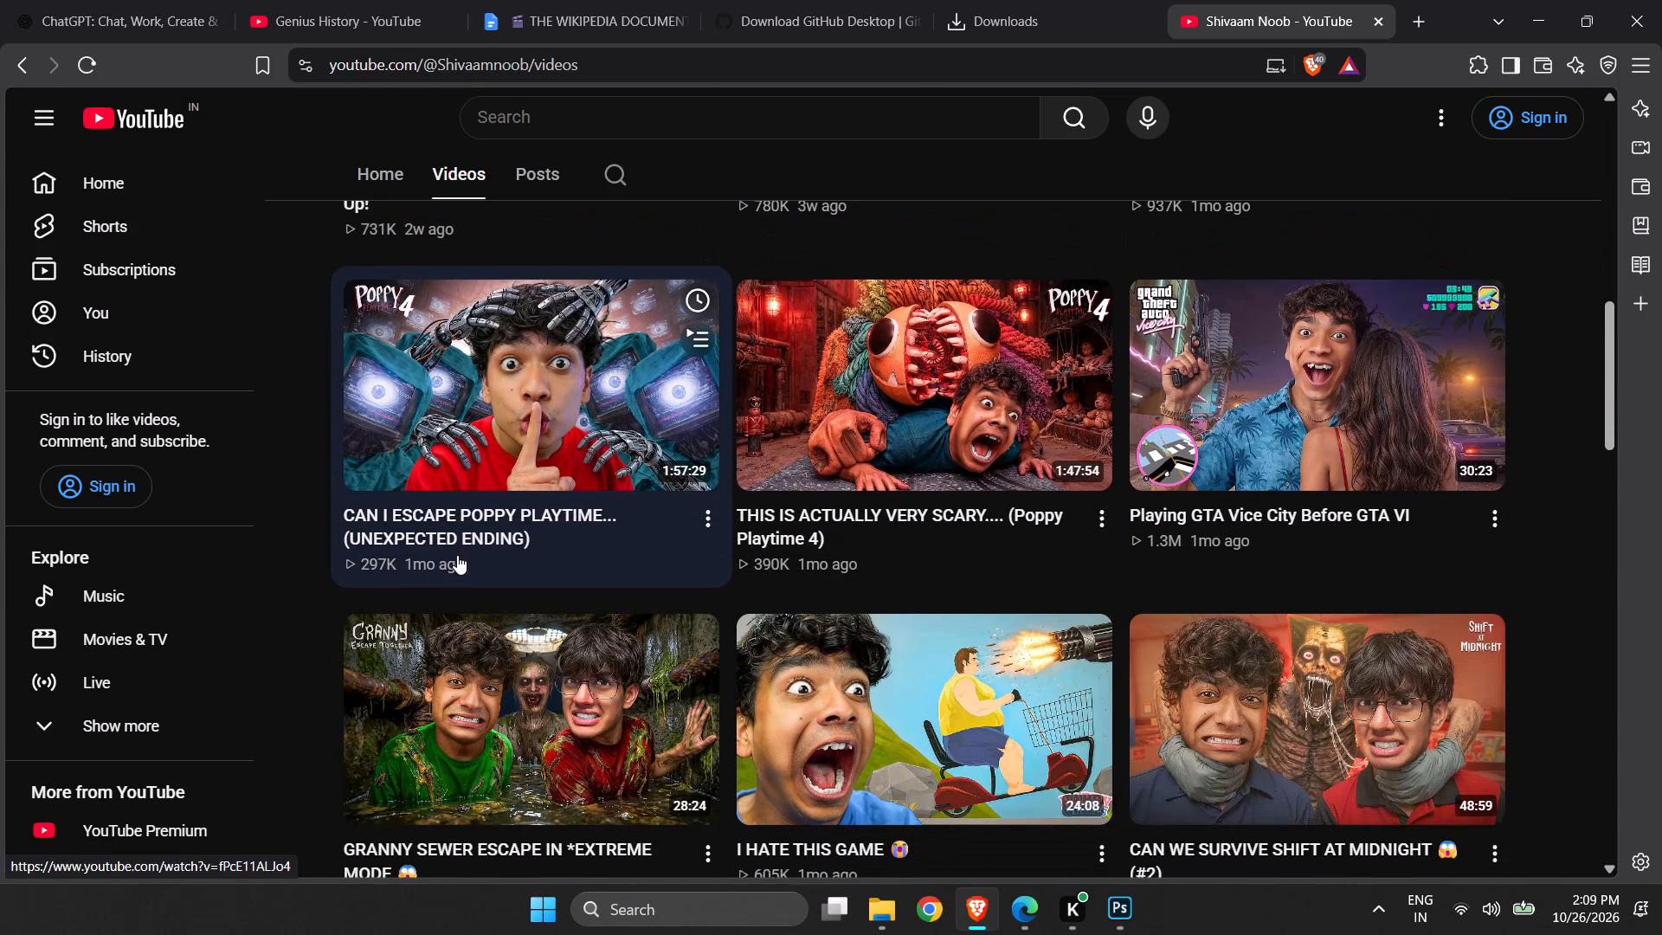
{"action": "scroll", "coordinate": [457, 555], "scroll_direction": "down", "scroll_amount": 3}
{"action": "scroll", "coordinate": [758, 264], "scroll_direction": "up", "scroll_amount": 1}
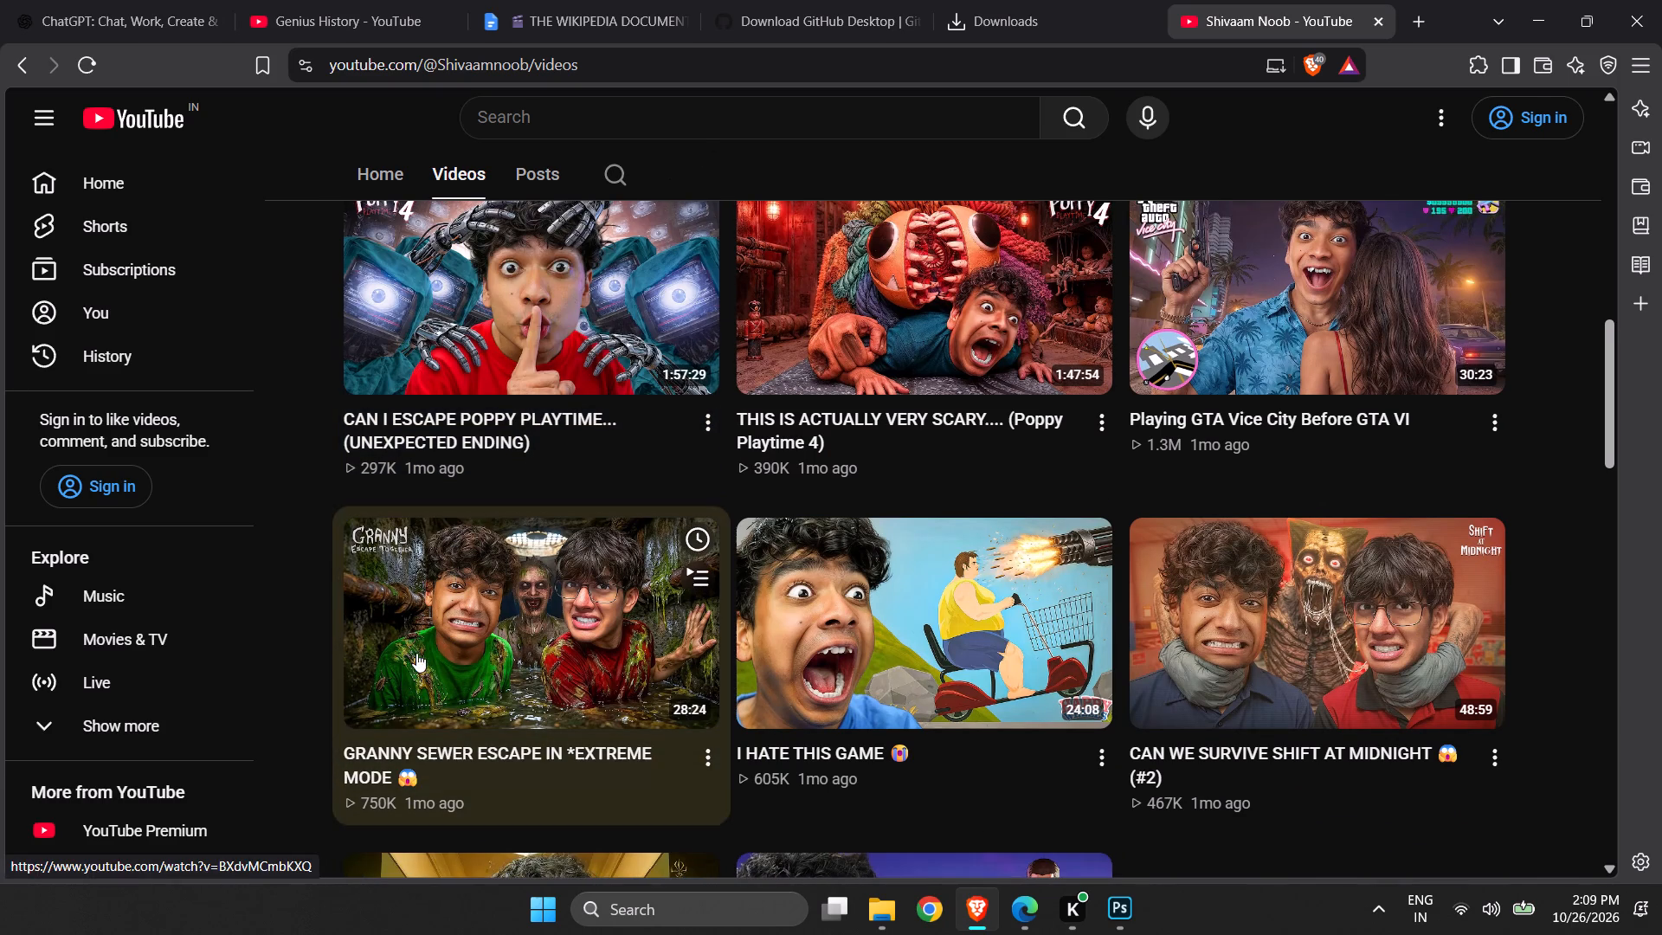
{"action": "scroll", "coordinate": [416, 653], "scroll_direction": "up", "scroll_amount": 1}
{"action": "scroll", "coordinate": [421, 637], "scroll_direction": "down", "scroll_amount": 1}
{"action": "scroll", "coordinate": [510, 428], "scroll_direction": "down", "scroll_amount": 1}
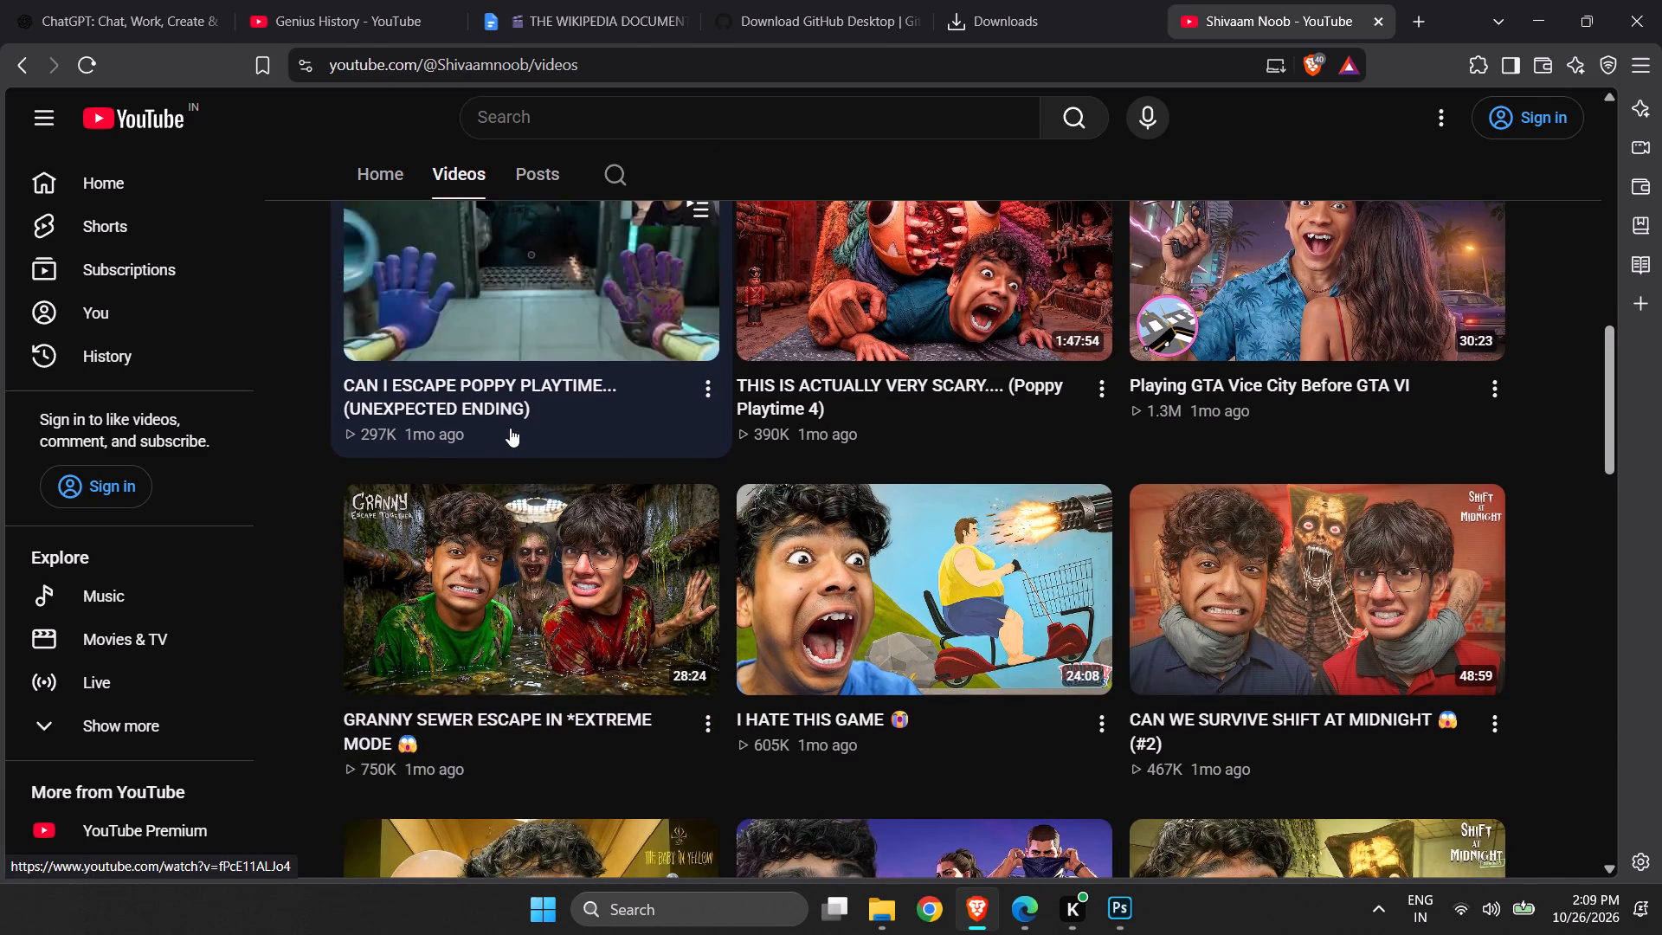
{"action": "scroll", "coordinate": [510, 428], "scroll_direction": "down", "scroll_amount": 2}
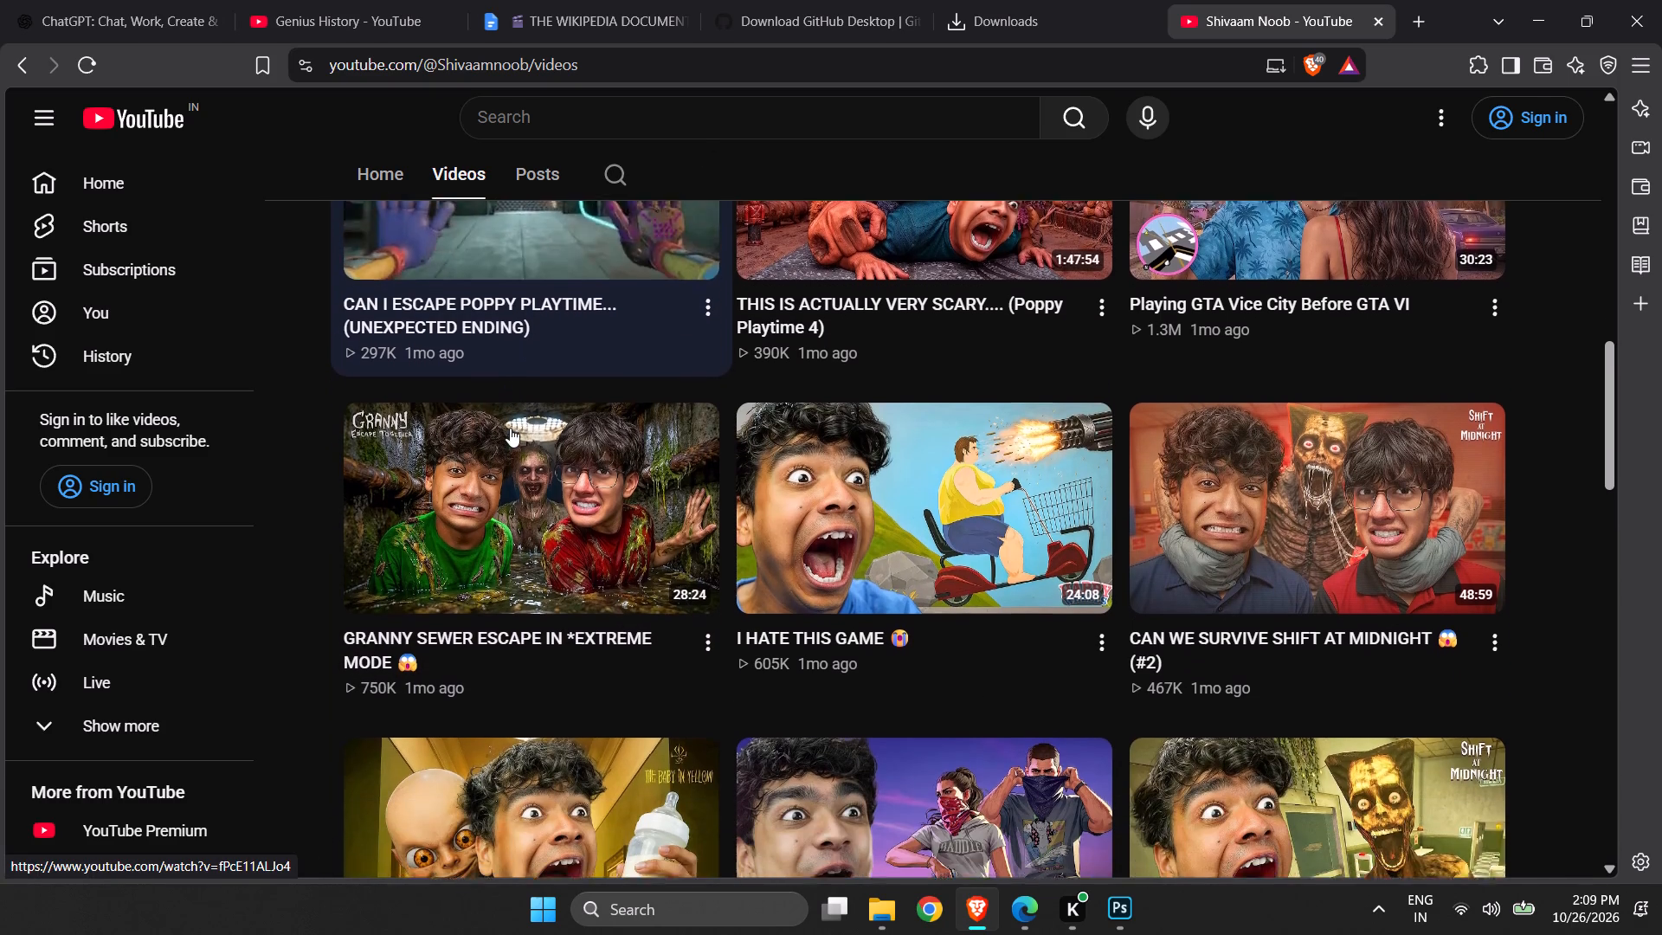
{"action": "scroll", "coordinate": [510, 428], "scroll_direction": "down", "scroll_amount": 2}
{"action": "scroll", "coordinate": [567, 296], "scroll_direction": "down", "scroll_amount": 1}
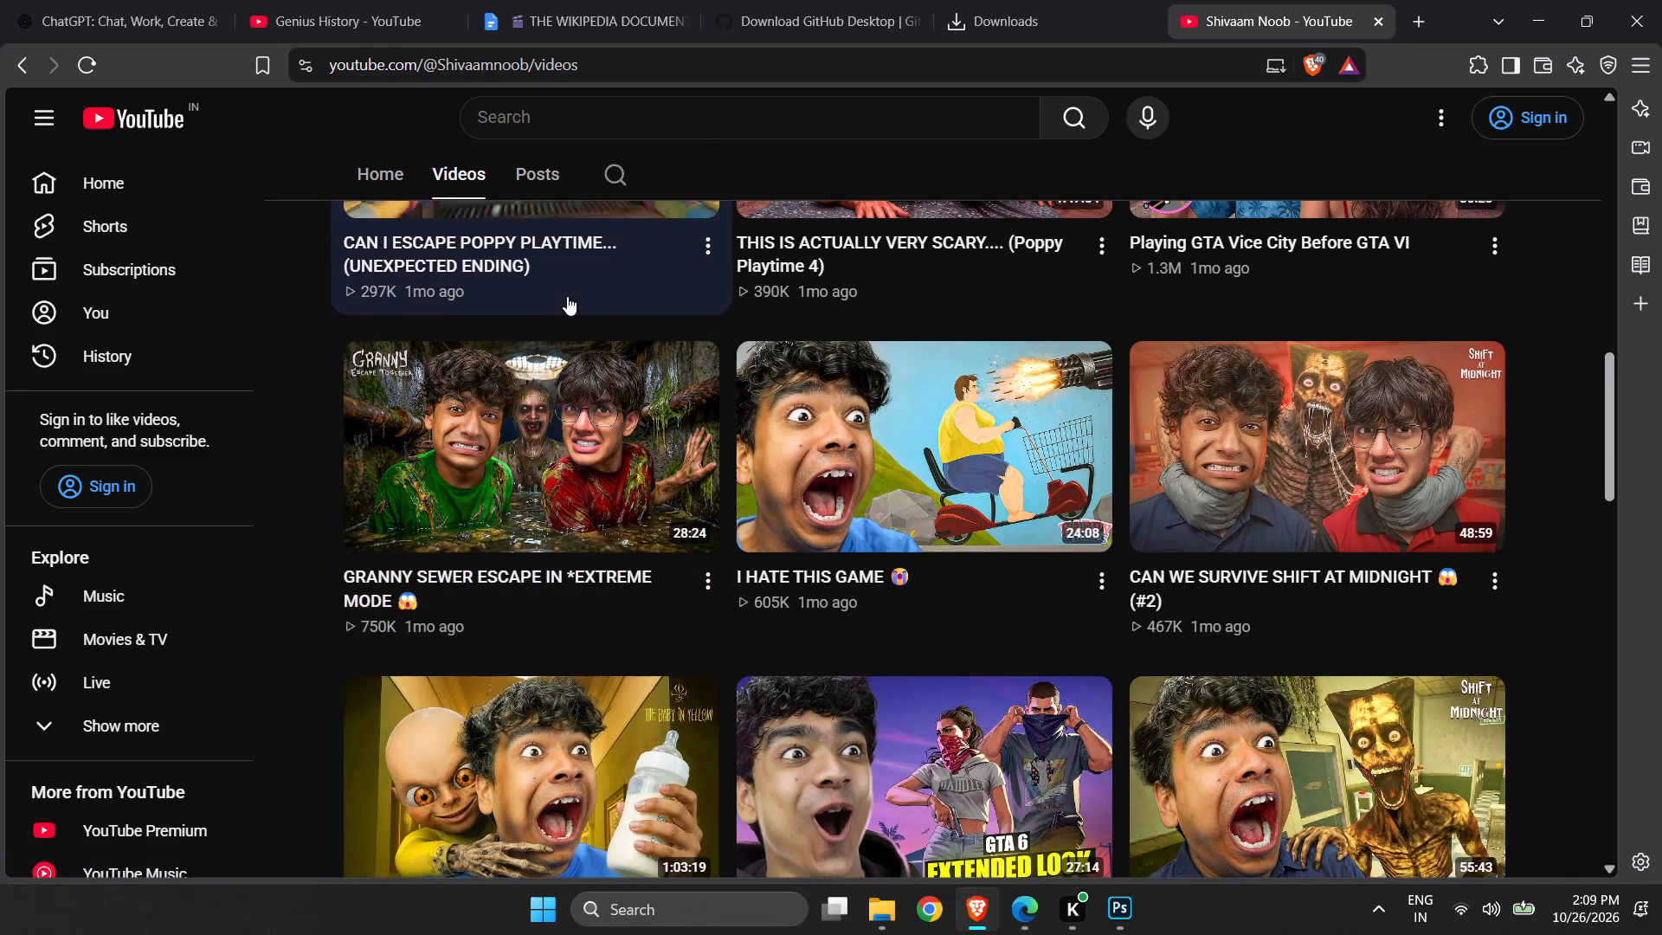
{"action": "scroll", "coordinate": [567, 296], "scroll_direction": "down", "scroll_amount": 1}
{"action": "scroll", "coordinate": [515, 674], "scroll_direction": "down", "scroll_amount": 6}
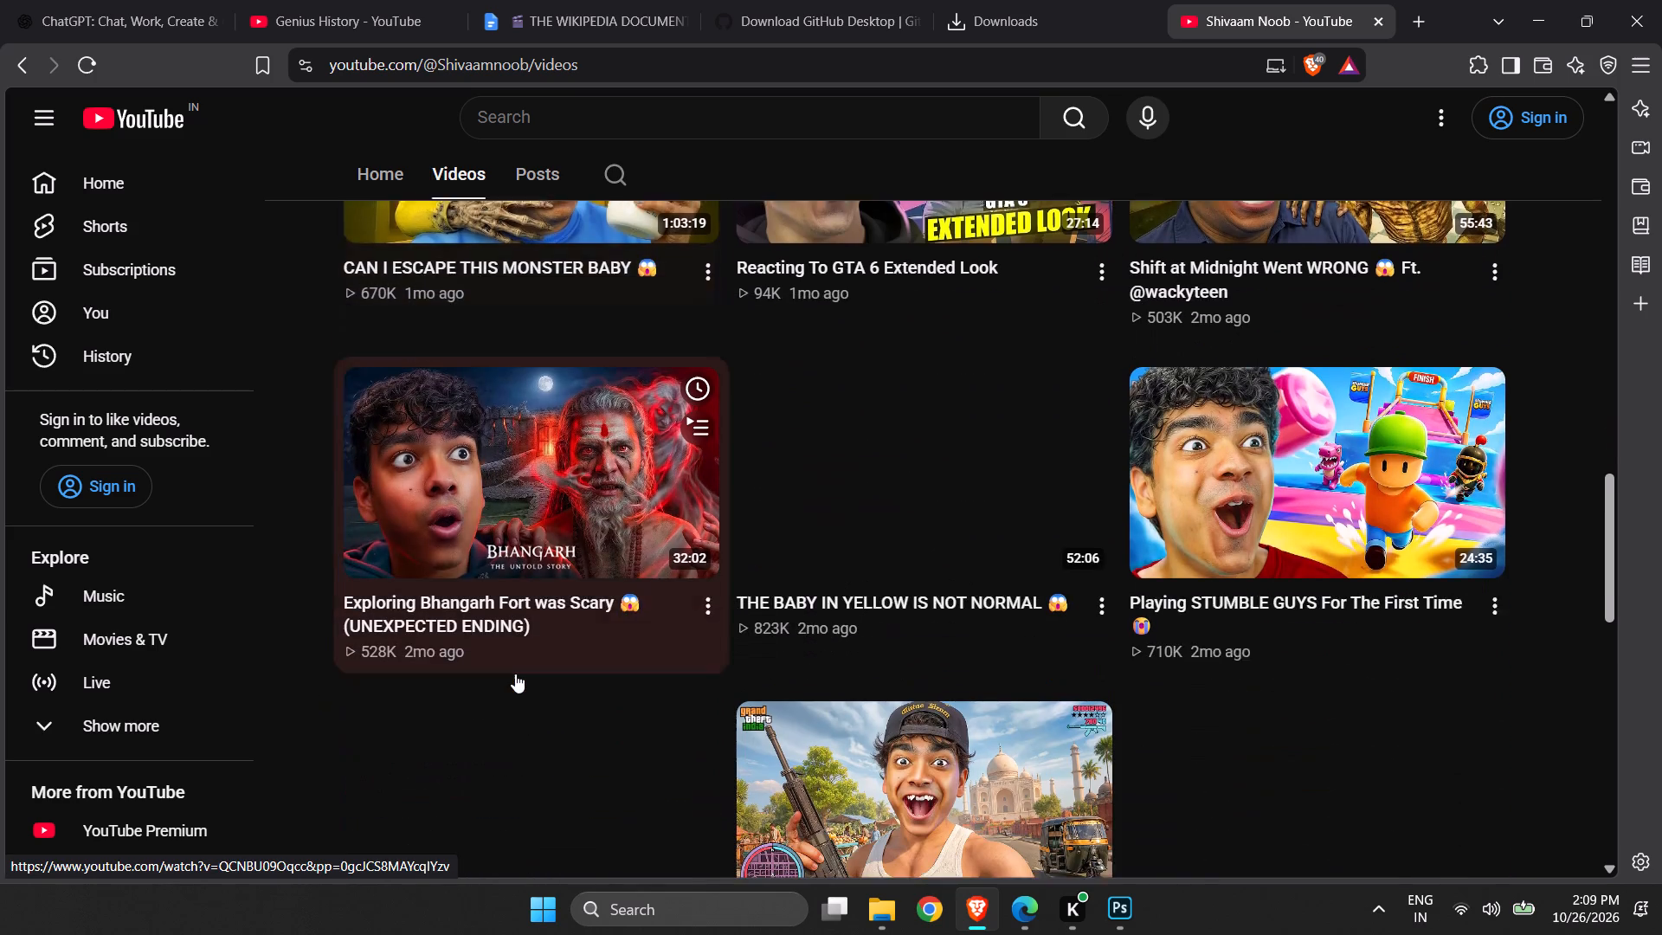
{"action": "scroll", "coordinate": [515, 674], "scroll_direction": "down", "scroll_amount": 2}
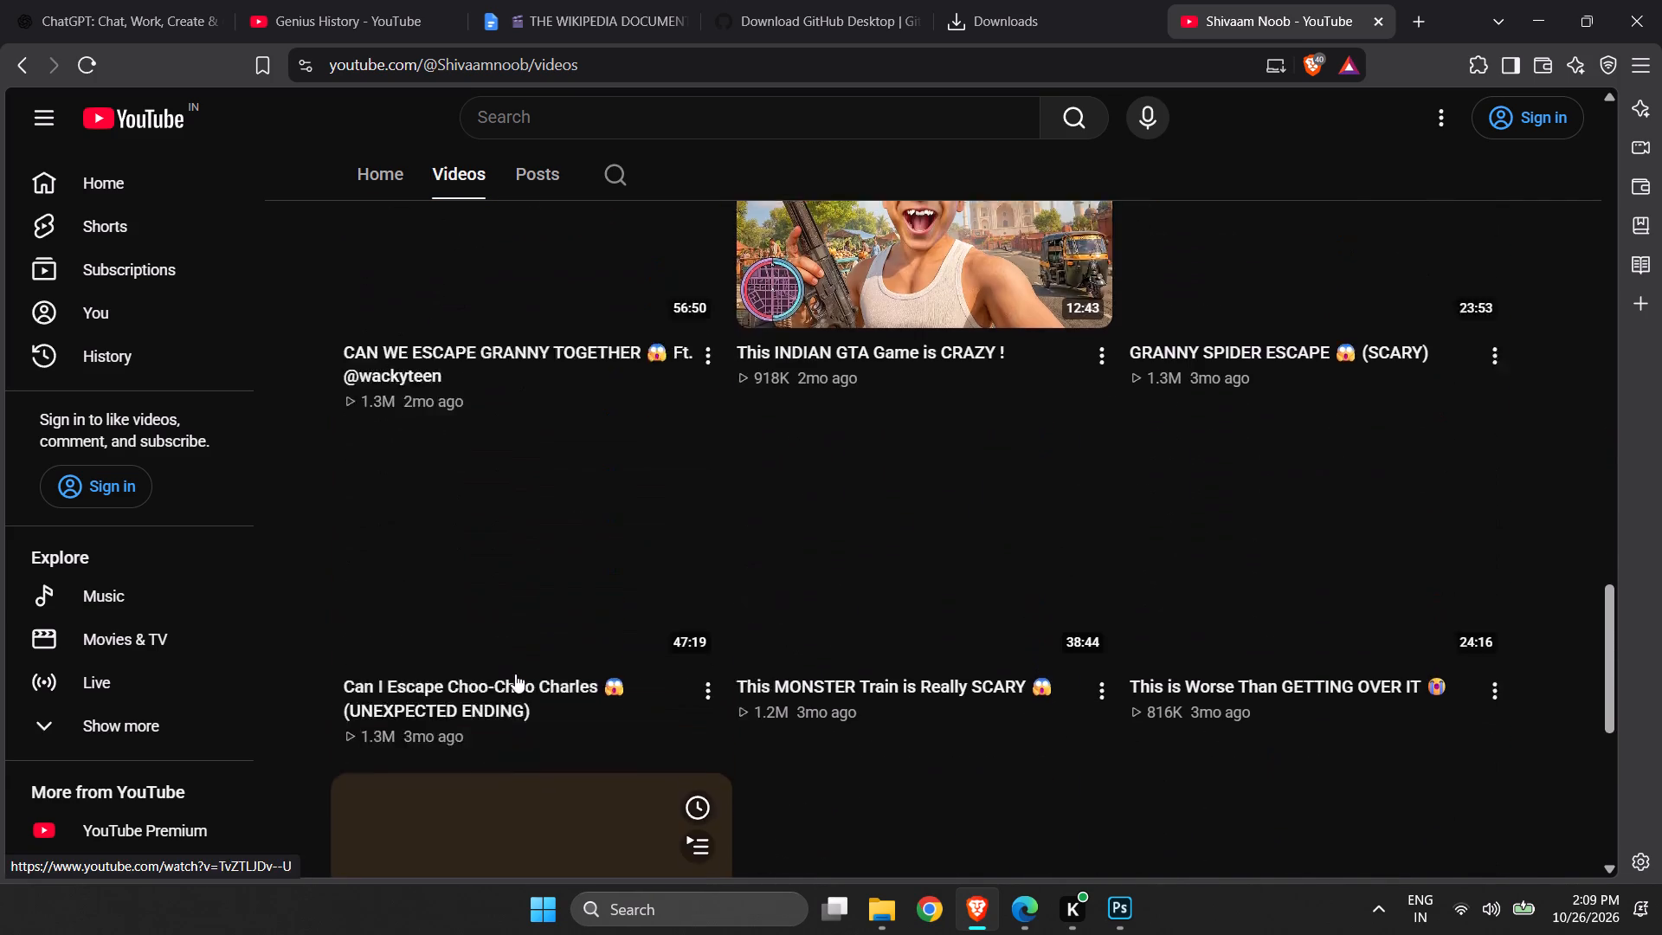
{"action": "scroll", "coordinate": [515, 674], "scroll_direction": "up", "scroll_amount": 5}
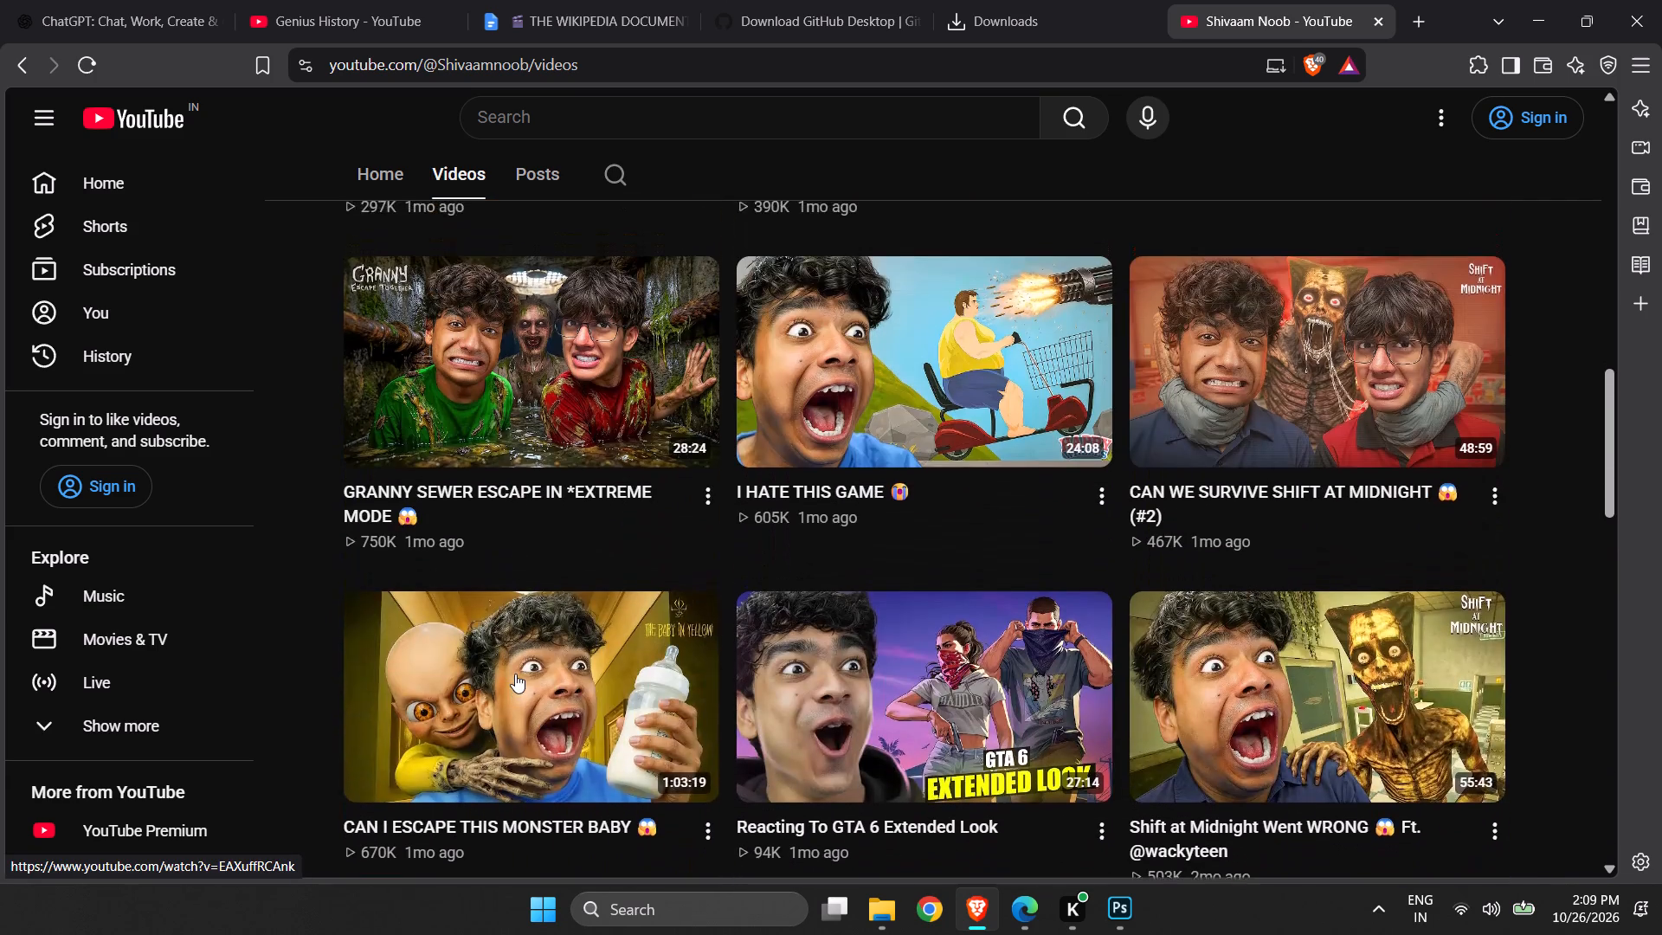
{"action": "scroll", "coordinate": [515, 674], "scroll_direction": "down", "scroll_amount": 5}
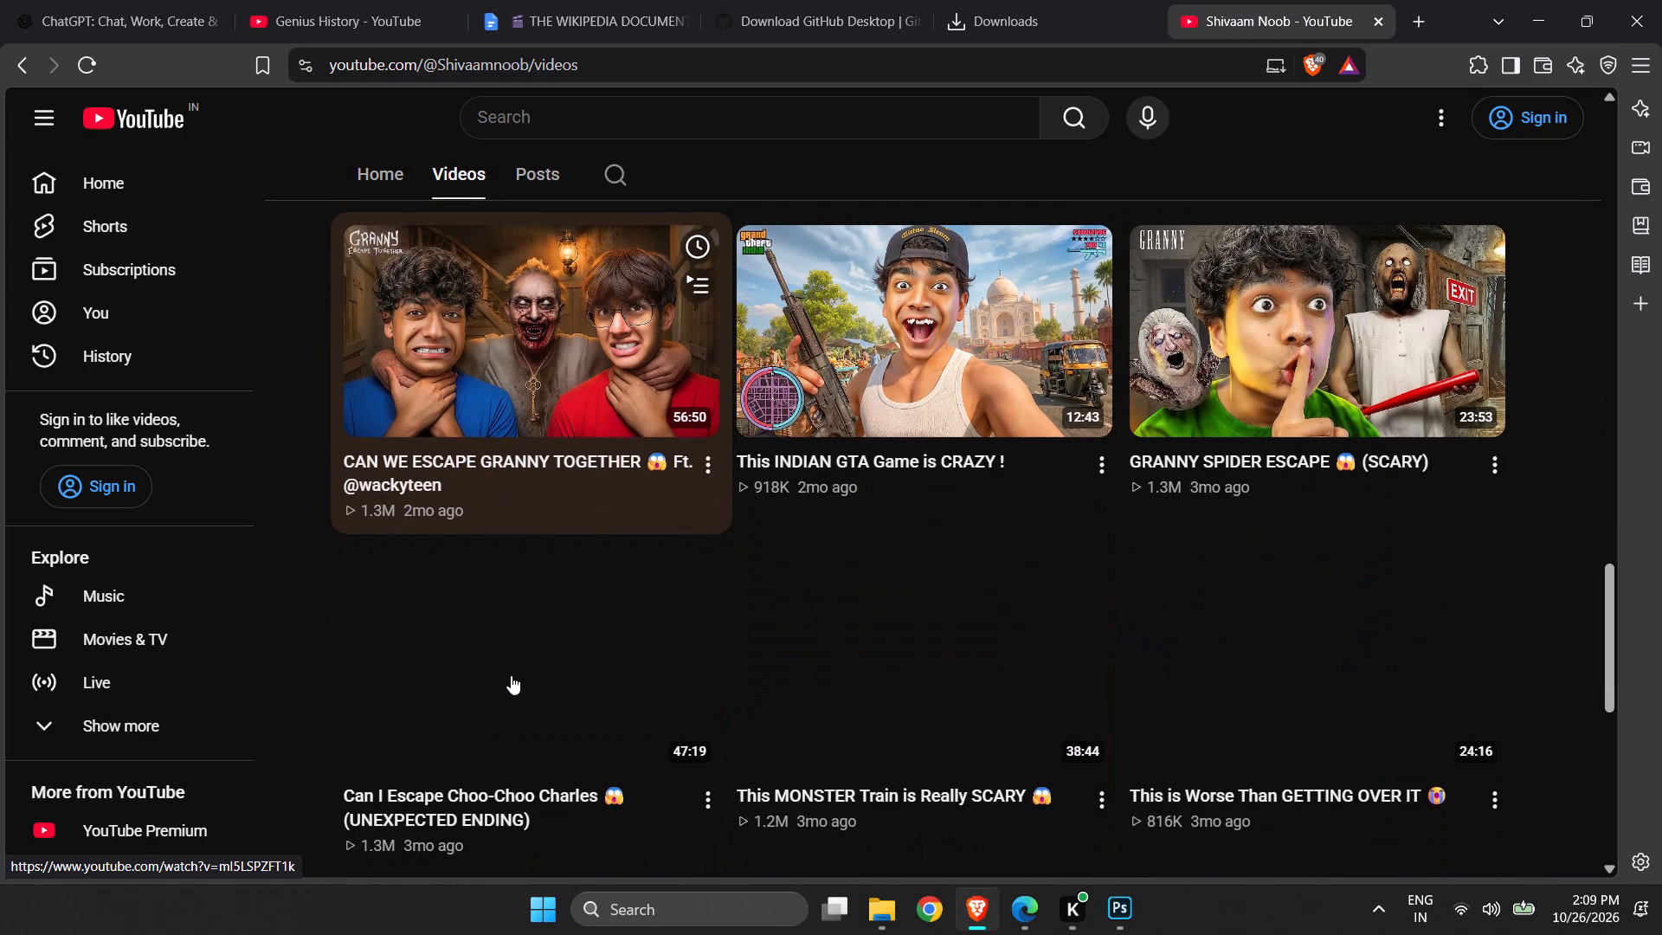
{"action": "scroll", "coordinate": [511, 675], "scroll_direction": "down", "scroll_amount": 3}
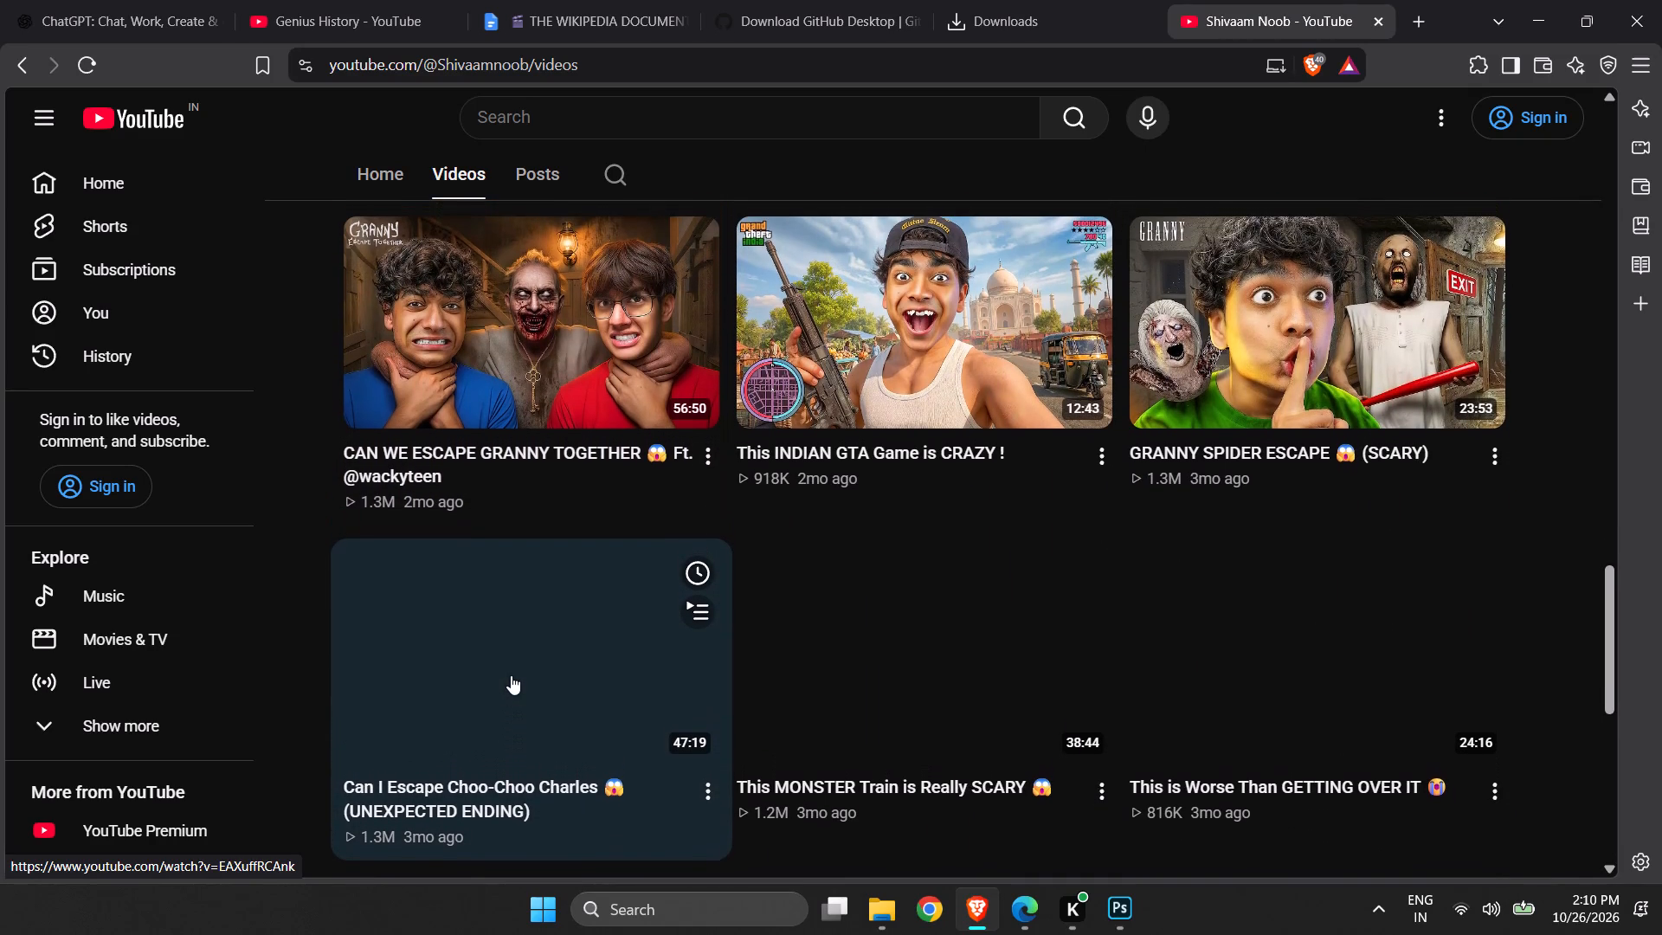
{"action": "scroll", "coordinate": [511, 675], "scroll_direction": "down", "scroll_amount": 4}
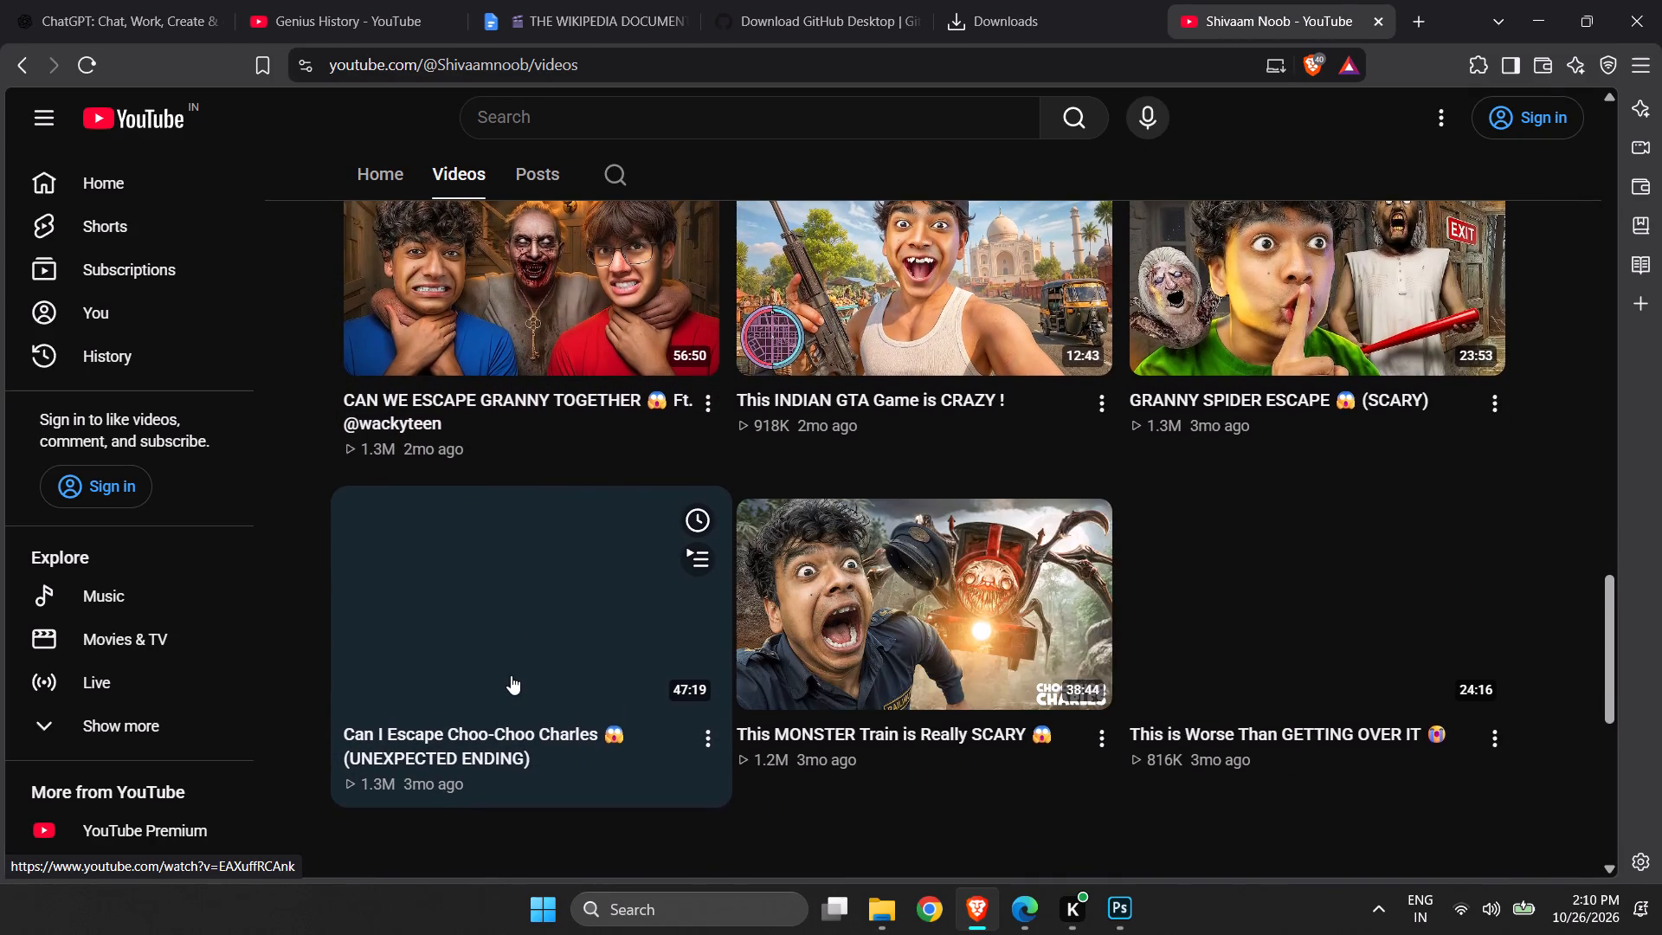
{"action": "scroll", "coordinate": [511, 675], "scroll_direction": "down", "scroll_amount": 2}
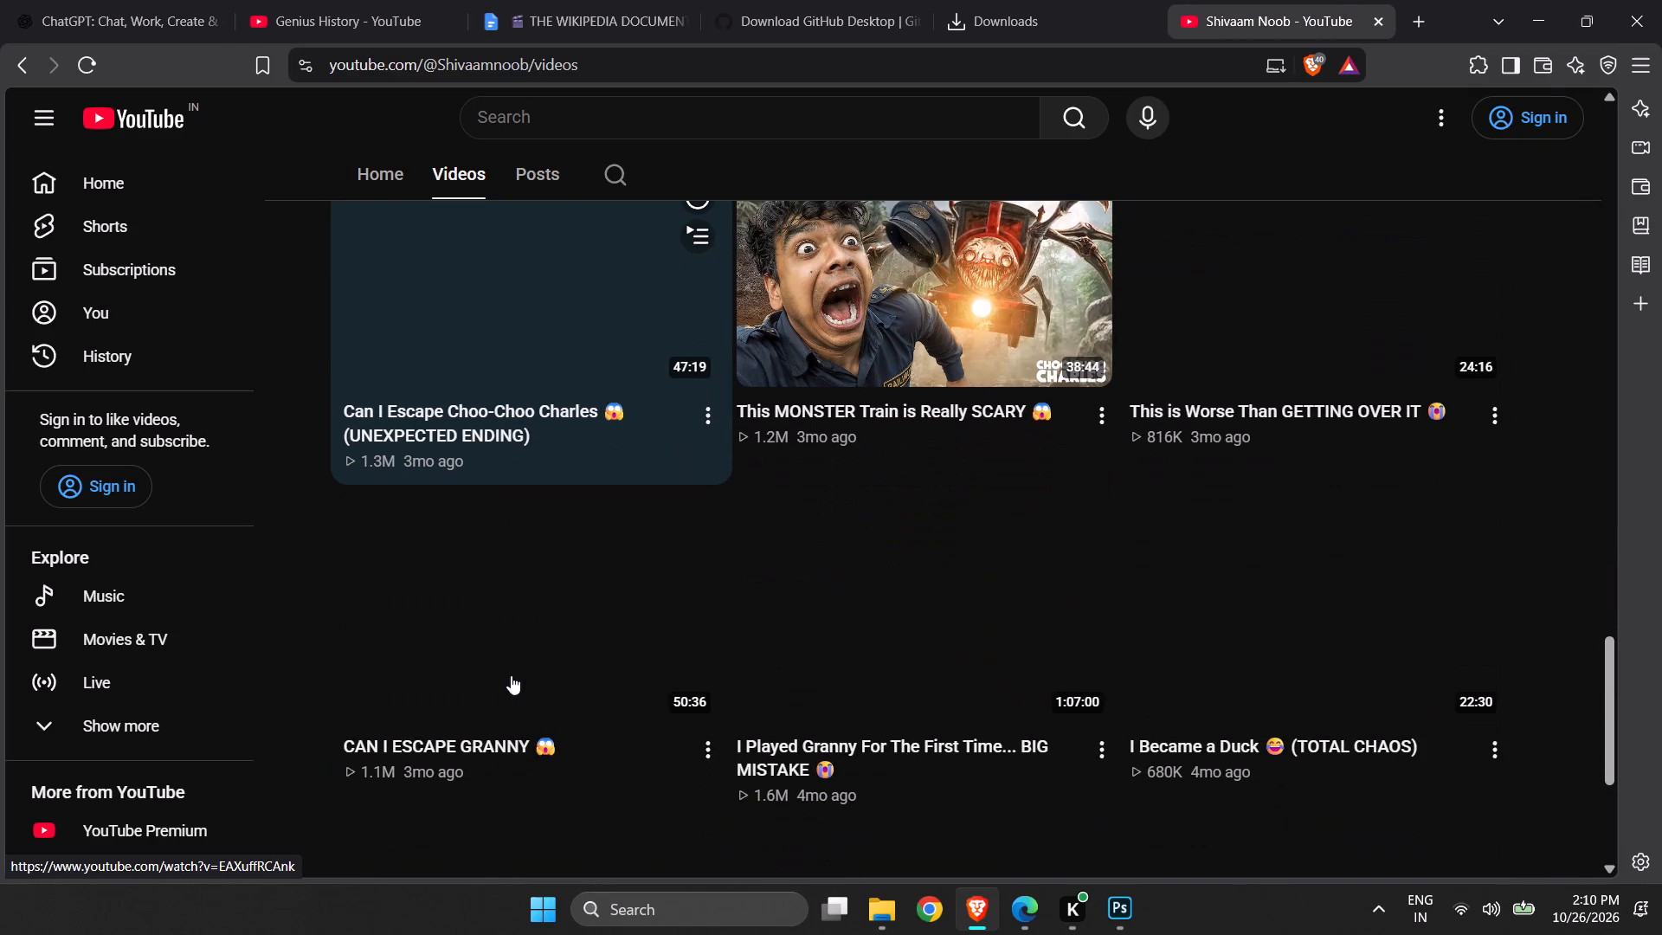
{"action": "scroll", "coordinate": [511, 675], "scroll_direction": "down", "scroll_amount": 2}
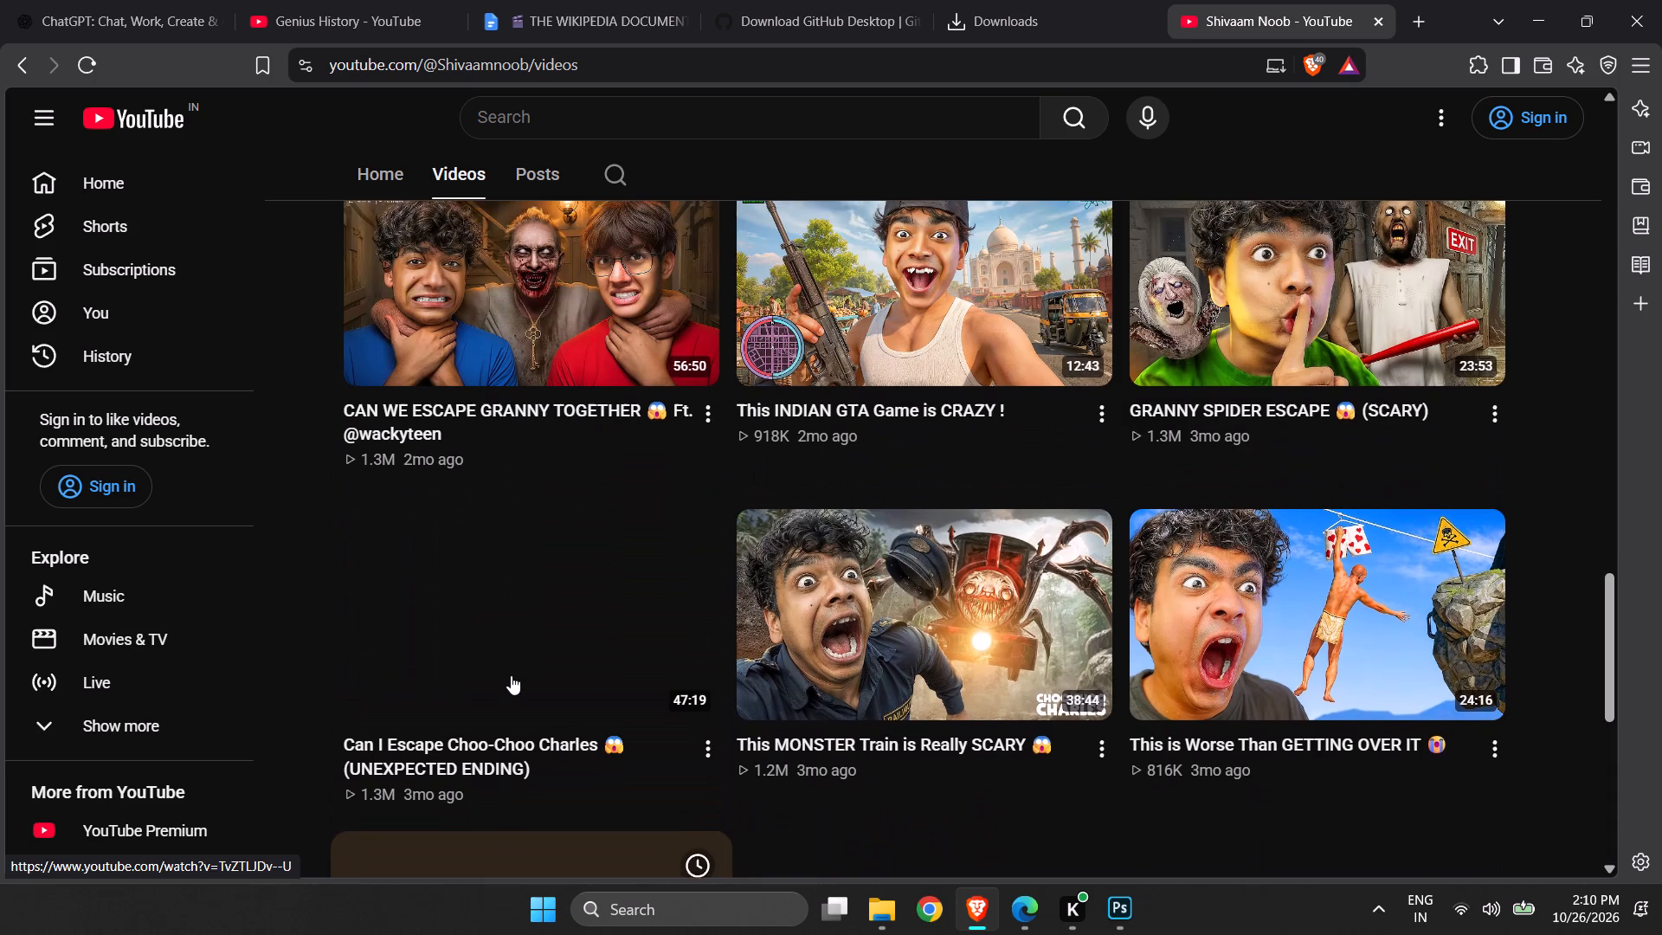
{"action": "scroll", "coordinate": [511, 675], "scroll_direction": "down", "scroll_amount": 1}
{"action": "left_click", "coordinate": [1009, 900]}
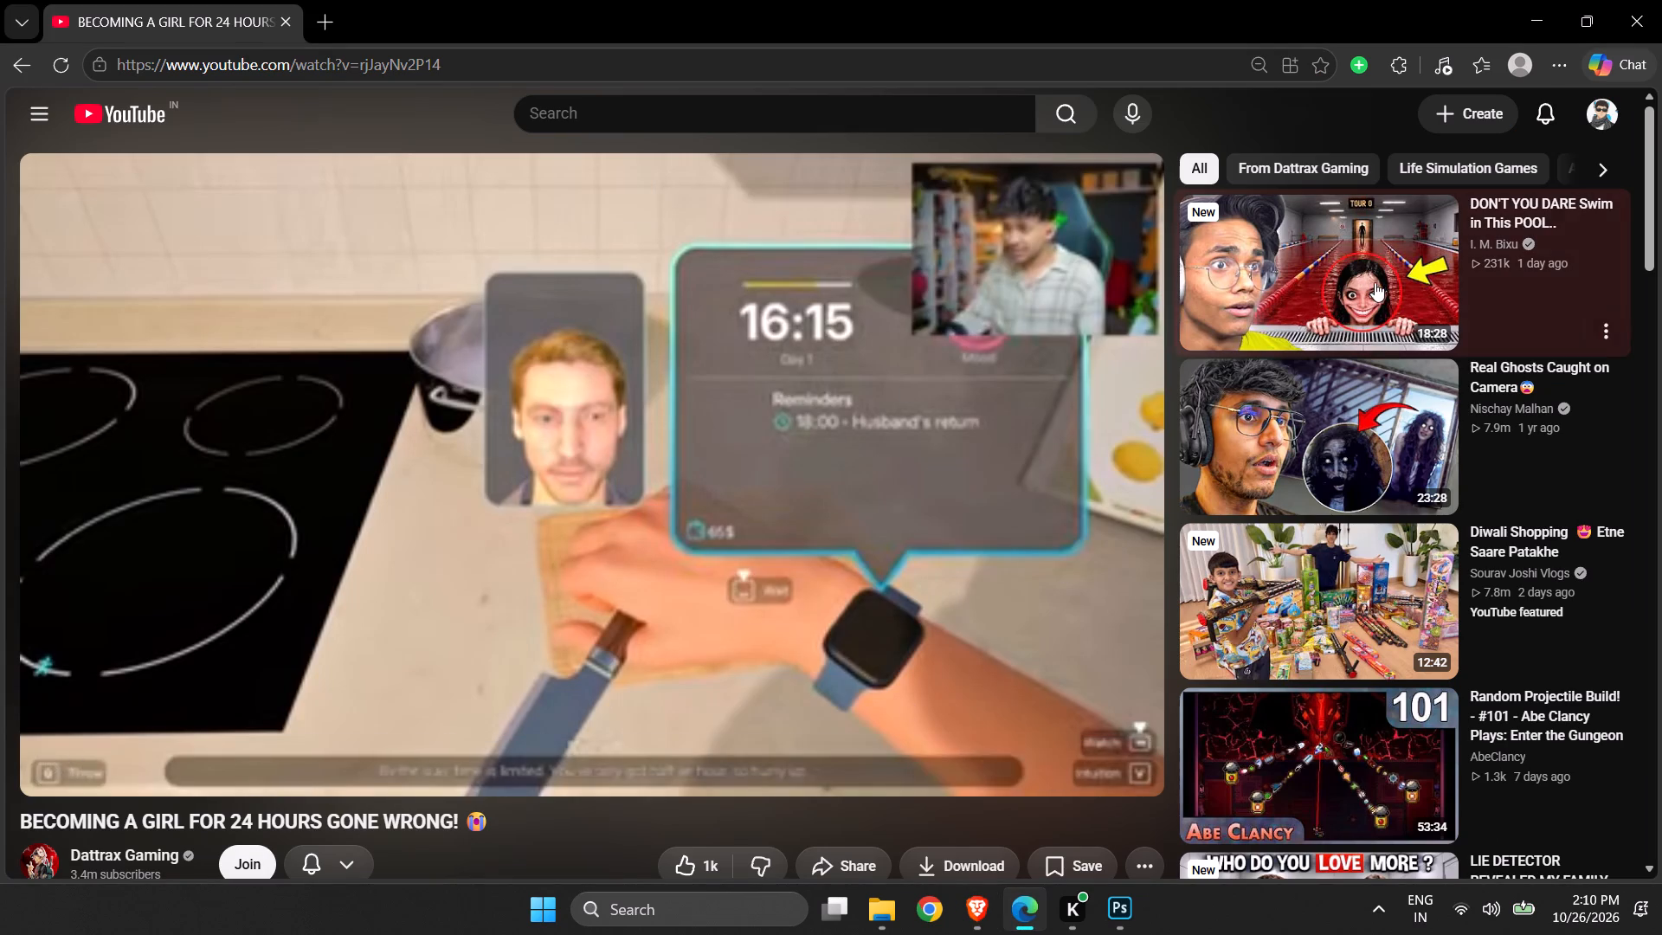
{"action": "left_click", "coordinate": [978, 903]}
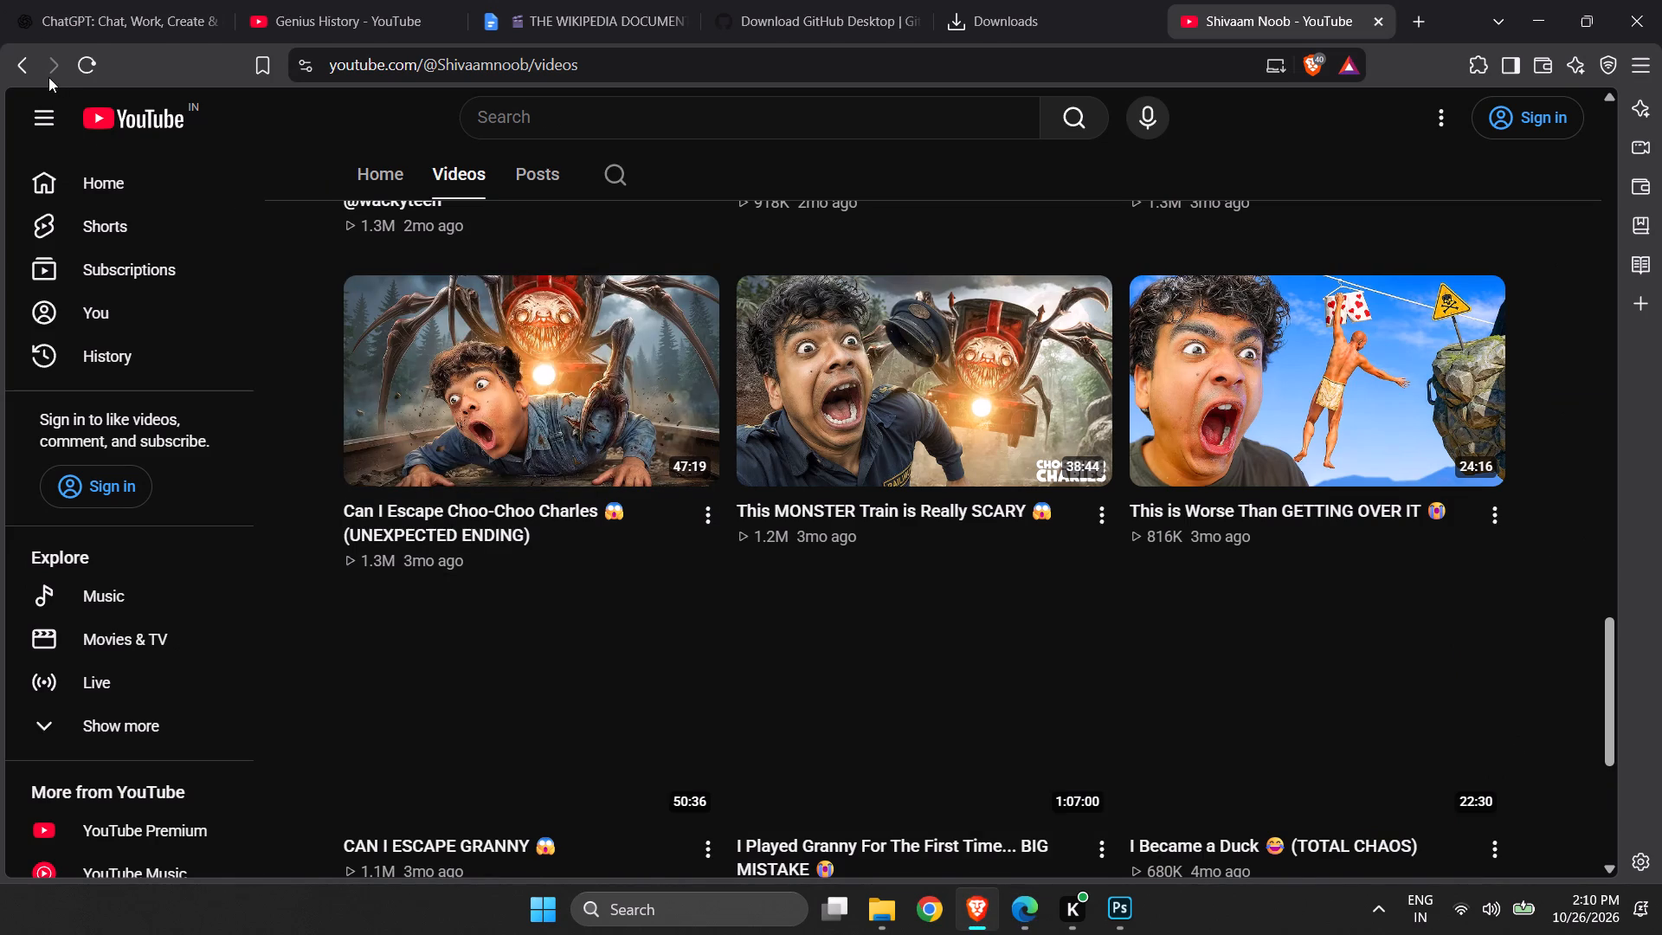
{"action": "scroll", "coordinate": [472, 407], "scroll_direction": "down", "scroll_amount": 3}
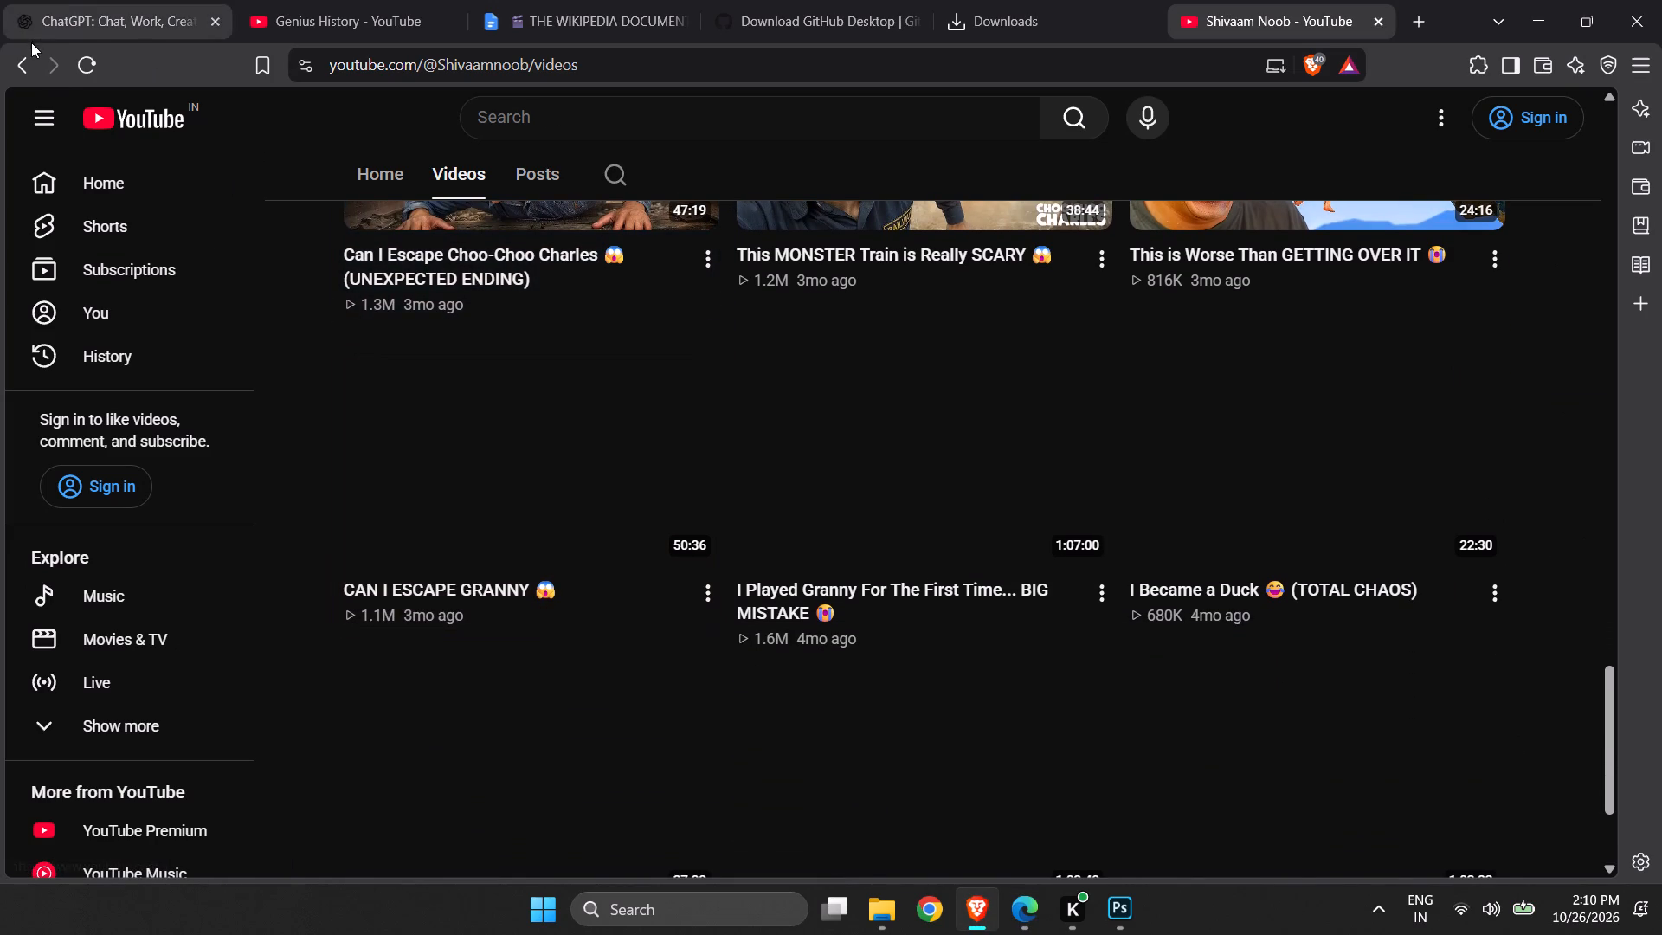
Return to the YouTube home feed and look through more of its recommended videos.
{"action": "left_click", "coordinate": [22, 61]}
{"action": "left_click", "coordinate": [22, 61]}
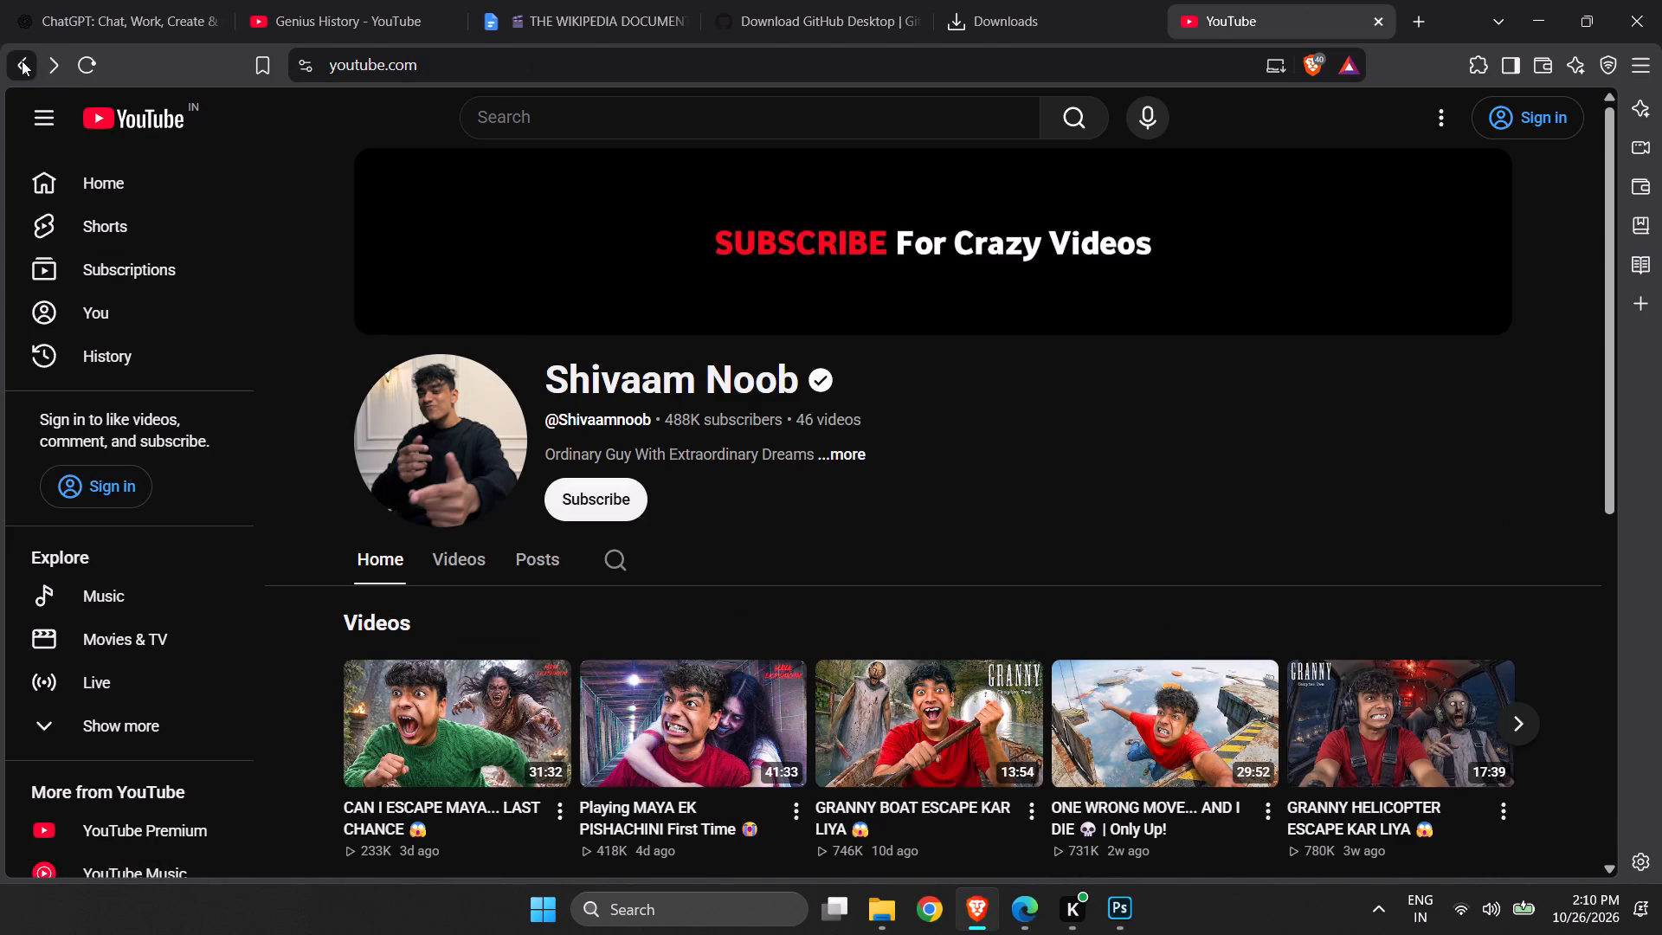
{"action": "scroll", "coordinate": [529, 607], "scroll_direction": "down", "scroll_amount": 9}
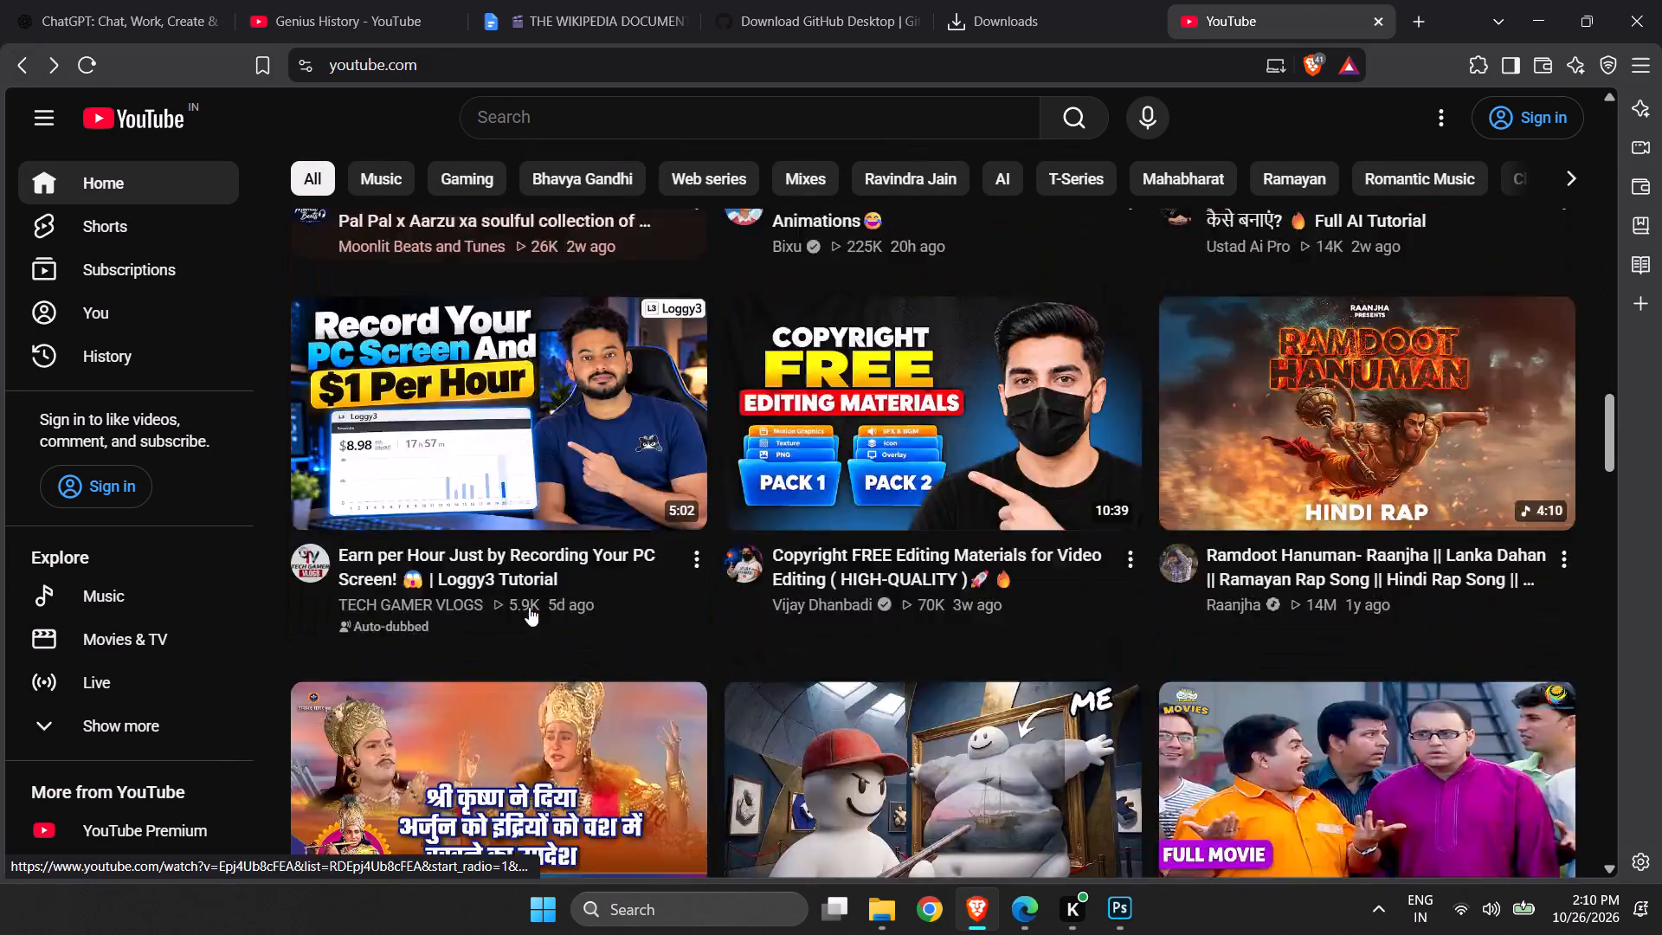
{"action": "scroll", "coordinate": [529, 607], "scroll_direction": "down", "scroll_amount": 7}
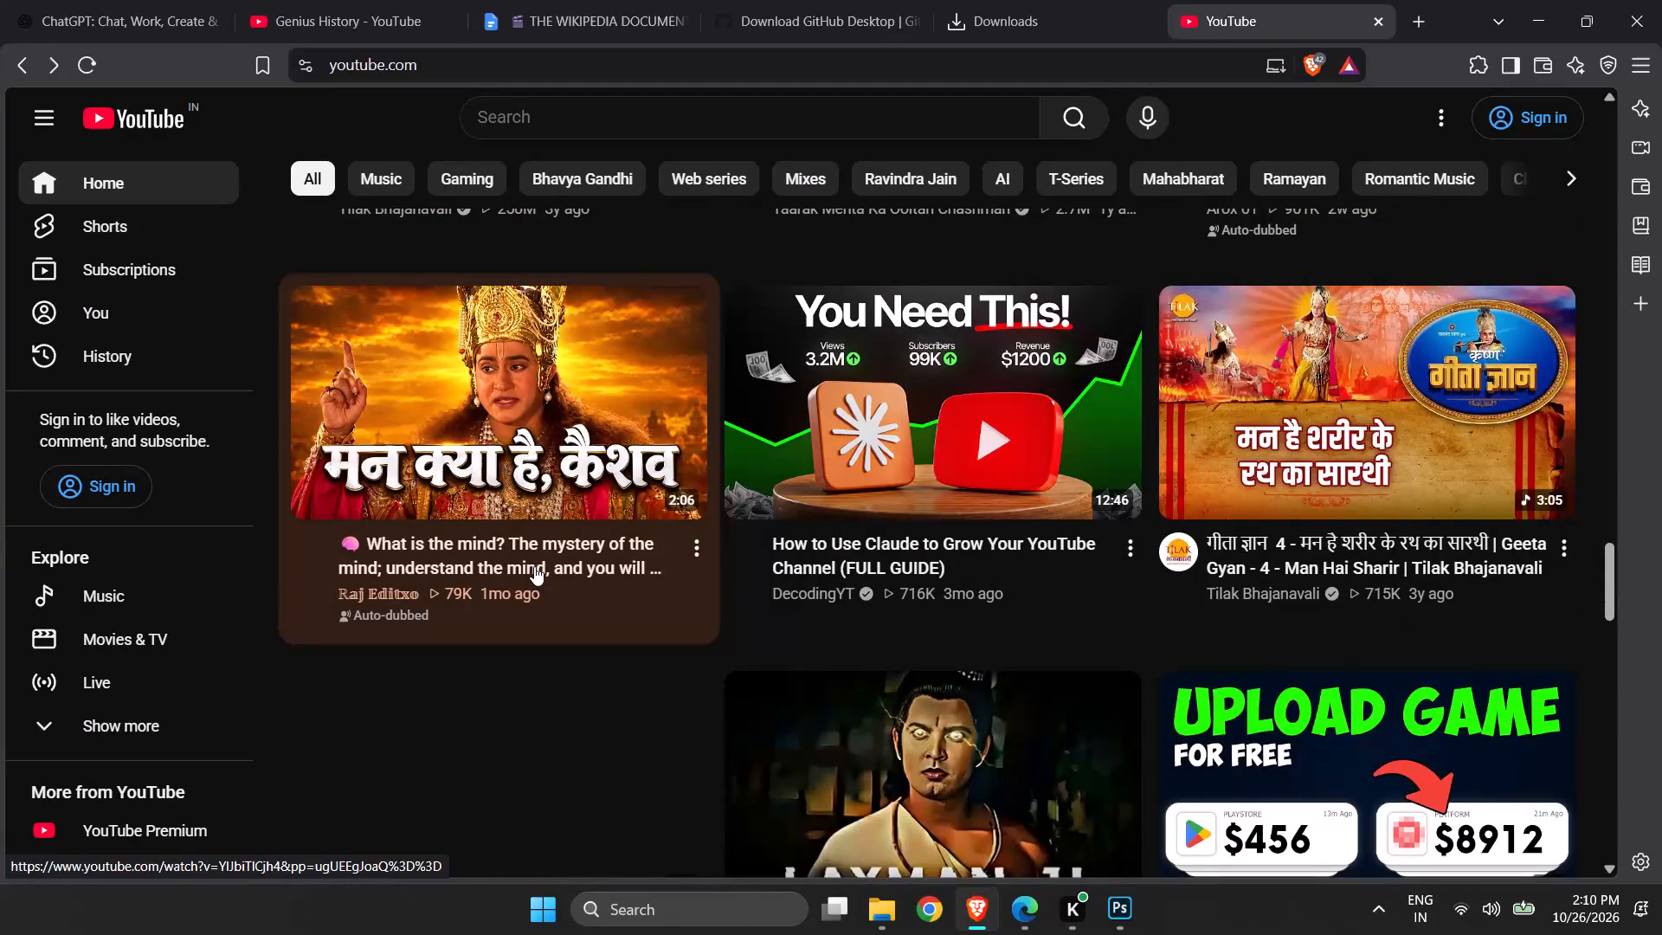
{"action": "scroll", "coordinate": [534, 566], "scroll_direction": "down", "scroll_amount": 5}
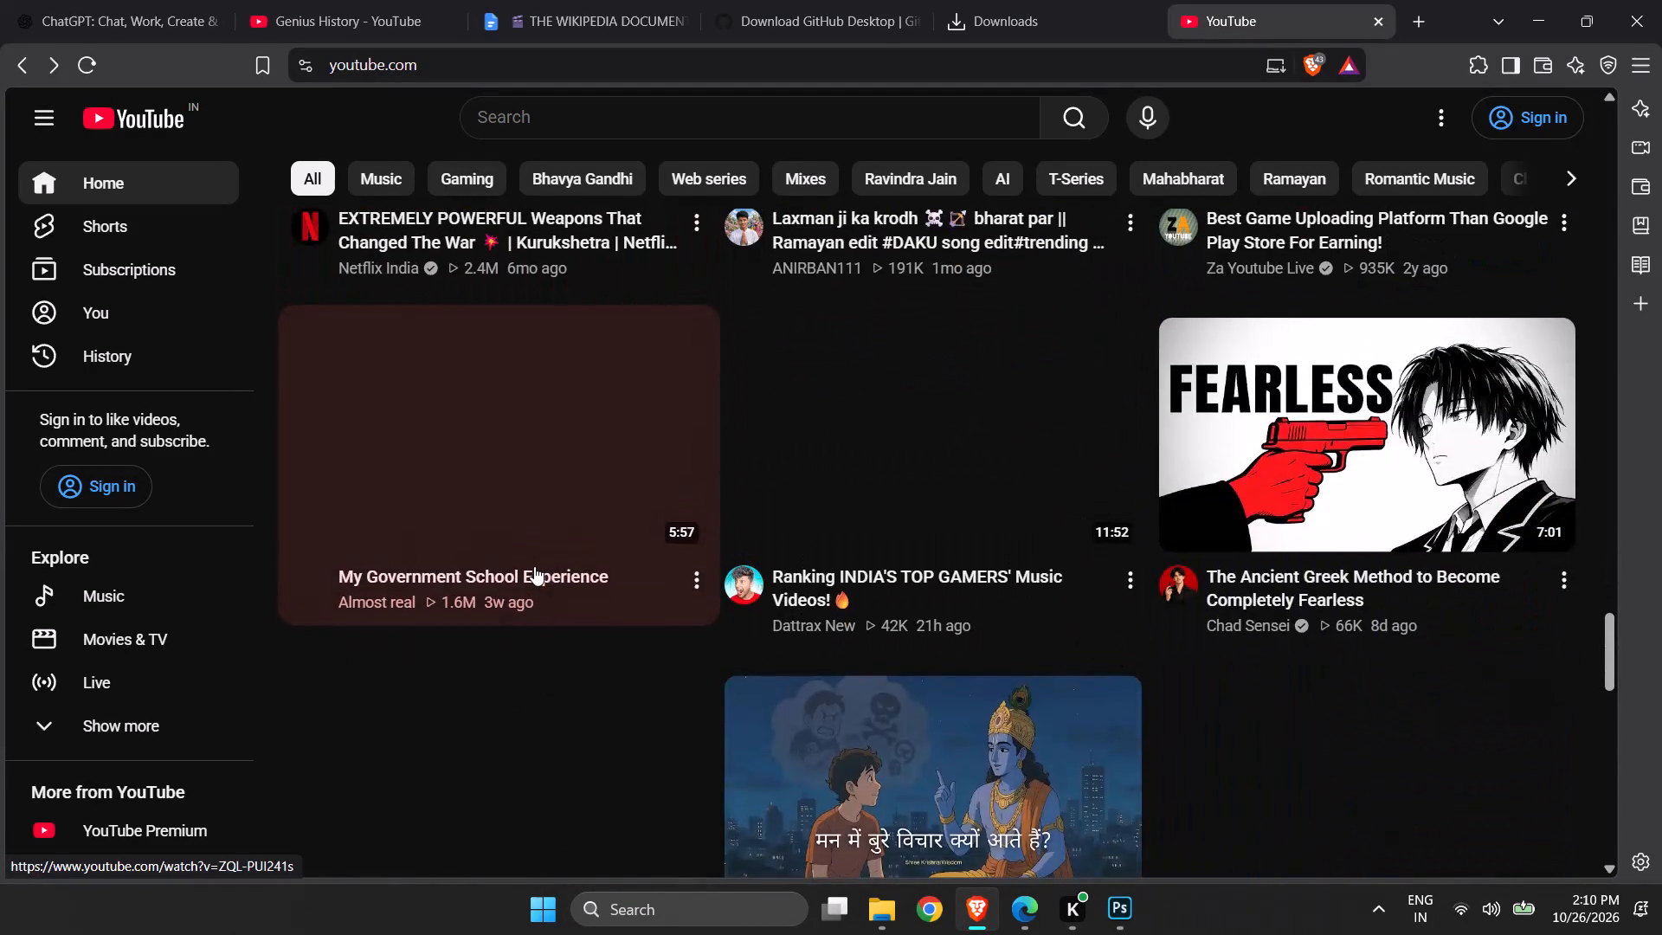
{"action": "scroll", "coordinate": [534, 566], "scroll_direction": "down", "scroll_amount": 6}
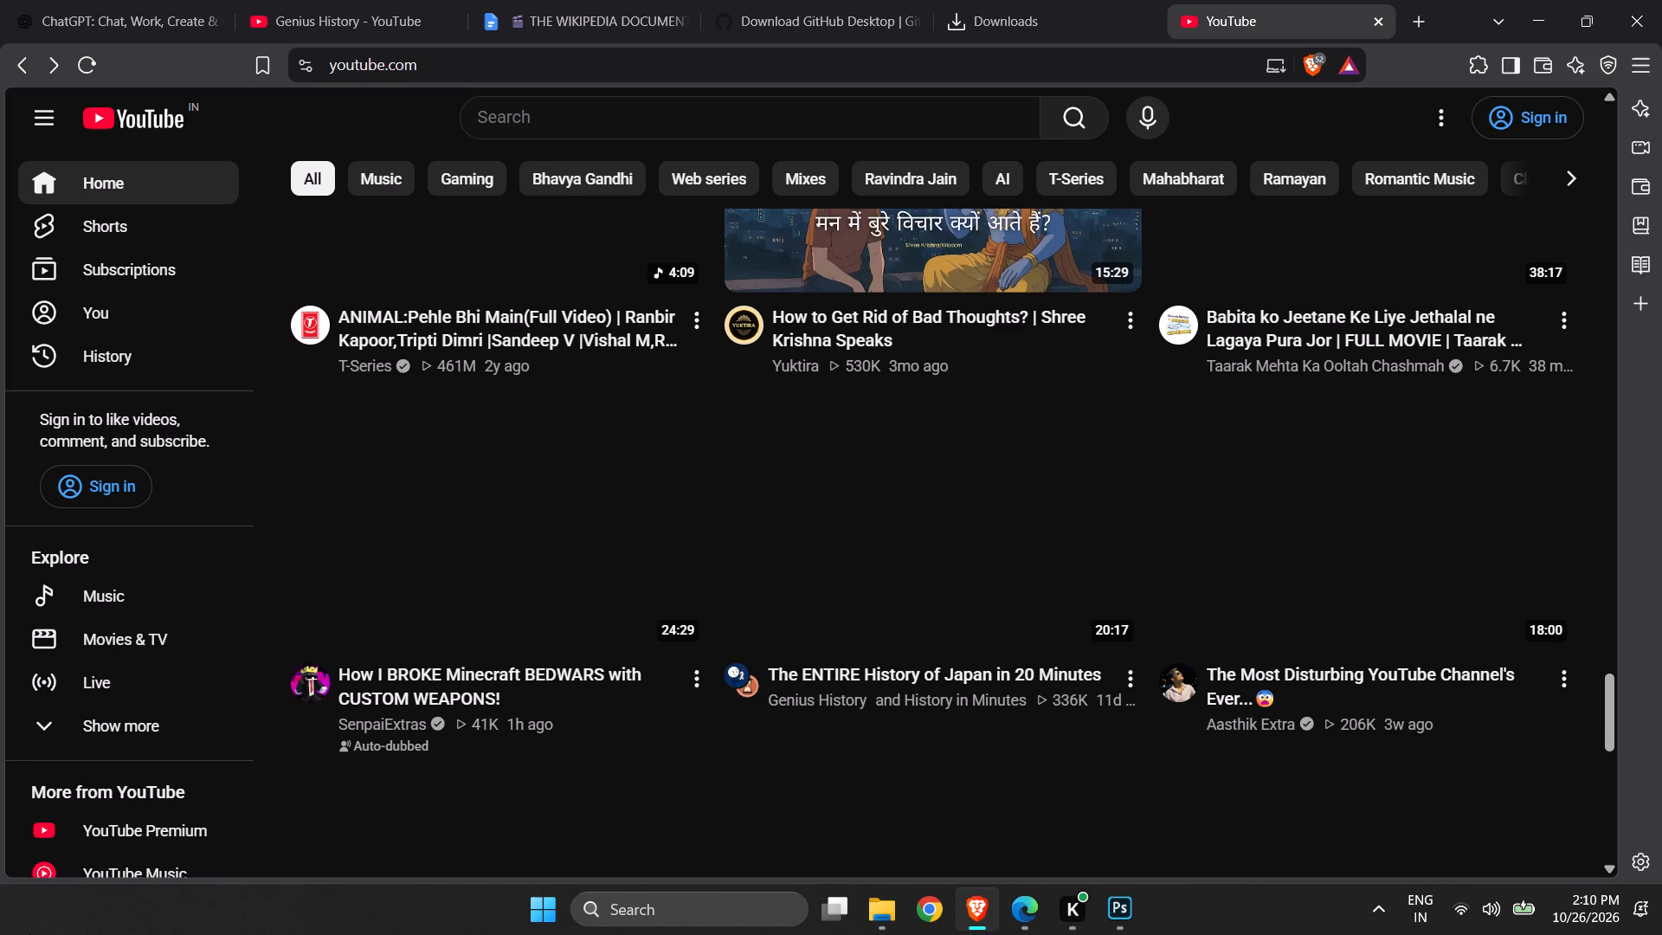
{"action": "scroll", "coordinate": [29, 934], "scroll_direction": "down", "scroll_amount": 4}
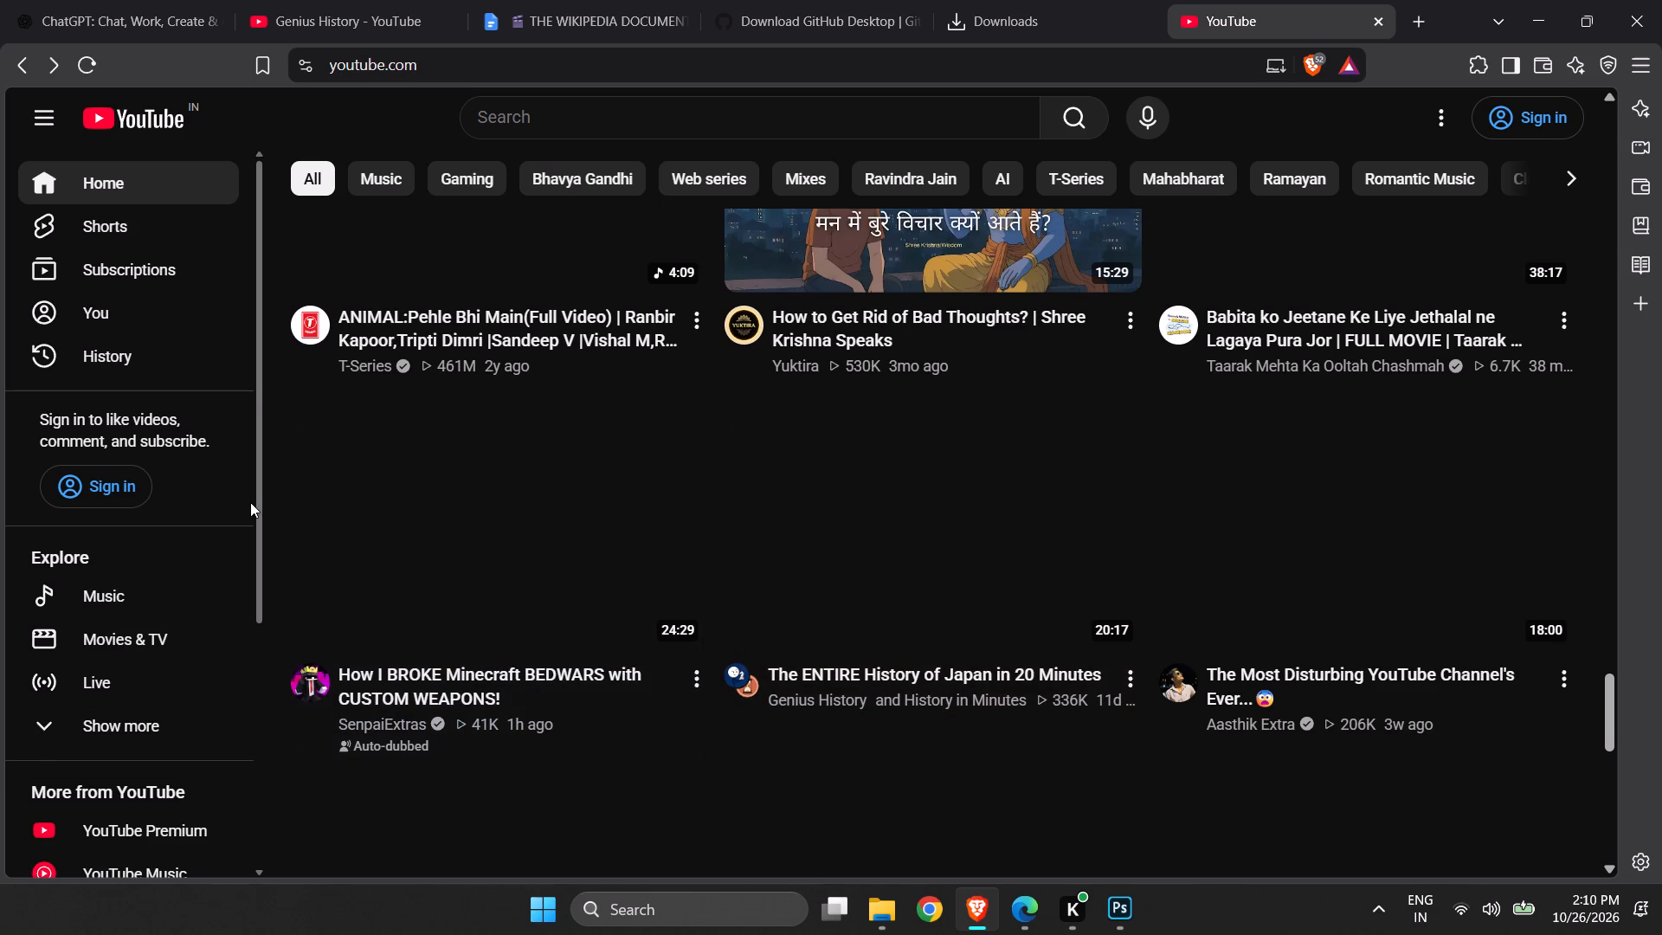
{"action": "scroll", "coordinate": [250, 502], "scroll_direction": "down", "scroll_amount": 7}
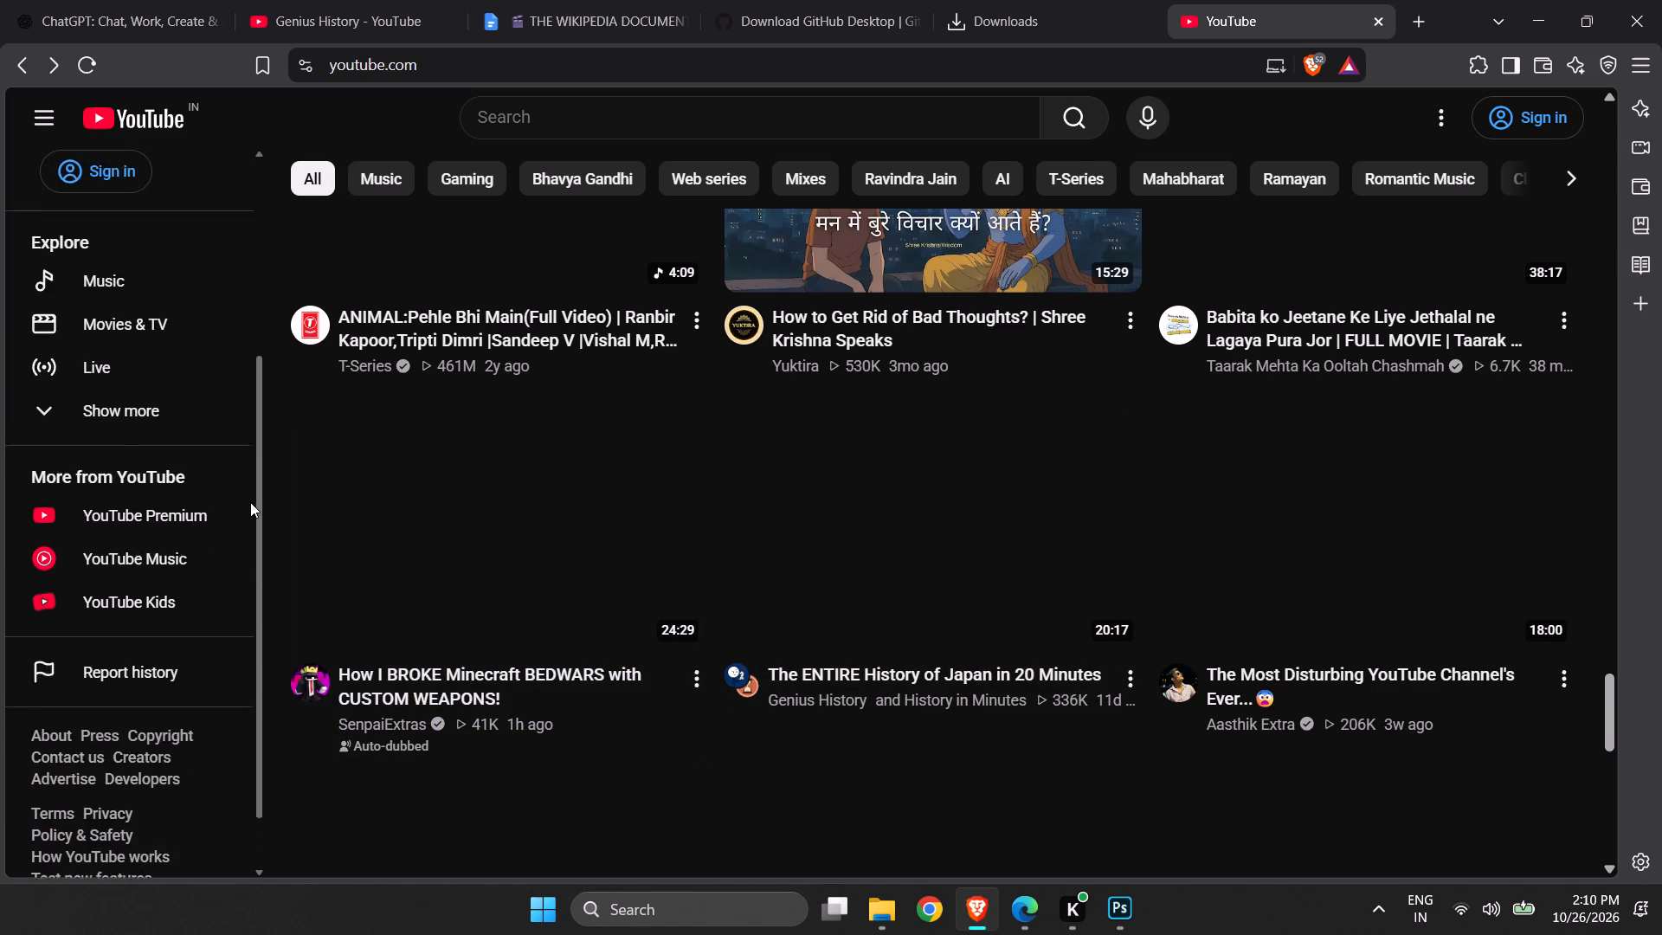
Look through more of the recommended videos and thumbnails on the YouTube home feed.
{"action": "scroll", "coordinate": [250, 502], "scroll_direction": "down", "scroll_amount": 2}
{"action": "scroll", "coordinate": [509, 677], "scroll_direction": "down", "scroll_amount": 5}
{"action": "scroll", "coordinate": [509, 677], "scroll_direction": "up", "scroll_amount": 2}
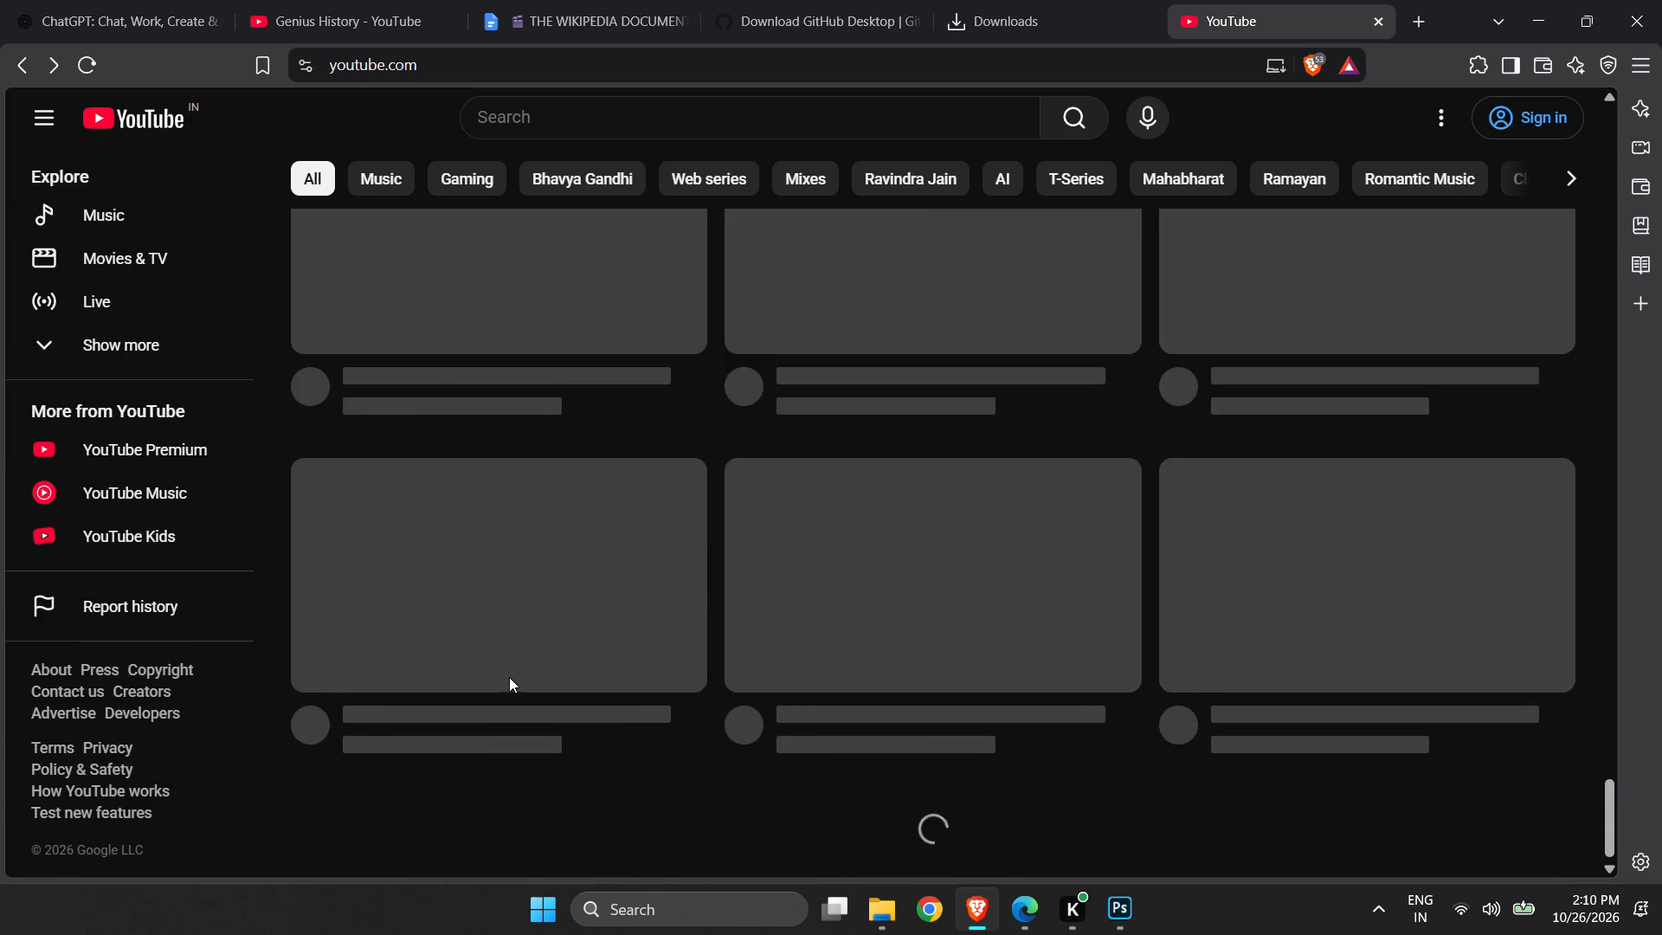
{"action": "scroll", "coordinate": [509, 677], "scroll_direction": "up", "scroll_amount": 1}
{"action": "scroll", "coordinate": [509, 677], "scroll_direction": "down", "scroll_amount": 6}
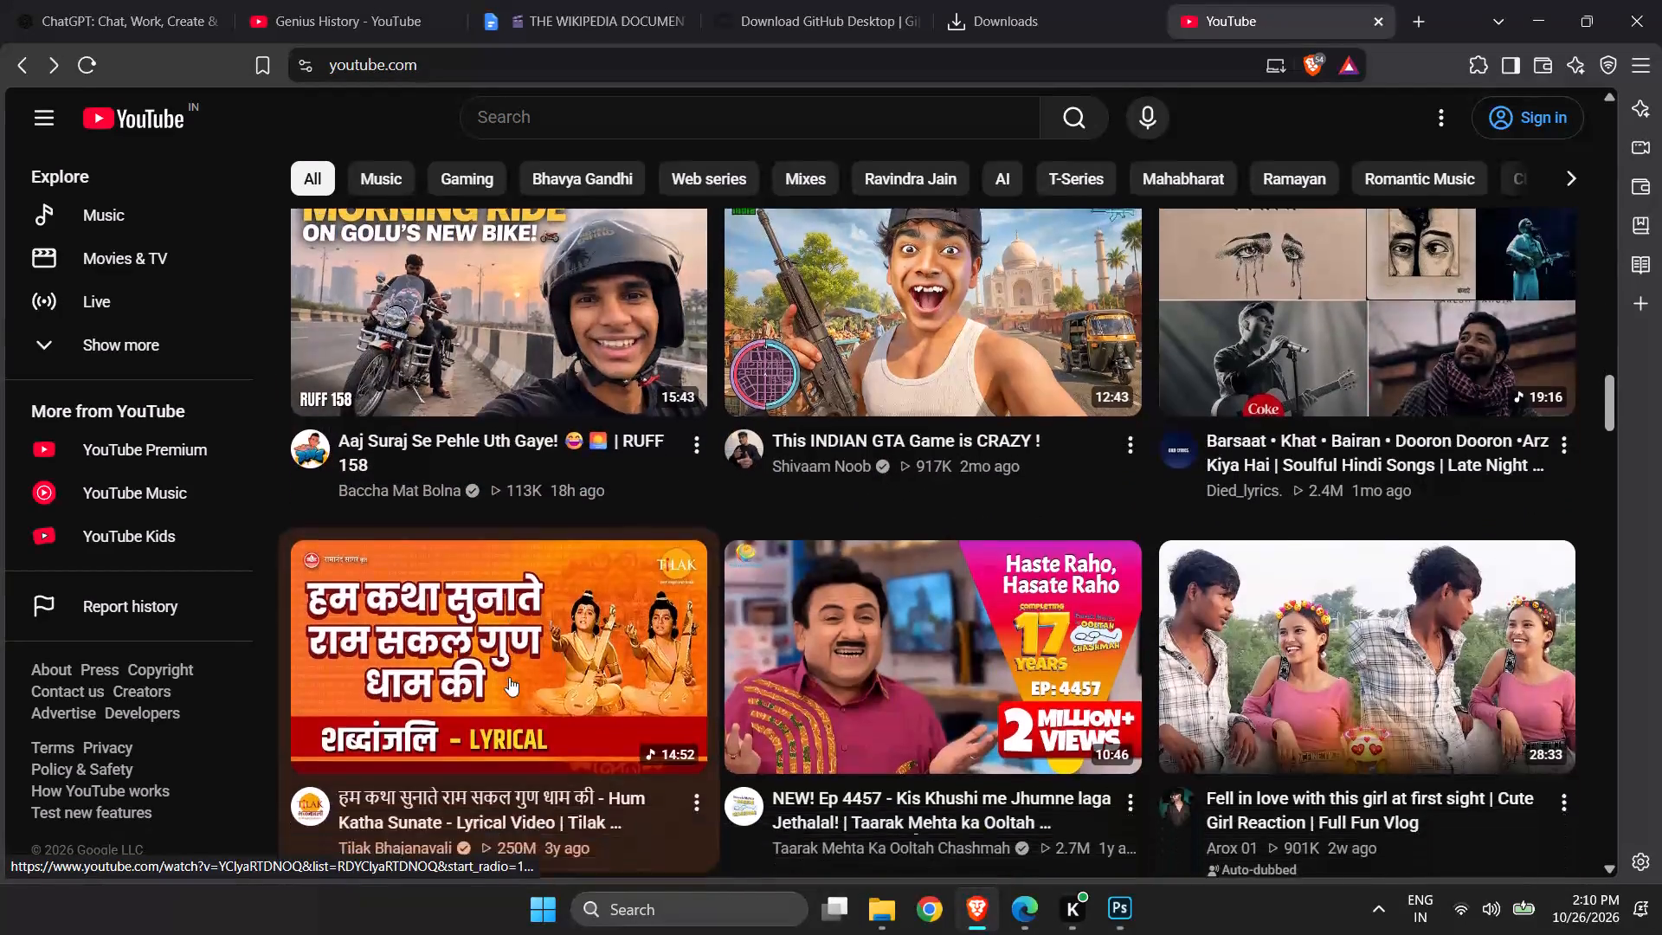
{"action": "scroll", "coordinate": [509, 677], "scroll_direction": "down", "scroll_amount": 8}
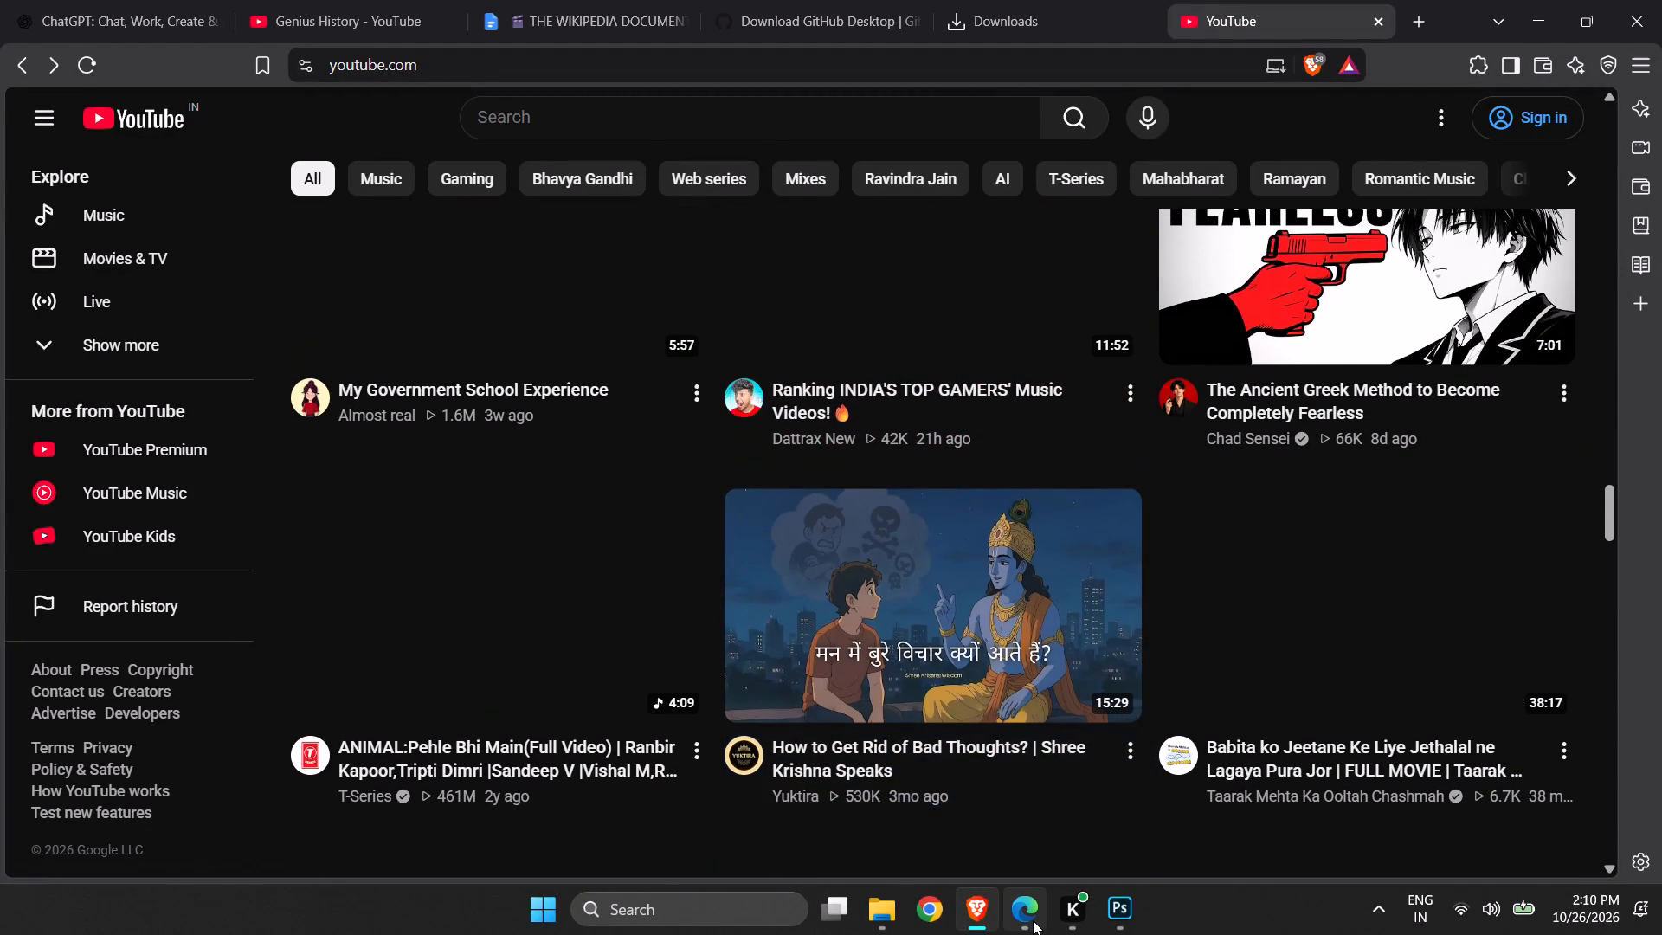
{"action": "left_click", "coordinate": [1033, 920]}
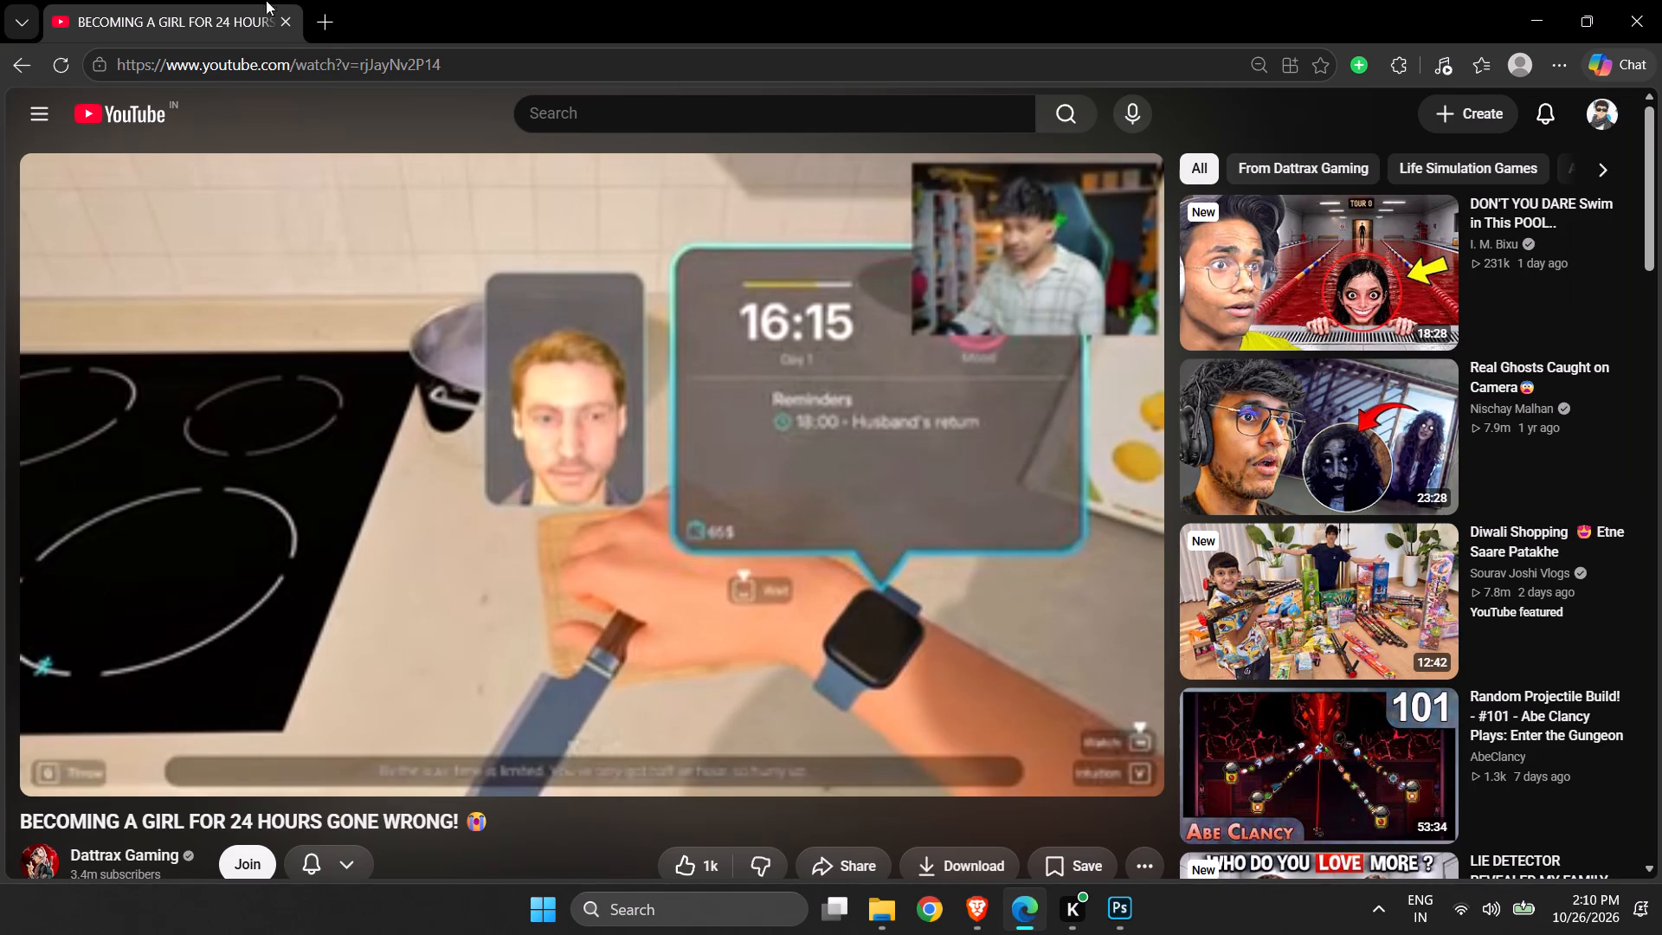
{"action": "left_click", "coordinate": [329, 37]}
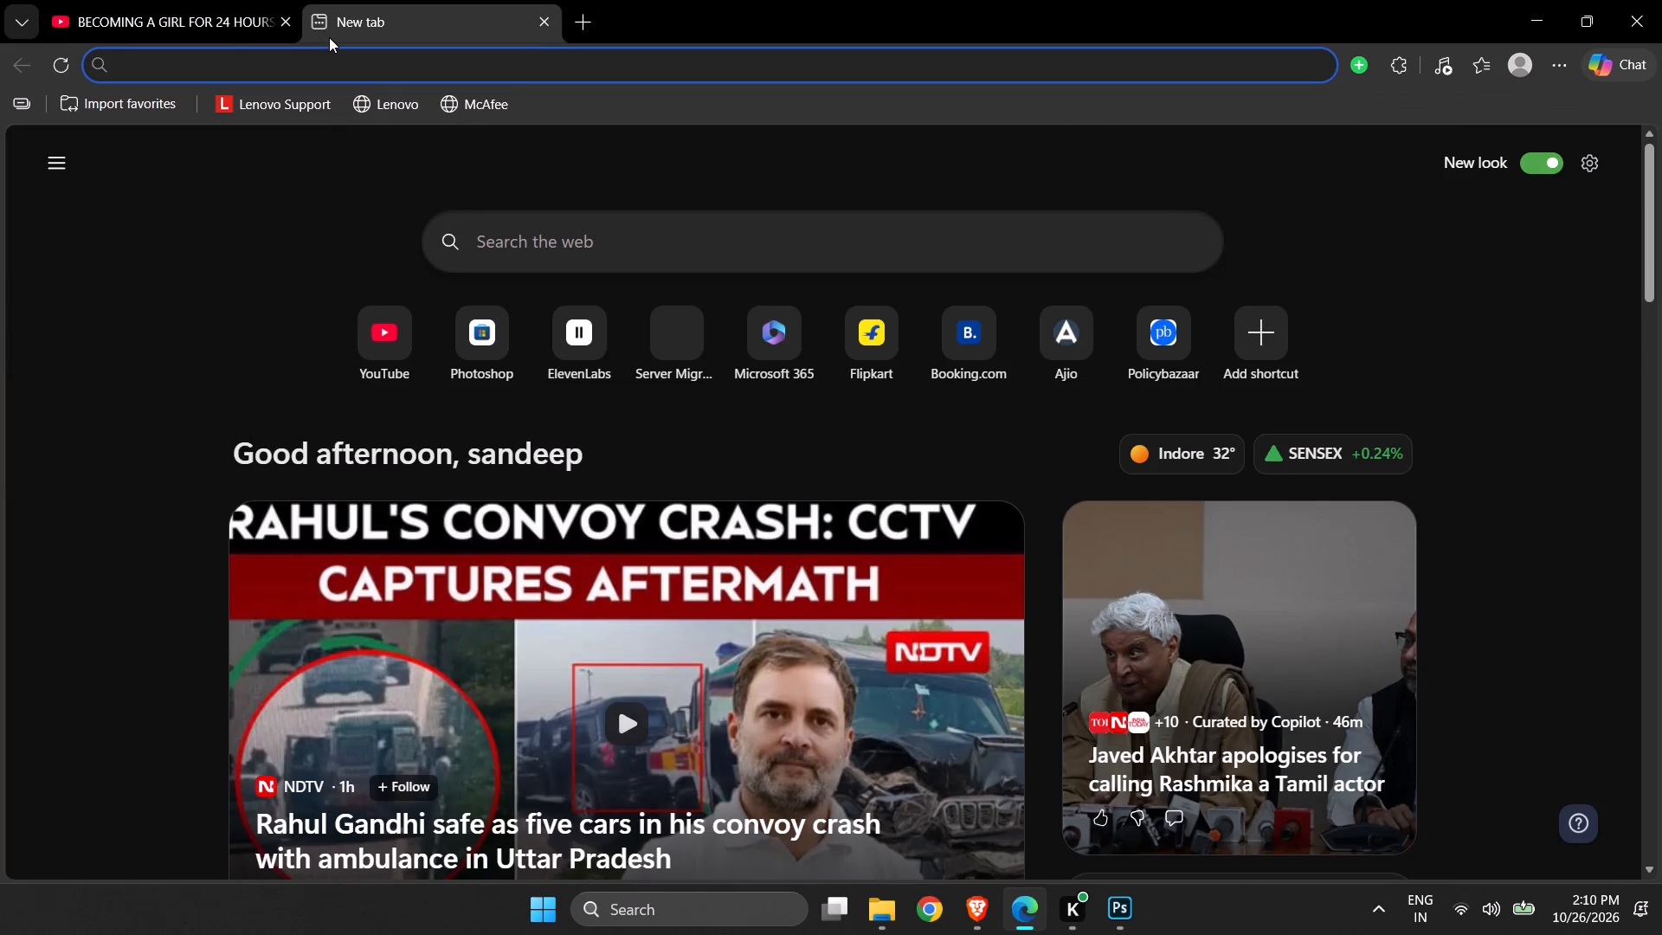
{"action": "key", "text": "g"}
{"action": "key", "text": "BackSpace"}
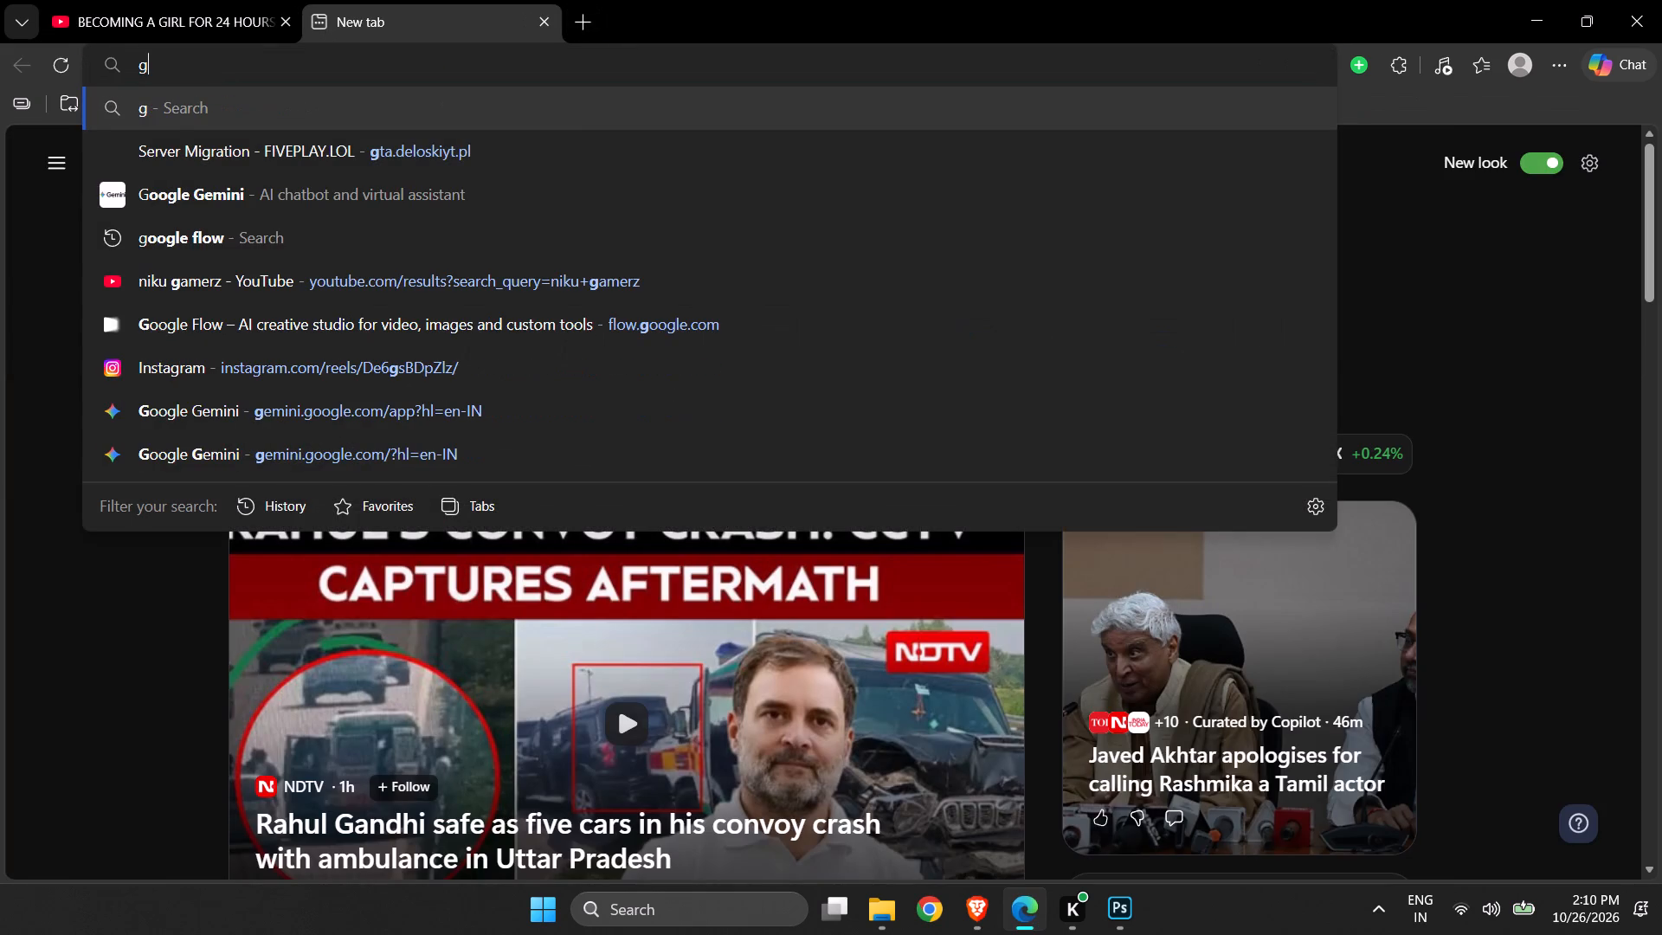
{"action": "key", "text": "c"}
{"action": "key", "text": "BackSpace"}
{"action": "key", "text": "BackSpace"}
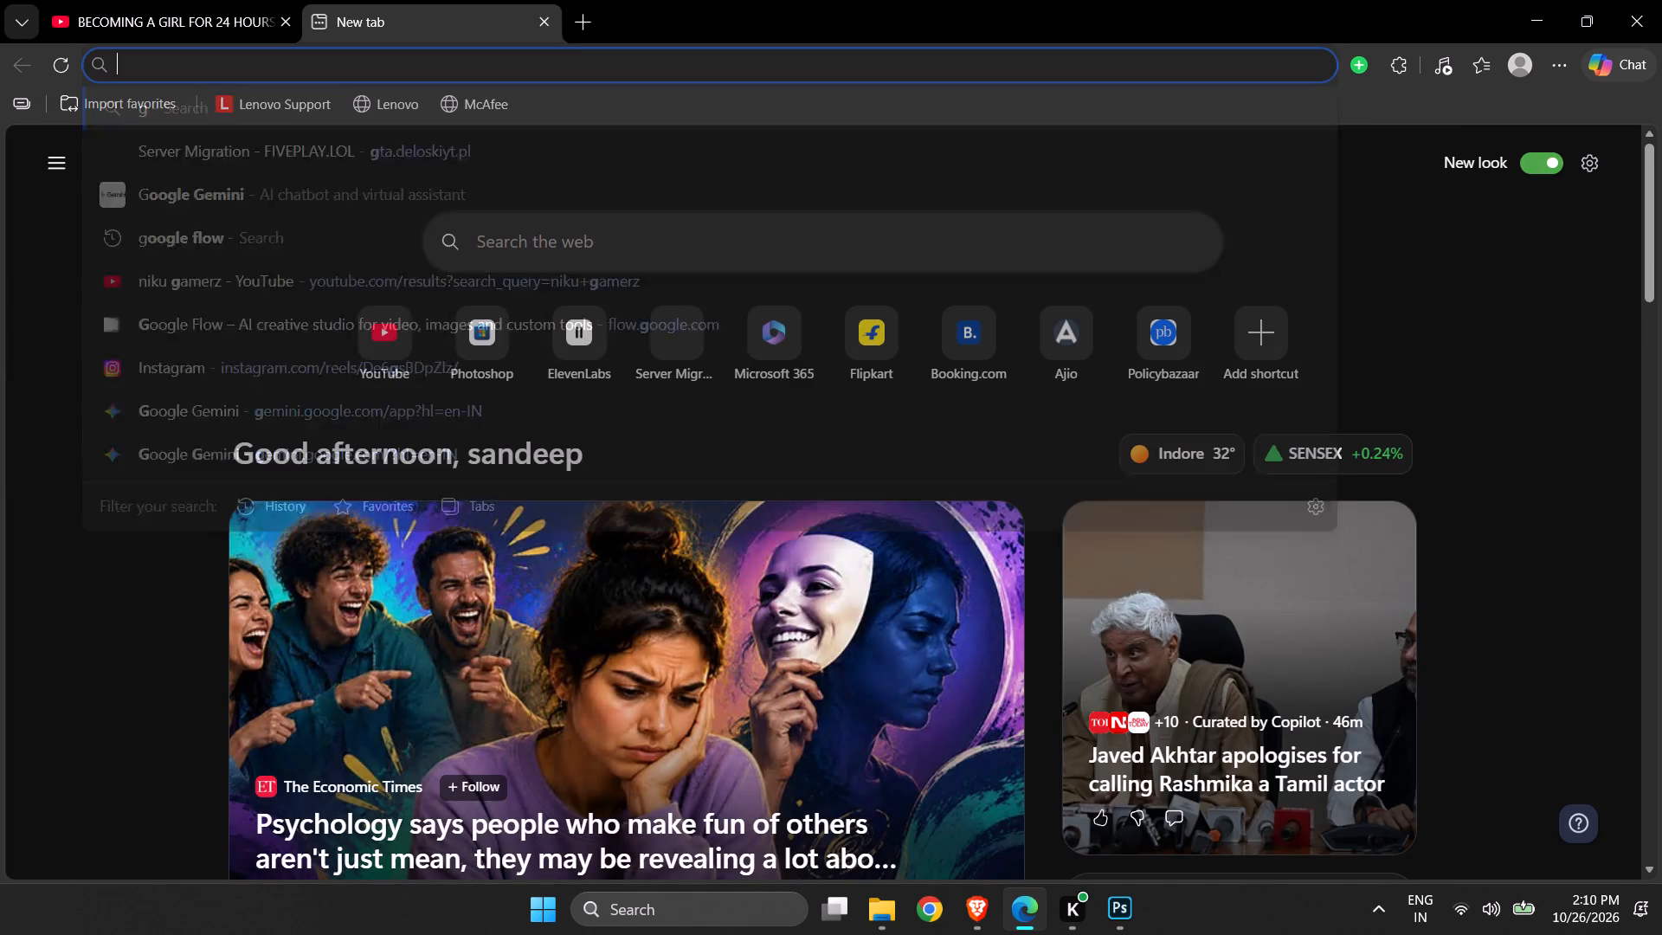
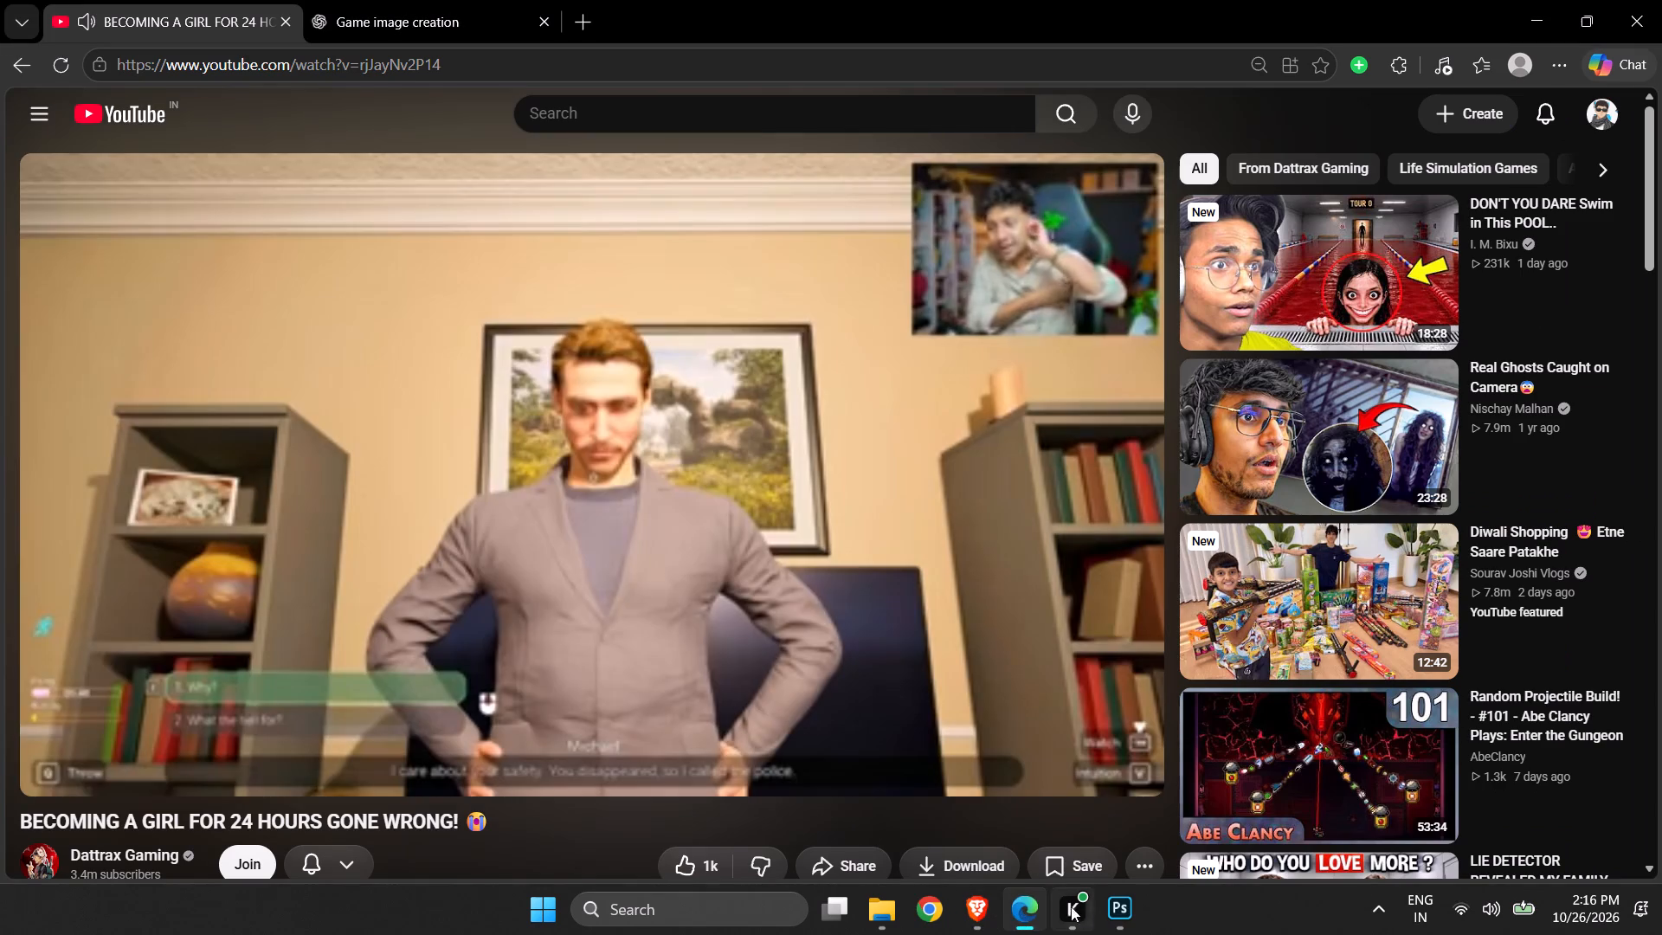
{"action": "left_click", "coordinate": [1106, 921]}
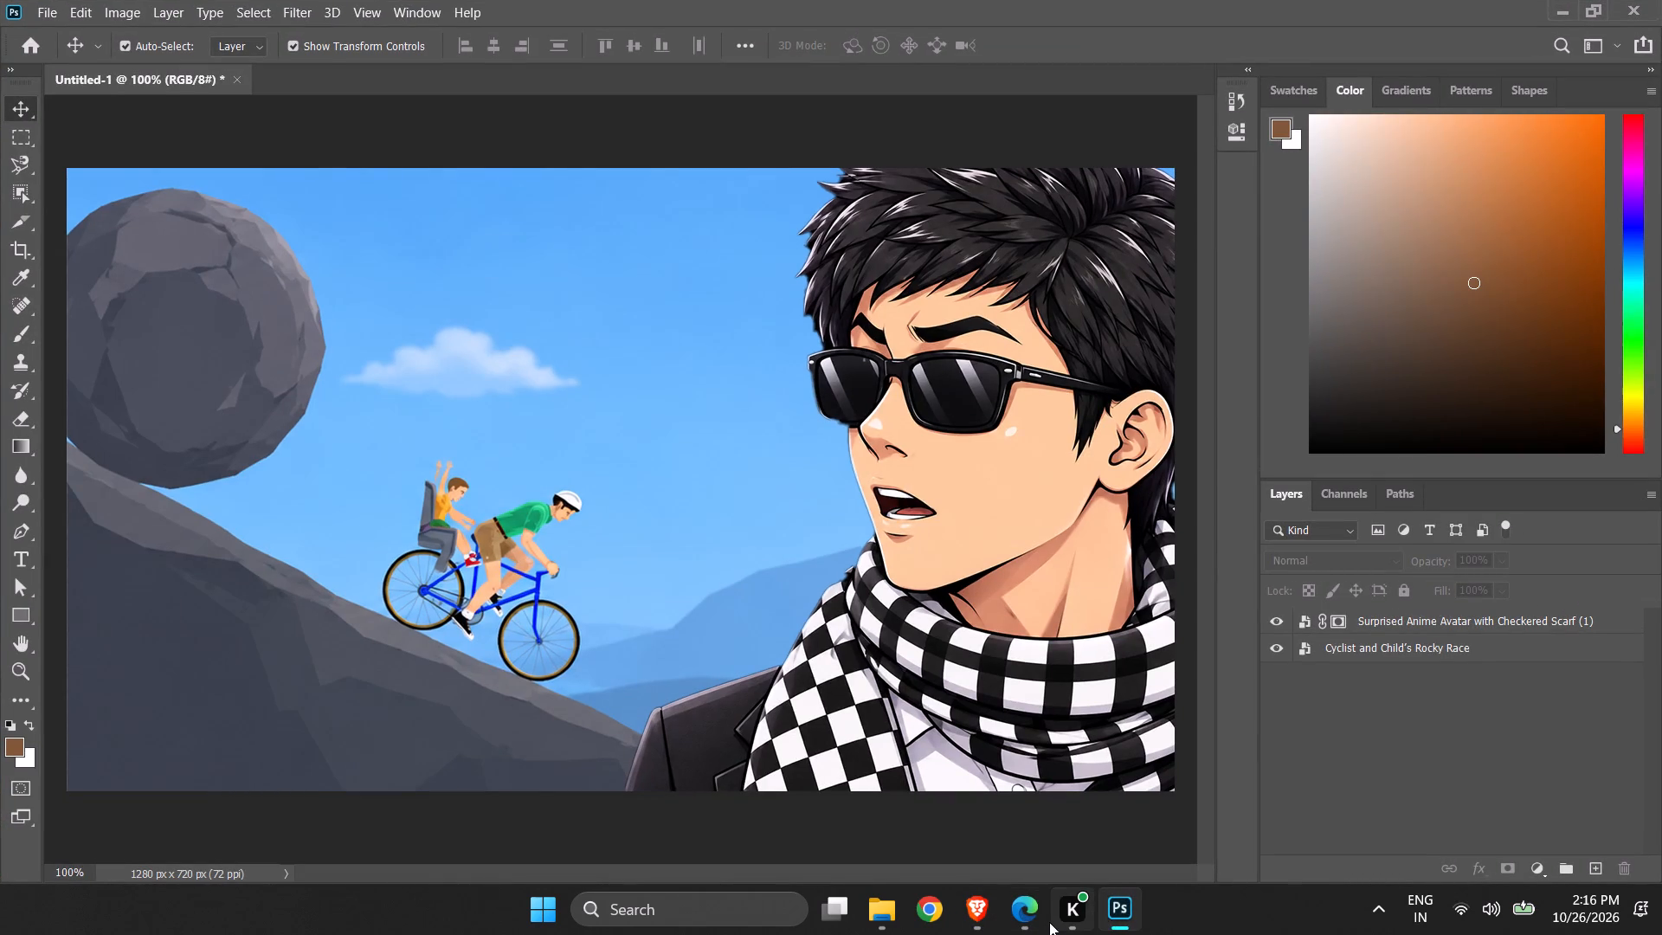
{"action": "left_click", "coordinate": [1037, 917]}
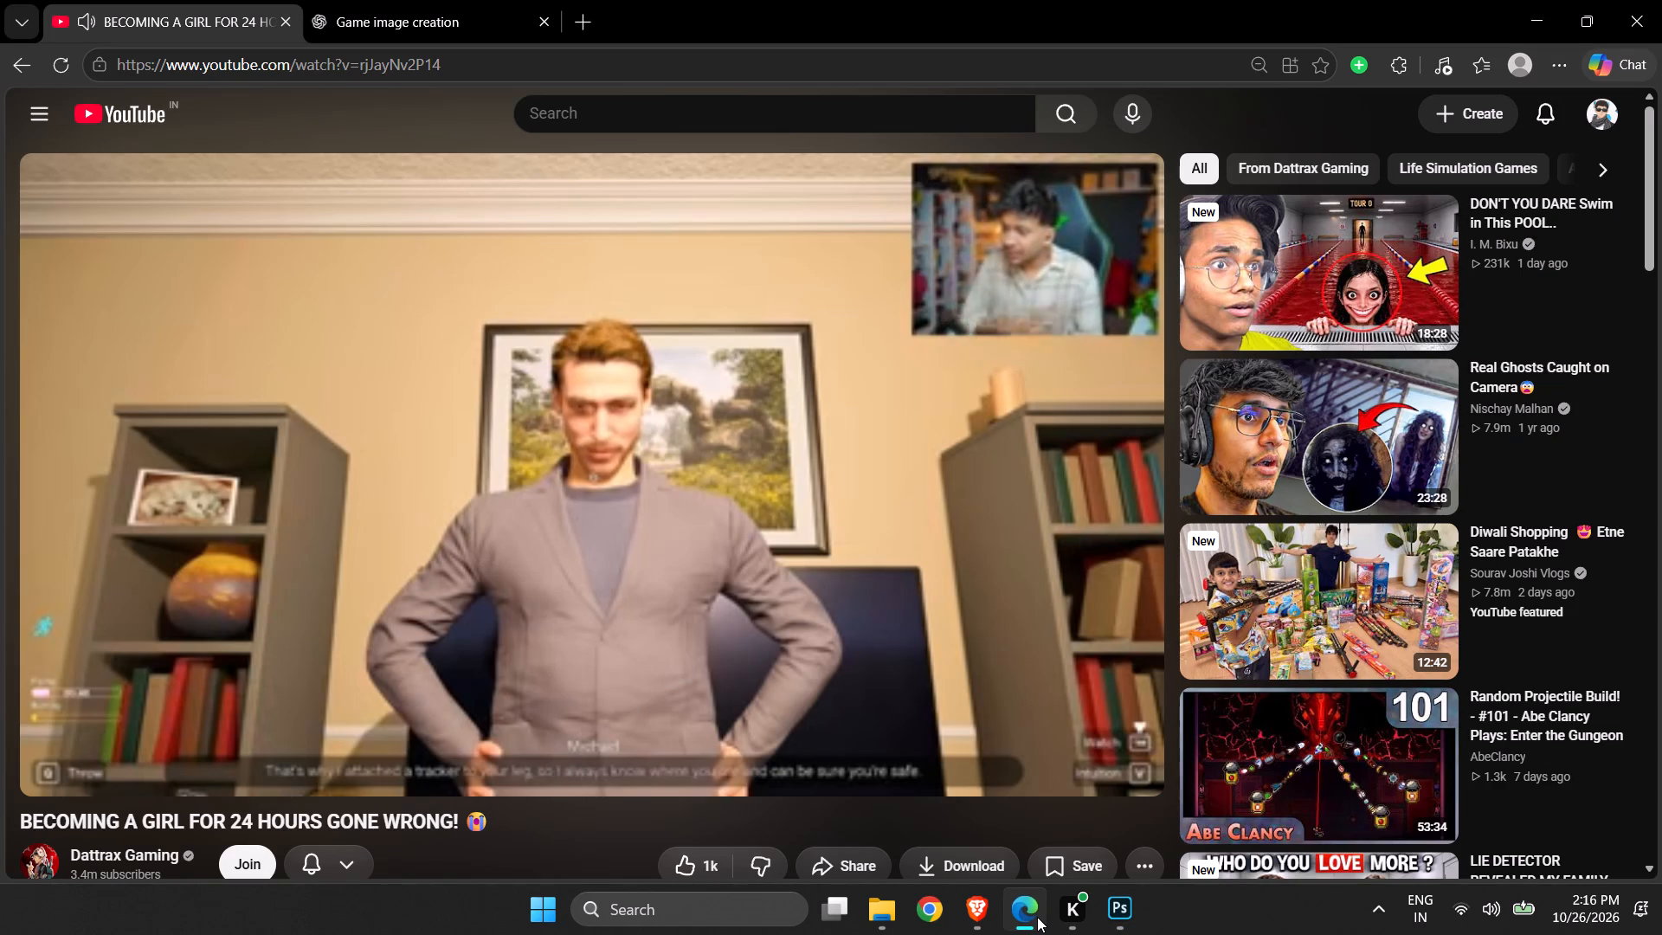
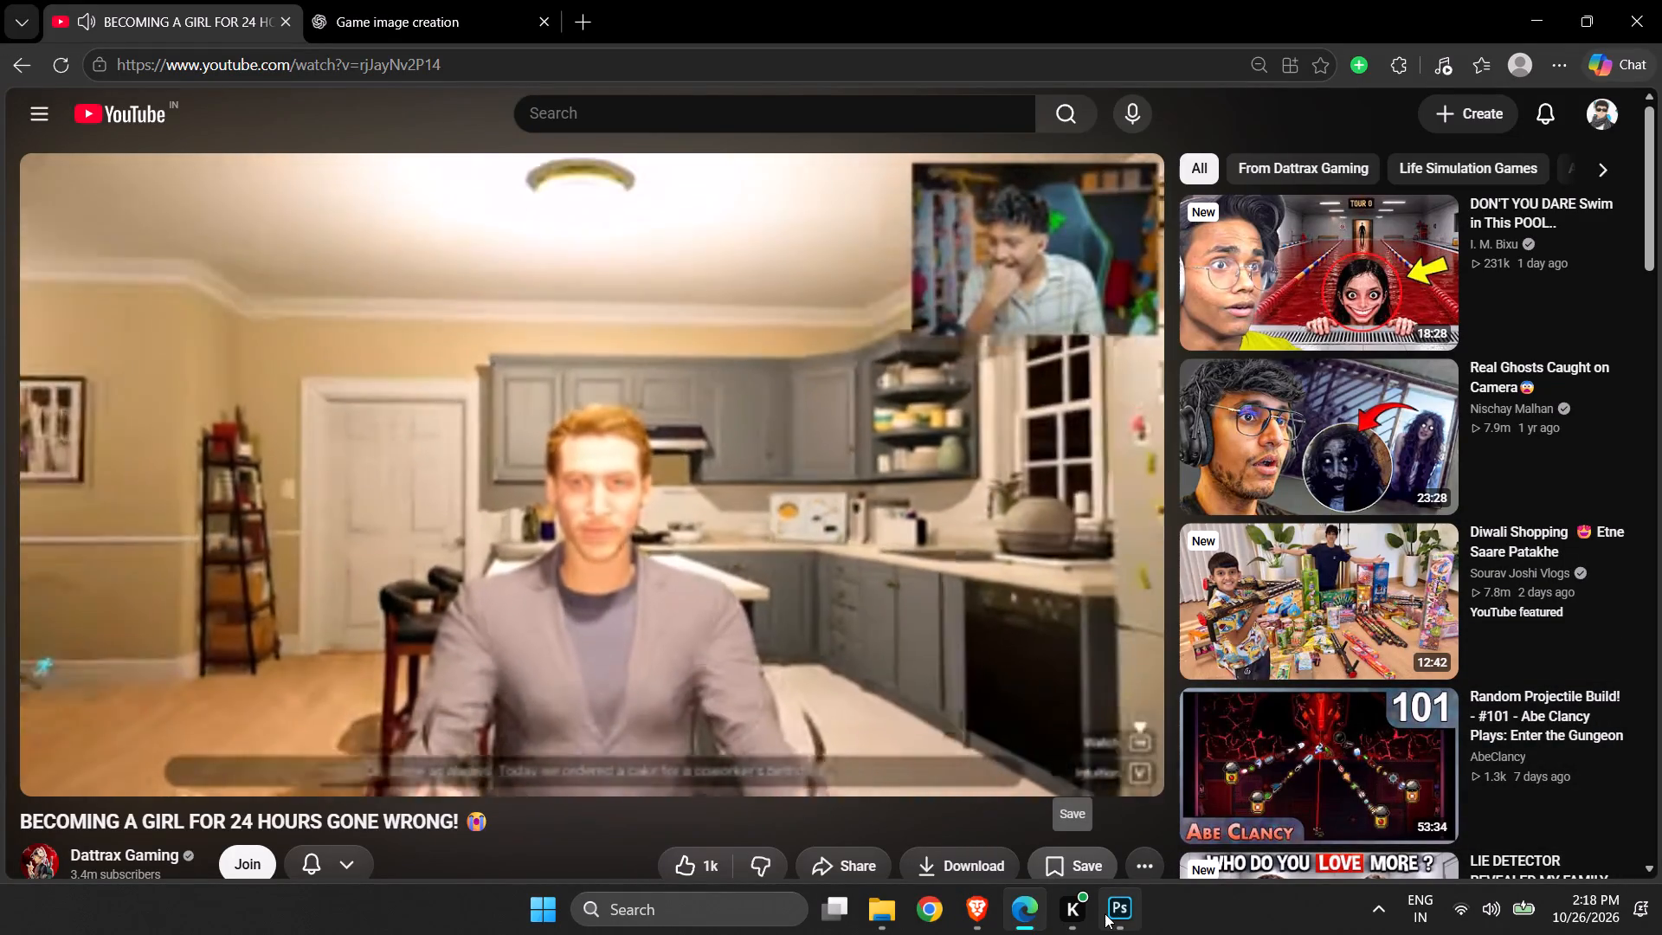
Look at the bicycle and avatar composition in Photoshop and return to the video in Edge.
{"action": "left_click", "coordinate": [1105, 913]}
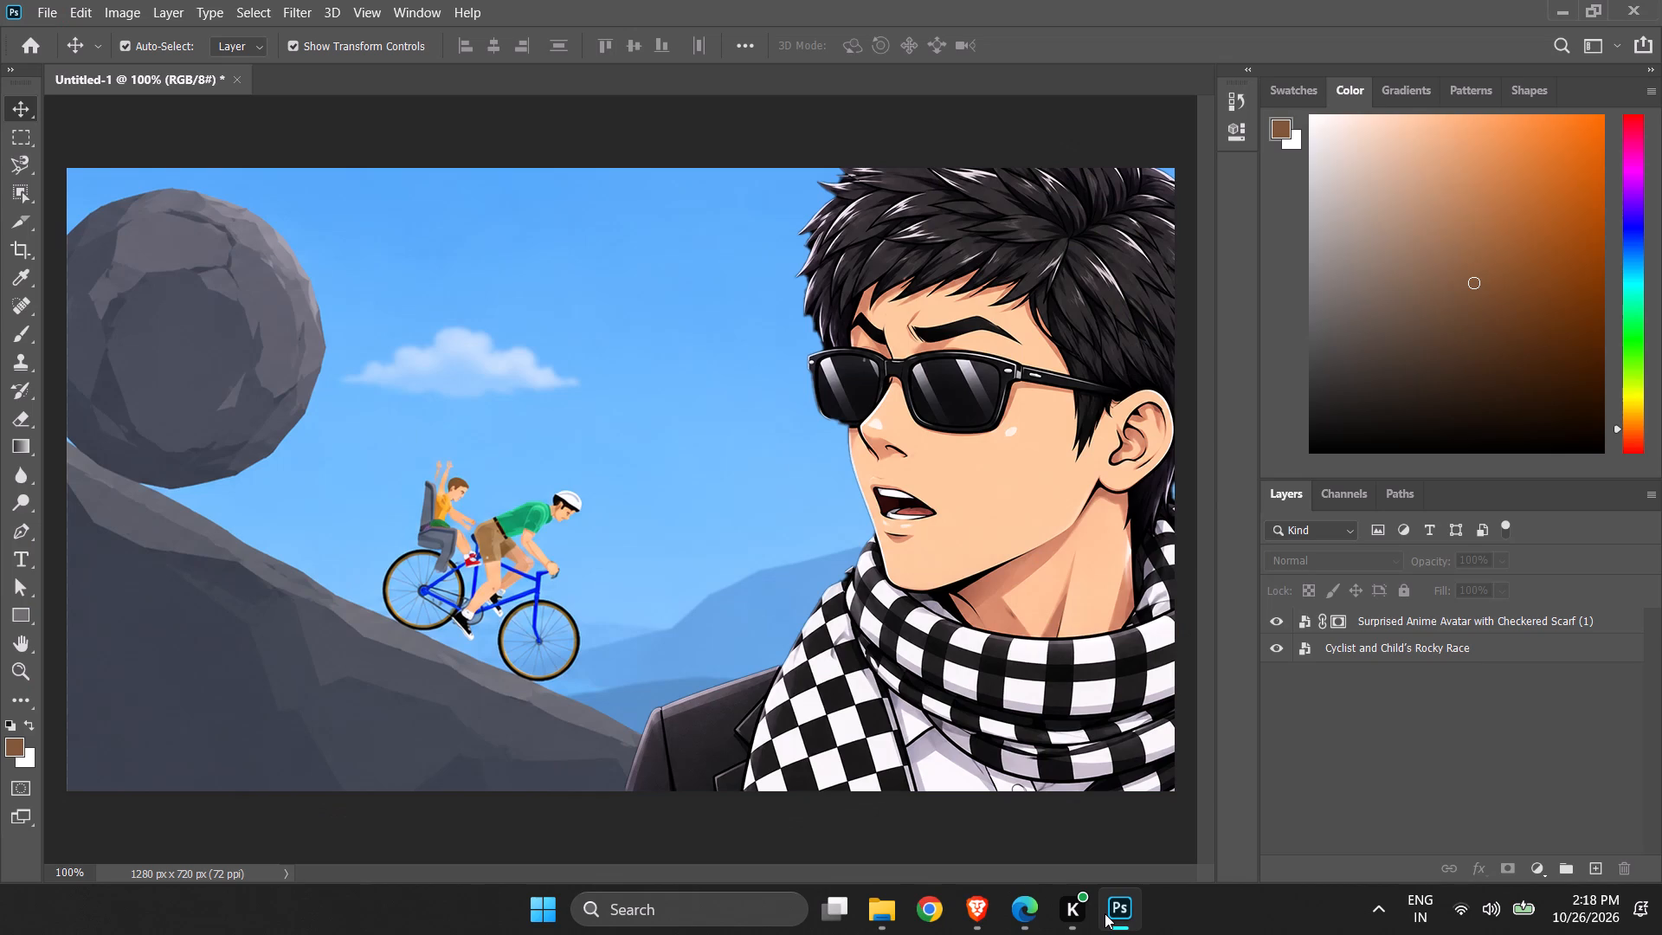
{"action": "left_click", "coordinate": [1027, 912]}
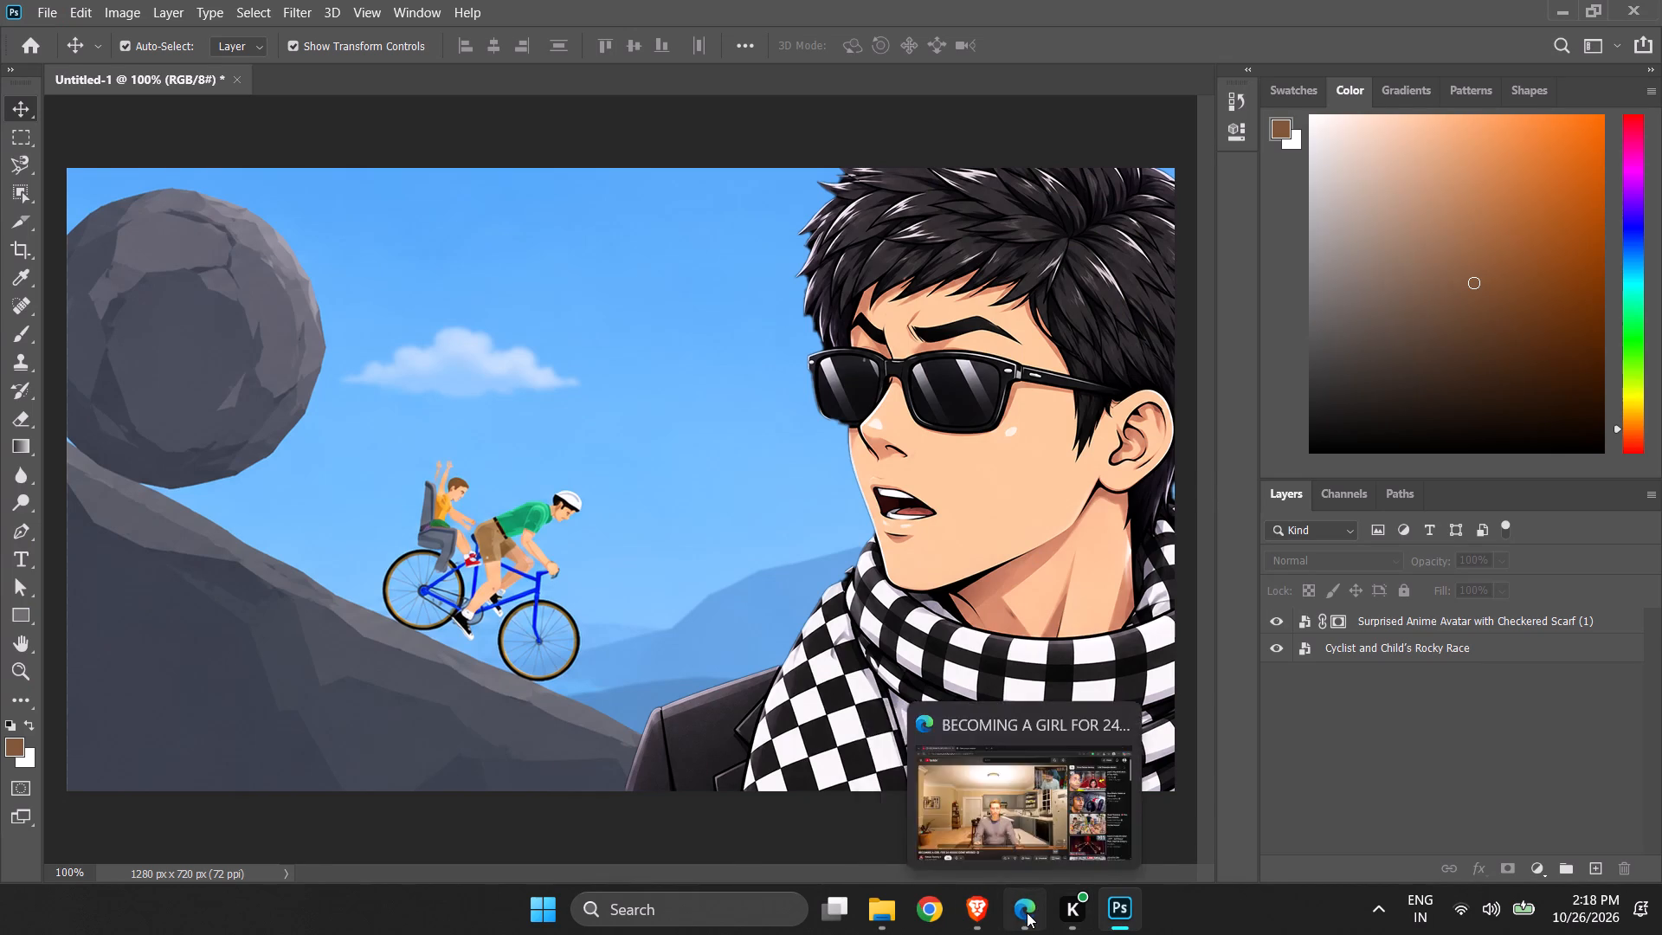
{"action": "left_click", "coordinate": [933, 493]}
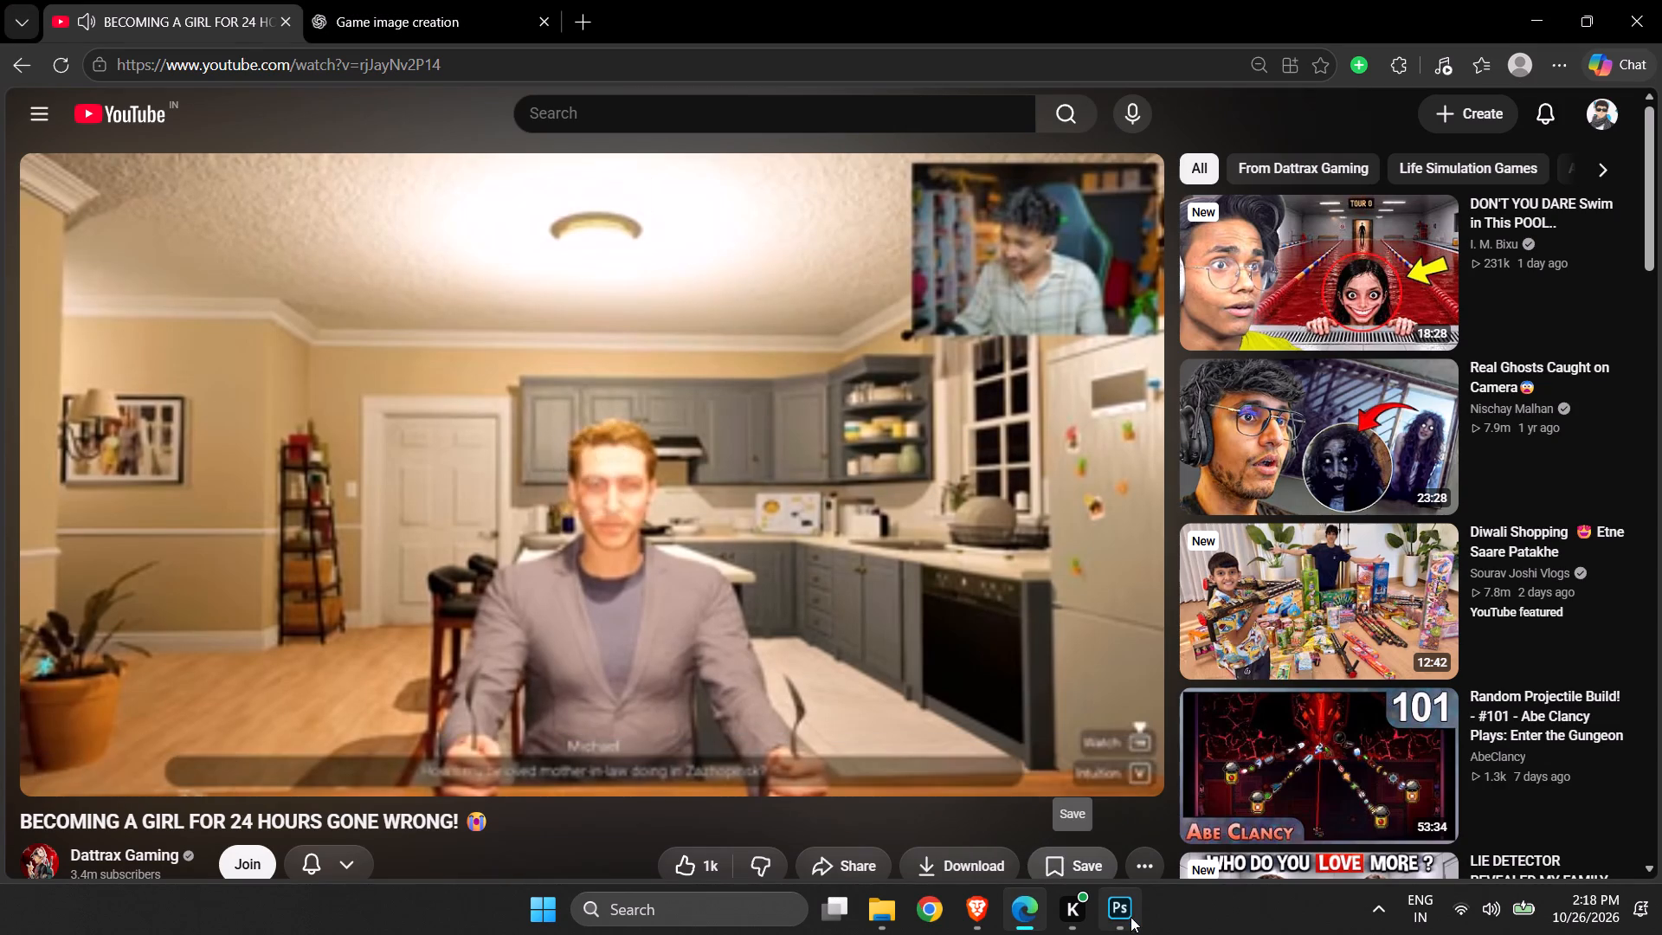
In Photoshop, remove the placed avatar by deleting the history states from Place Embedded Smart Object onward.
{"action": "left_click", "coordinate": [1131, 917]}
{"action": "left_click", "coordinate": [1019, 437]}
{"action": "right_click", "coordinate": [1019, 437]}
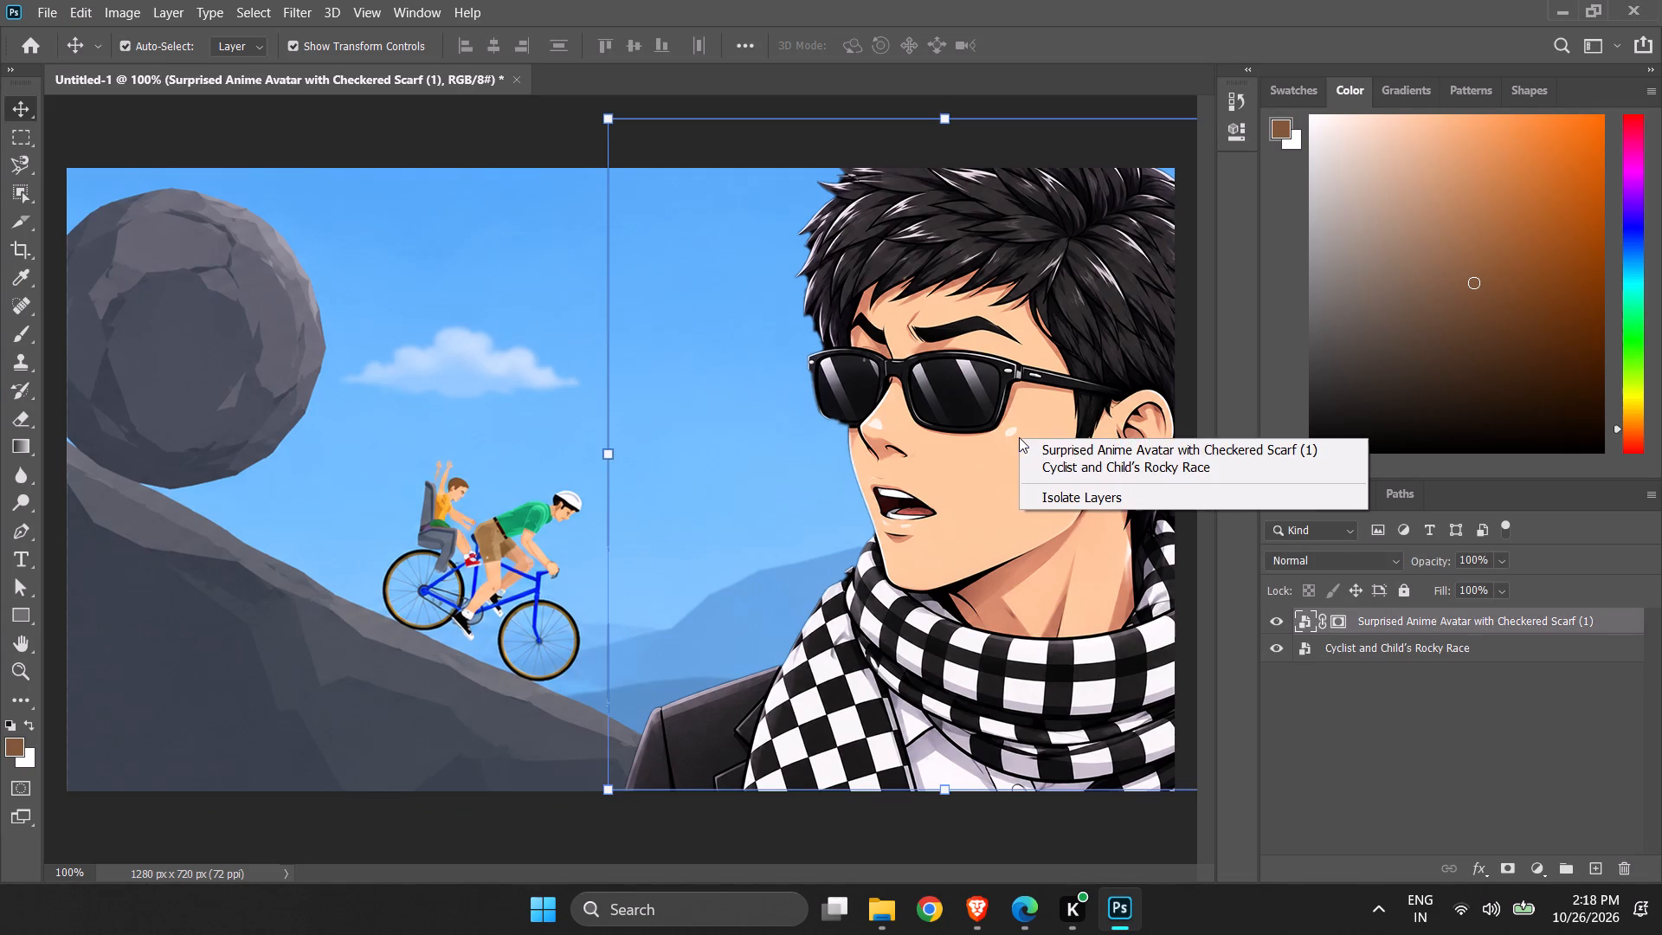
{"action": "left_click", "coordinate": [937, 545]}
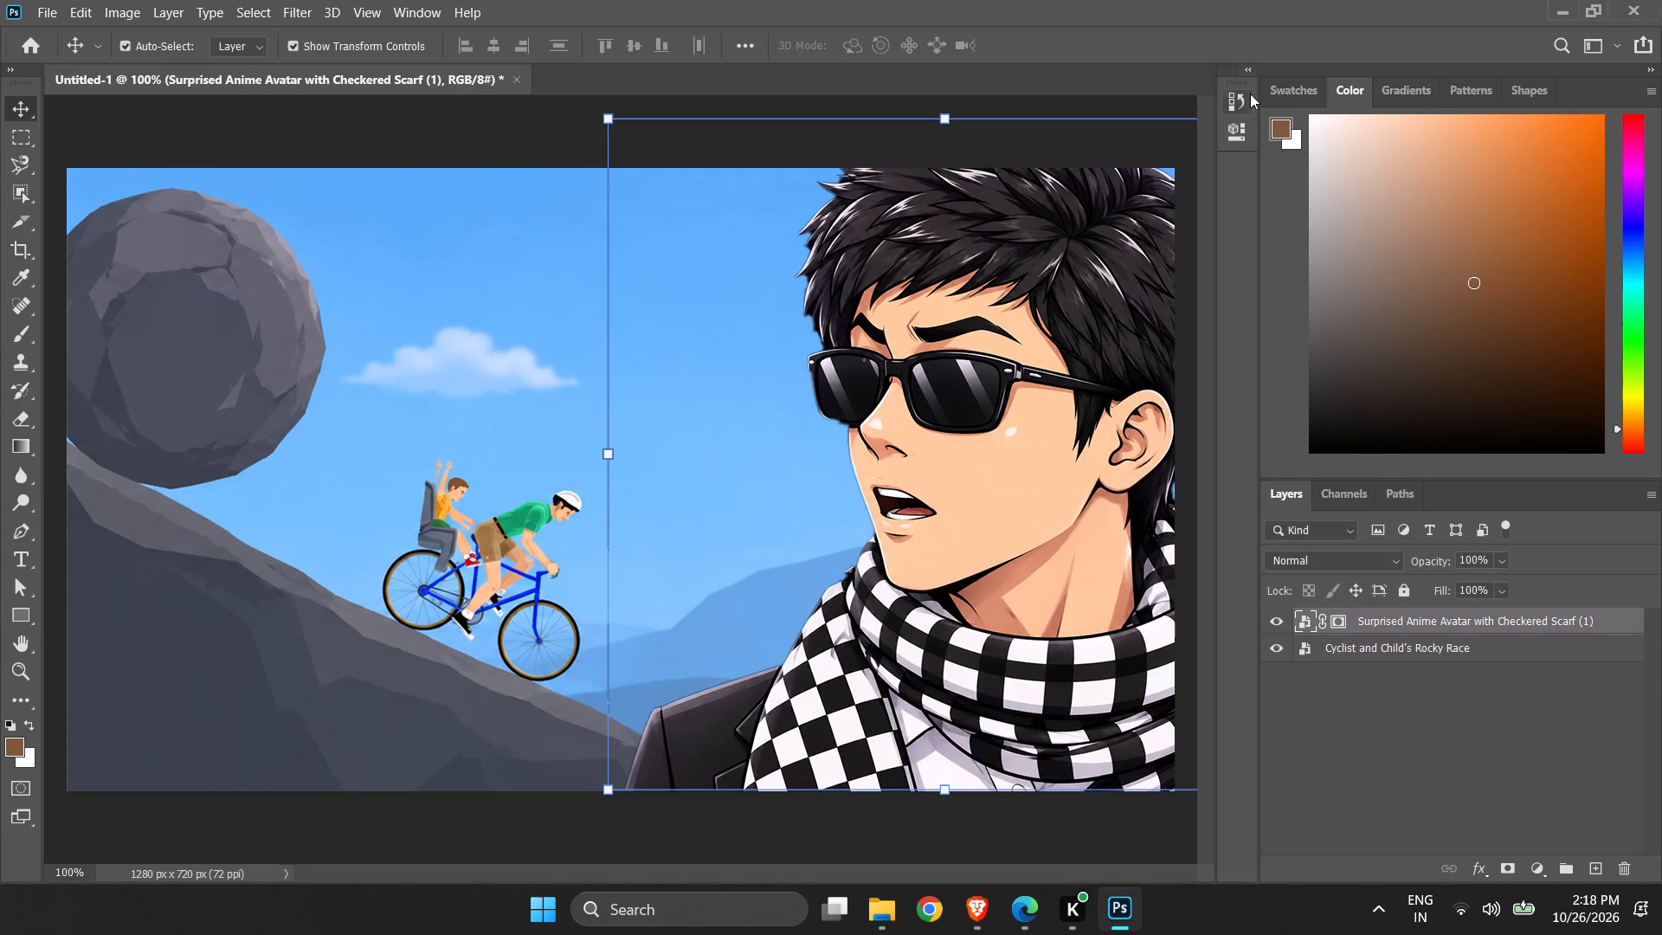
{"action": "left_click", "coordinate": [1237, 104]}
{"action": "left_click", "coordinate": [1055, 169]}
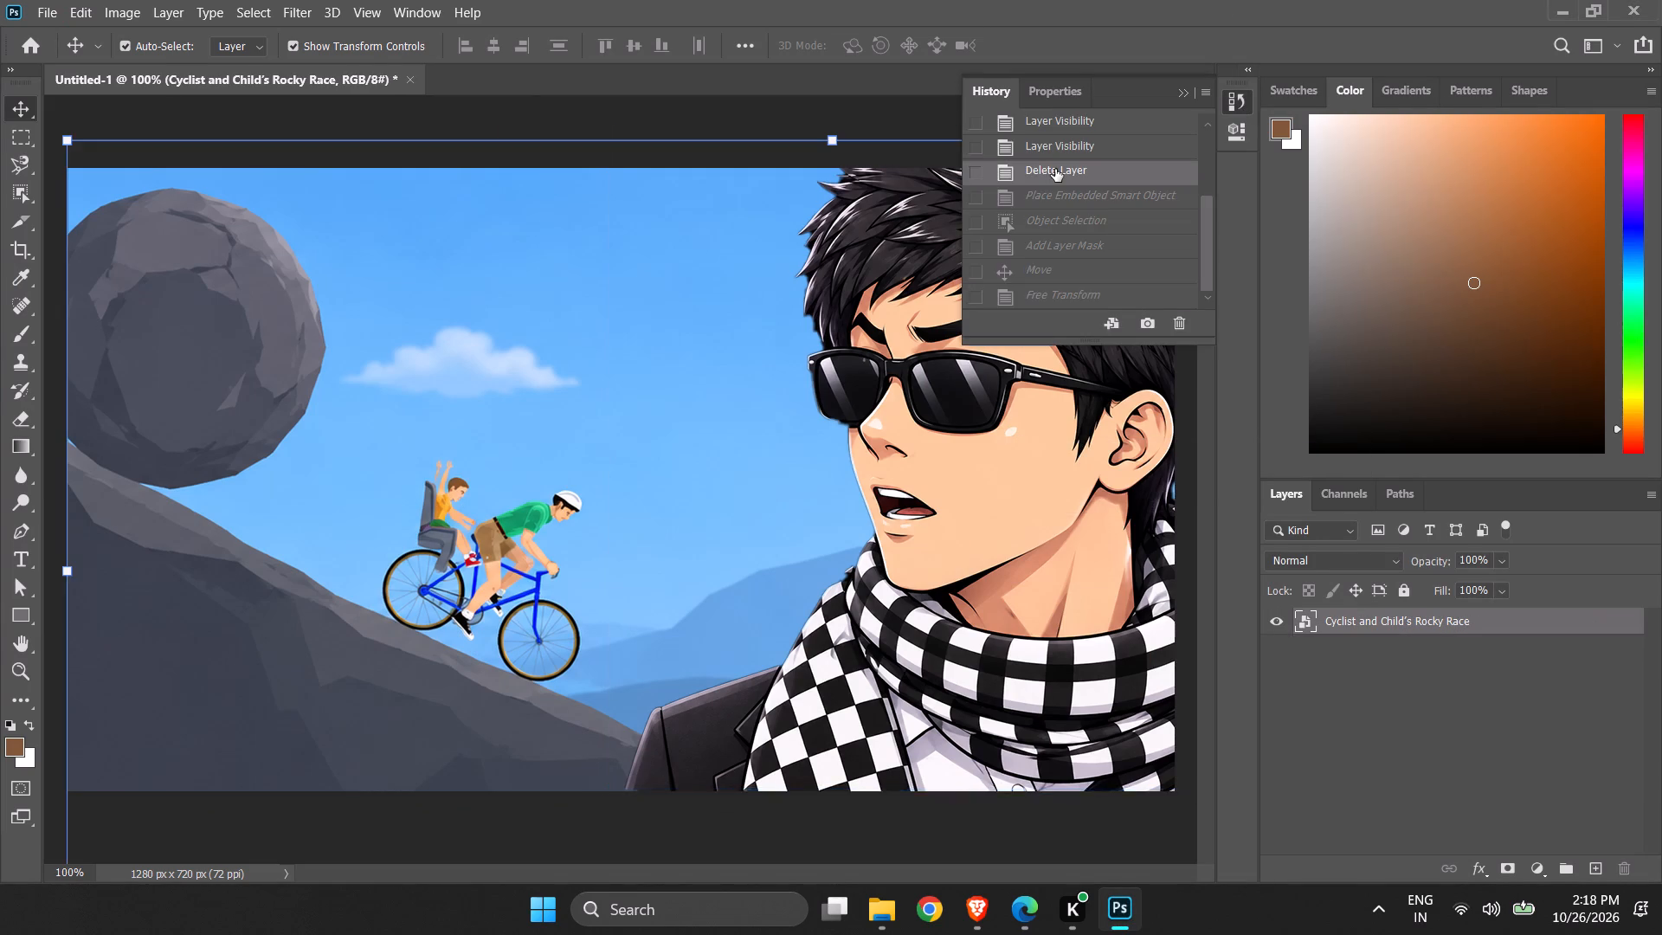
{"action": "left_click", "coordinate": [1060, 183]}
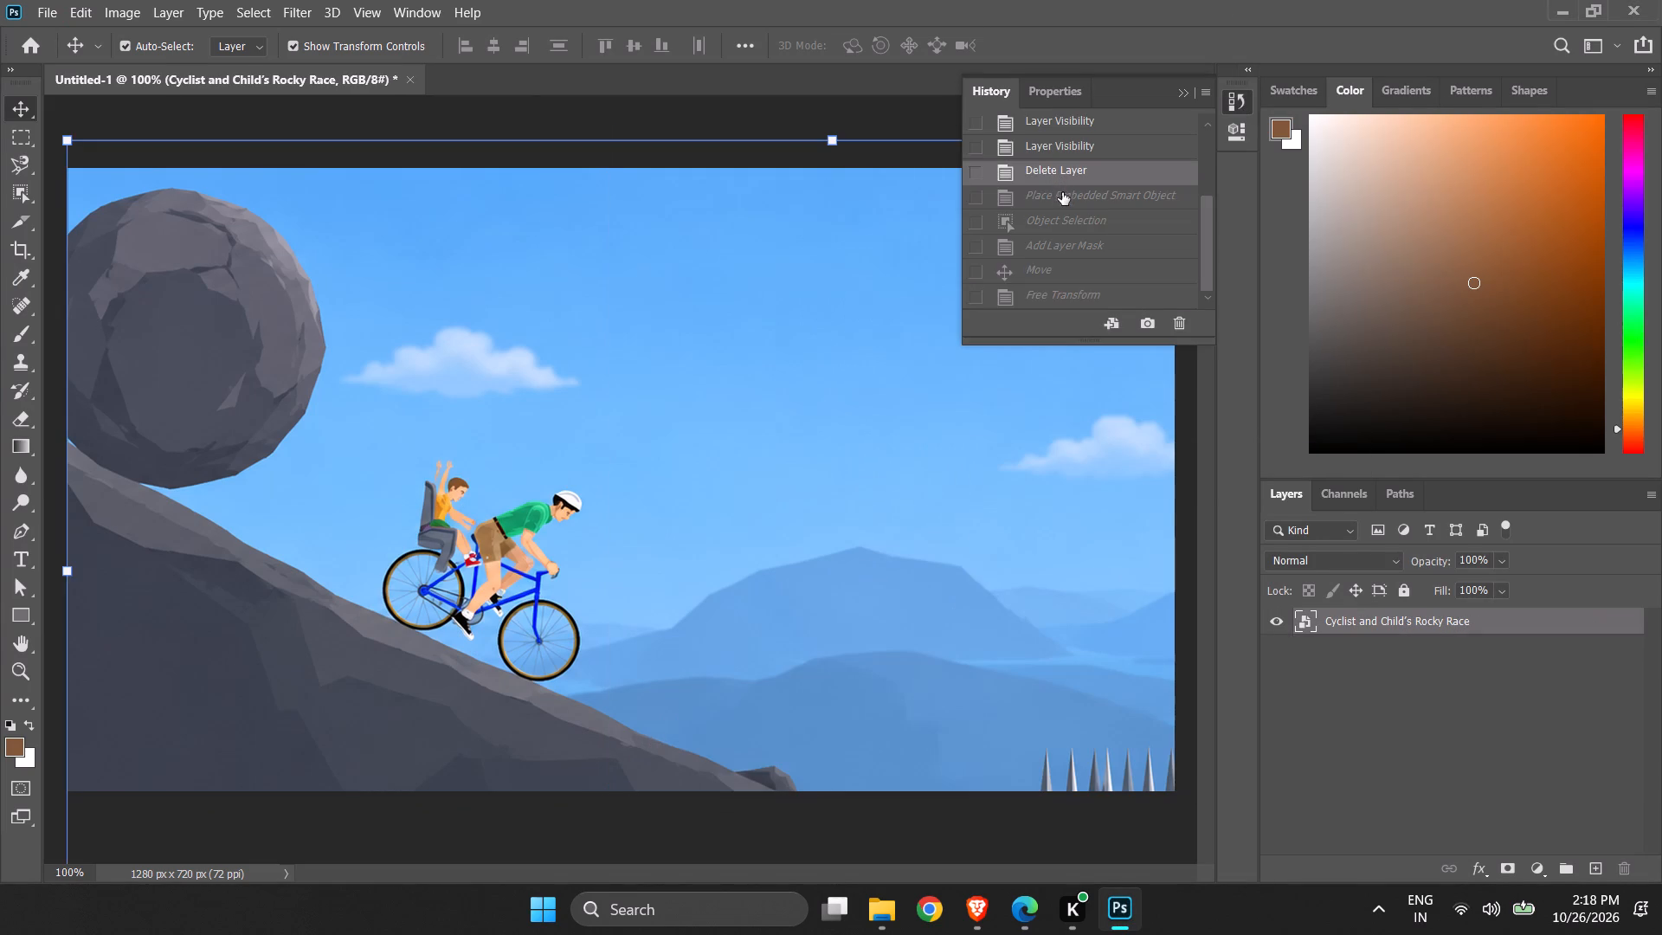
{"action": "left_click", "coordinate": [1062, 199]}
{"action": "left_click", "coordinate": [1079, 226]}
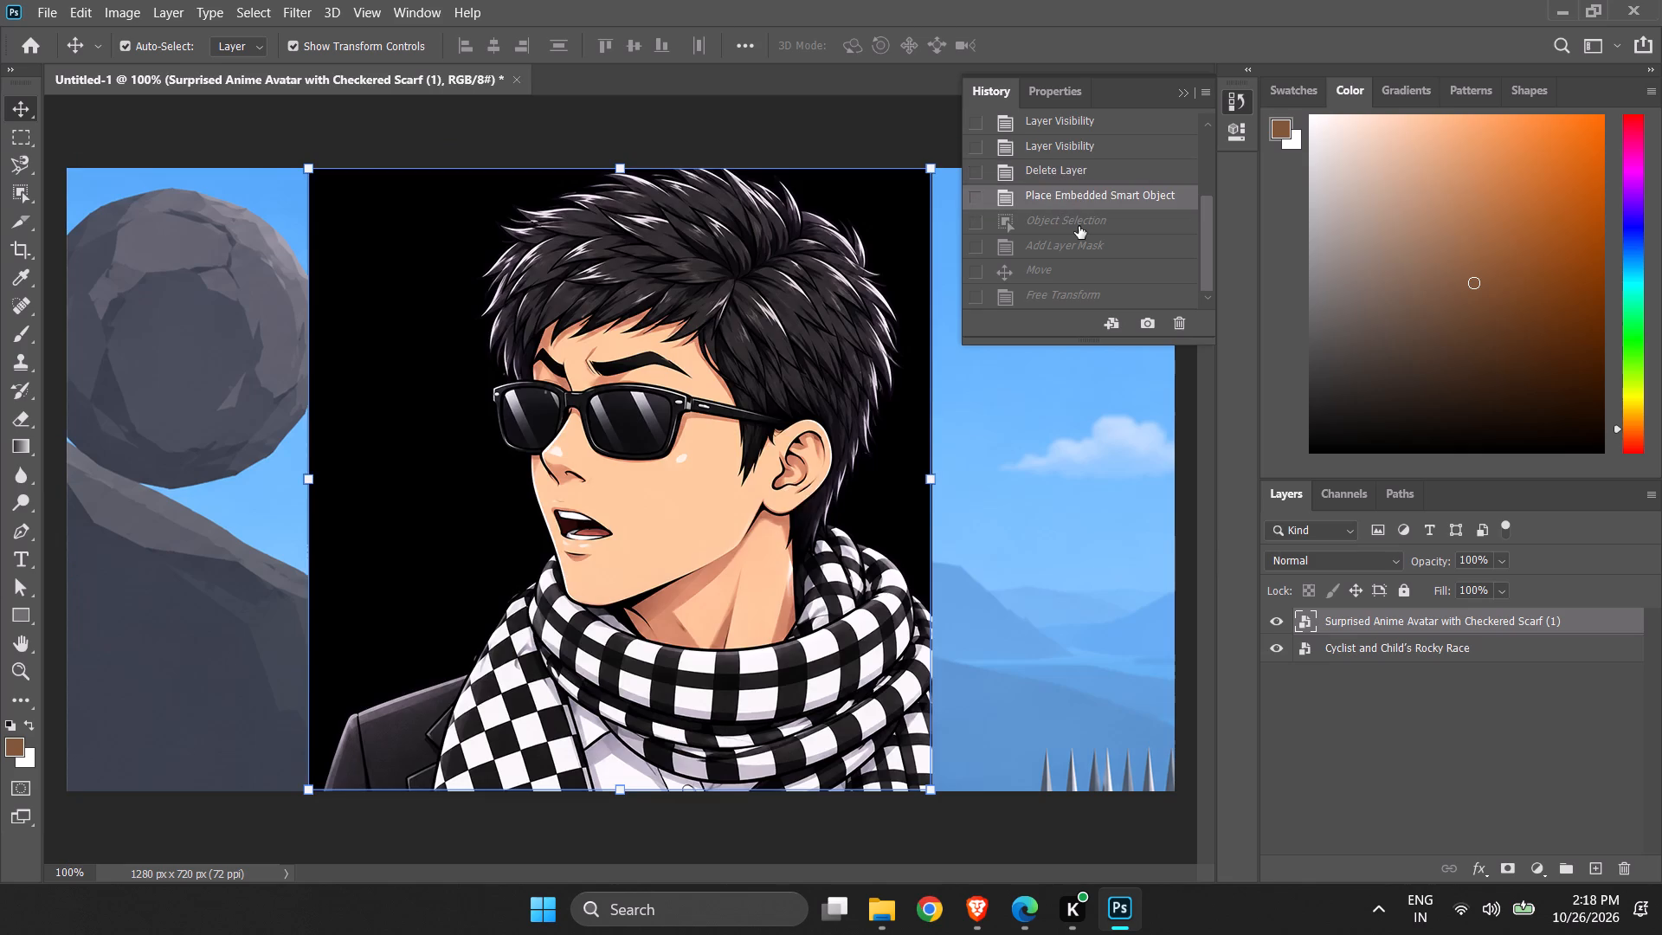
{"action": "left_click", "coordinate": [1081, 243]}
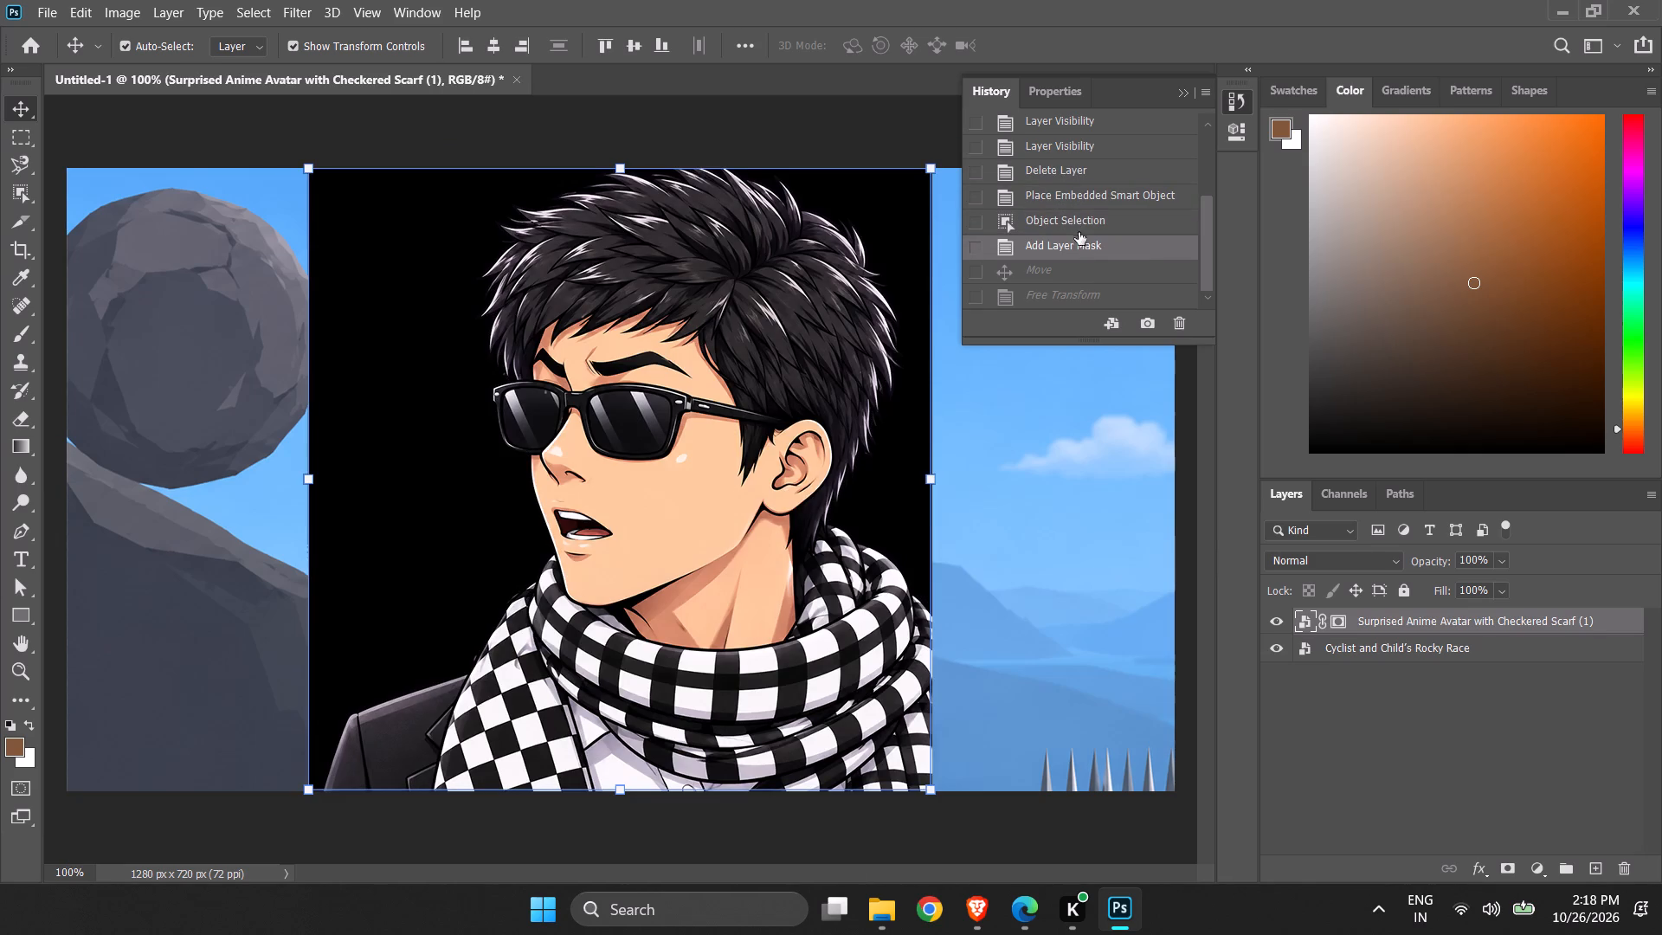
{"action": "left_click", "coordinate": [1073, 210]}
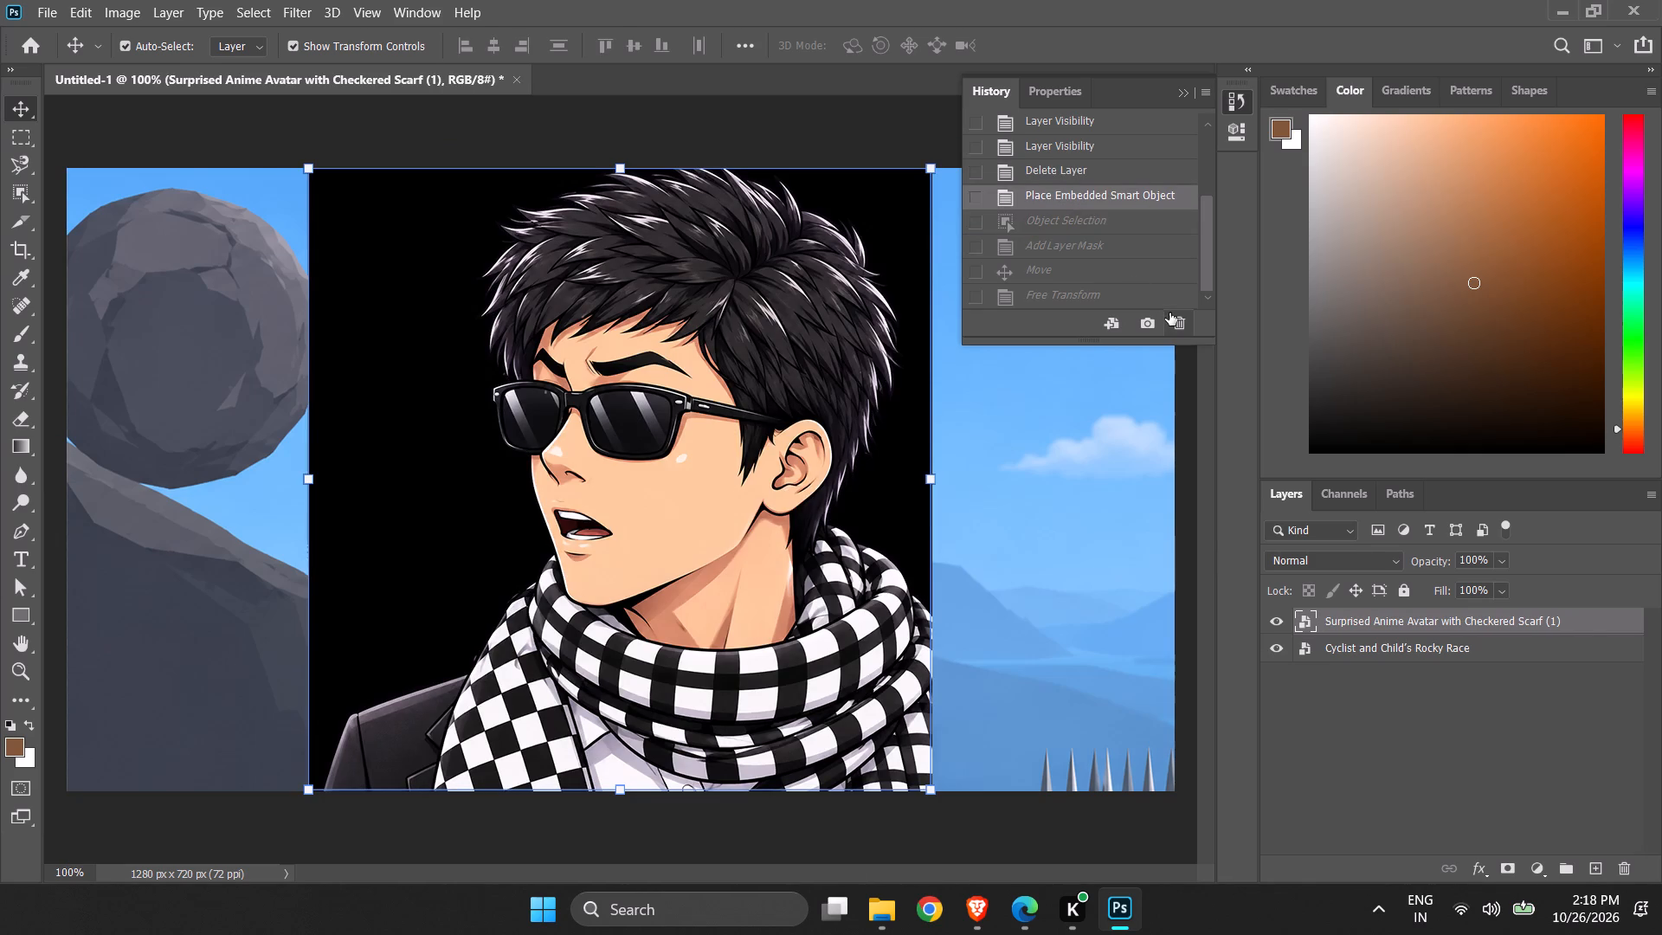
{"action": "left_click", "coordinate": [1169, 313]}
{"action": "left_click", "coordinate": [786, 357]}
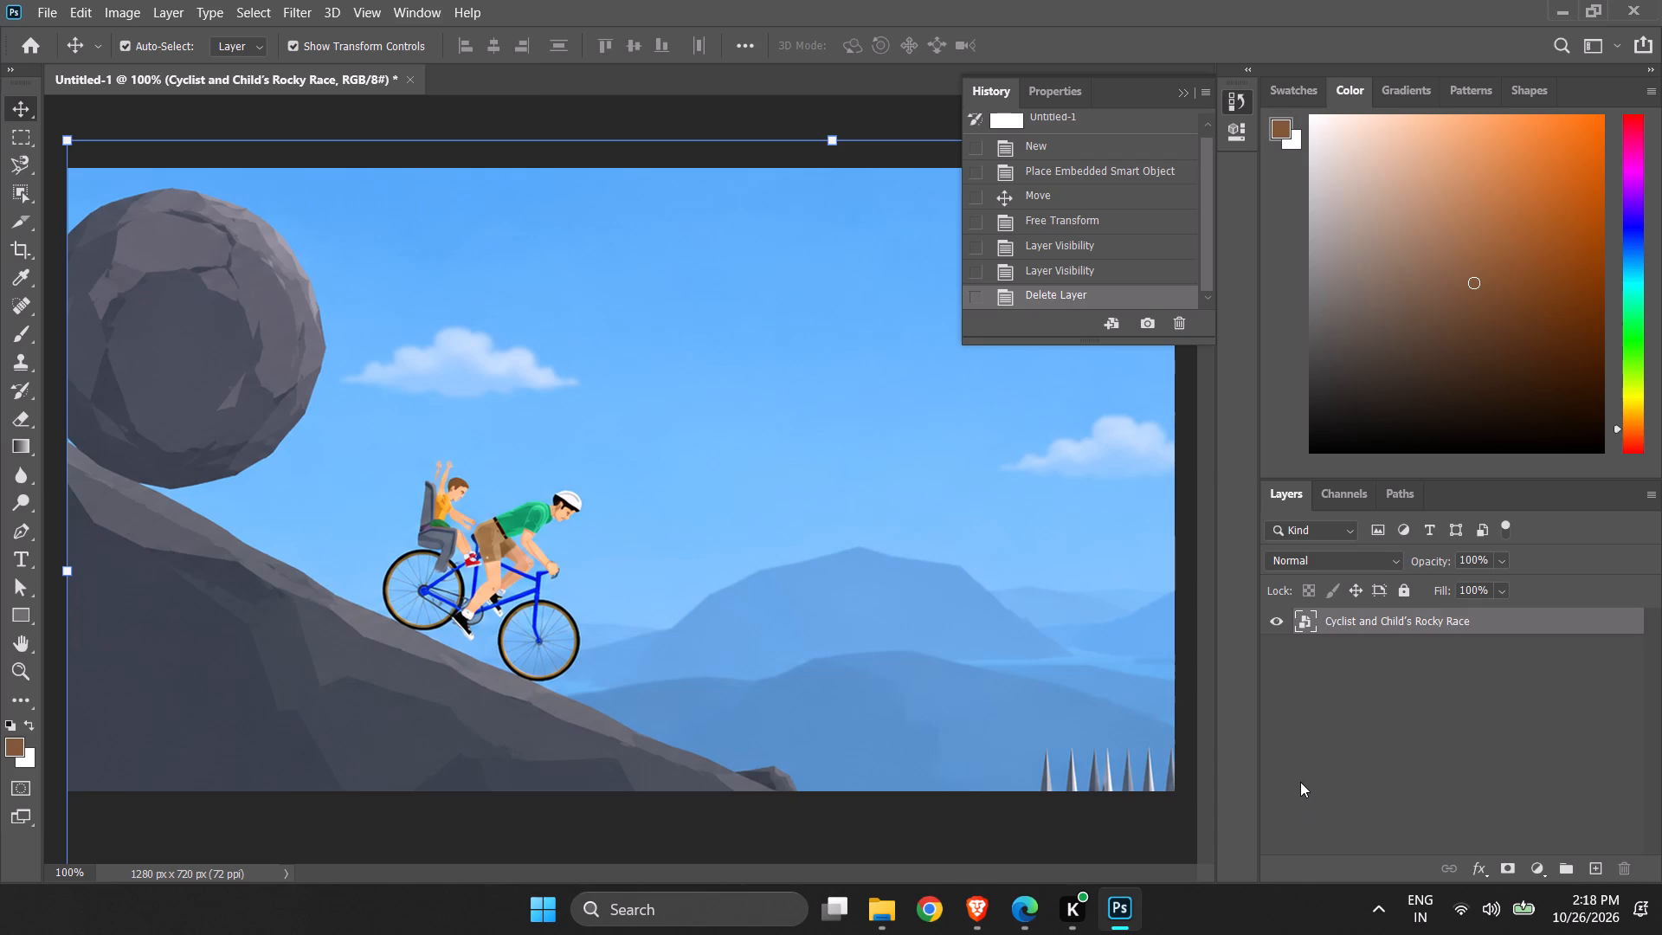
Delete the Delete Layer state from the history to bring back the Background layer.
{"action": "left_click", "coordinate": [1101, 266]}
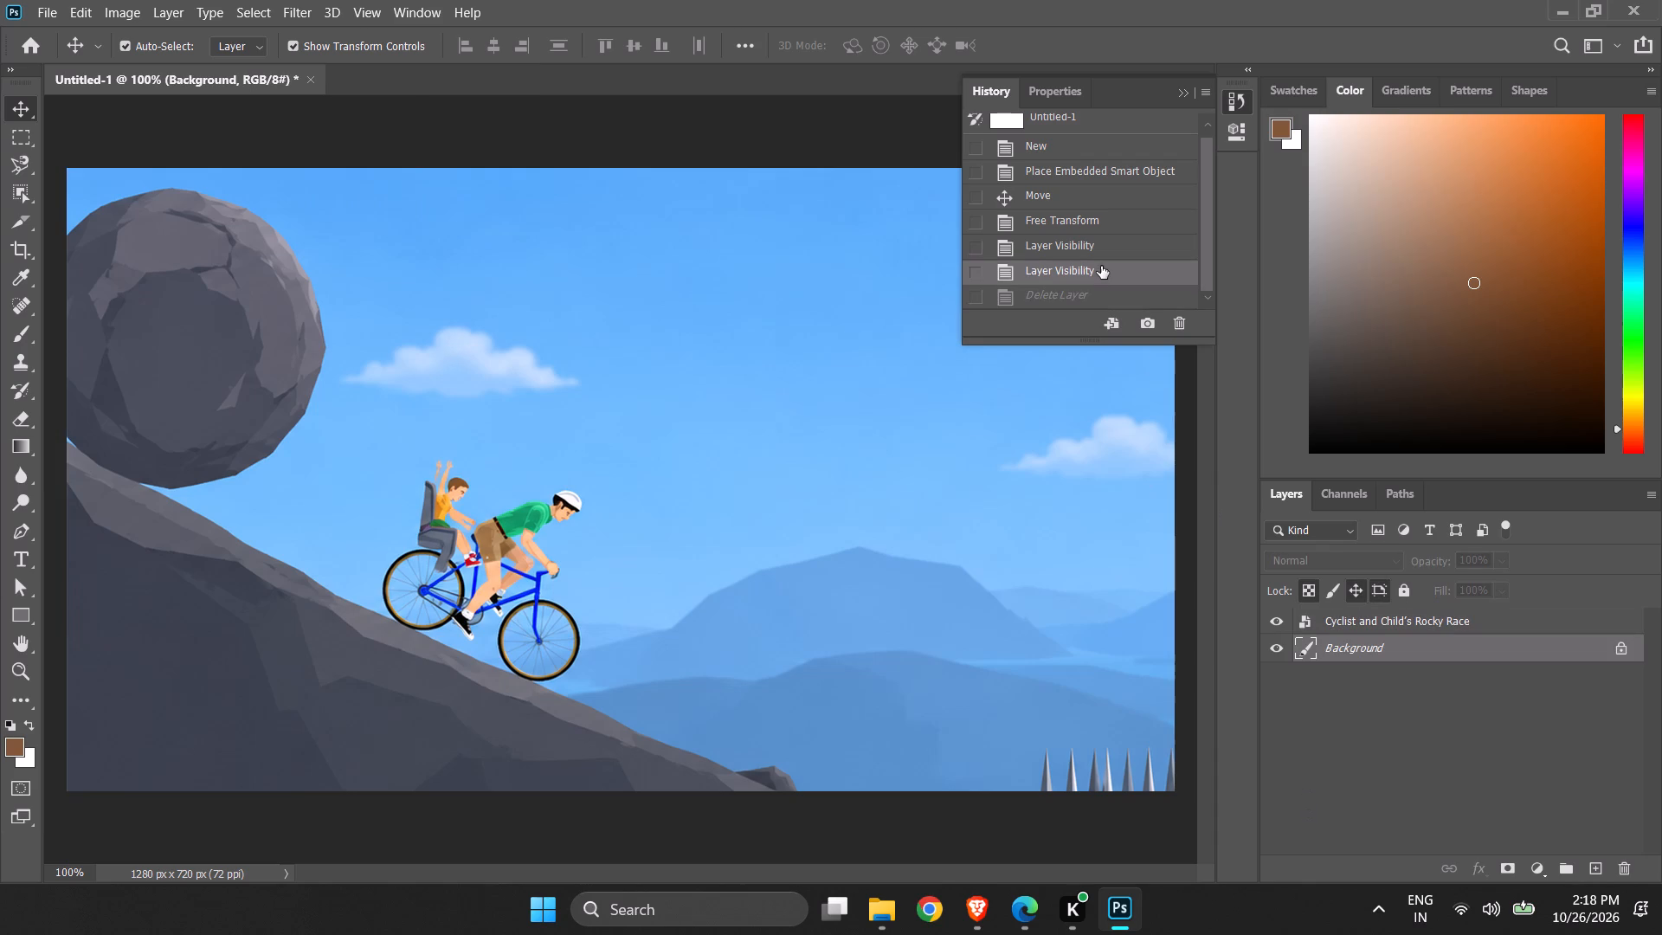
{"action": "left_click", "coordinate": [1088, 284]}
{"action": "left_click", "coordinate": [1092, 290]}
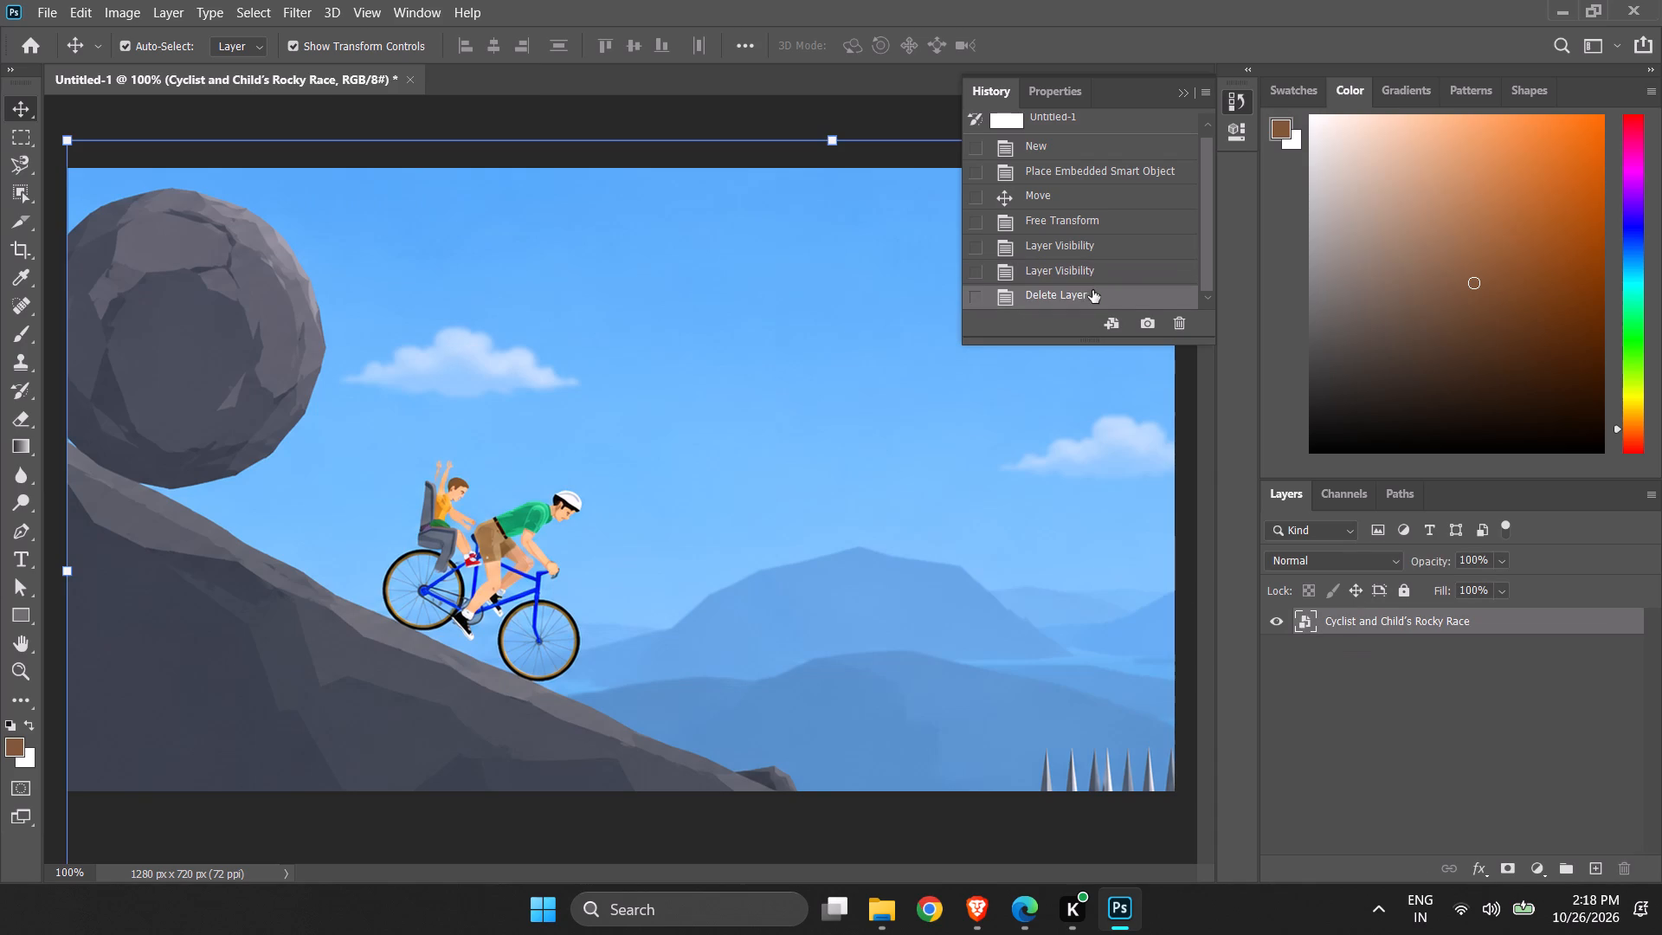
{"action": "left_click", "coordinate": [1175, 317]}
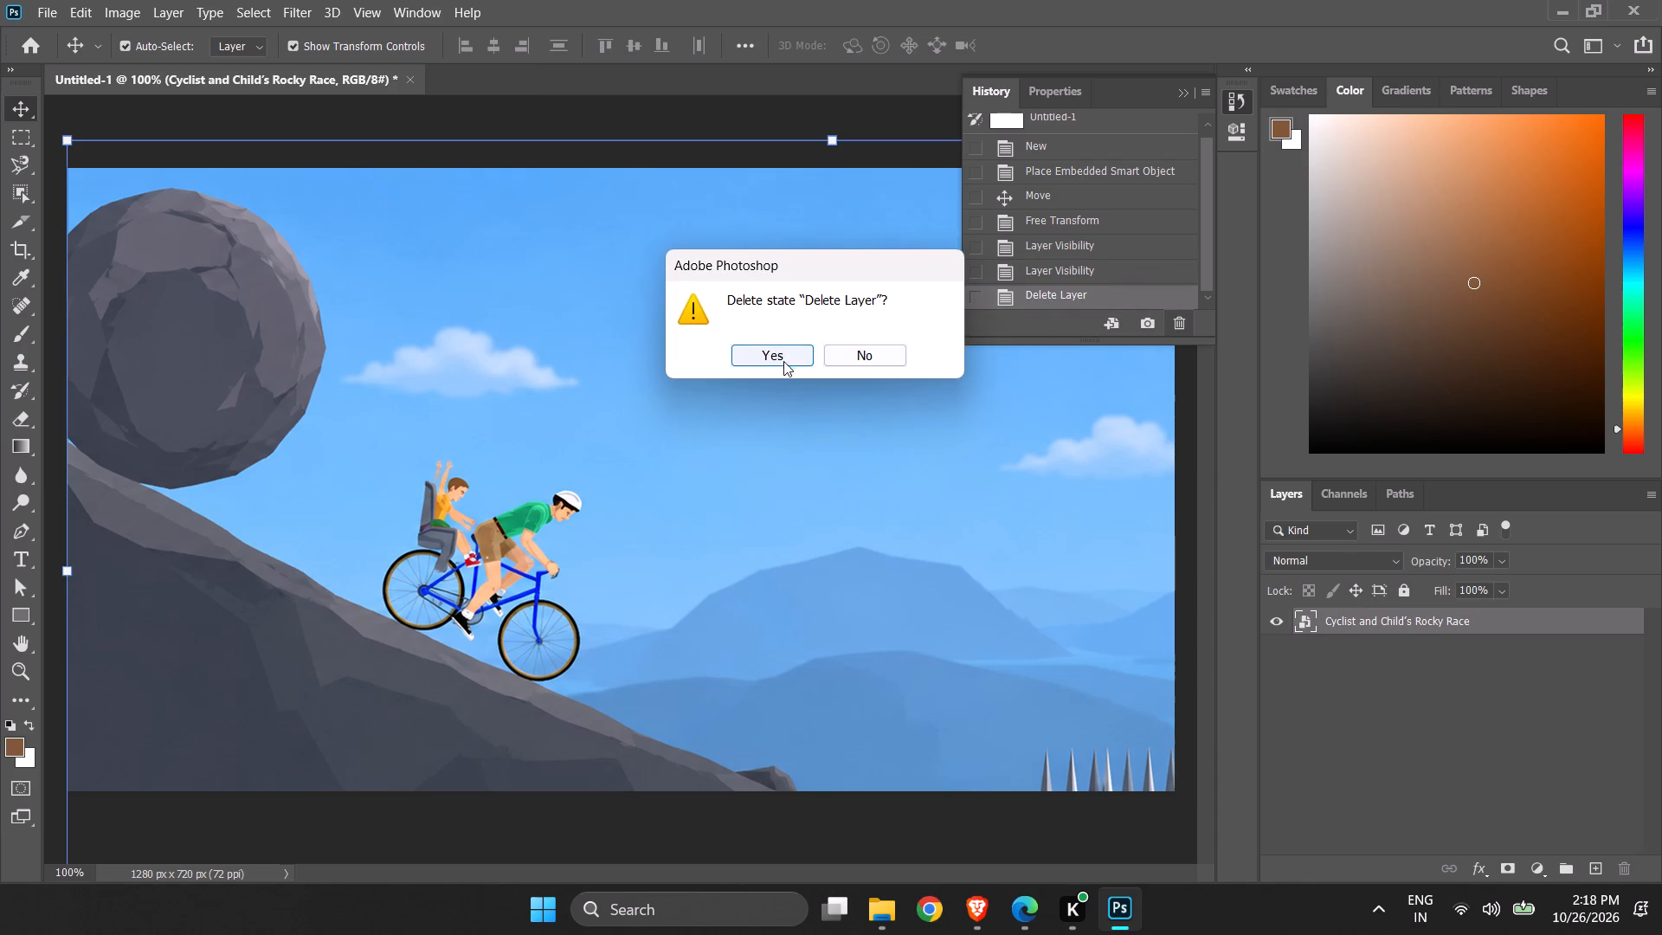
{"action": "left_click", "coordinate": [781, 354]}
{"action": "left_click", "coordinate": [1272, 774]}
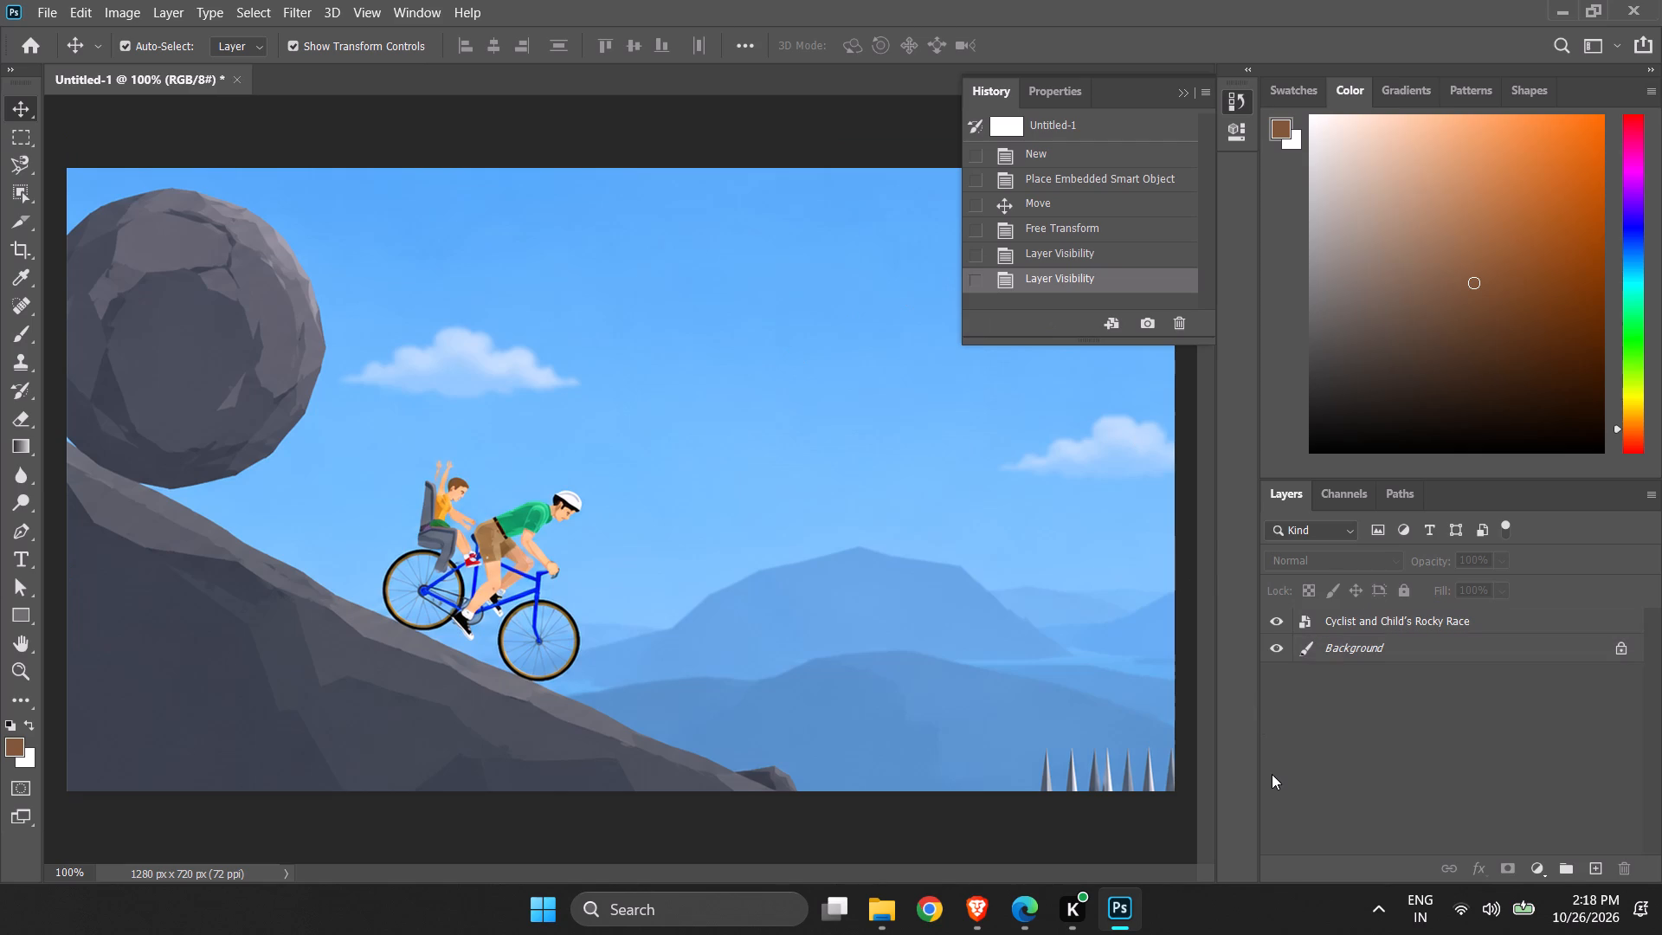
Delete the locked Background layer beneath Cyclist and Child's Rocky Race and collapse the history.
{"action": "left_click", "coordinate": [1369, 651]}
{"action": "right_click", "coordinate": [1369, 651]}
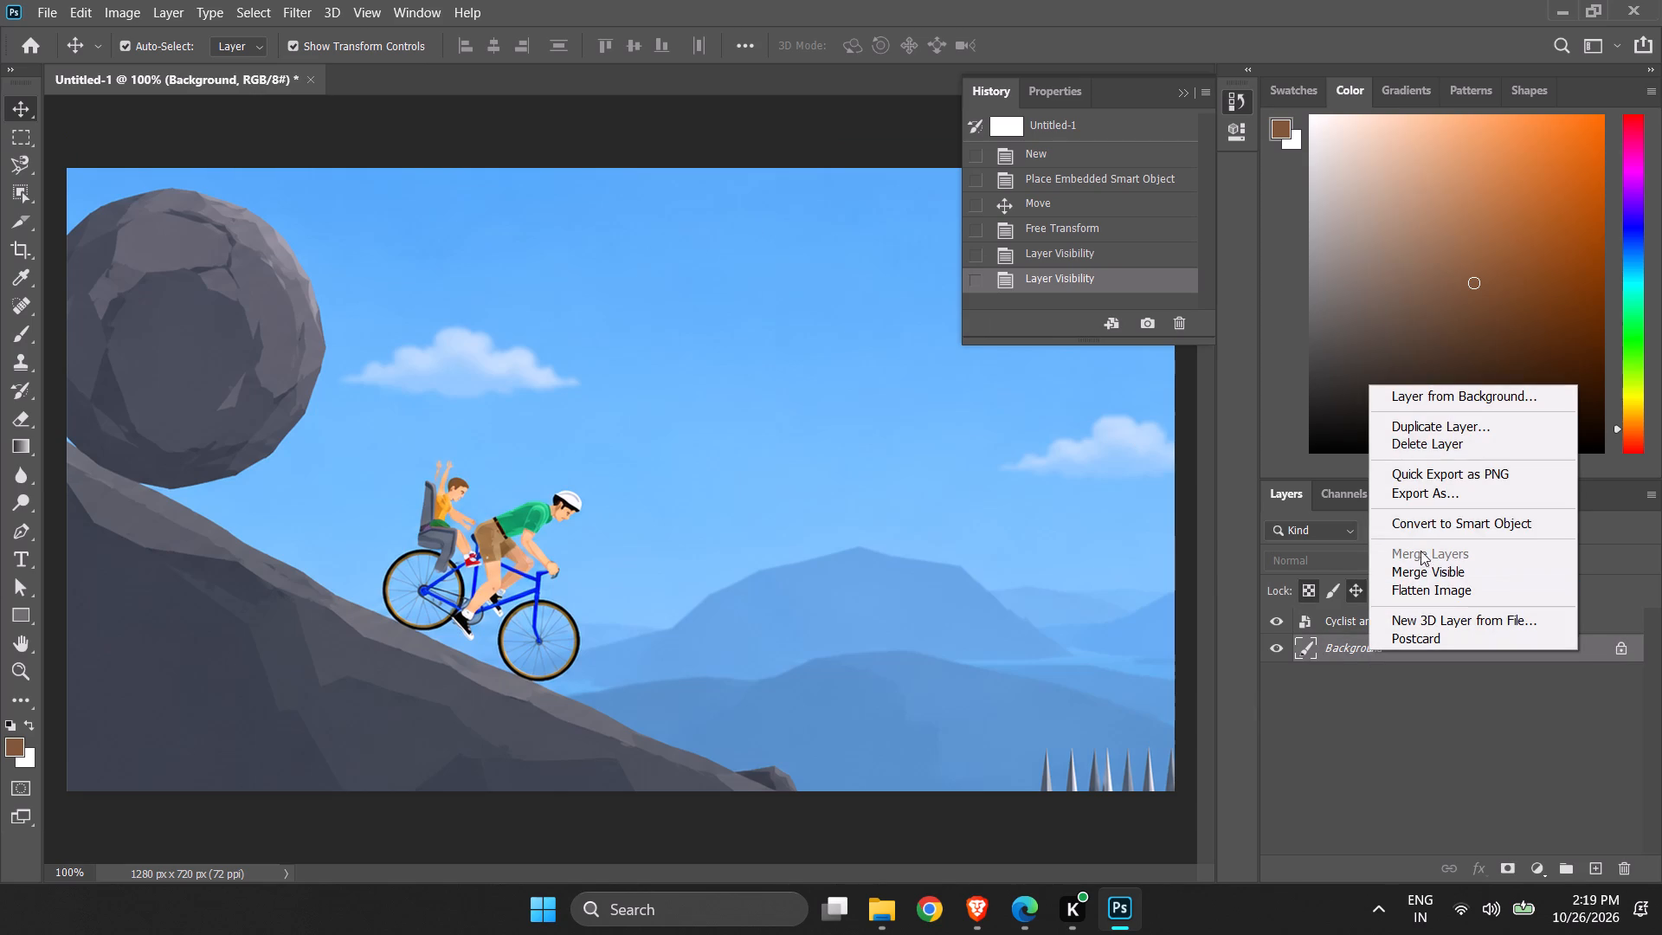
{"action": "left_click", "coordinate": [1434, 444]}
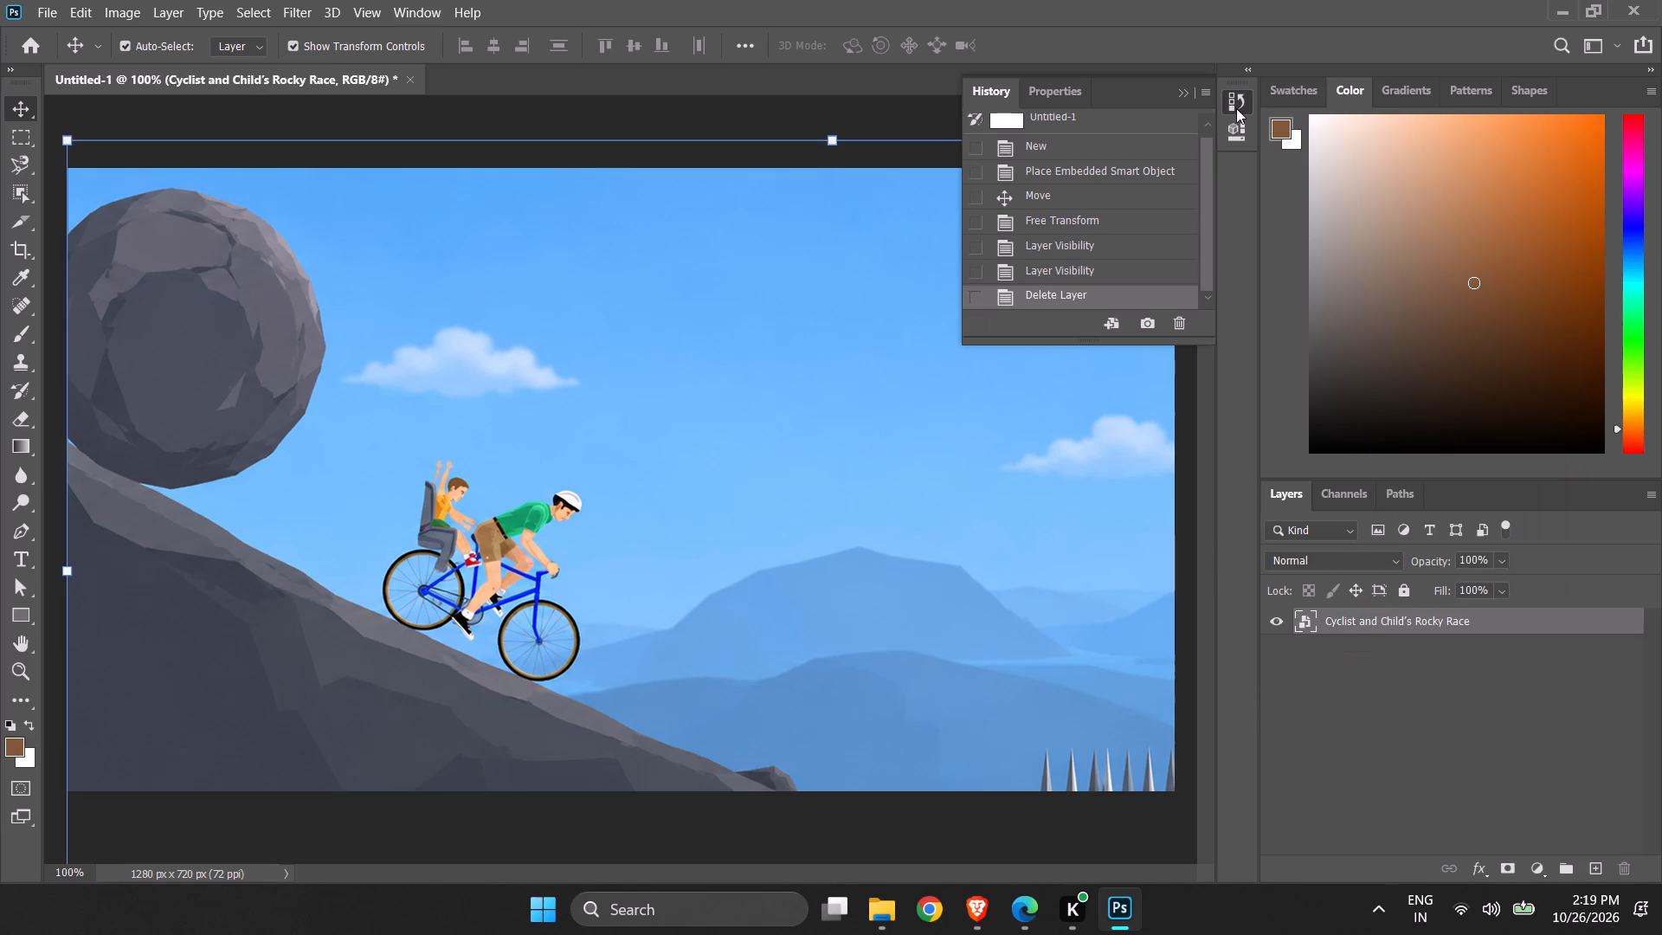
{"action": "left_click", "coordinate": [1236, 108]}
Place Surprised Anime Avatar with Checkered Scarf (1) from the THUMBNAILS IMAGES folder into the Photoshop composition, flipped horizontally.
{"action": "left_click", "coordinate": [881, 918]}
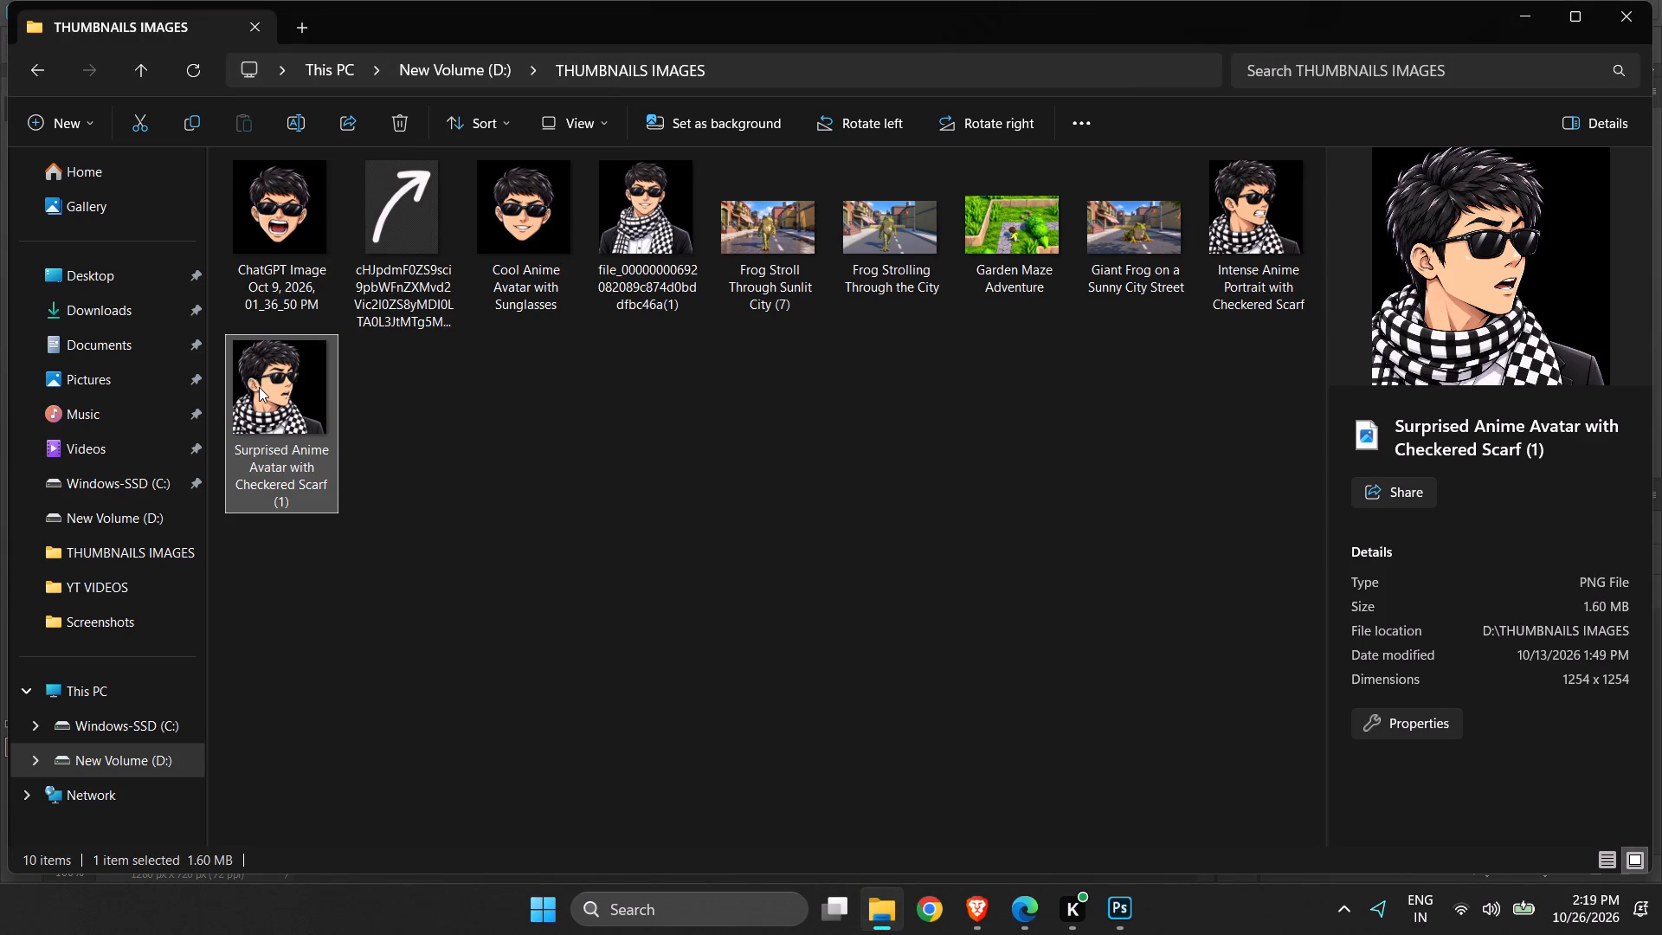
{"action": "left_click_drag", "start_coordinate": [259, 387], "coordinate": [445, 620]}
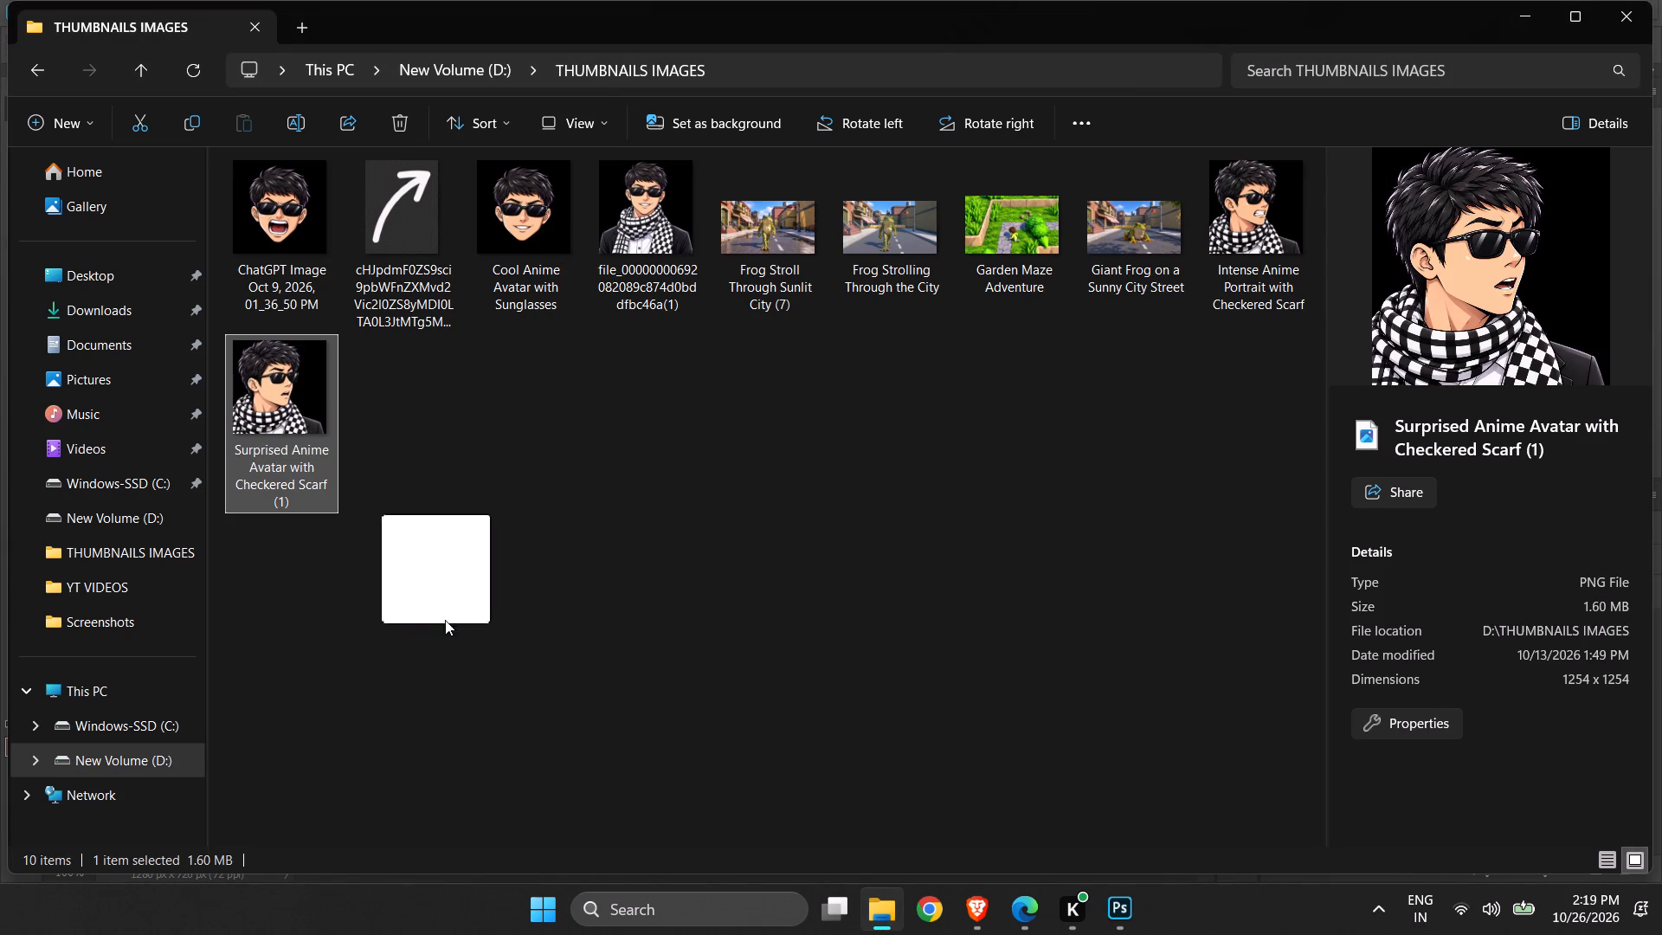
{"action": "left_click_drag", "start_coordinate": [445, 620], "coordinate": [1116, 902]}
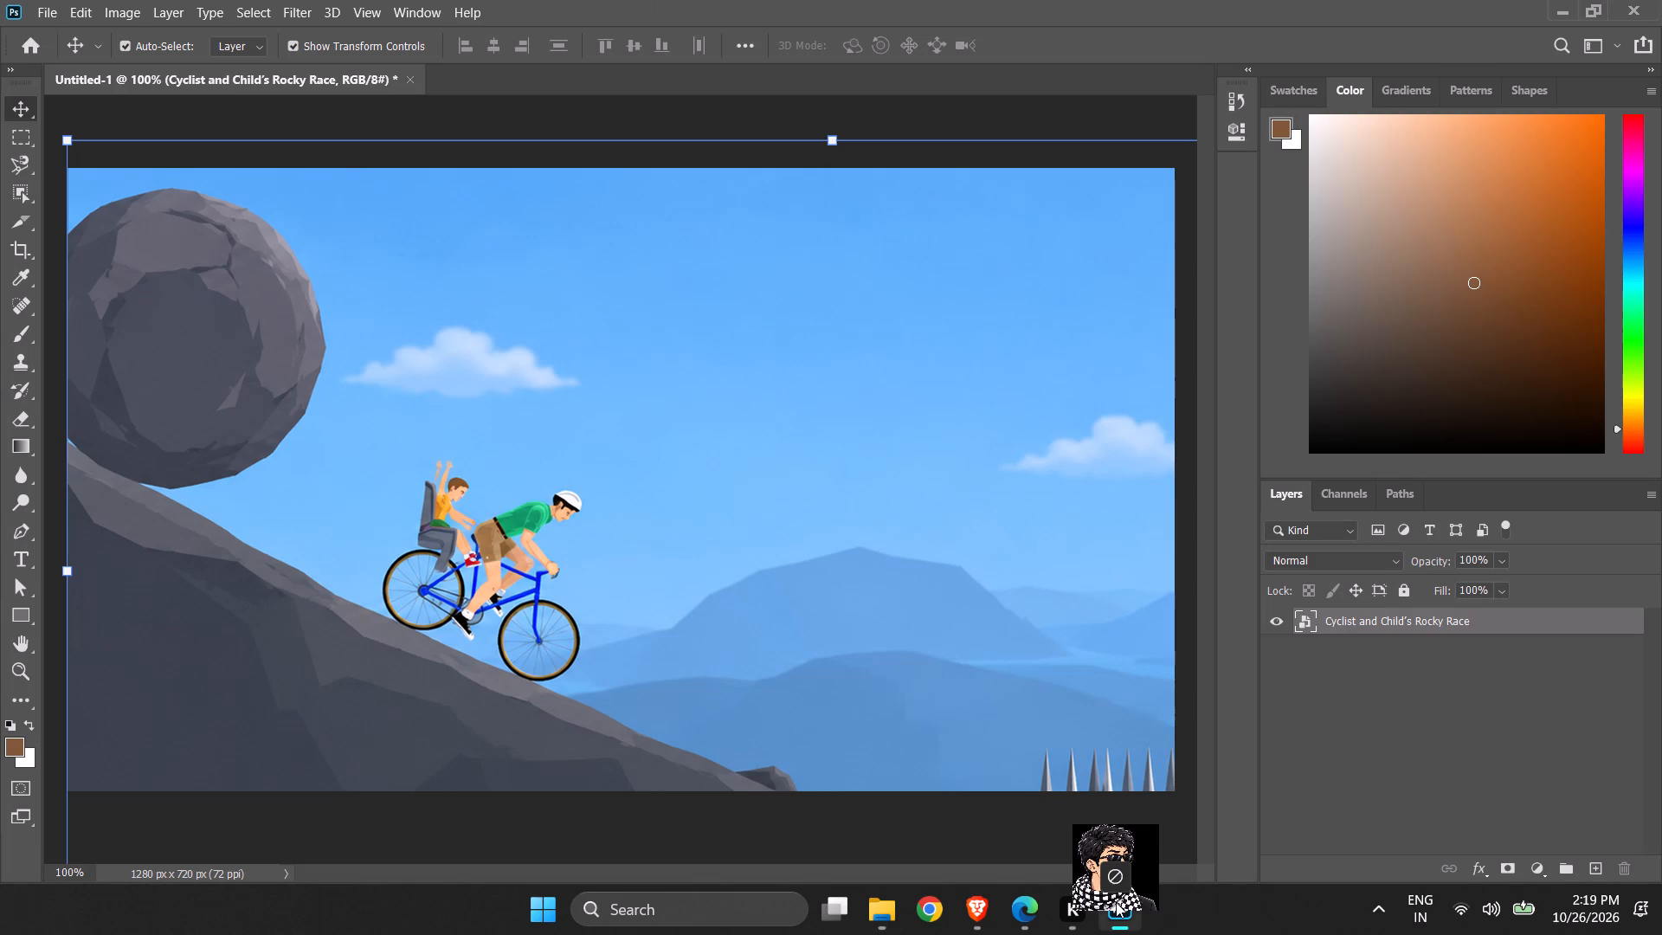
{"action": "left_click_drag", "start_coordinate": [1116, 902], "coordinate": [164, 563]}
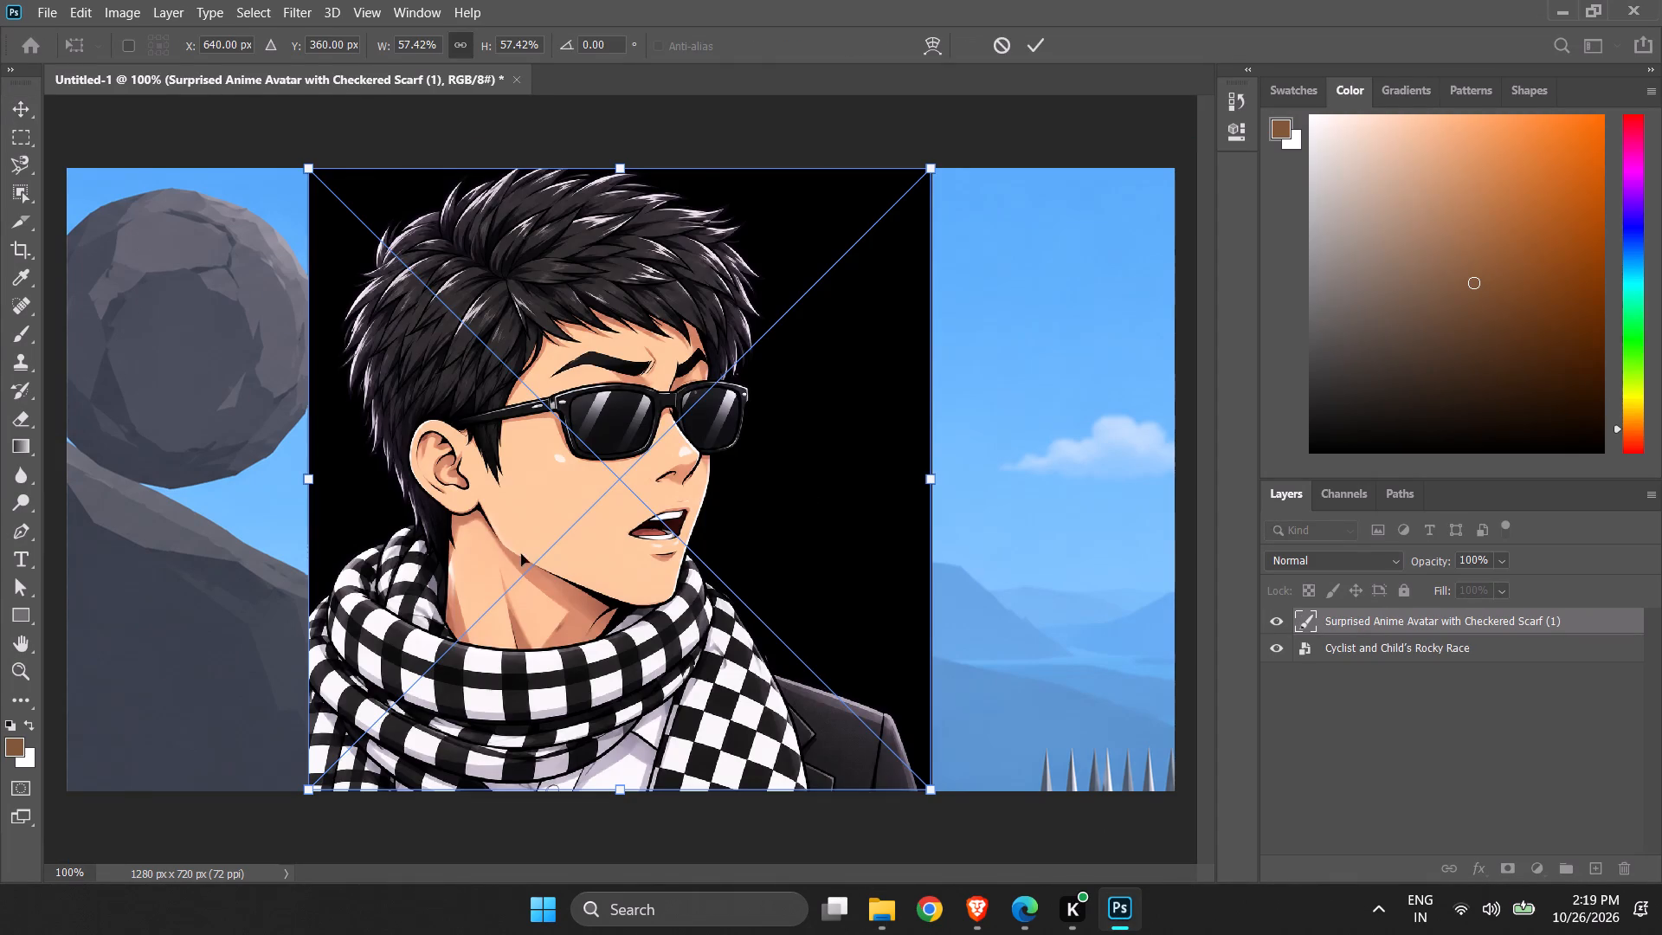
Select the avatar figure with the Object Selection tool and mask out its black background.
{"action": "left_click", "coordinate": [27, 187]}
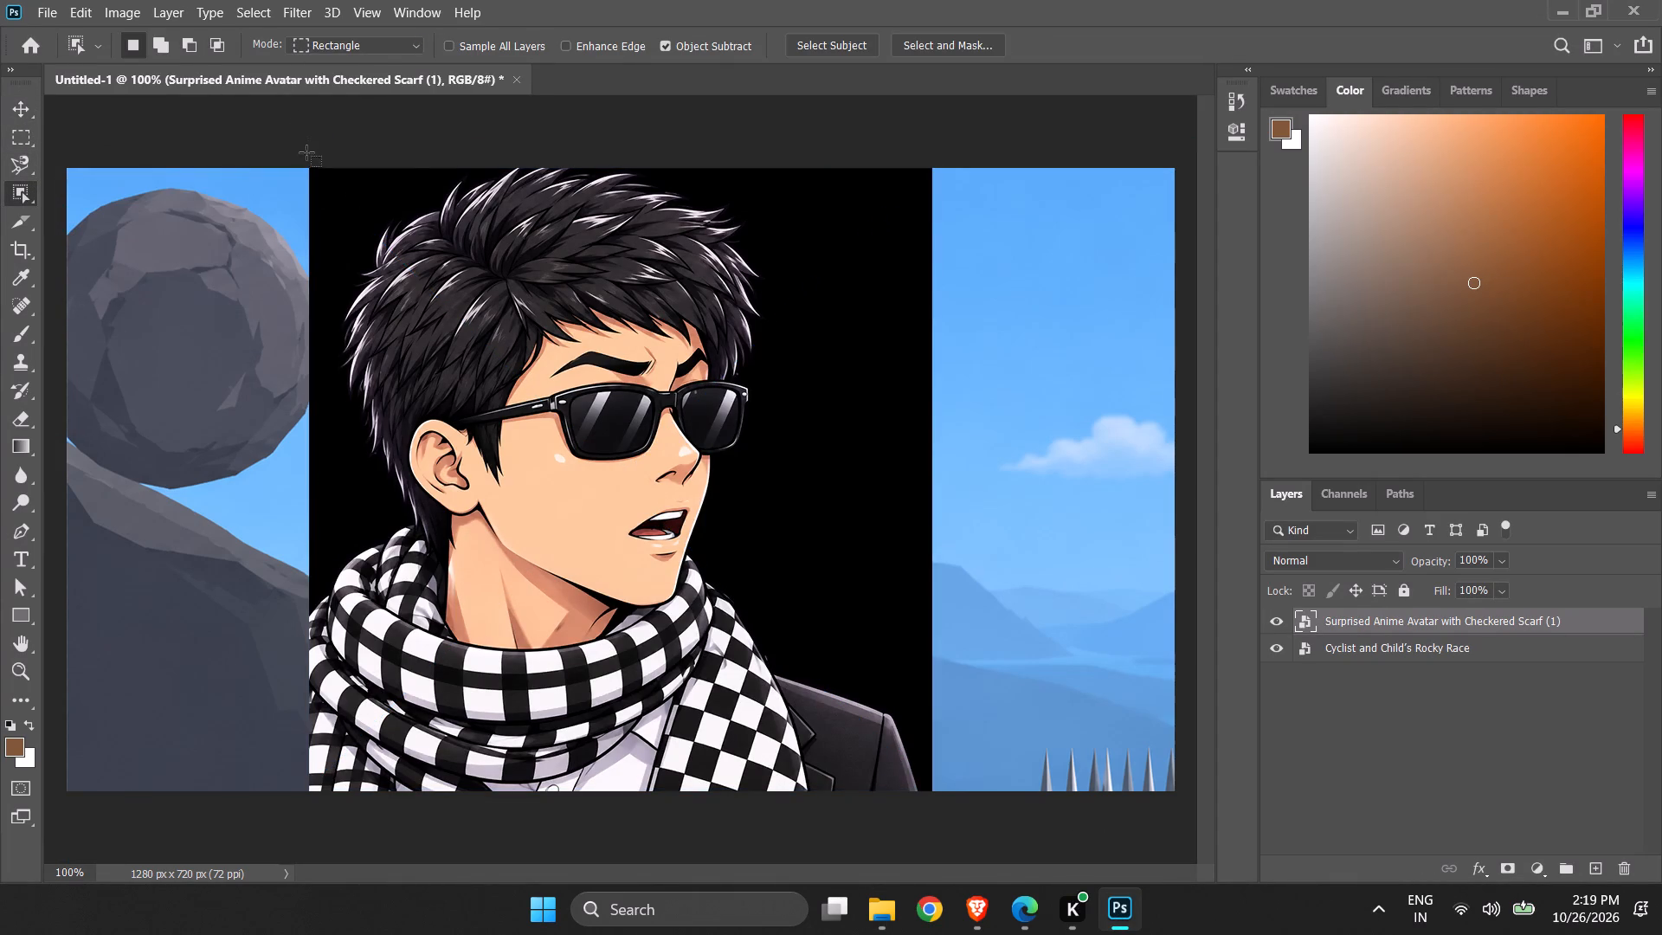
{"action": "left_click_drag", "start_coordinate": [306, 154], "coordinate": [913, 805]}
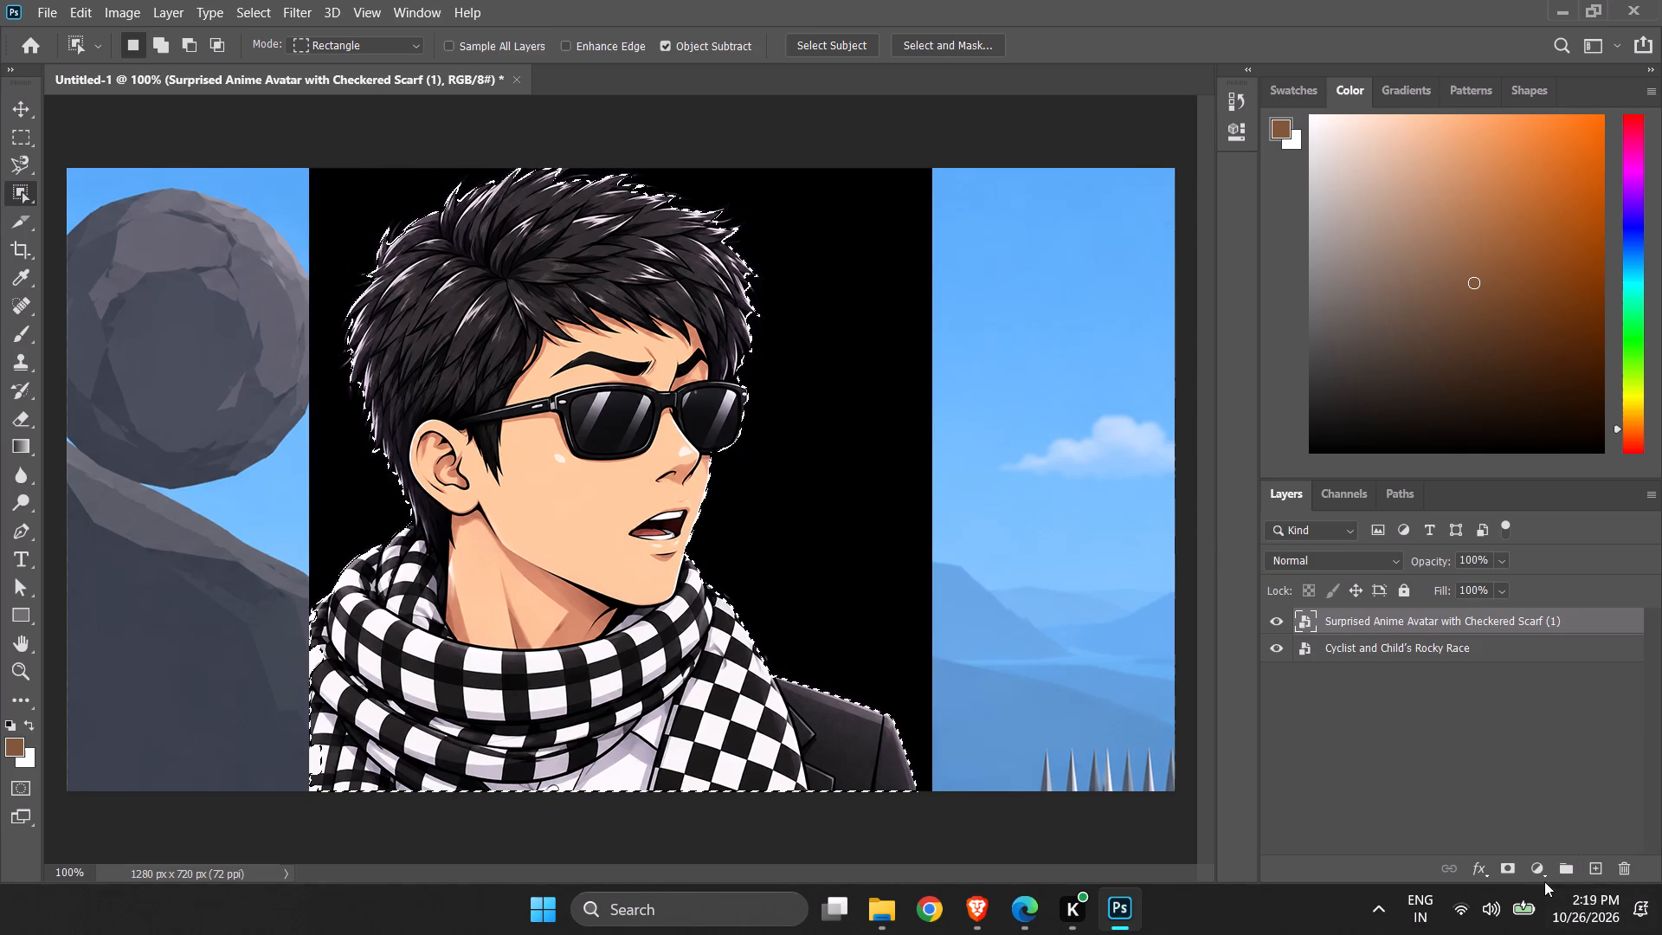
{"action": "left_click", "coordinate": [1511, 880]}
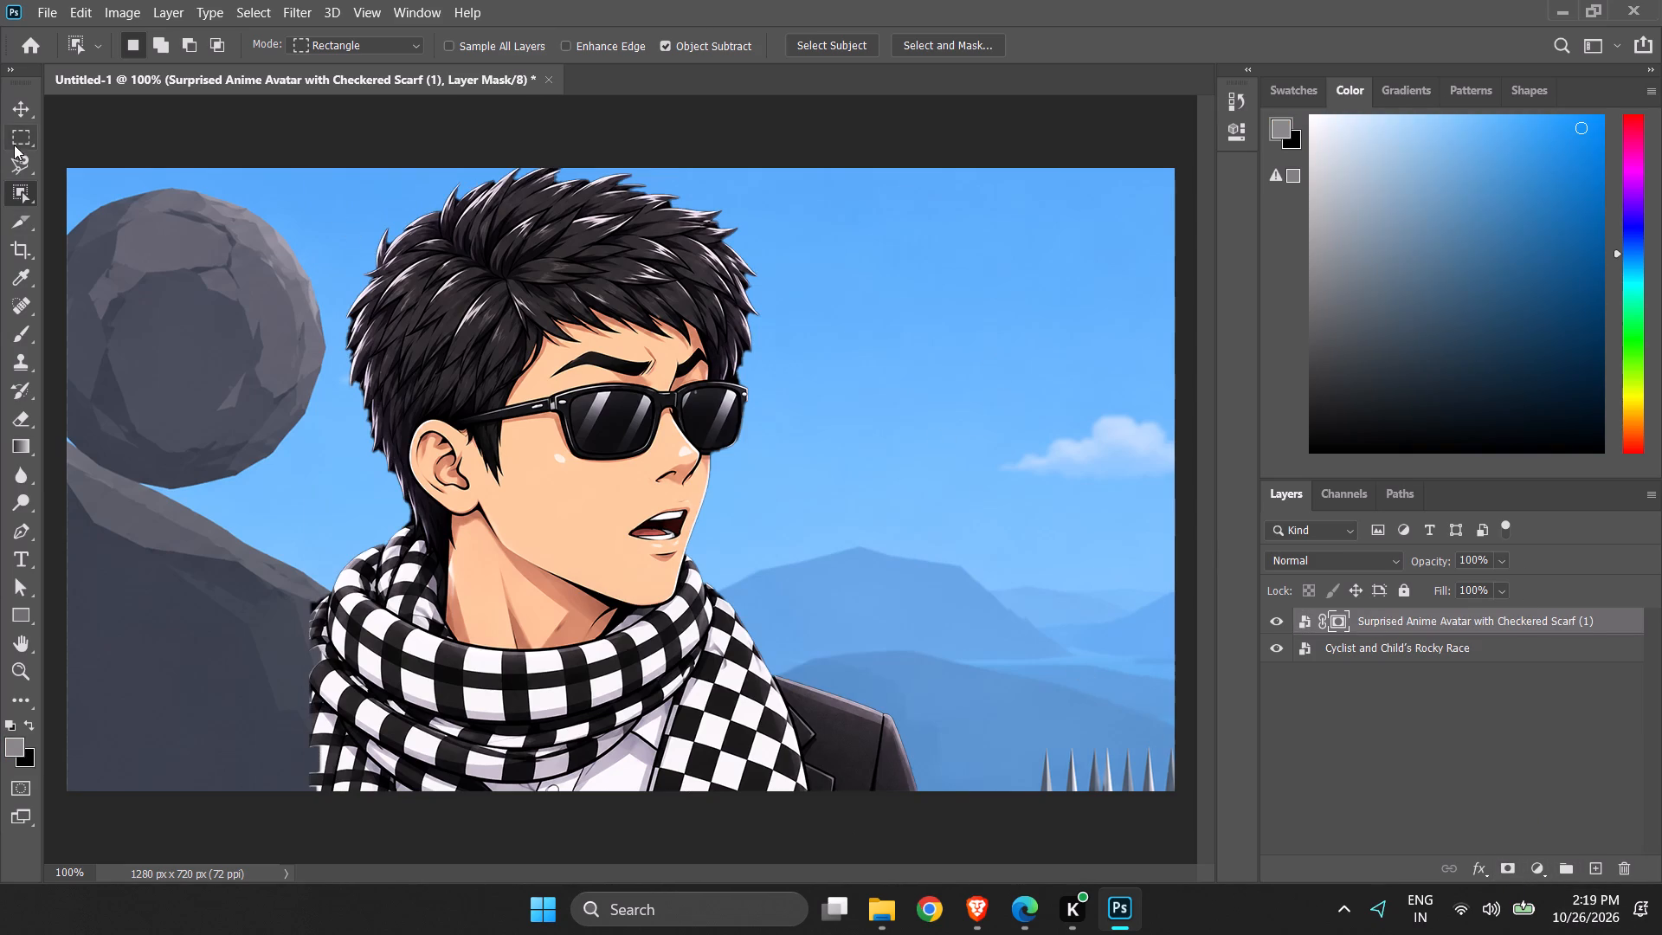
Move the masked avatar about 400 px left against the canvas's left side, its base on the bottom edge.
{"action": "left_click", "coordinate": [18, 105]}
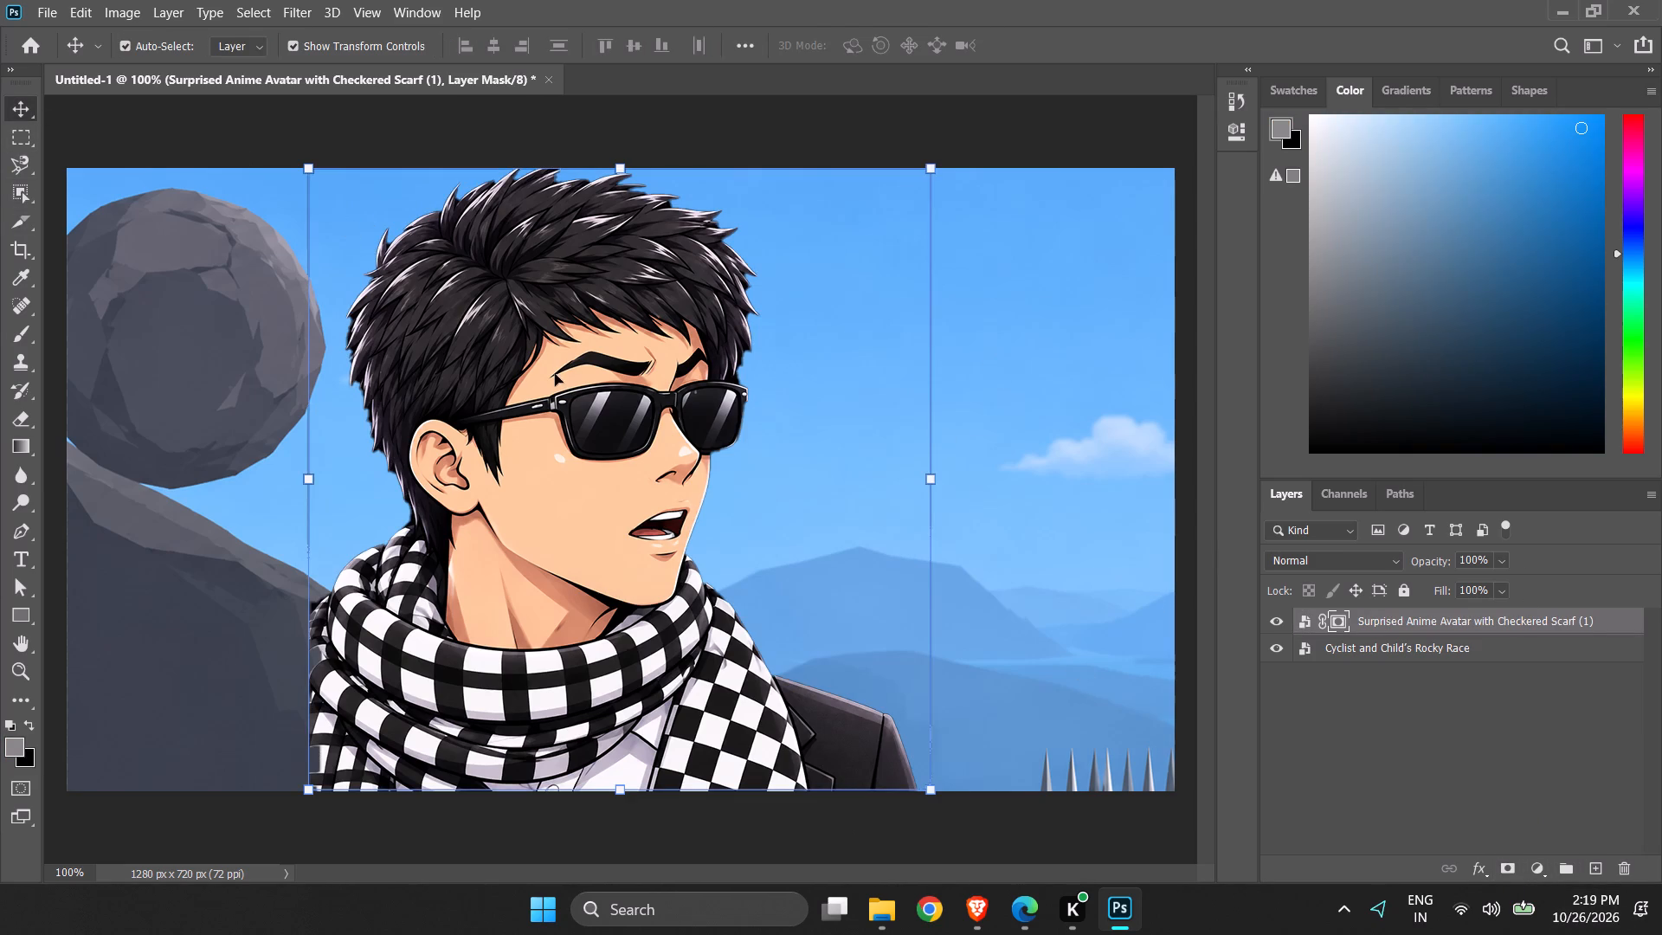
{"action": "left_click_drag", "start_coordinate": [555, 375], "coordinate": [208, 354]}
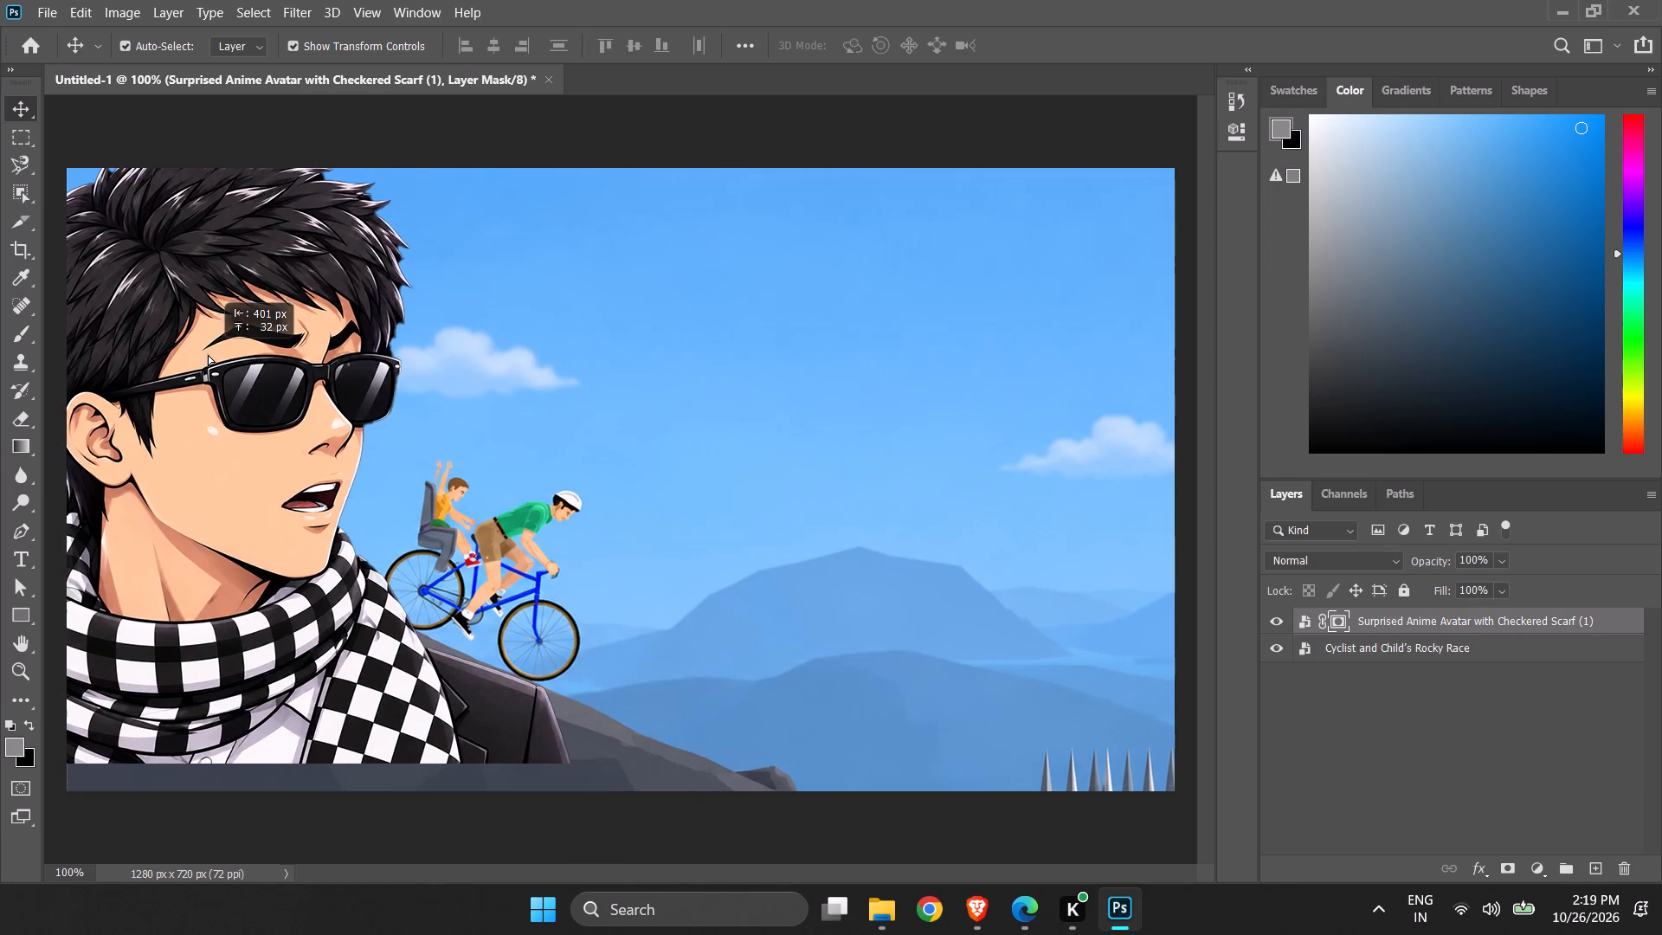
{"action": "left_click_drag", "start_coordinate": [208, 354], "coordinate": [204, 367]}
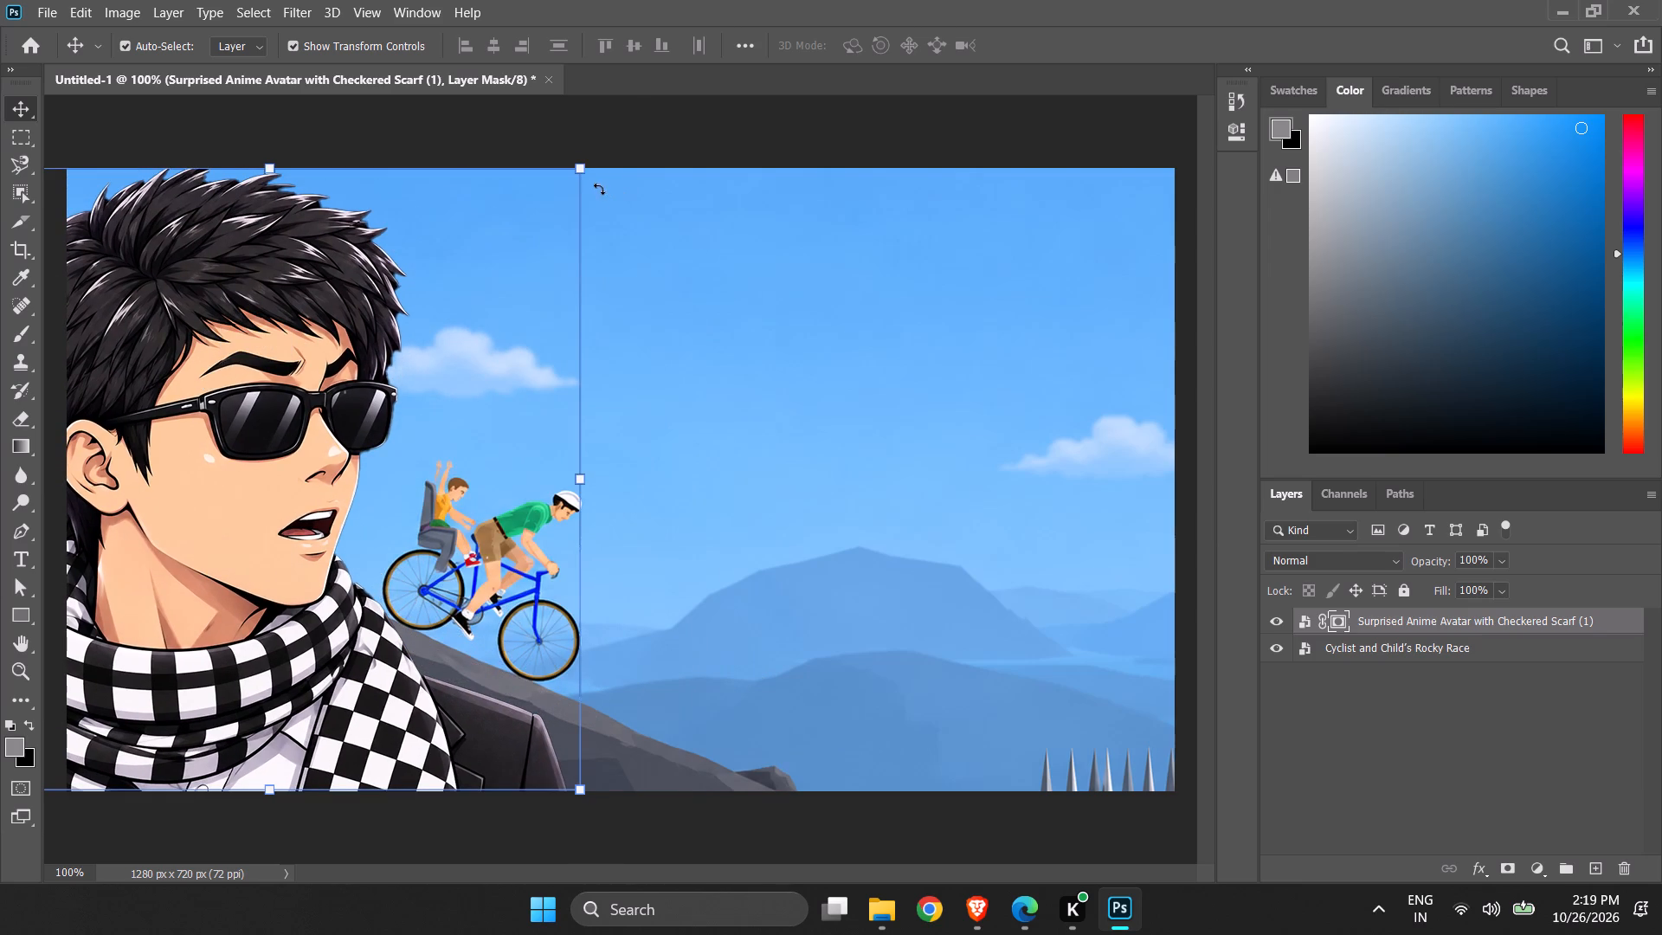
Scale the avatar up proportionally to about 105.6%, roughly 760 px square, keeping its base at the canvas bottom.
{"action": "left_click_drag", "start_coordinate": [582, 159], "coordinate": [604, 145]}
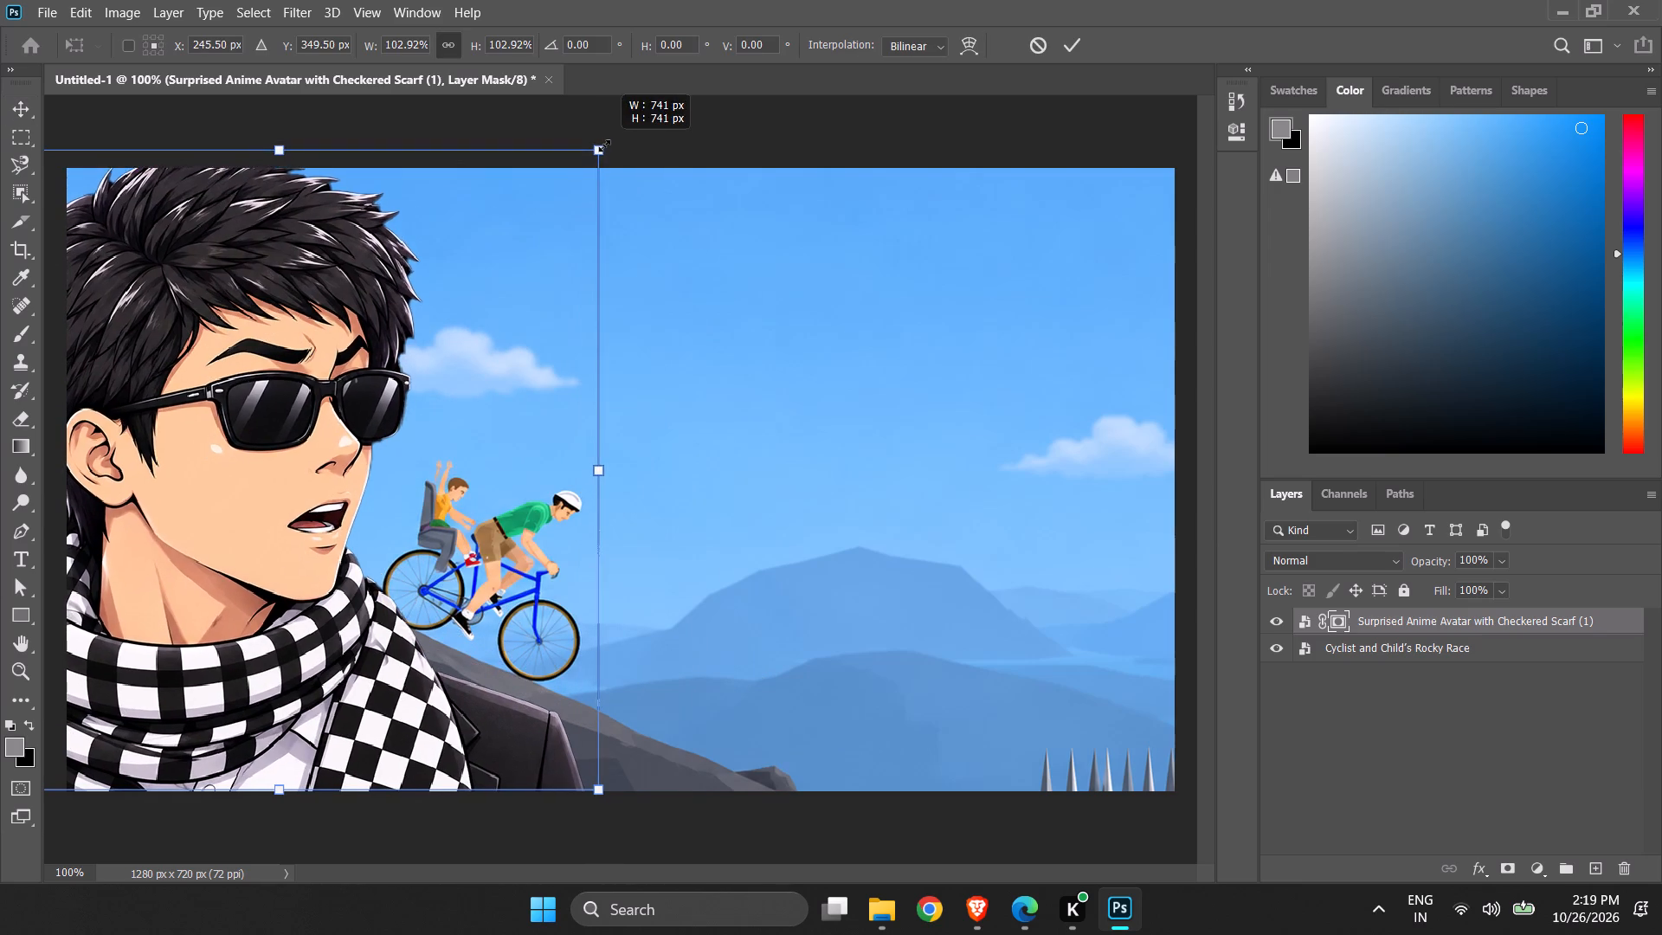
{"action": "left_click_drag", "start_coordinate": [604, 145], "coordinate": [628, 119]}
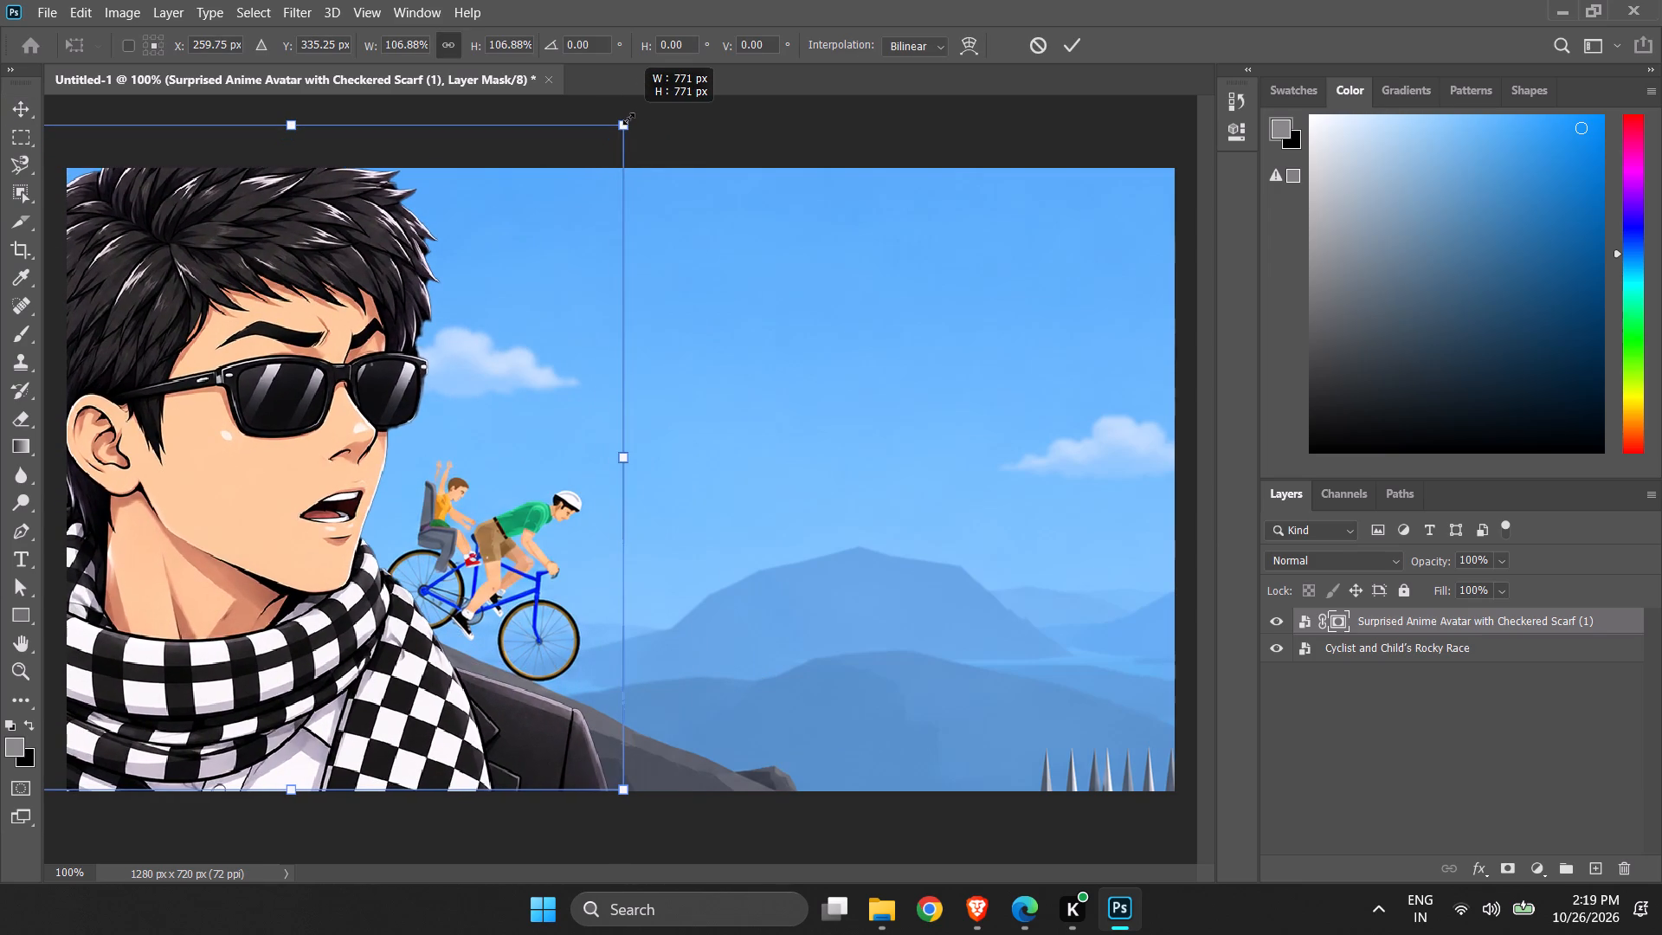
{"action": "left_click_drag", "start_coordinate": [628, 119], "coordinate": [631, 119]}
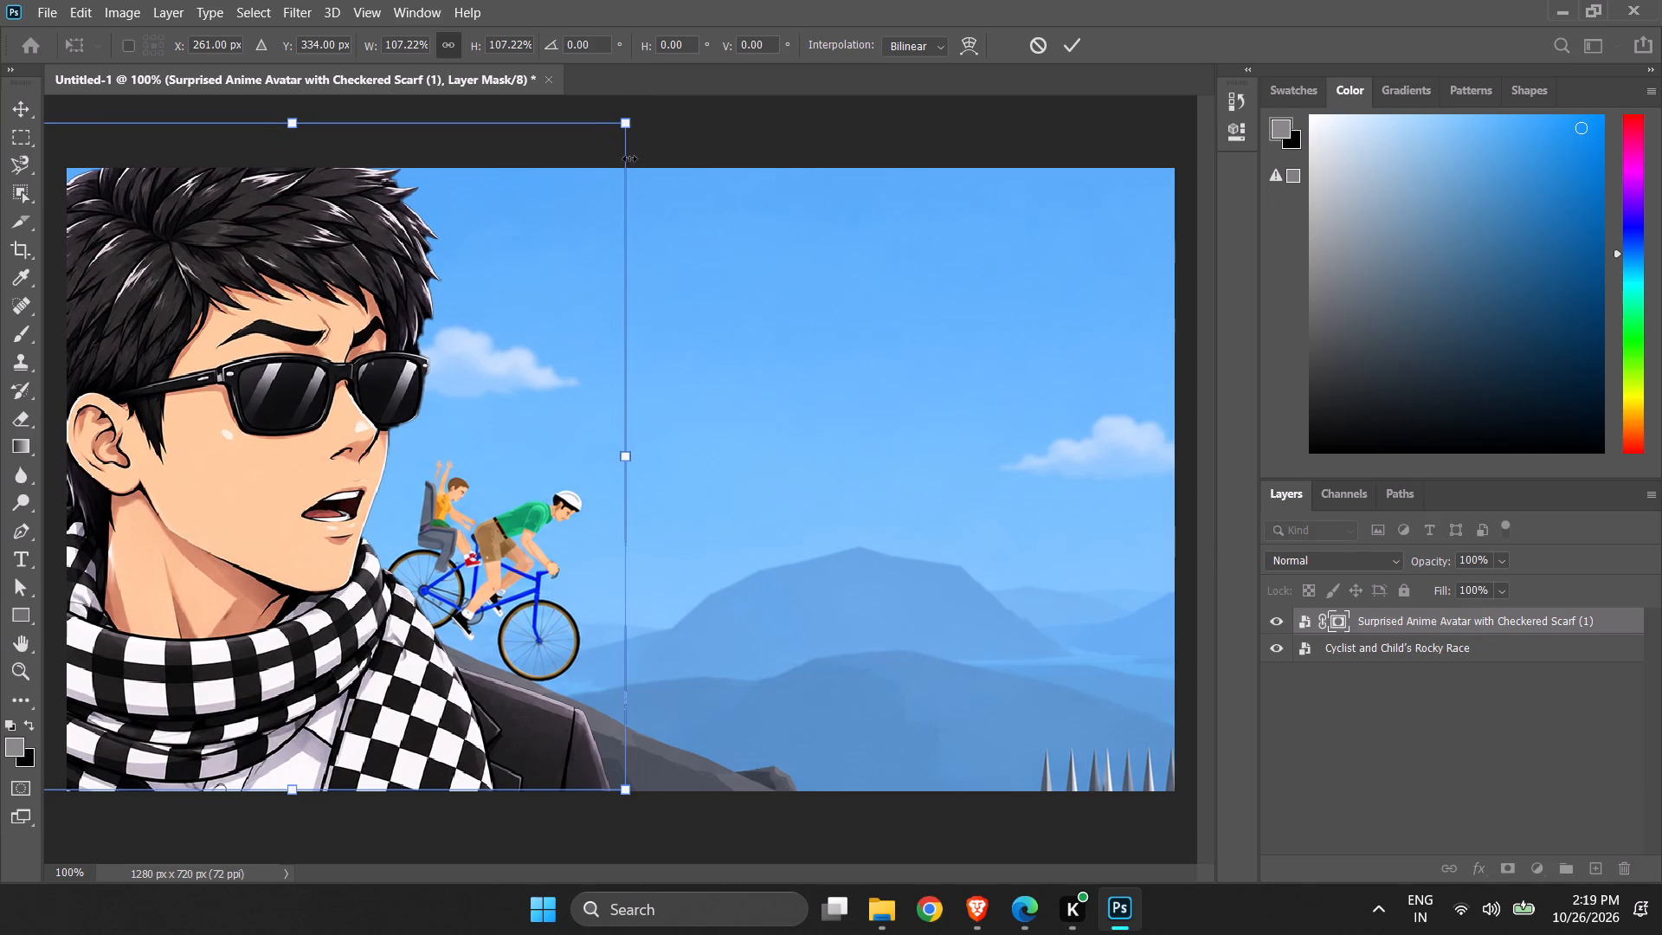
{"action": "left_click_drag", "start_coordinate": [628, 127], "coordinate": [613, 134]}
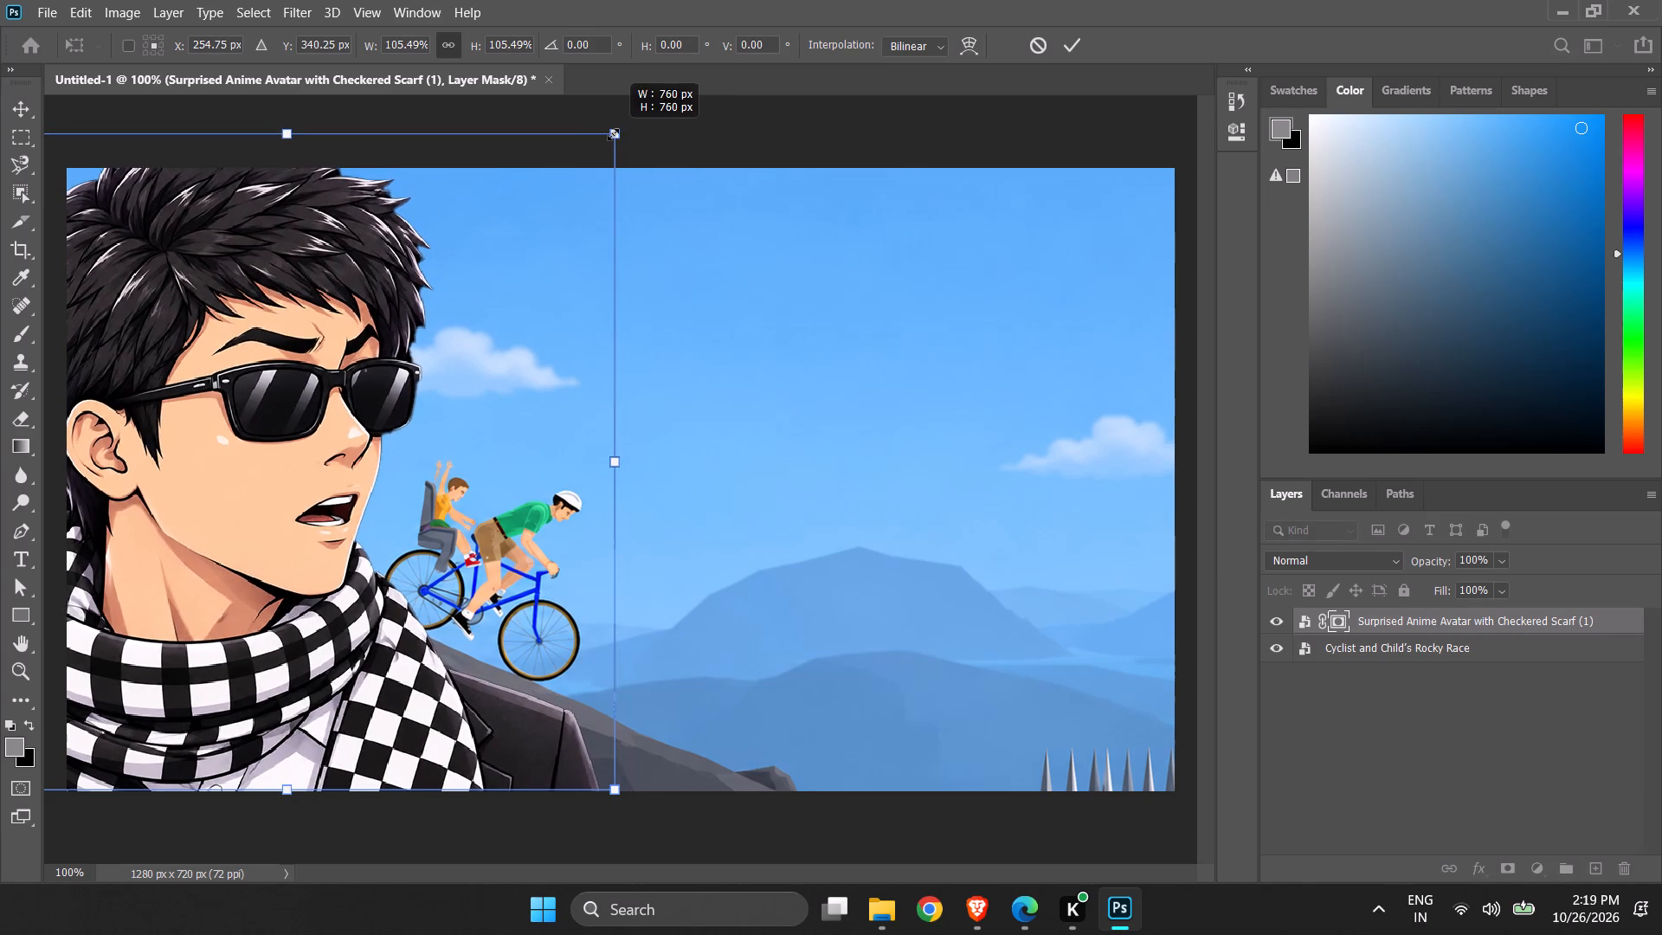
{"action": "left_click_drag", "start_coordinate": [613, 134], "coordinate": [615, 134]}
{"action": "left_click", "coordinate": [615, 134]}
{"action": "left_click", "coordinate": [682, 141]}
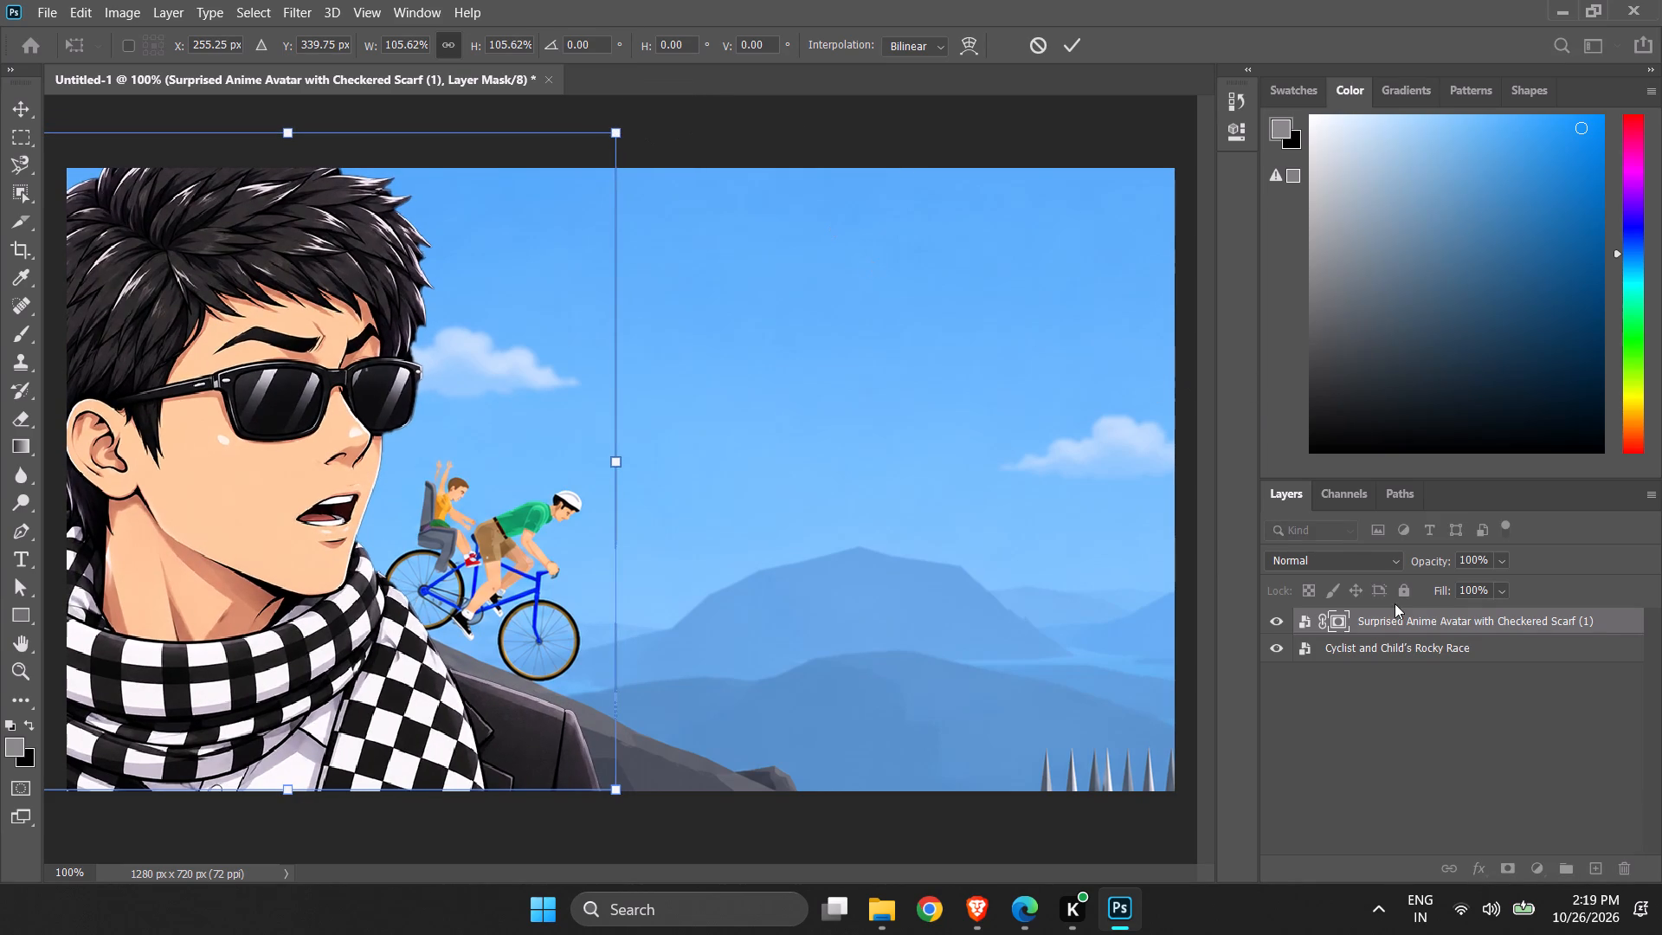
Fully lock the Surprised Anime Avatar with Checkered Scarf (1) layer.
{"action": "left_click", "coordinate": [1408, 616]}
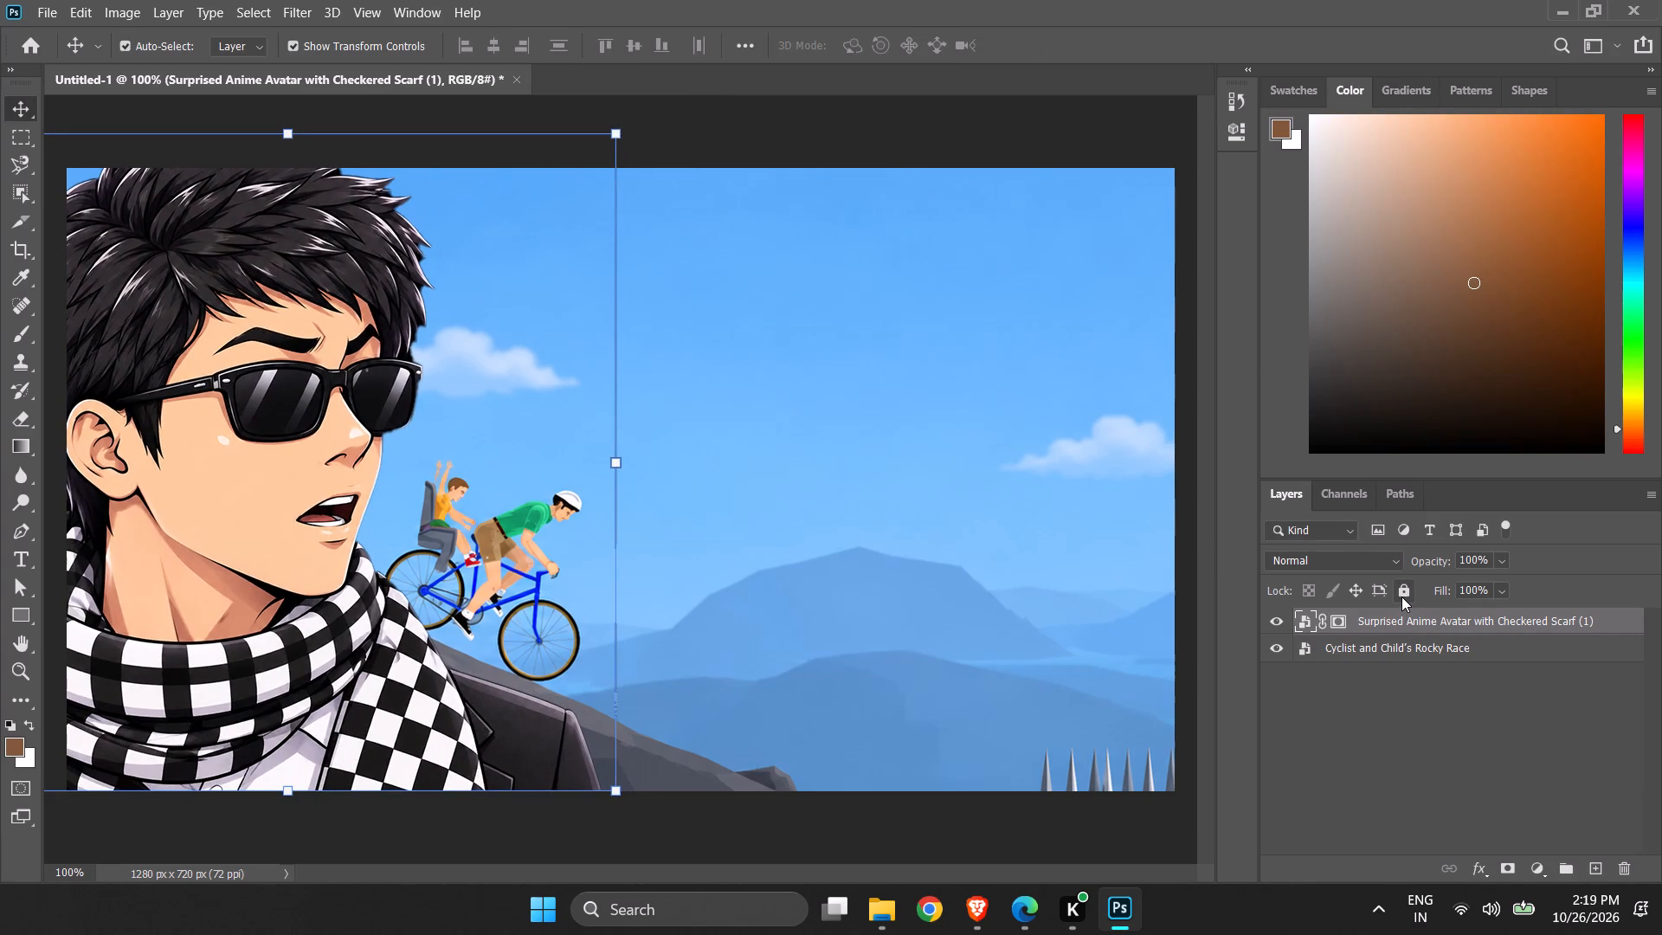
{"action": "left_click", "coordinate": [1401, 596]}
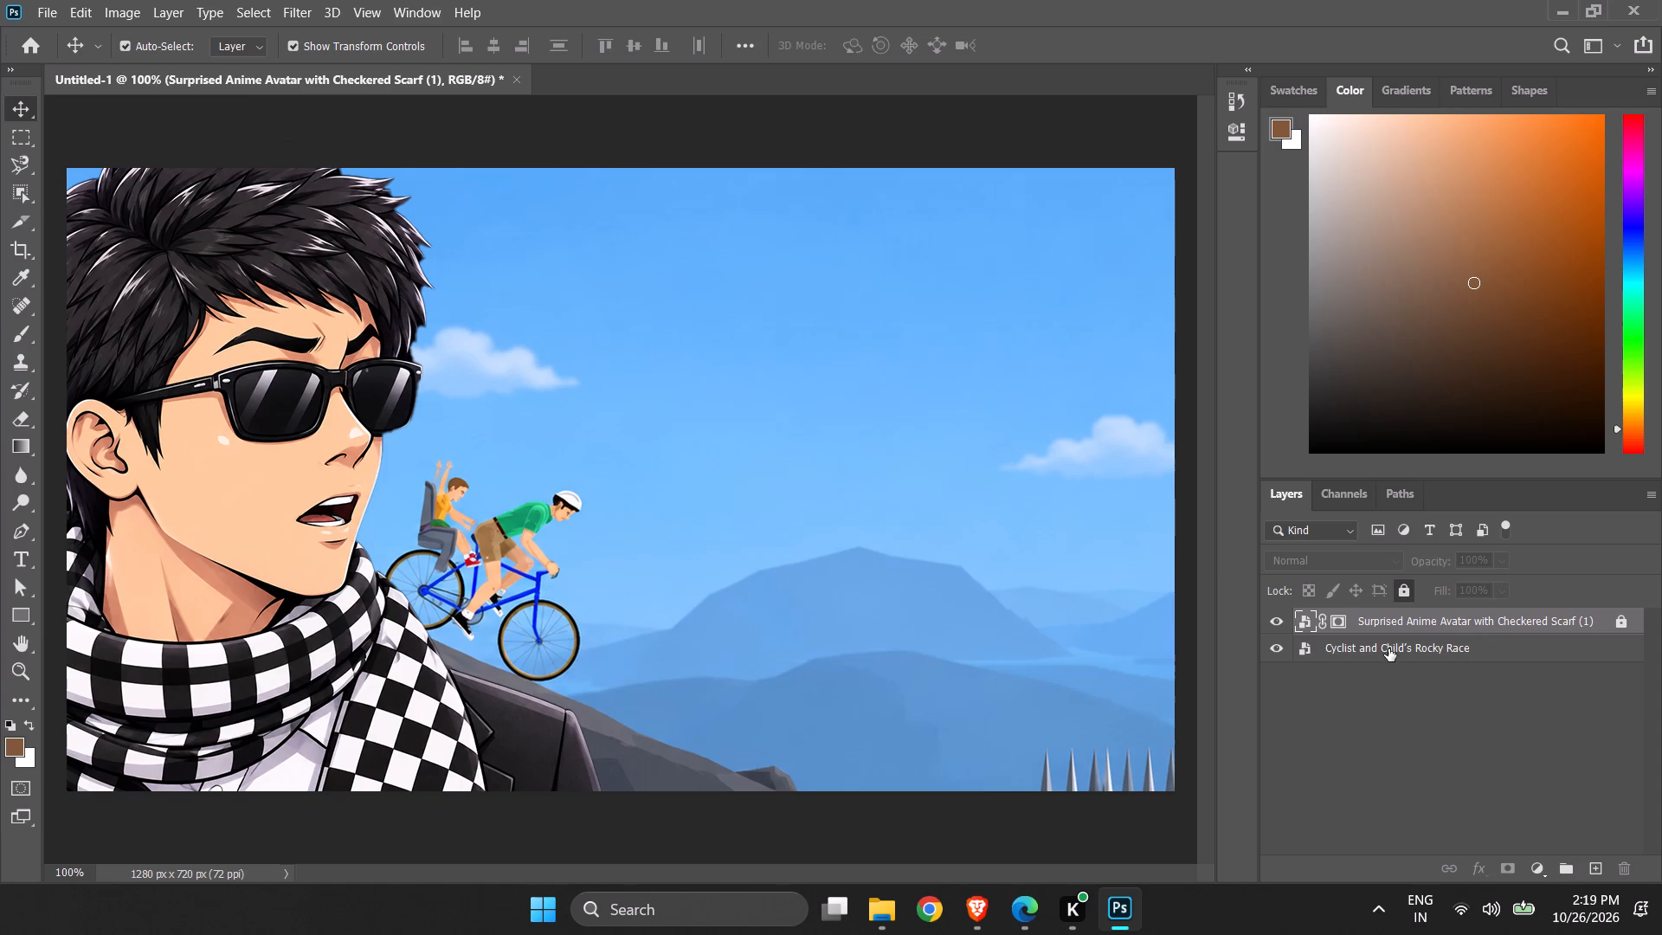
Move the Cyclist and Child's Rocky Race image about 255 px right and 35 px up so the boulder shows beside the avatar.
{"action": "left_click", "coordinate": [1388, 648]}
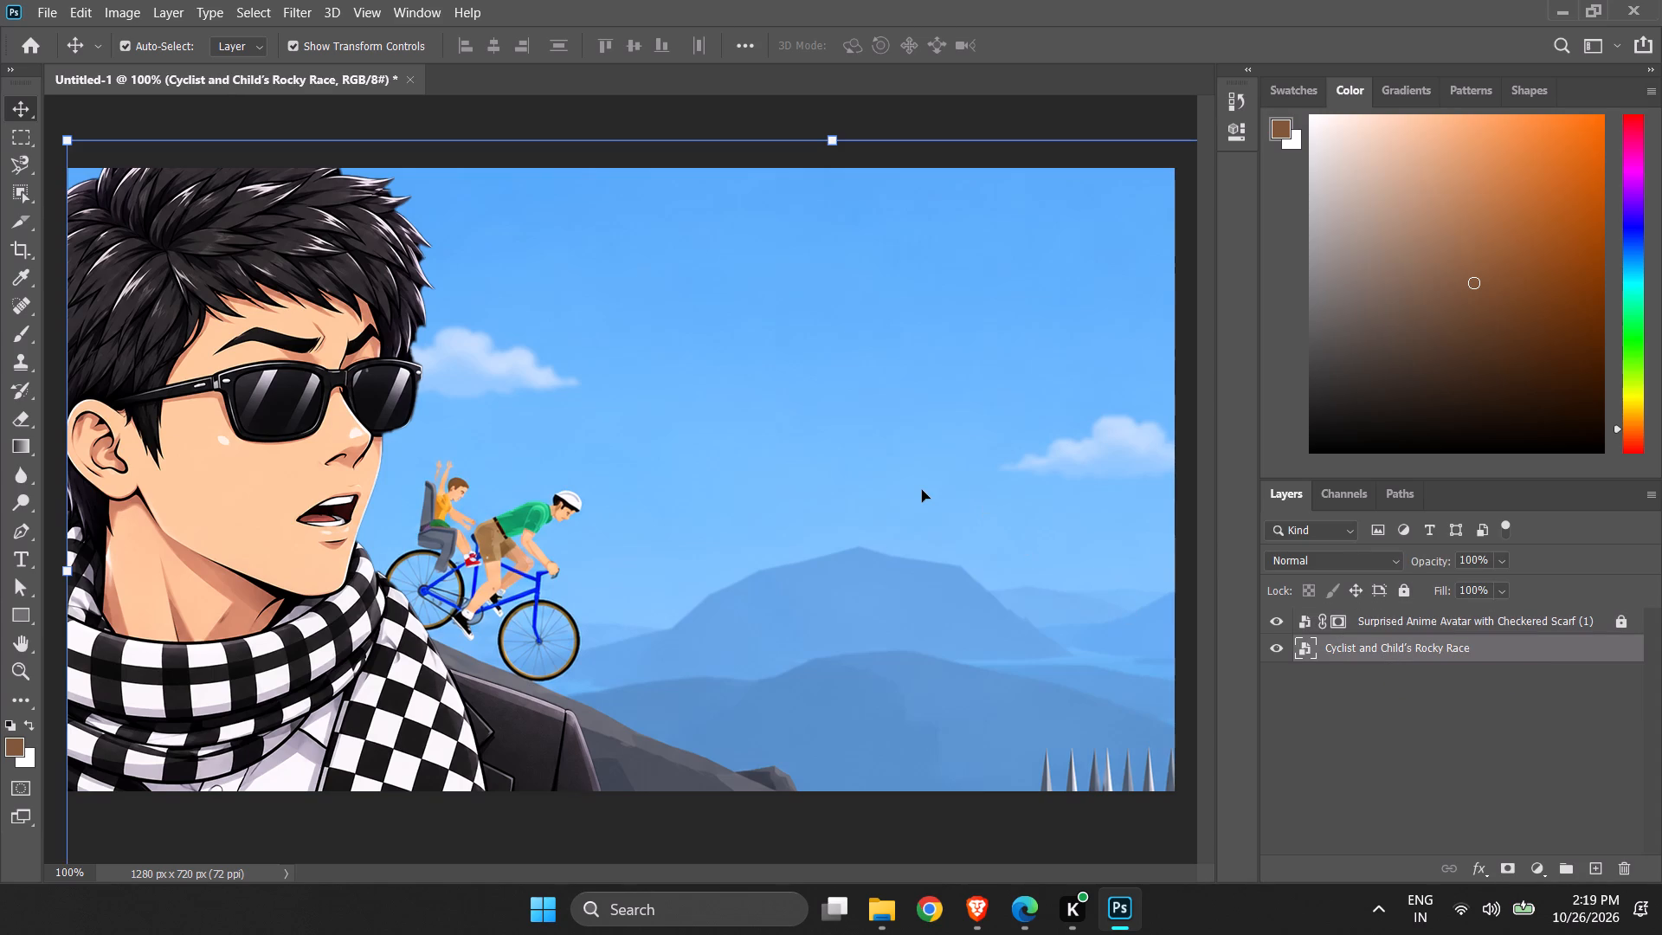
{"action": "left_click_drag", "start_coordinate": [922, 490], "coordinate": [1258, 511]}
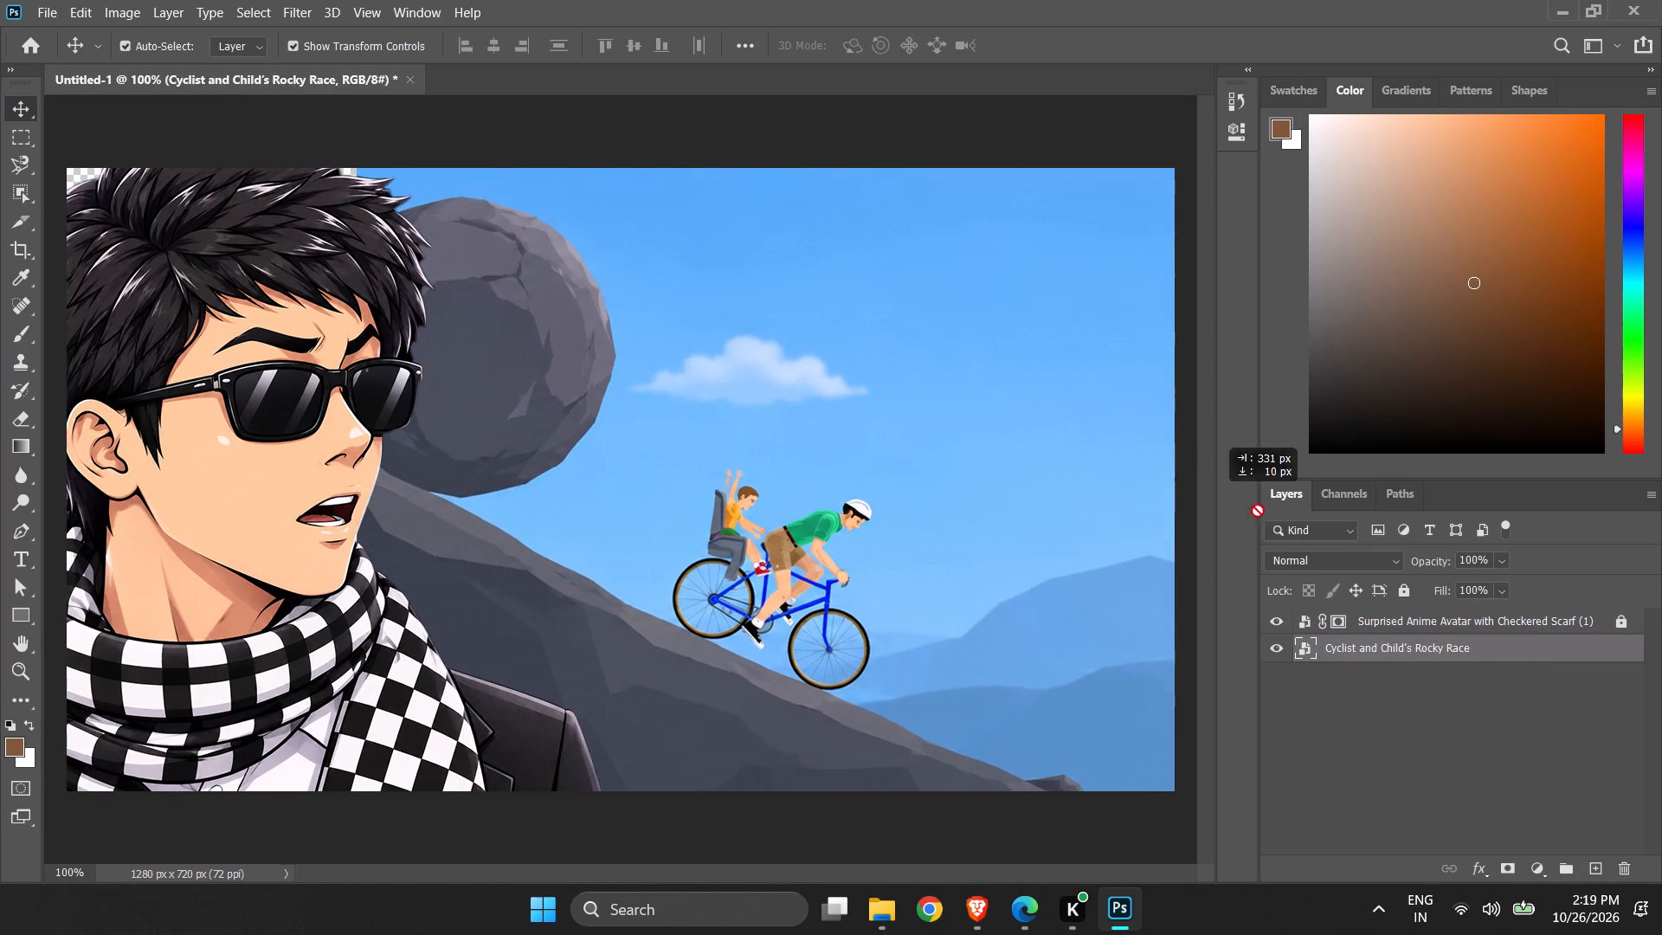
{"action": "left_click_drag", "start_coordinate": [1258, 511], "coordinate": [1105, 475]}
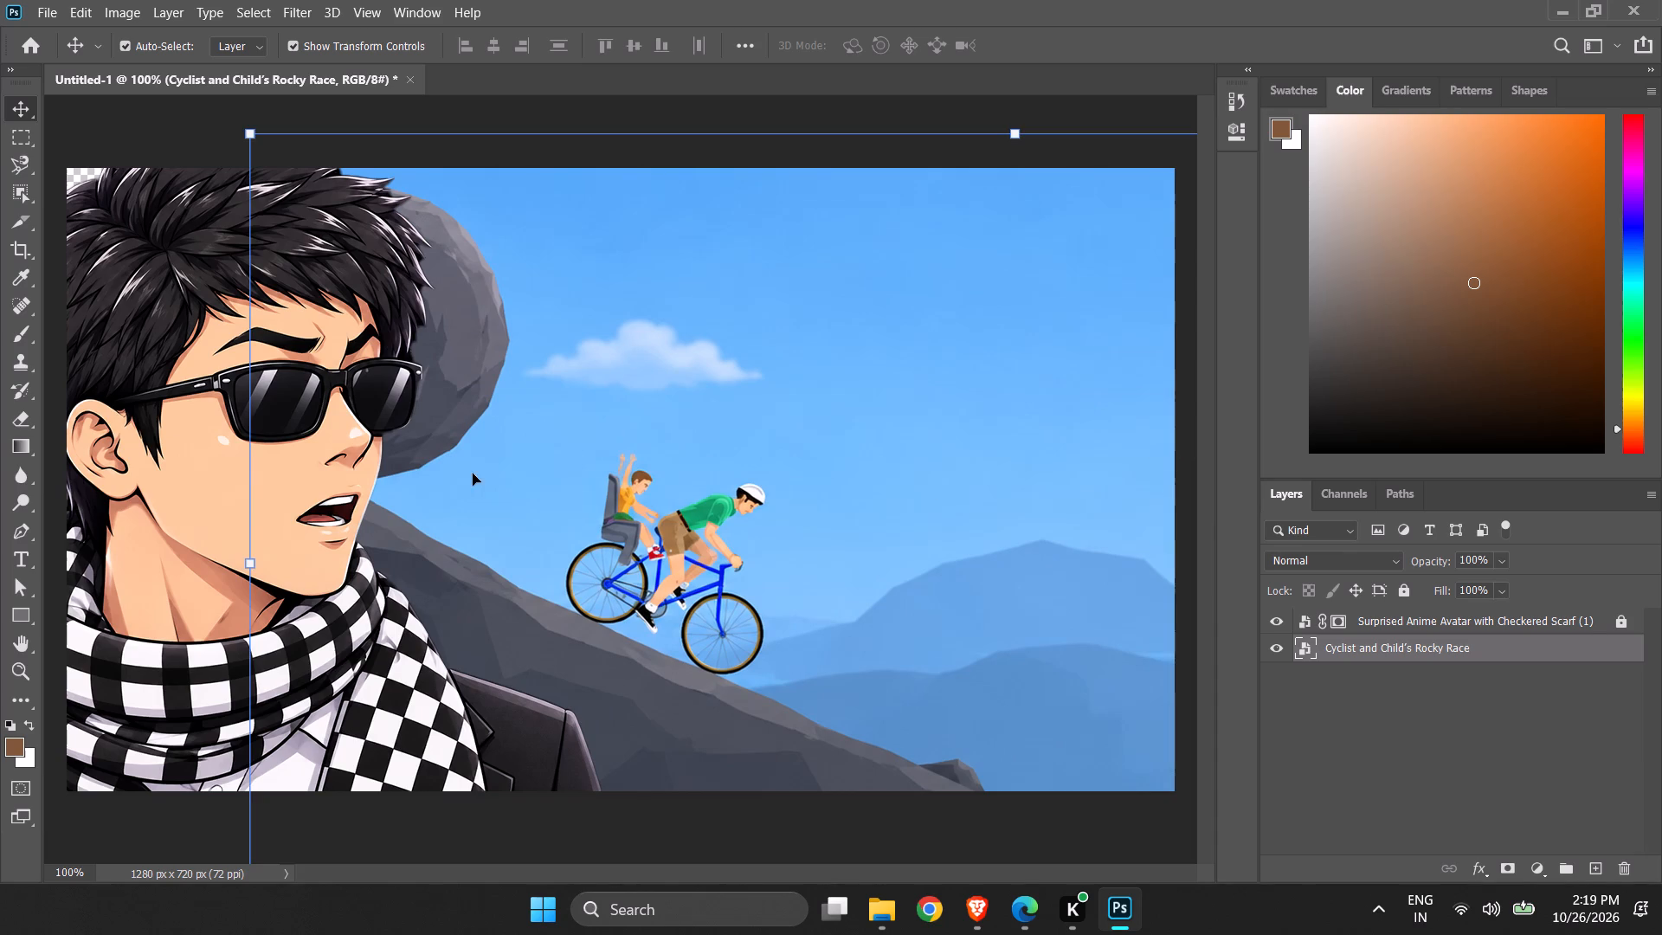
{"action": "right_click_drag", "start_coordinate": [420, 448], "coordinate": [513, 435]}
{"action": "right_click_drag", "start_coordinate": [513, 435], "coordinate": [577, 432]}
{"action": "left_click_drag", "start_coordinate": [430, 244], "coordinate": [568, 241]}
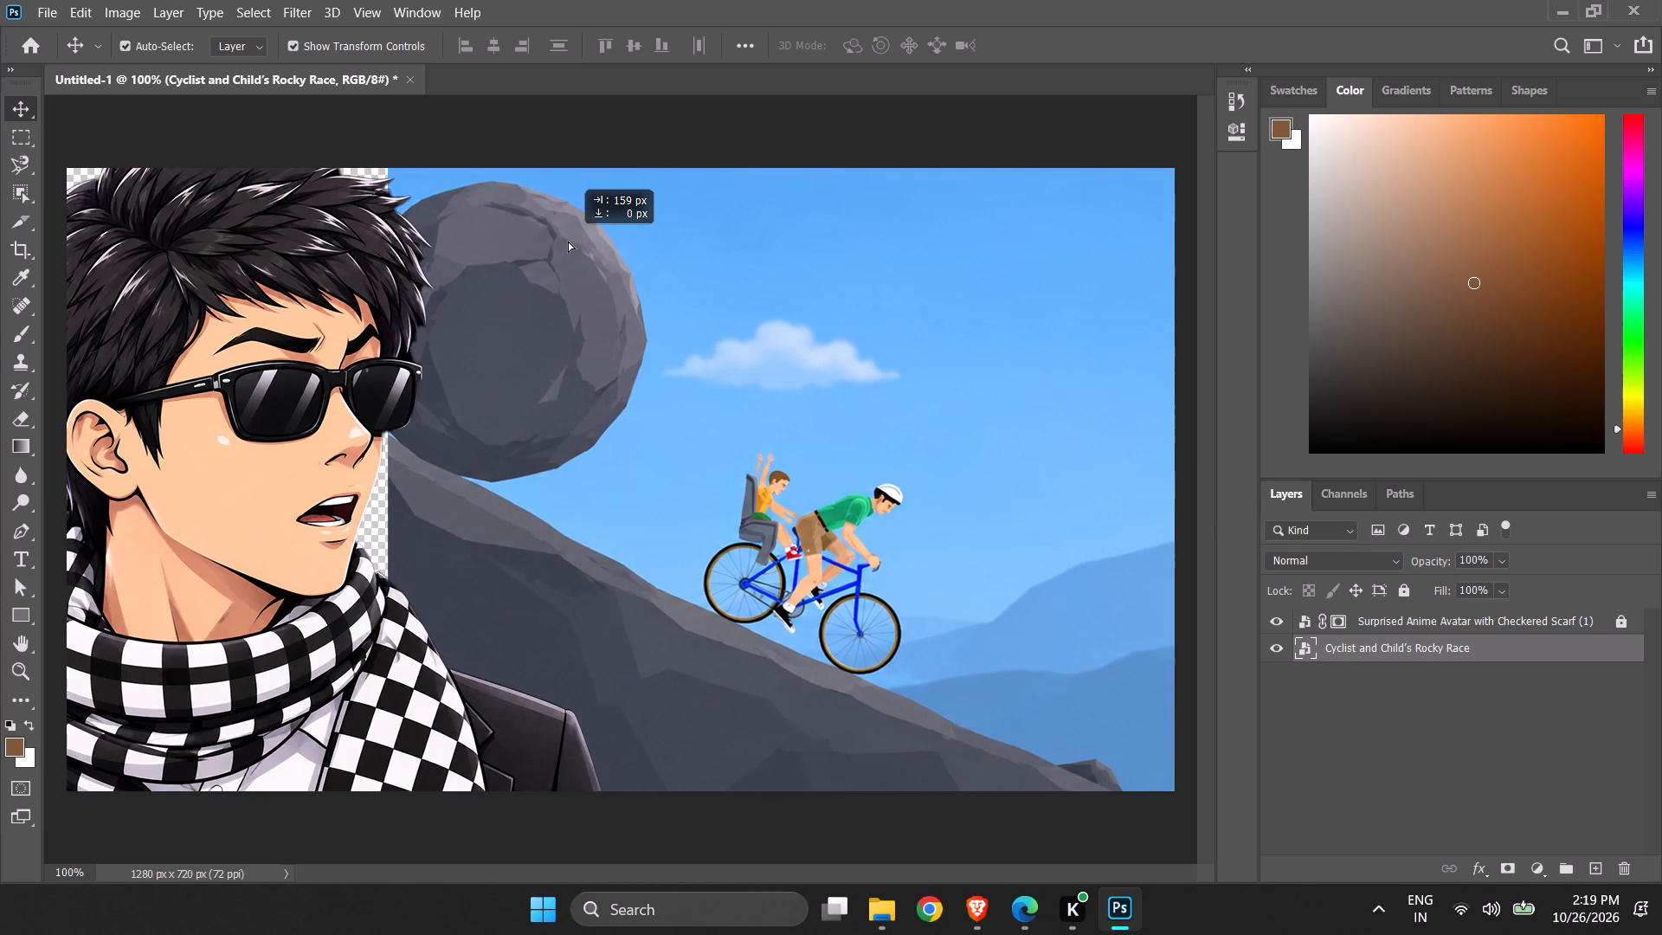
{"action": "left_click_drag", "start_coordinate": [568, 241], "coordinate": [523, 242]}
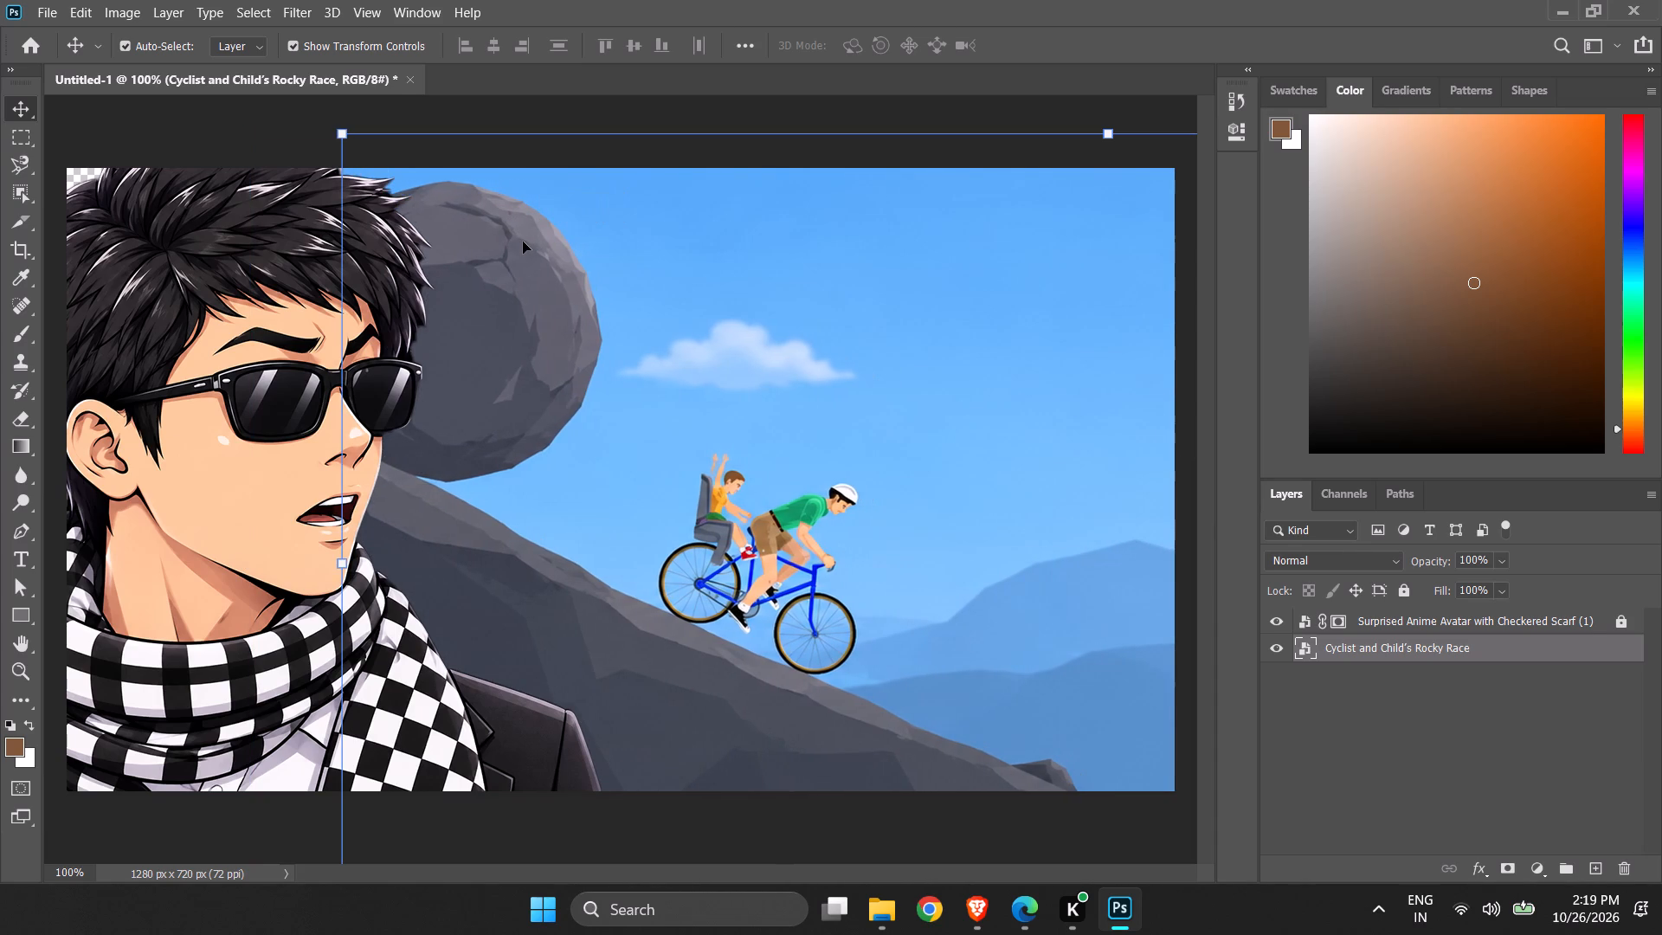
{"action": "left_click_drag", "start_coordinate": [523, 242], "coordinate": [630, 242]}
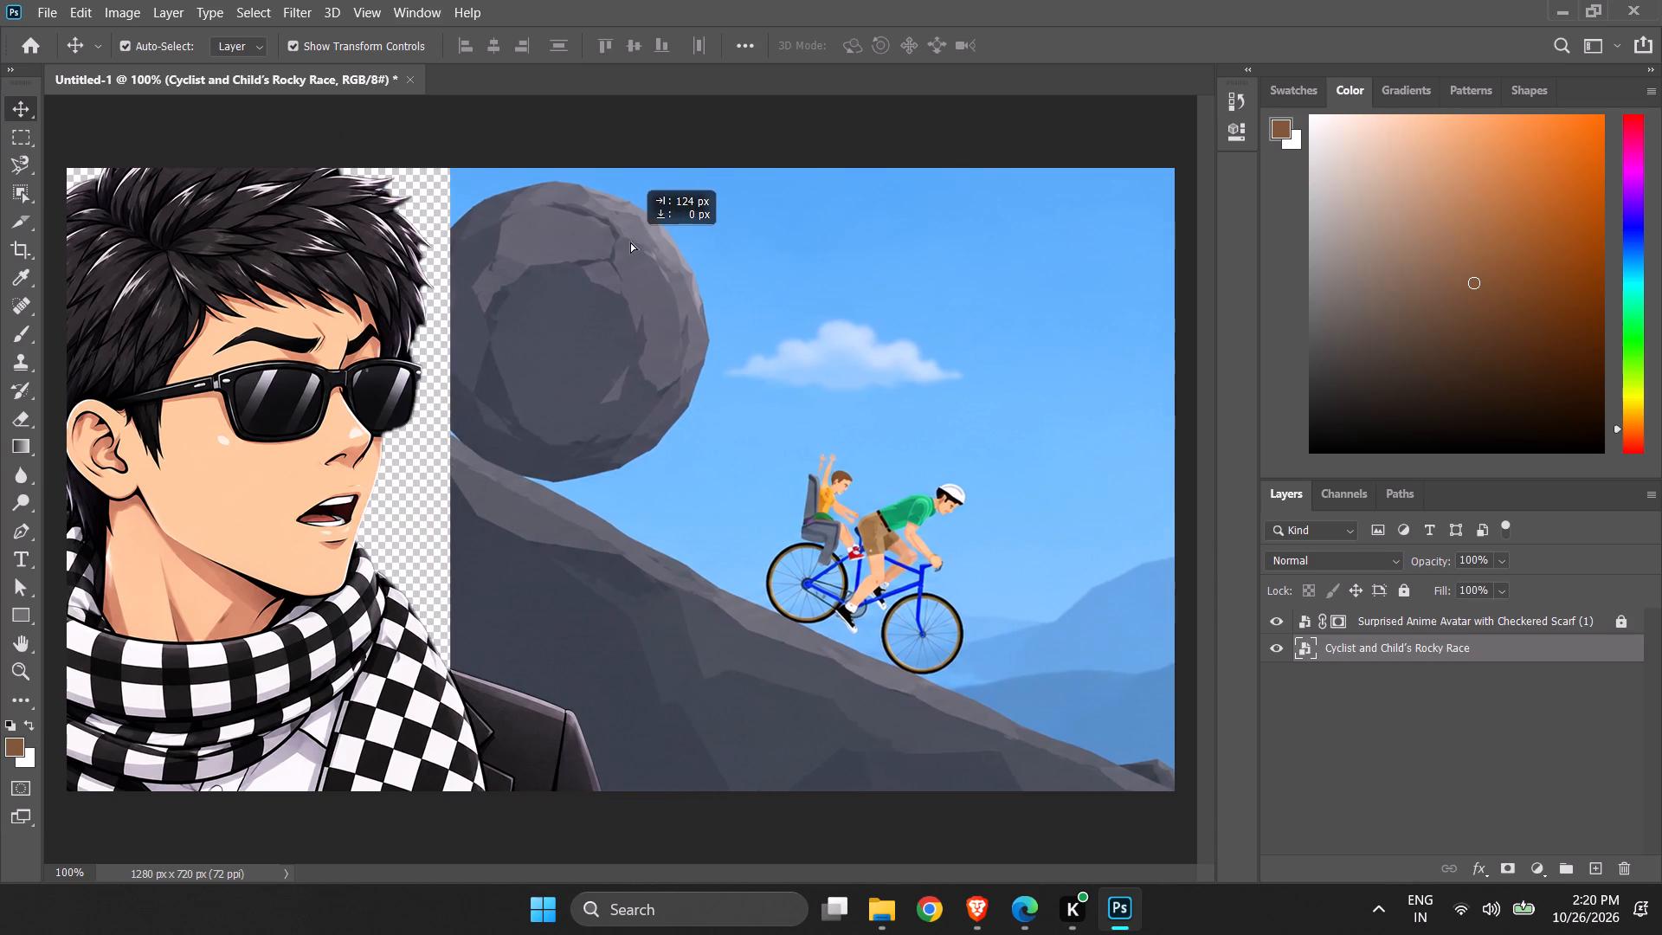
{"action": "left_click_drag", "start_coordinate": [630, 242], "coordinate": [591, 236]}
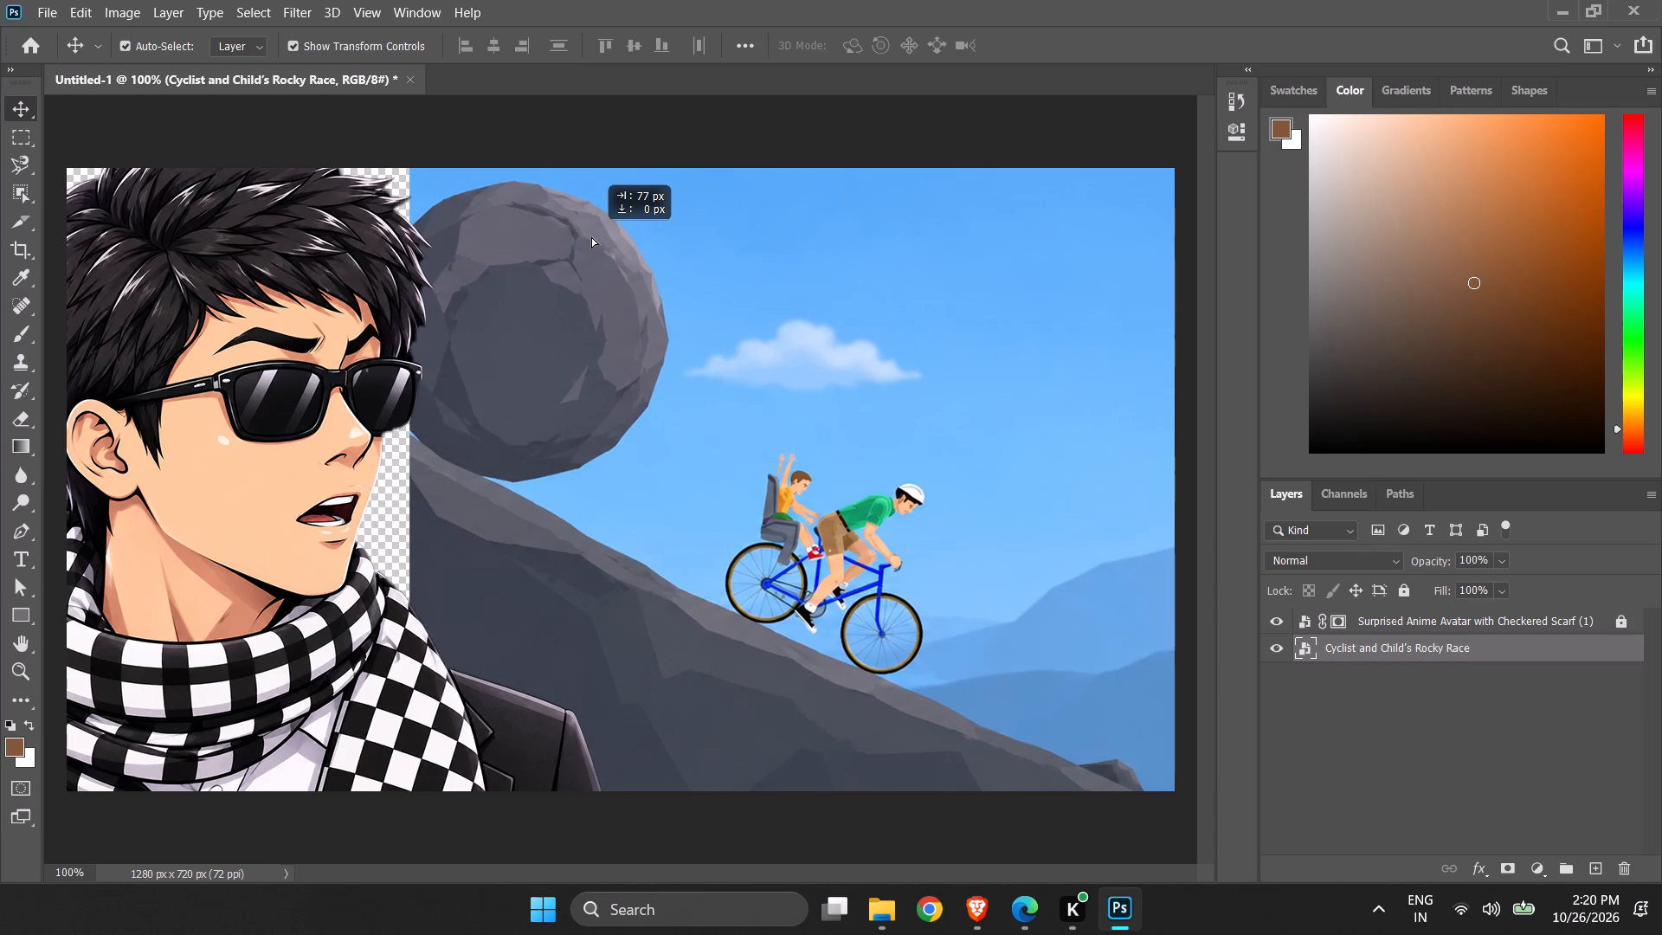
{"action": "left_click_drag", "start_coordinate": [591, 236], "coordinate": [508, 191]}
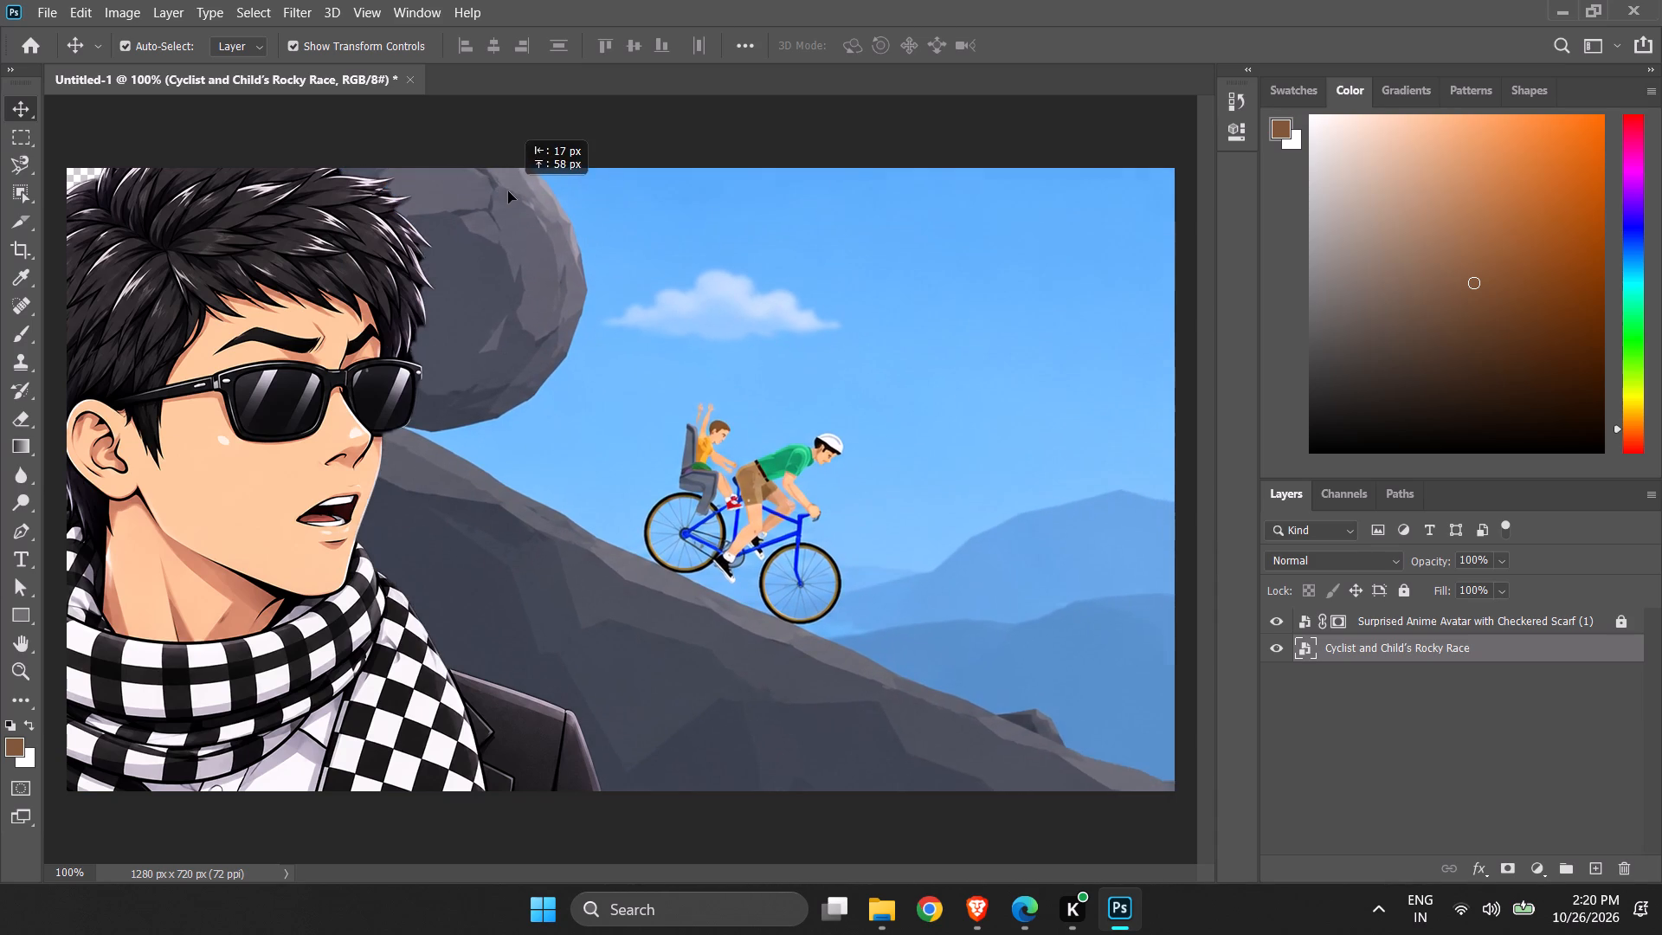
{"action": "left_click_drag", "start_coordinate": [508, 191], "coordinate": [512, 190]}
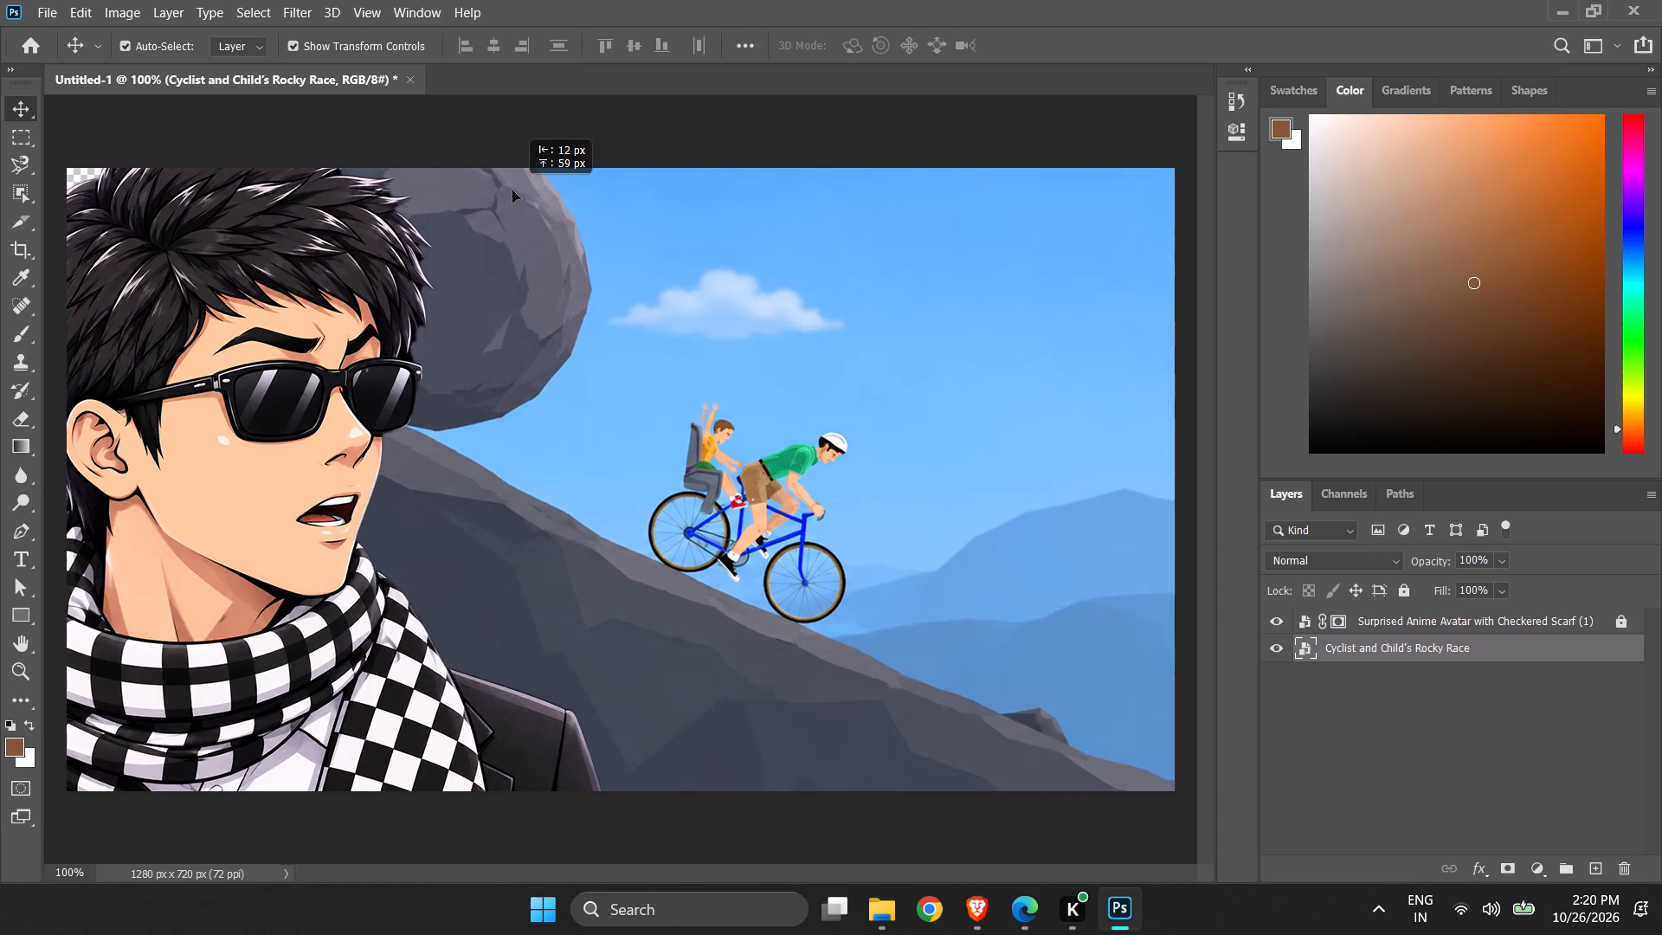
{"action": "left_click_drag", "start_coordinate": [512, 190], "coordinate": [513, 197]}
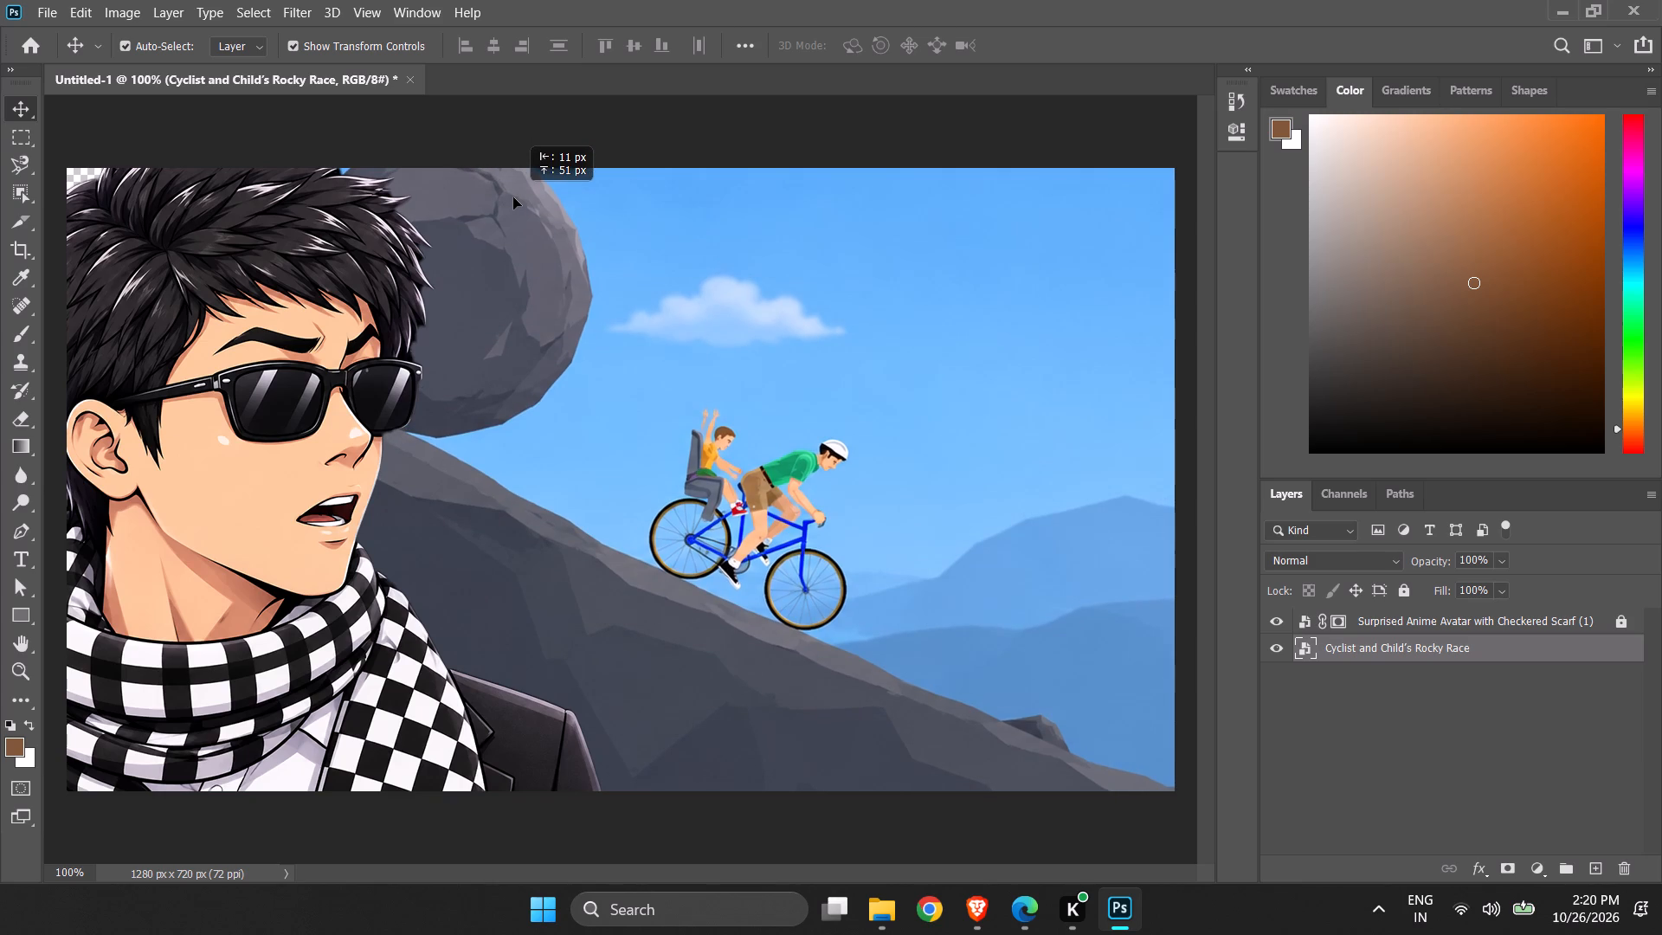
{"action": "left_click_drag", "start_coordinate": [513, 197], "coordinate": [607, 247]}
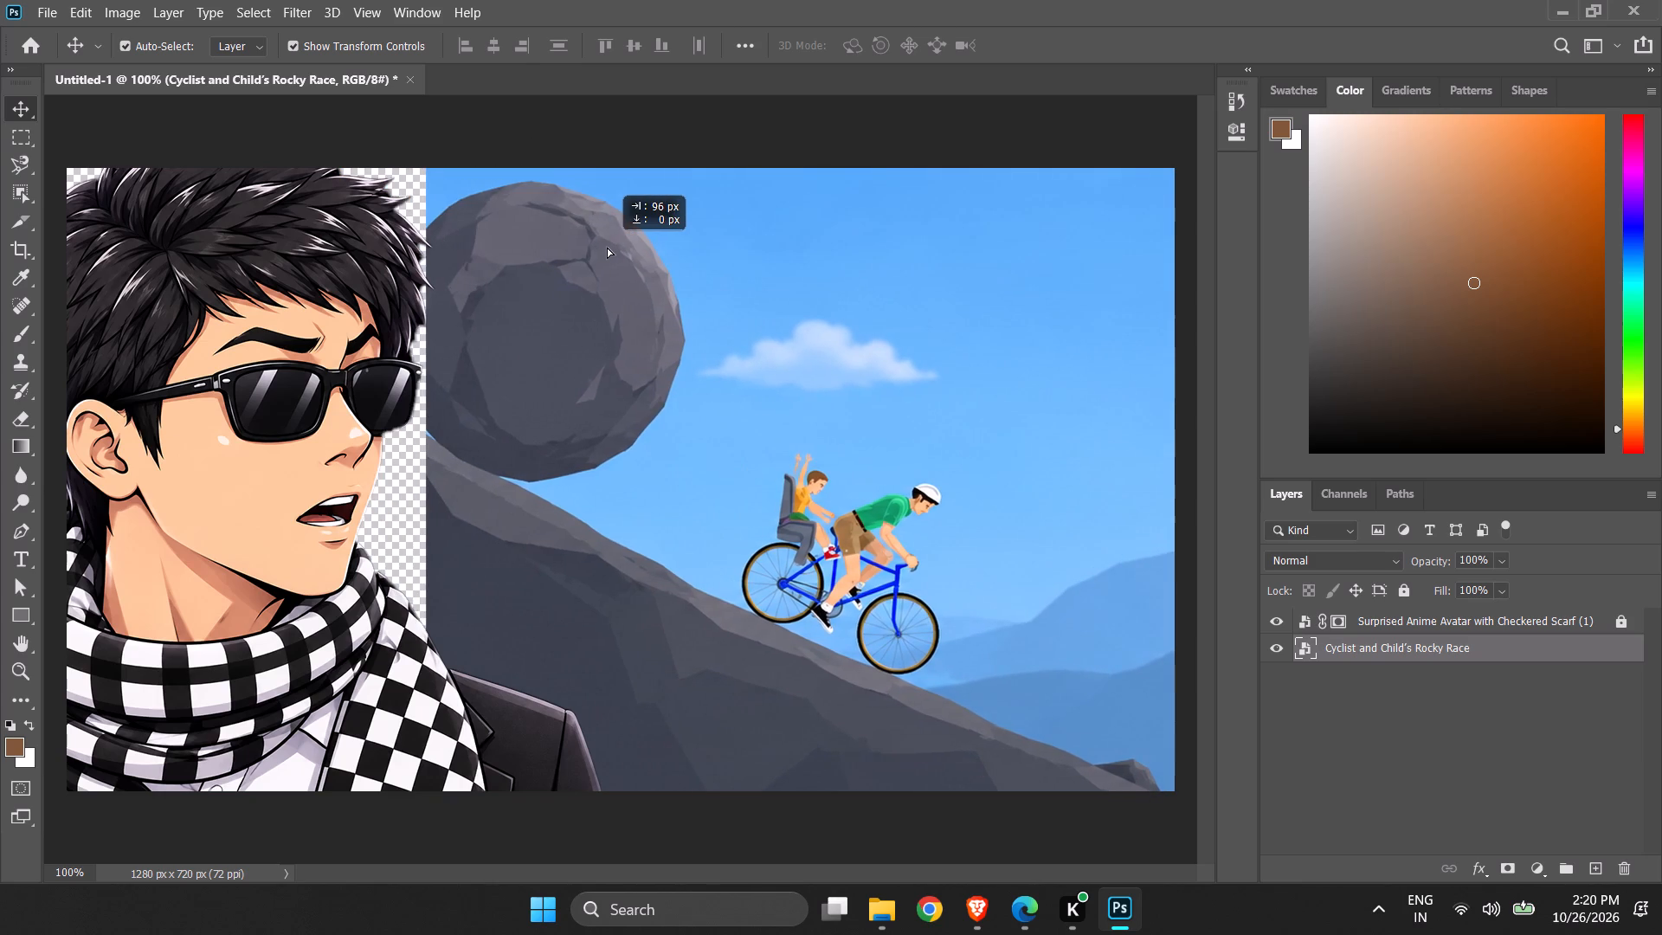
{"action": "left_click_drag", "start_coordinate": [607, 247], "coordinate": [608, 247]}
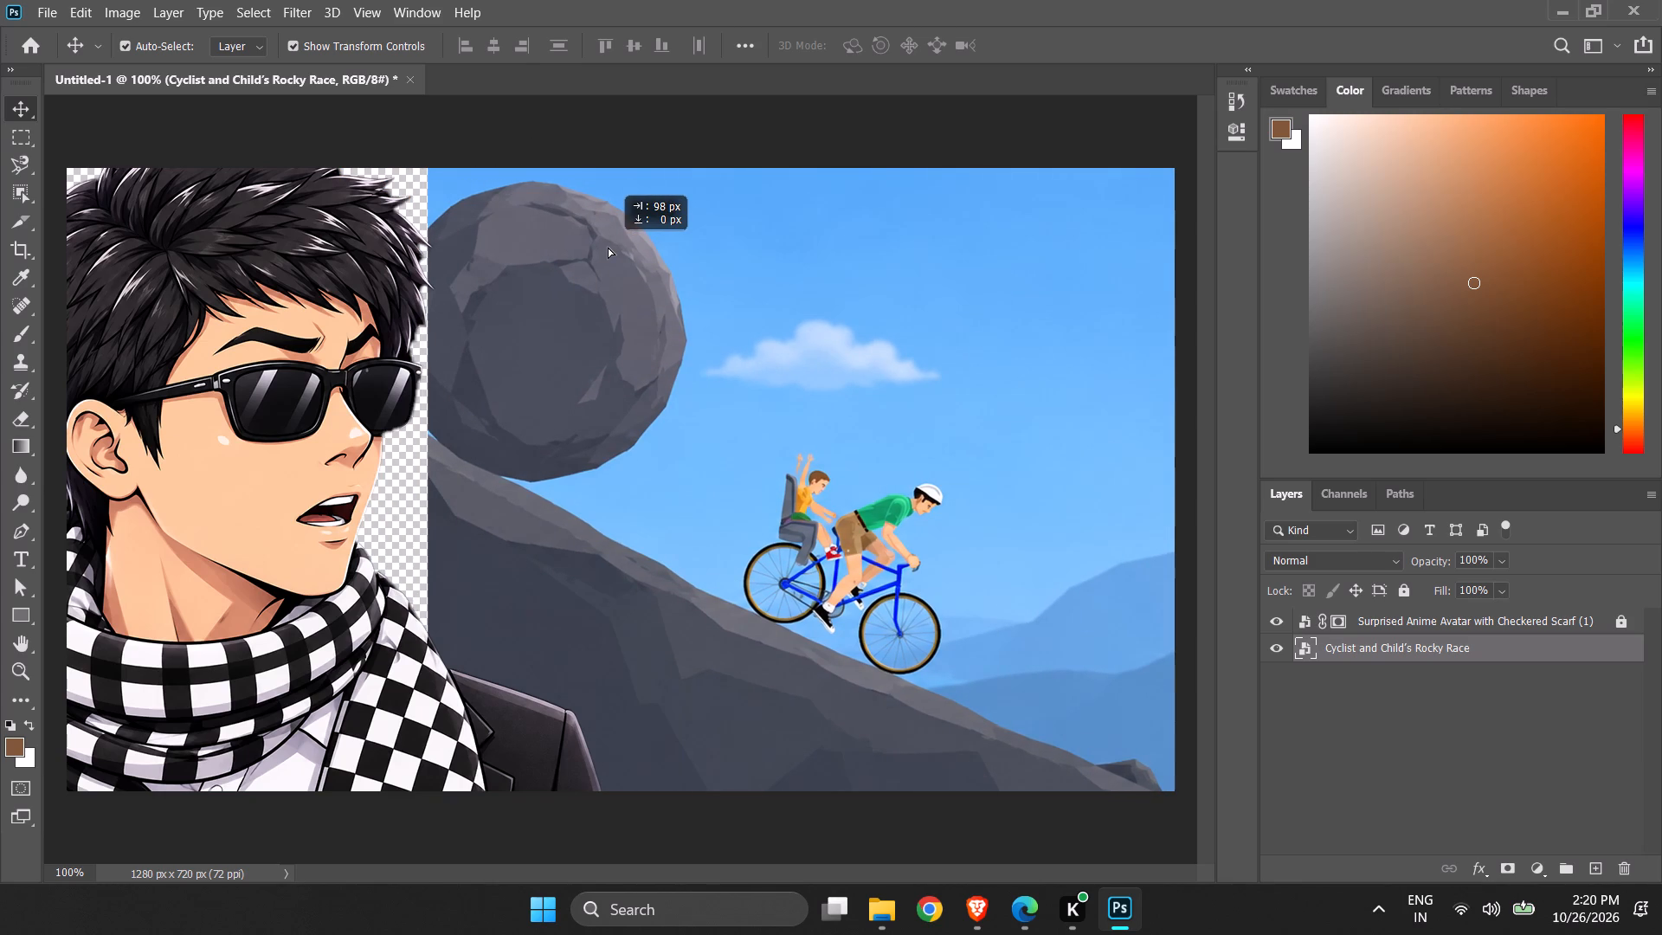
{"action": "left_click_drag", "start_coordinate": [608, 247], "coordinate": [469, 237]}
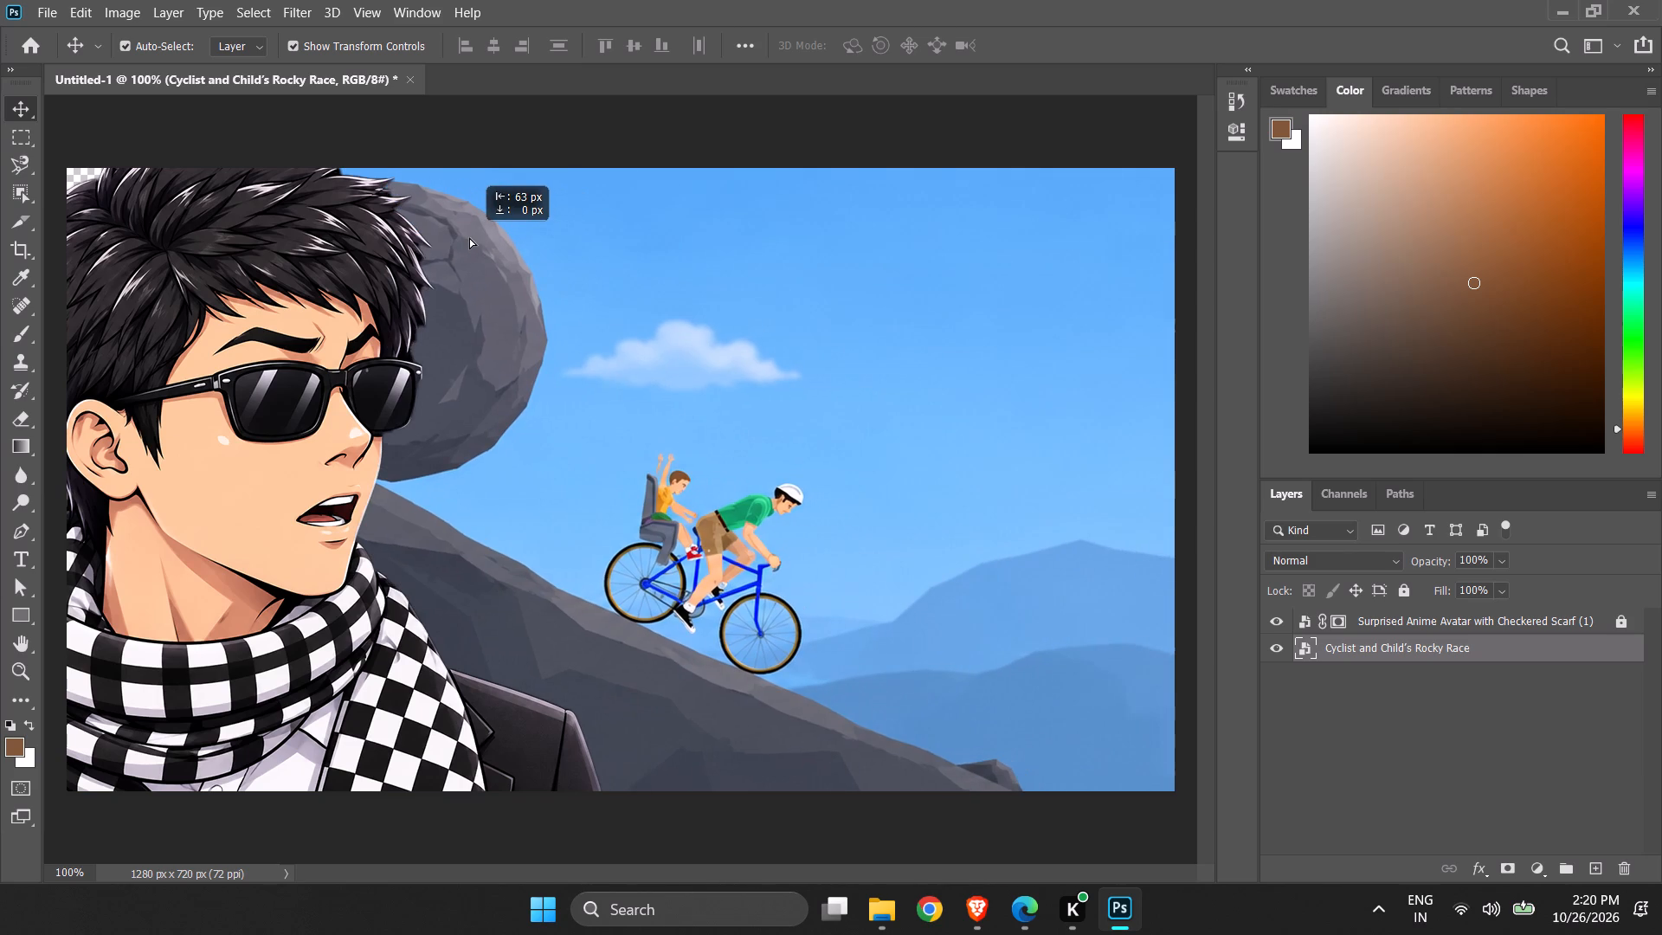
{"action": "left_click_drag", "start_coordinate": [469, 237], "coordinate": [473, 221]}
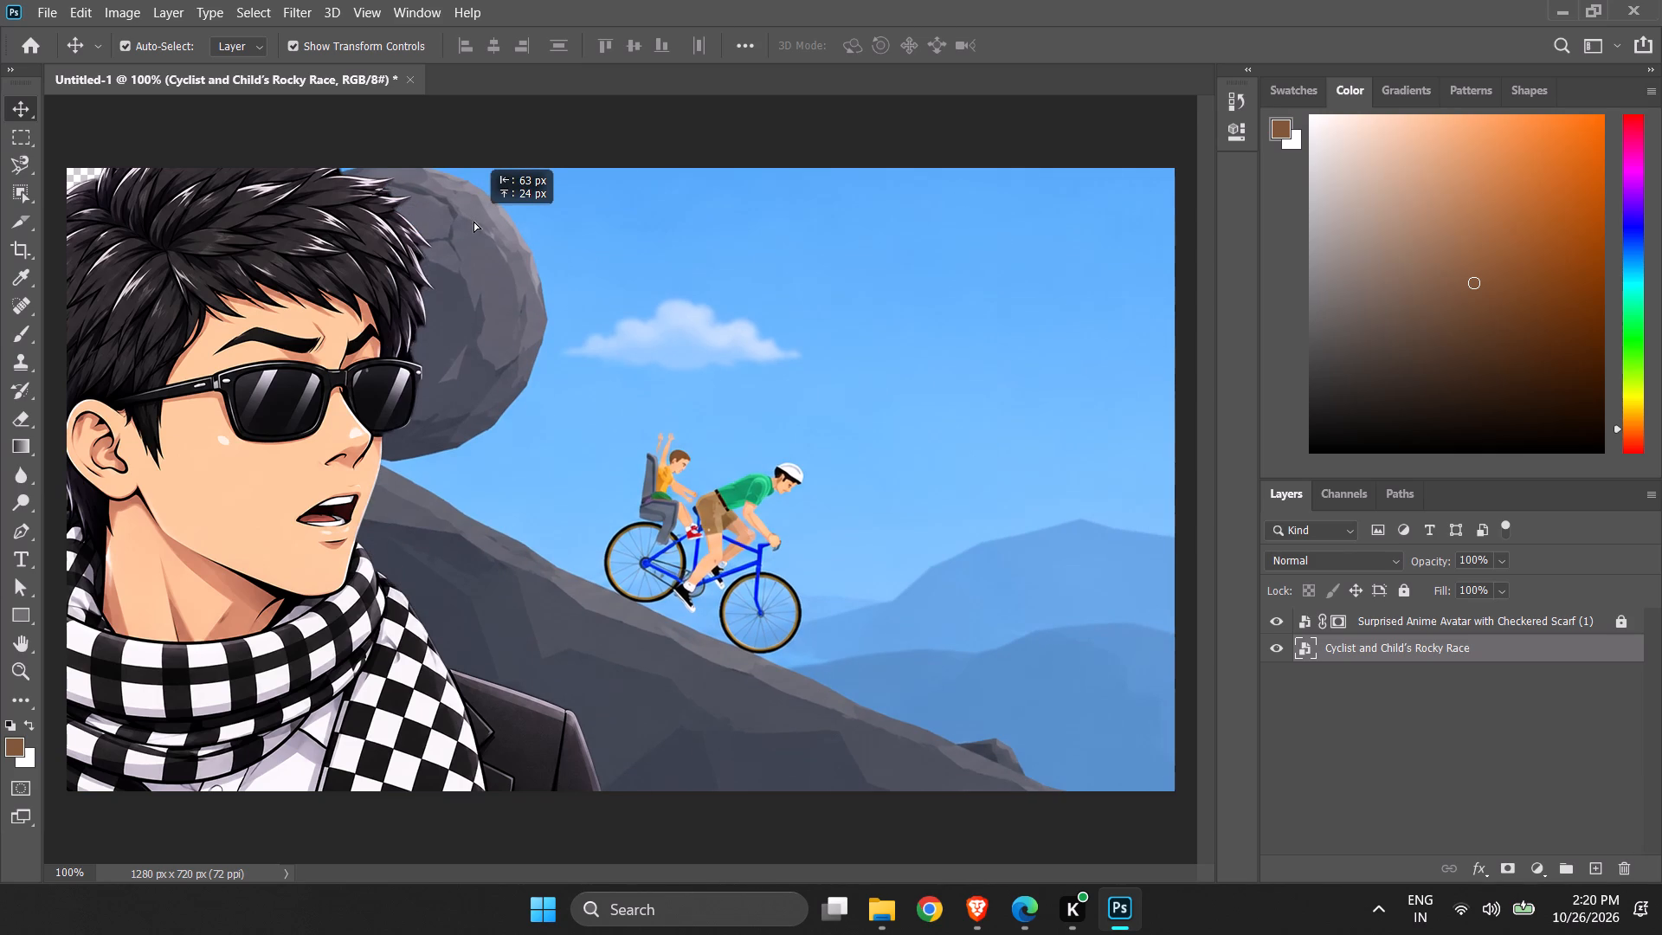
{"action": "left_click_drag", "start_coordinate": [473, 221], "coordinate": [473, 218]}
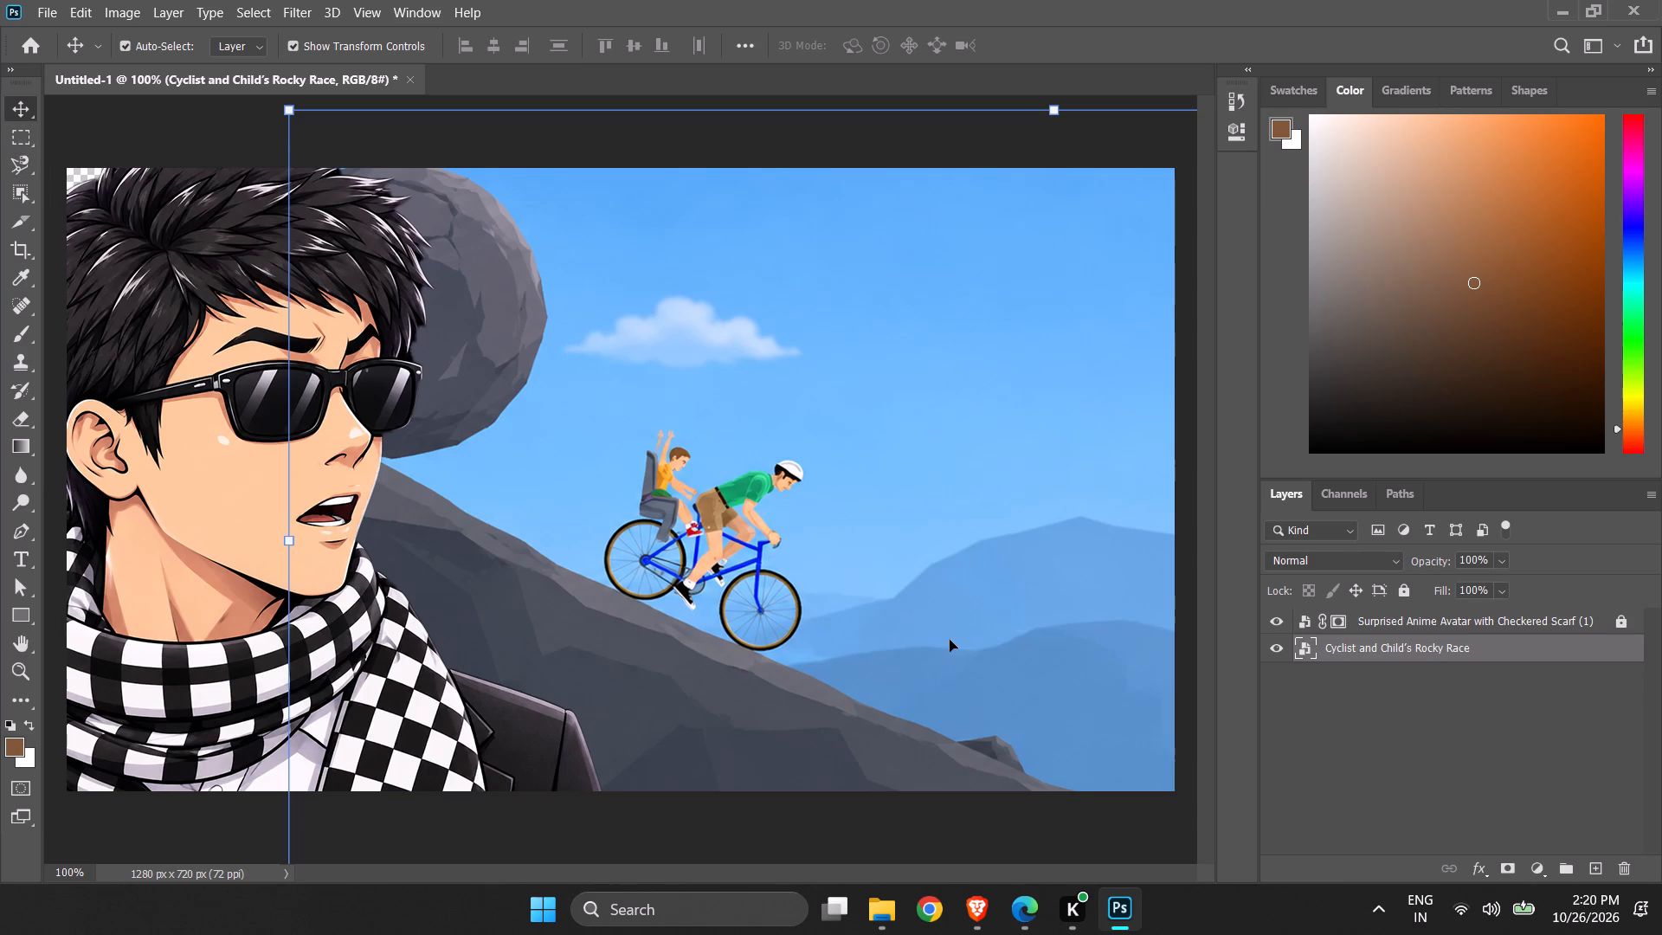
Duplicate the Cyclist and Child's Rocky Race layer within the same document, naming the copy 2.
{"action": "right_click", "coordinate": [1389, 652]}
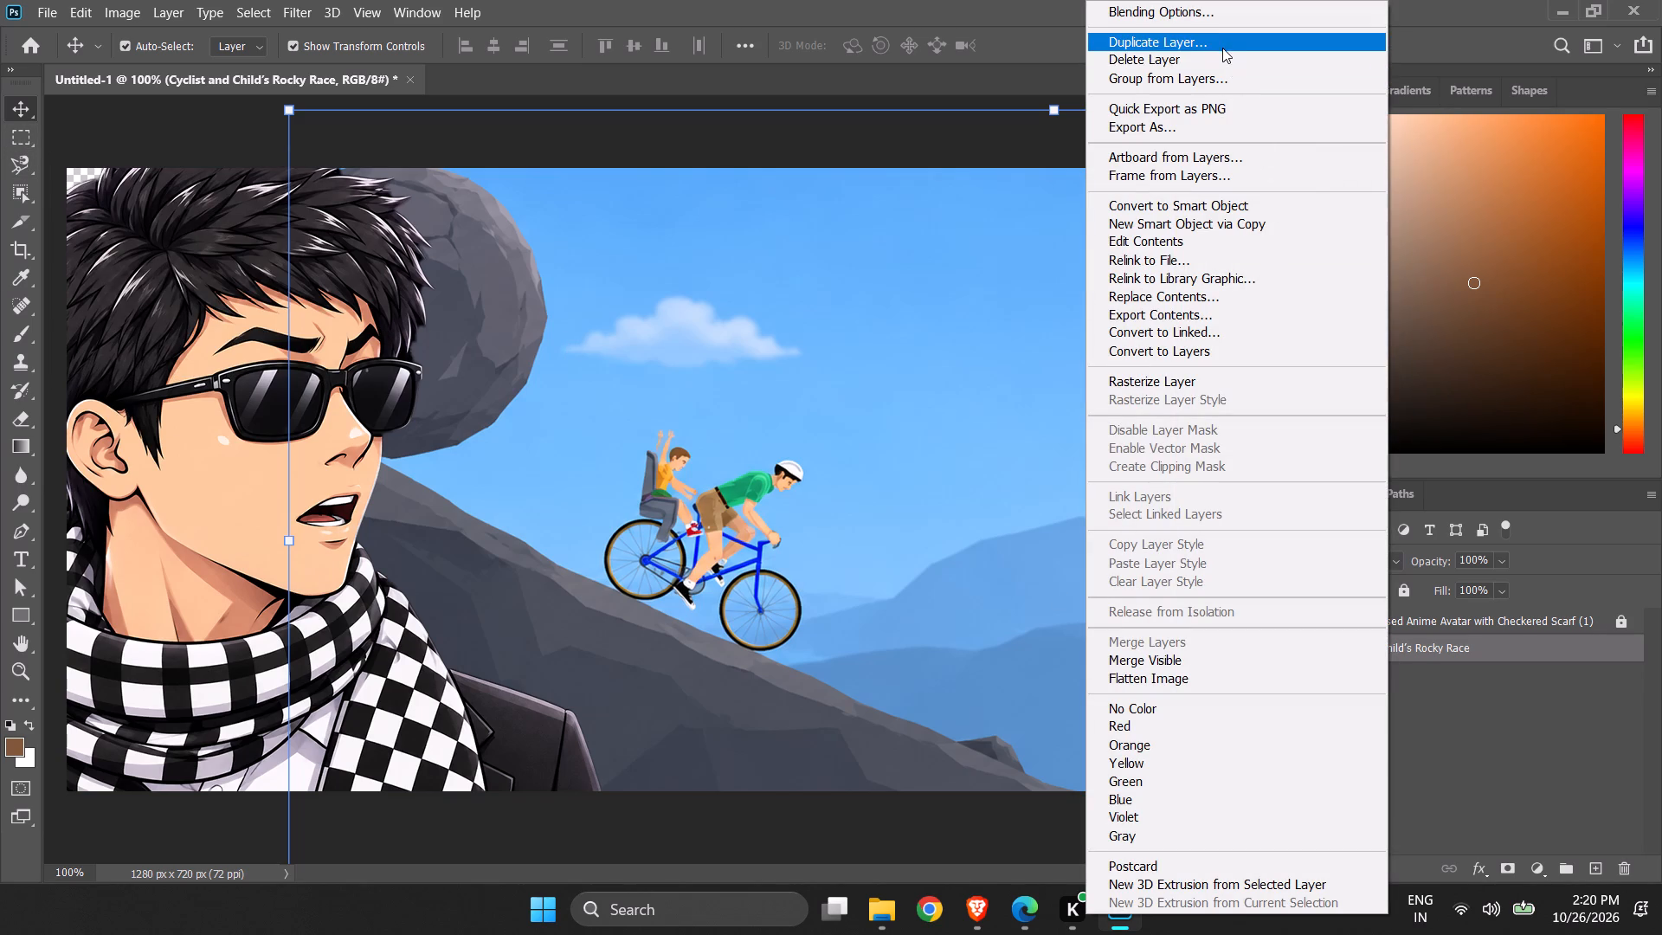
{"action": "left_click", "coordinate": [1222, 48]}
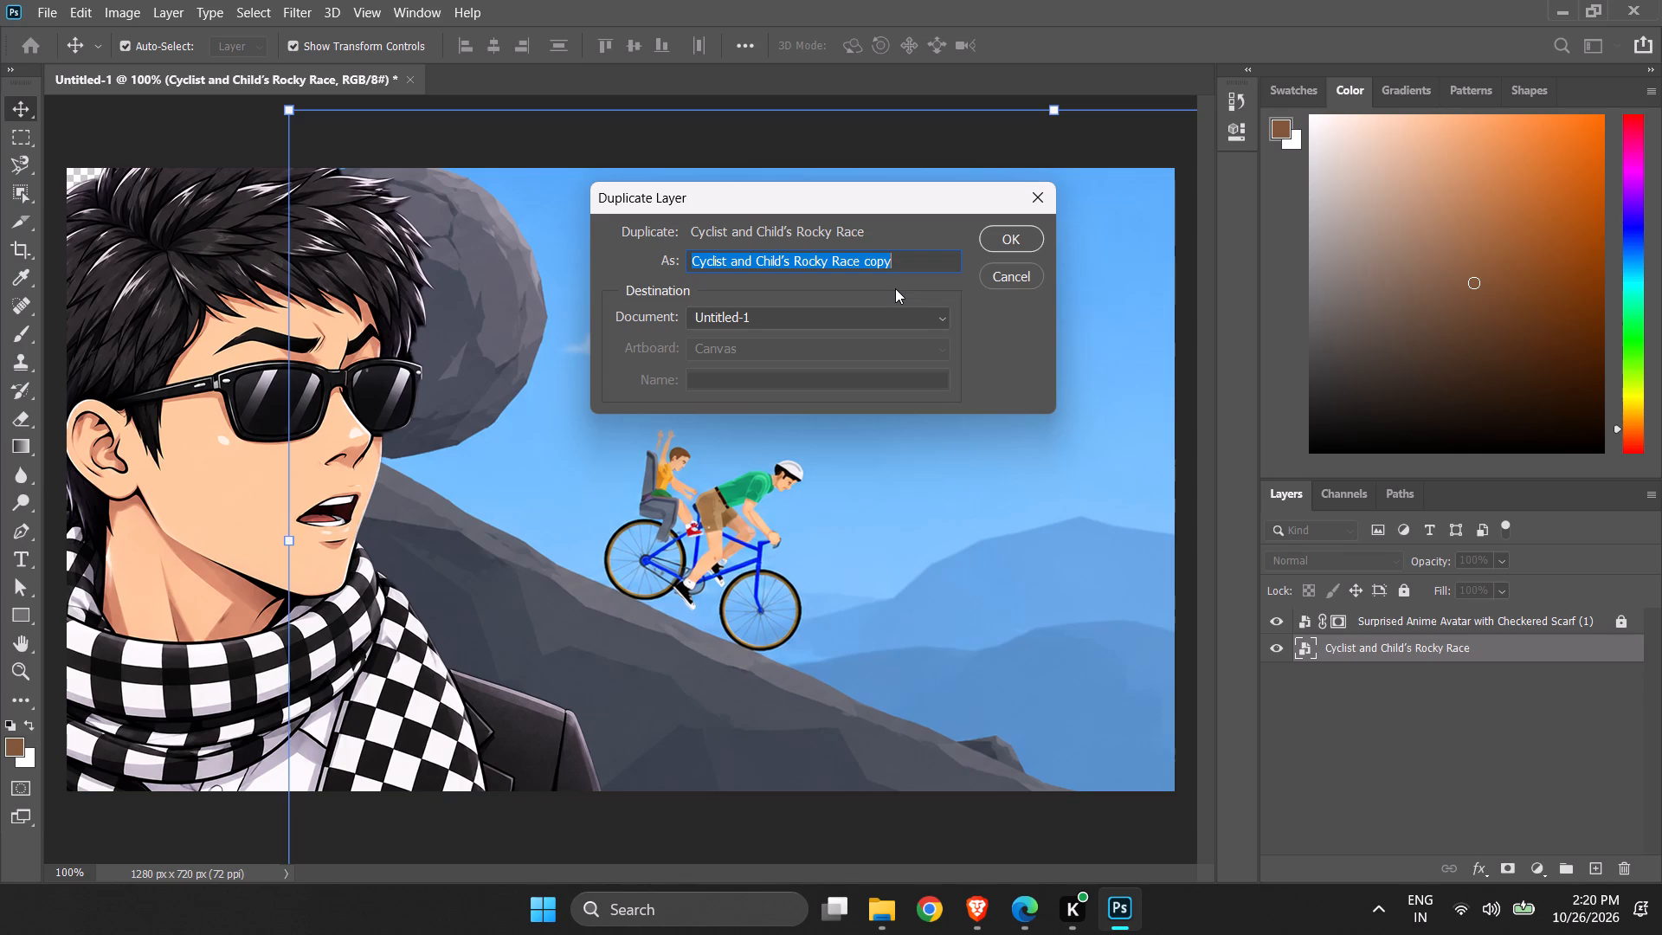
{"action": "key", "text": "2"}
{"action": "key", "text": "Return"}
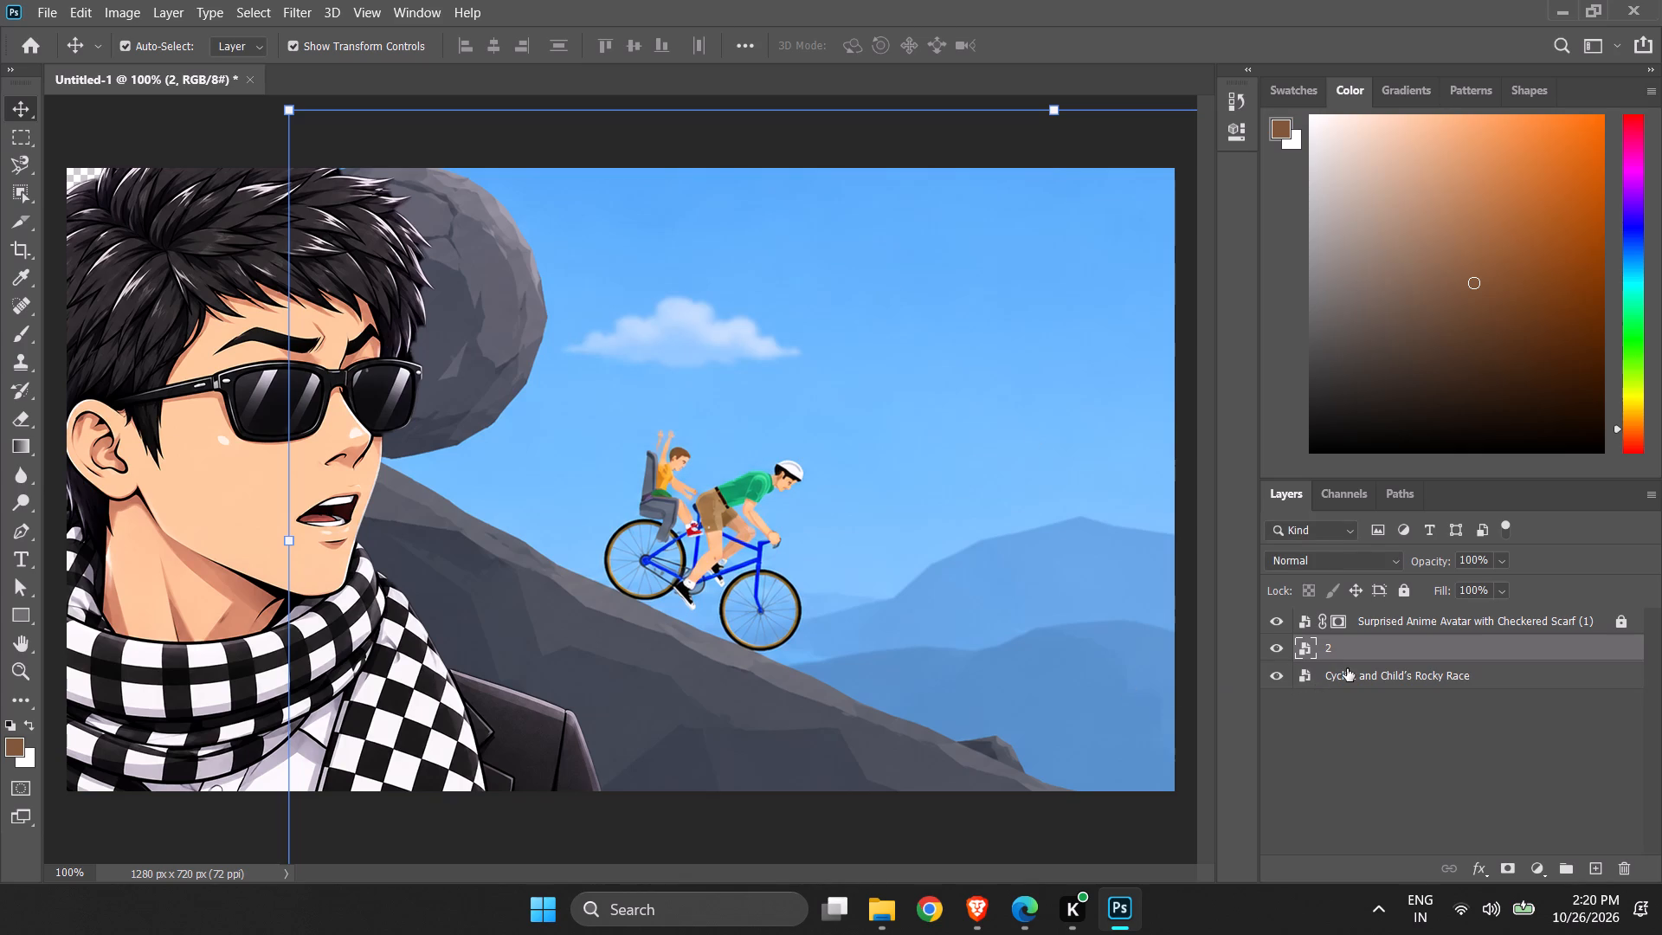
Fully lock the original Cyclist and Child's Rocky Race layer.
{"action": "left_click", "coordinate": [1347, 668]}
{"action": "left_click", "coordinate": [1401, 601]}
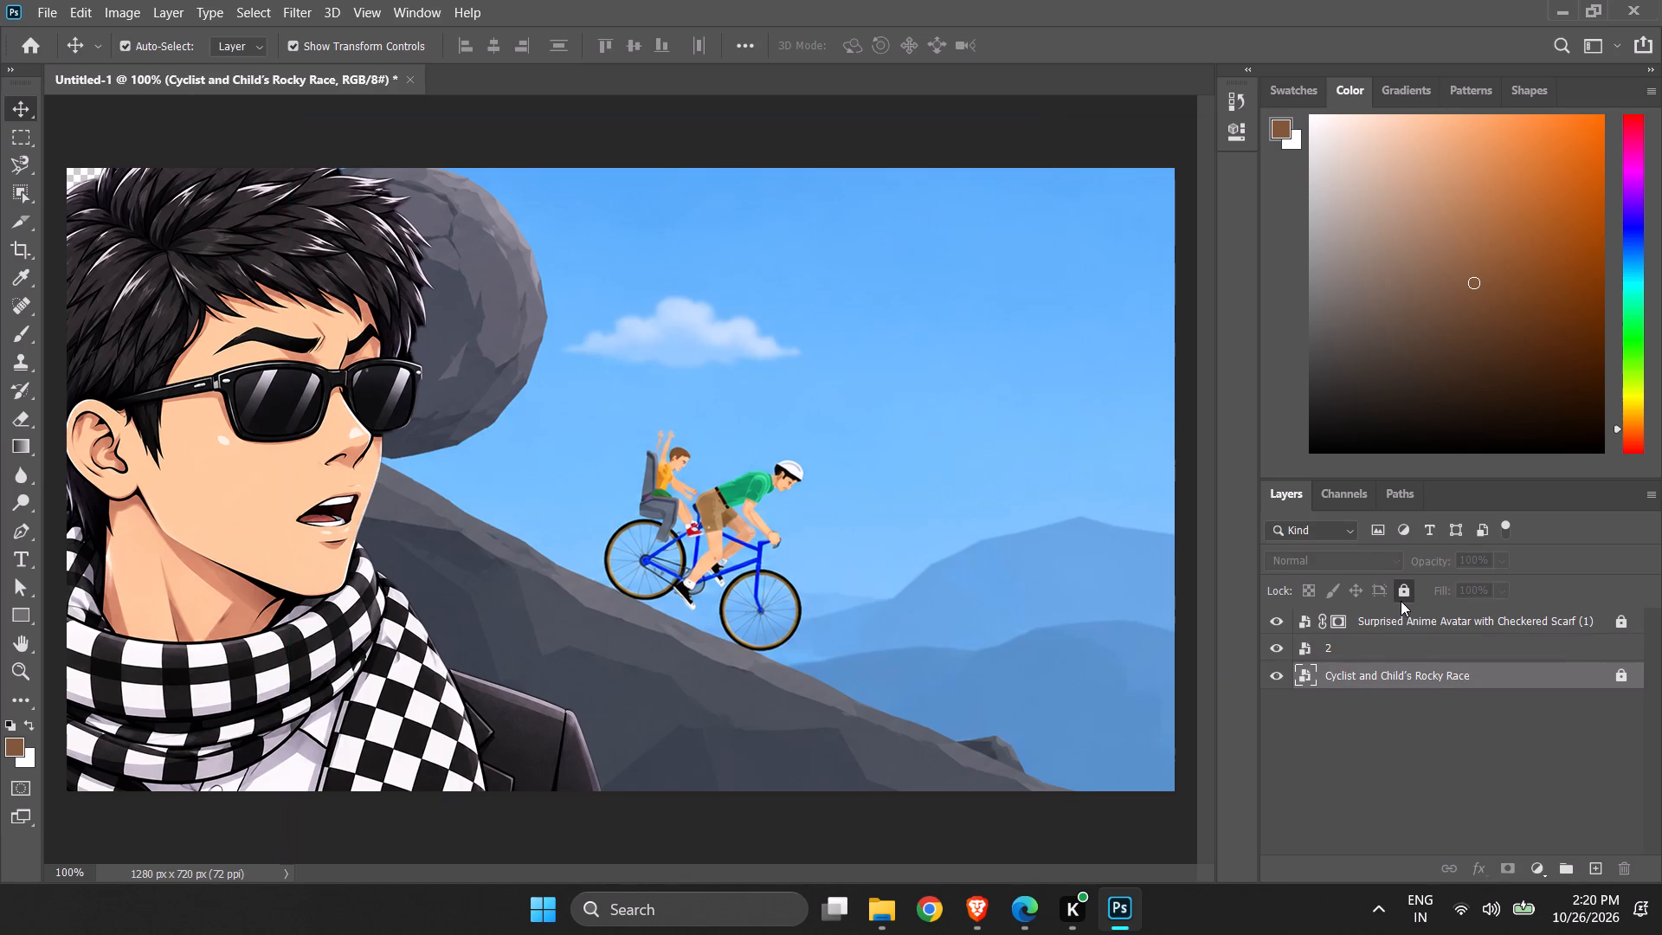
Mask layer 2 down to a rectangle of plain sky about 281 px wide and 382 px high in the canvas's upper-right corner.
{"action": "left_click", "coordinate": [1389, 655]}
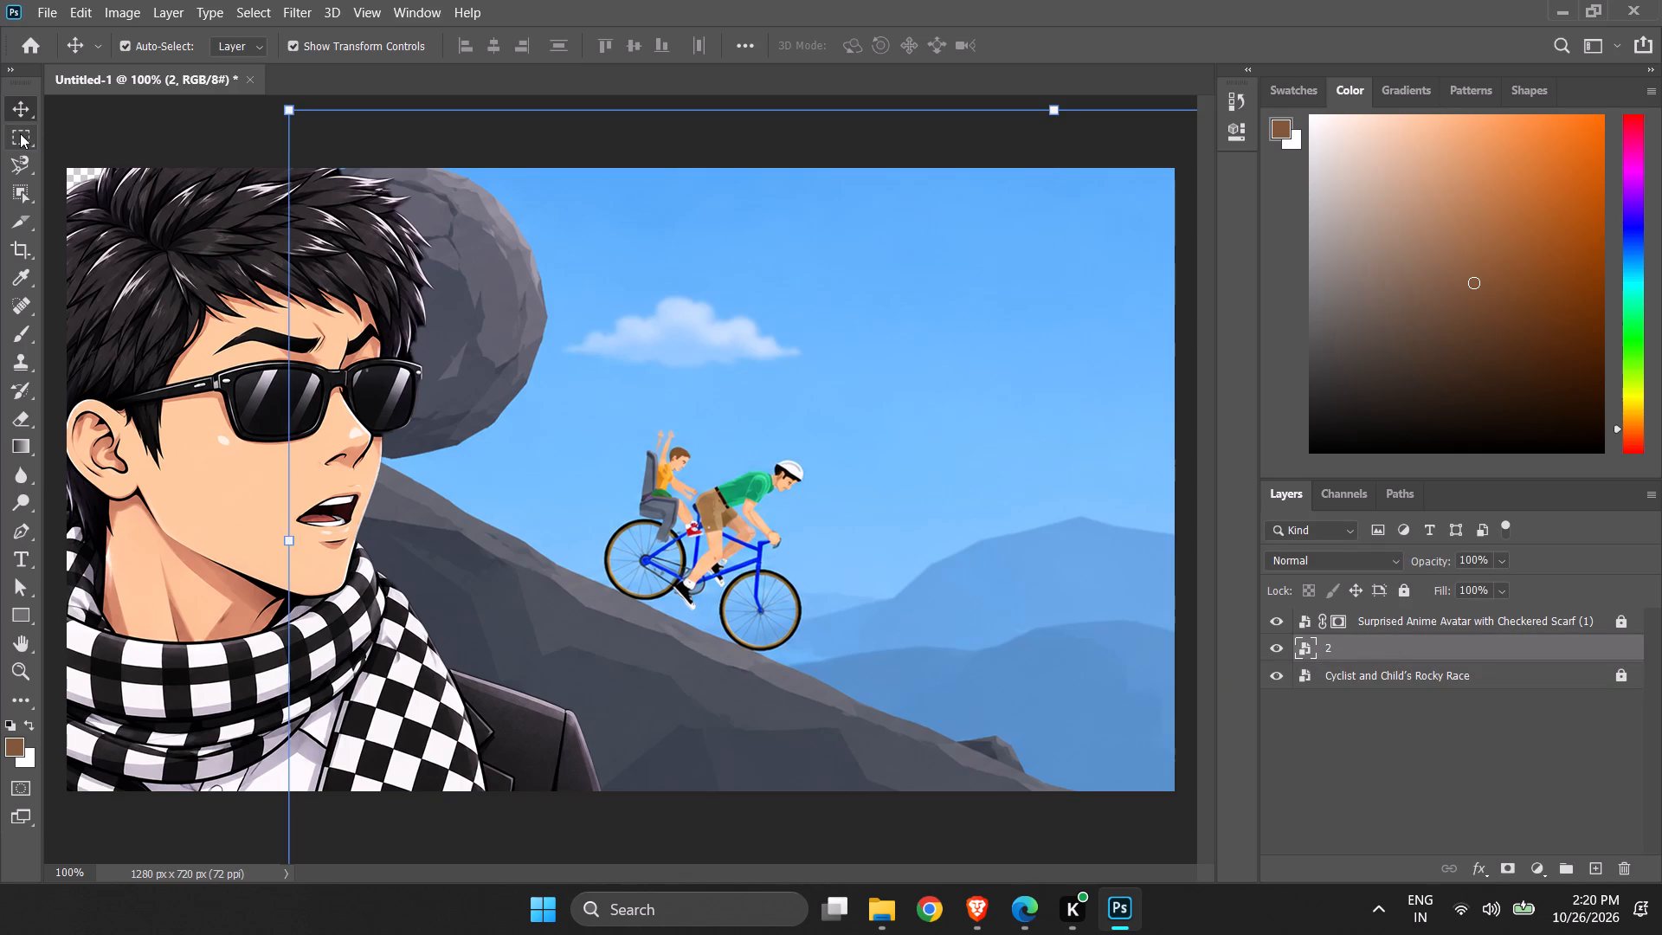
{"action": "left_click", "coordinate": [20, 133]}
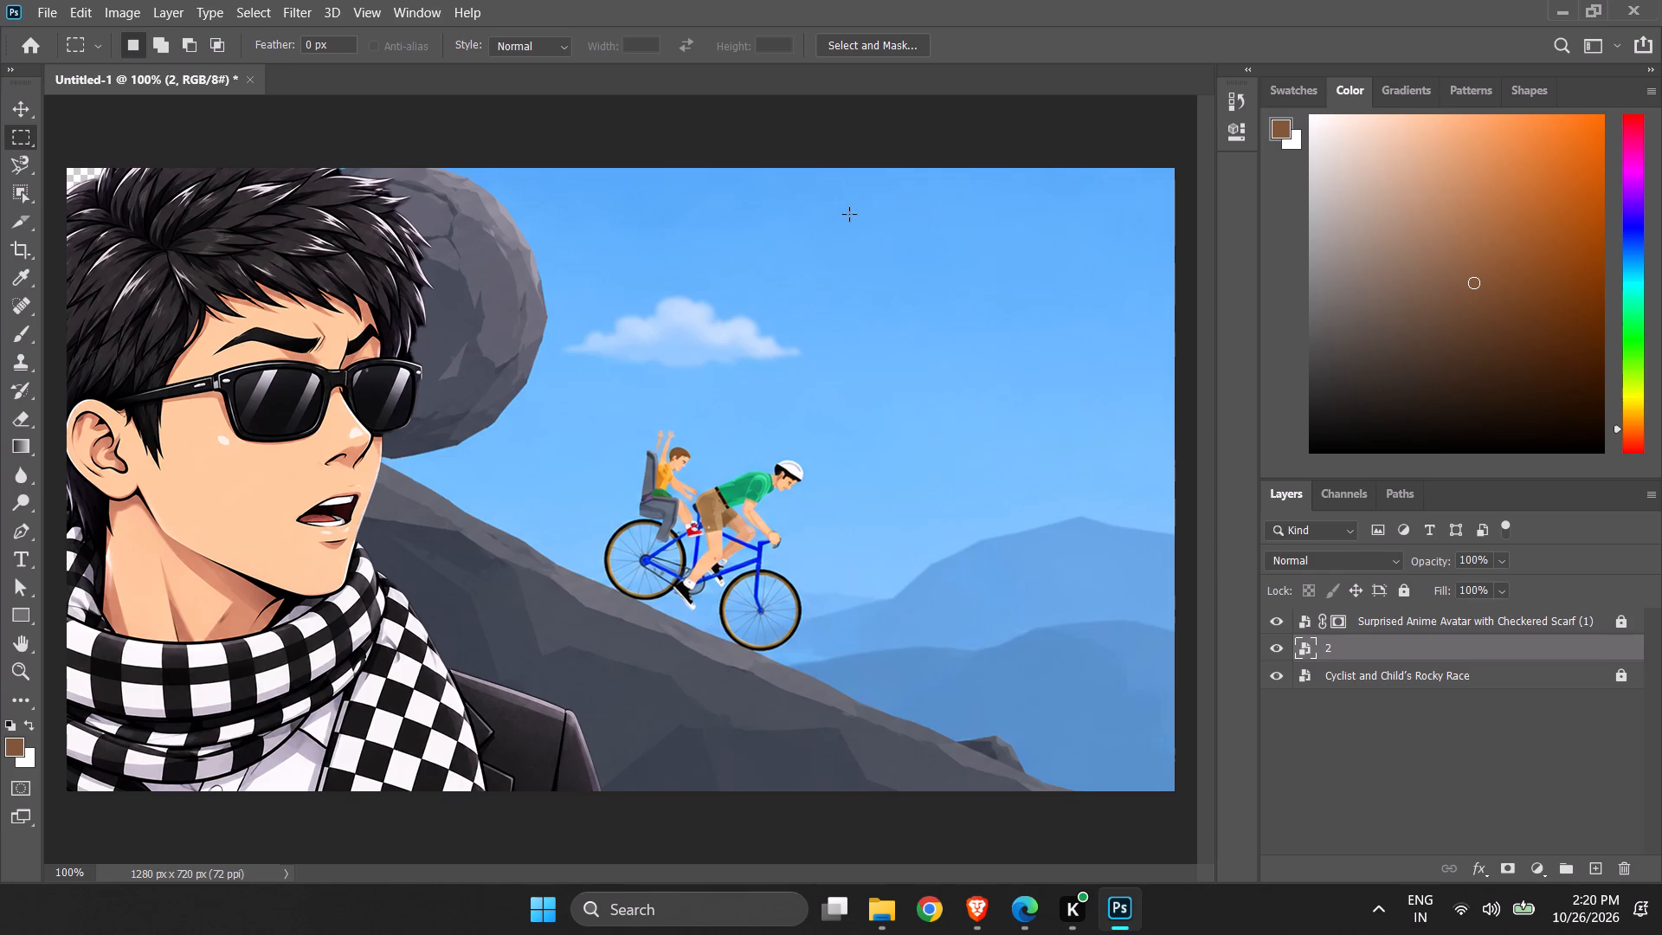
{"action": "left_click_drag", "start_coordinate": [931, 151], "coordinate": [1189, 422]}
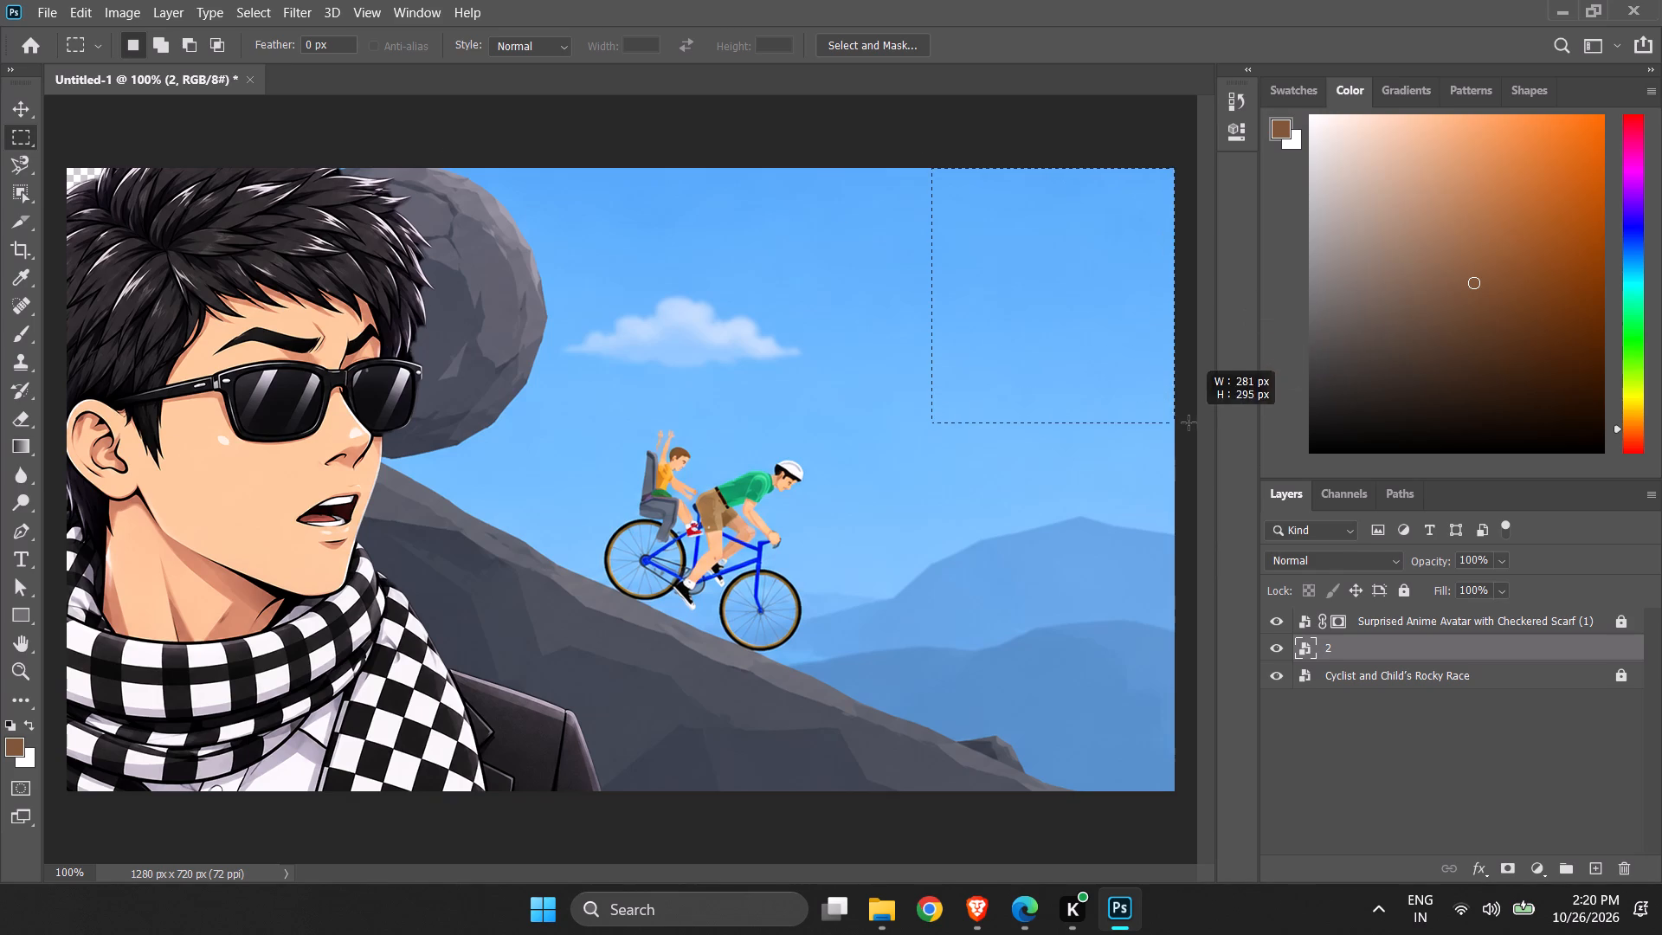
{"action": "left_click_drag", "start_coordinate": [1189, 422], "coordinate": [1173, 498]}
{"action": "left_click", "coordinate": [1513, 875]}
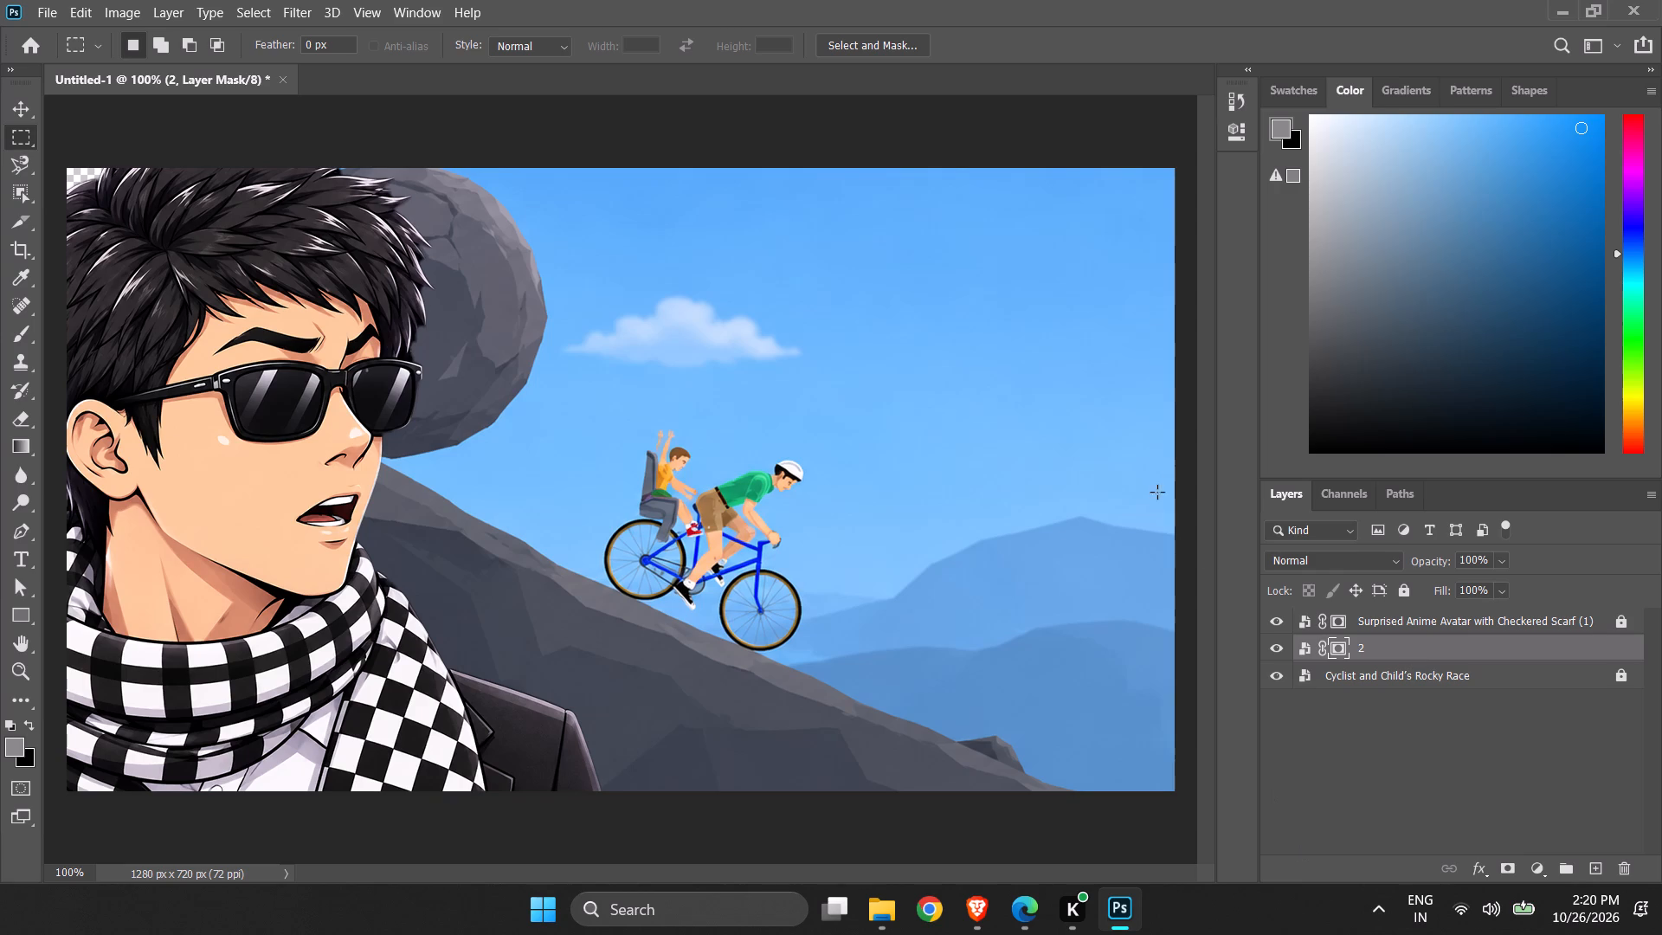
Temporarily hide the locked background layer and move the sky patch about 1100 px left to fill the empty upper-left canvas corner.
{"action": "left_click", "coordinate": [16, 107]}
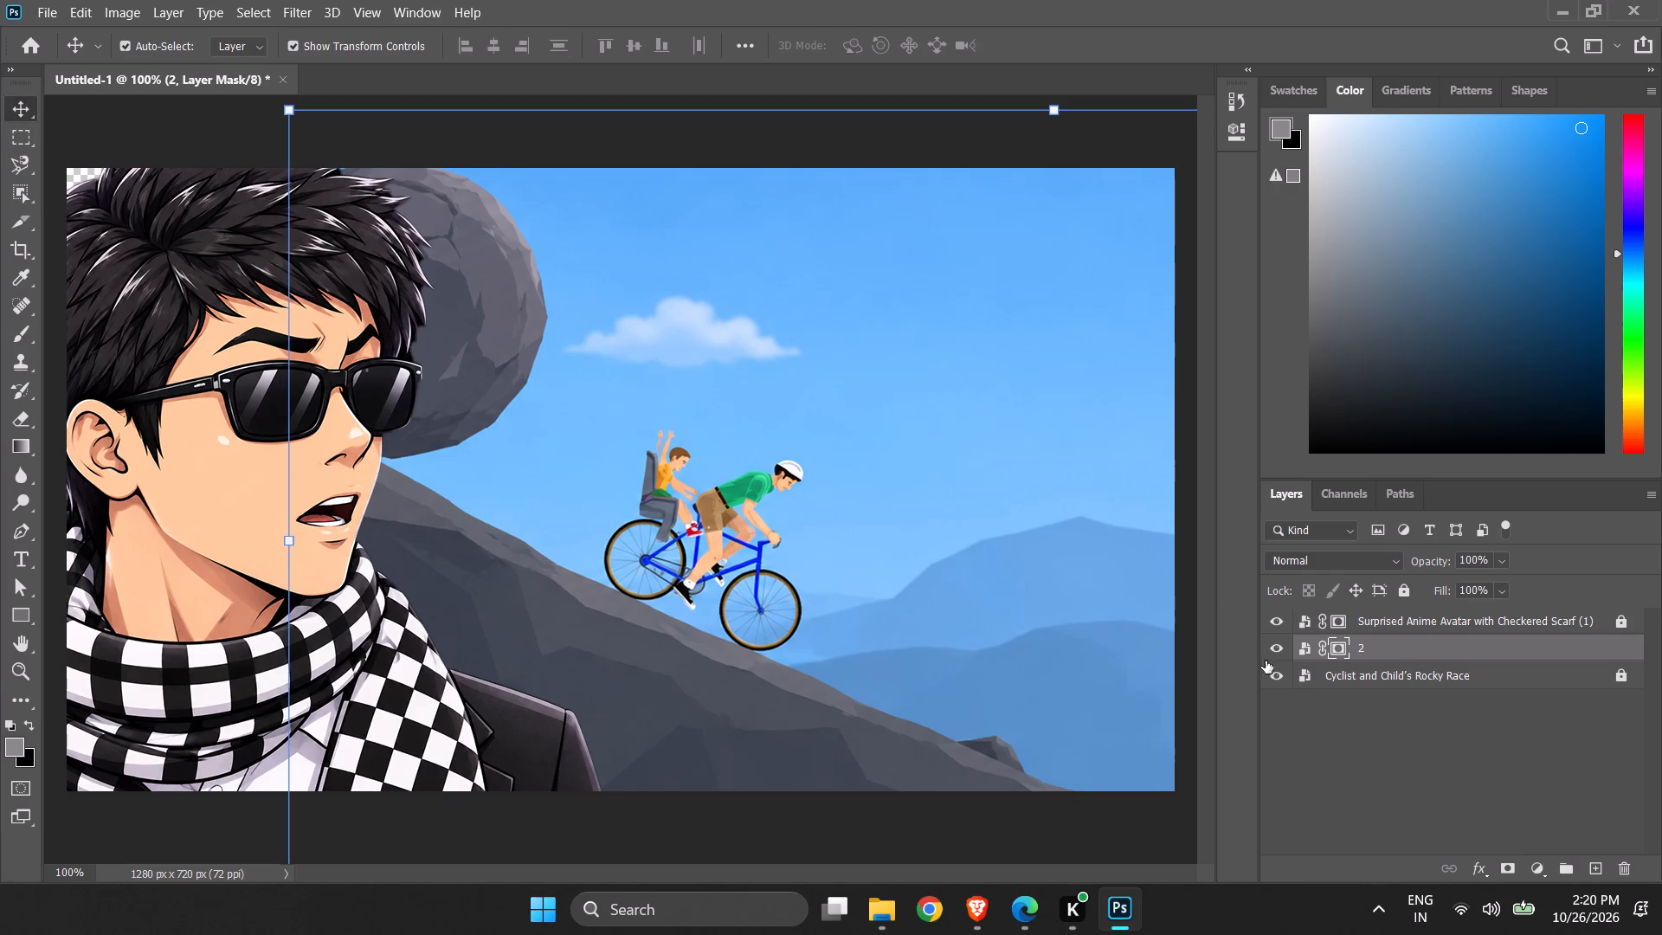
{"action": "left_click", "coordinate": [1274, 674]}
{"action": "left_click", "coordinate": [1050, 307]}
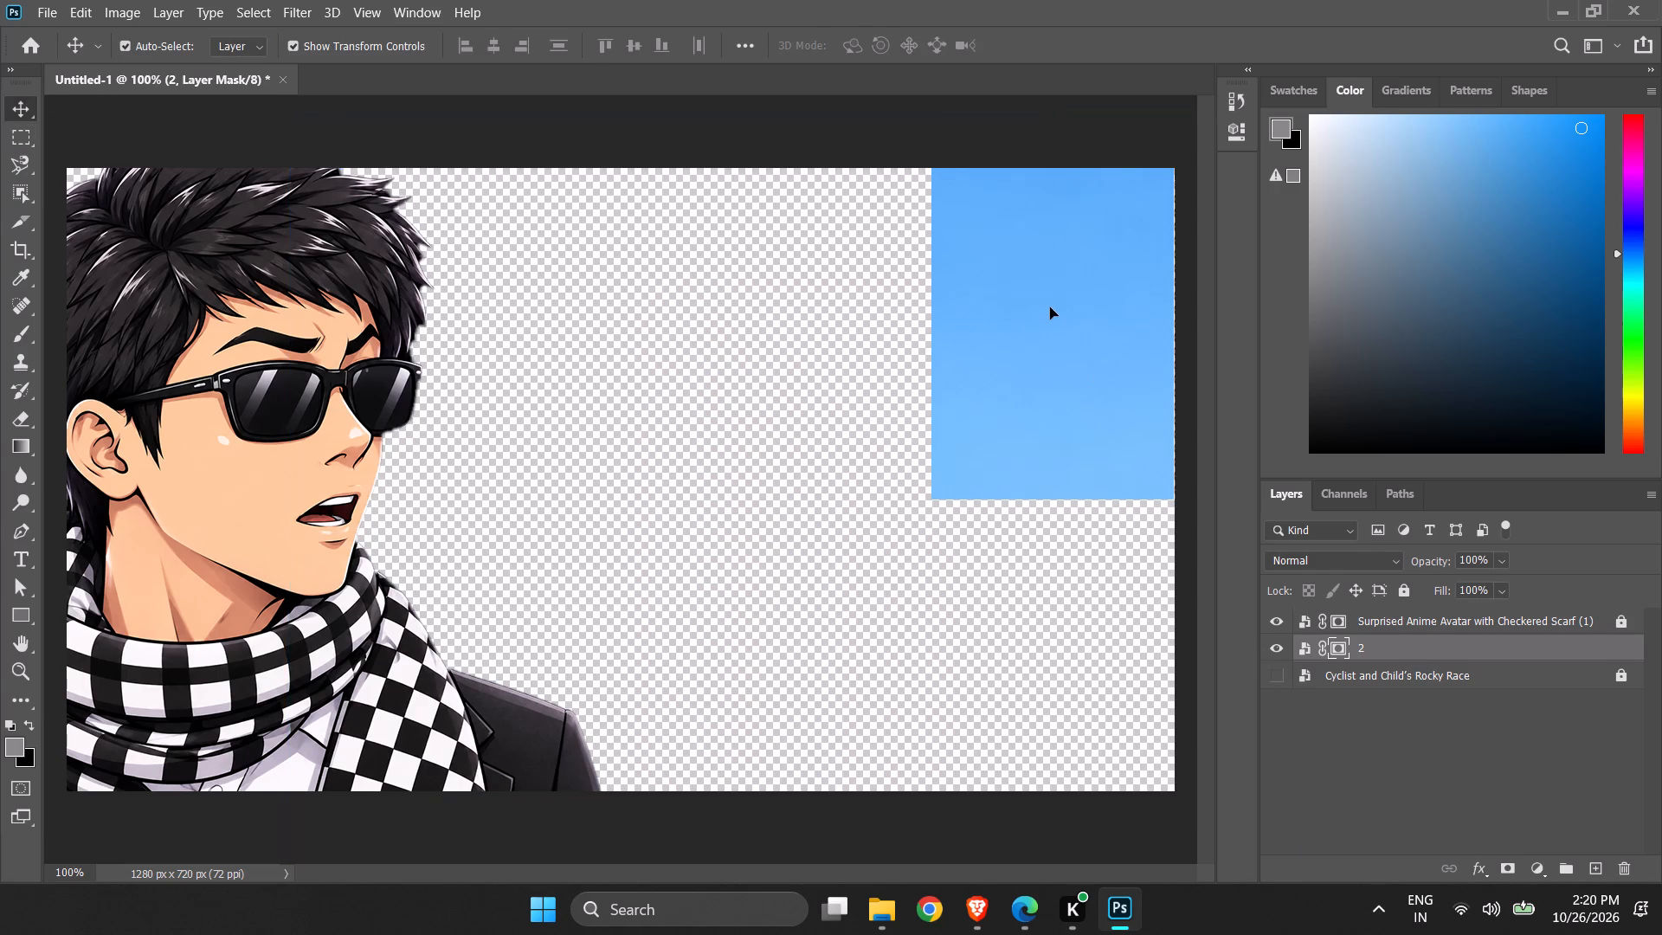
{"action": "left_click_drag", "start_coordinate": [1050, 307], "coordinate": [98, 279]}
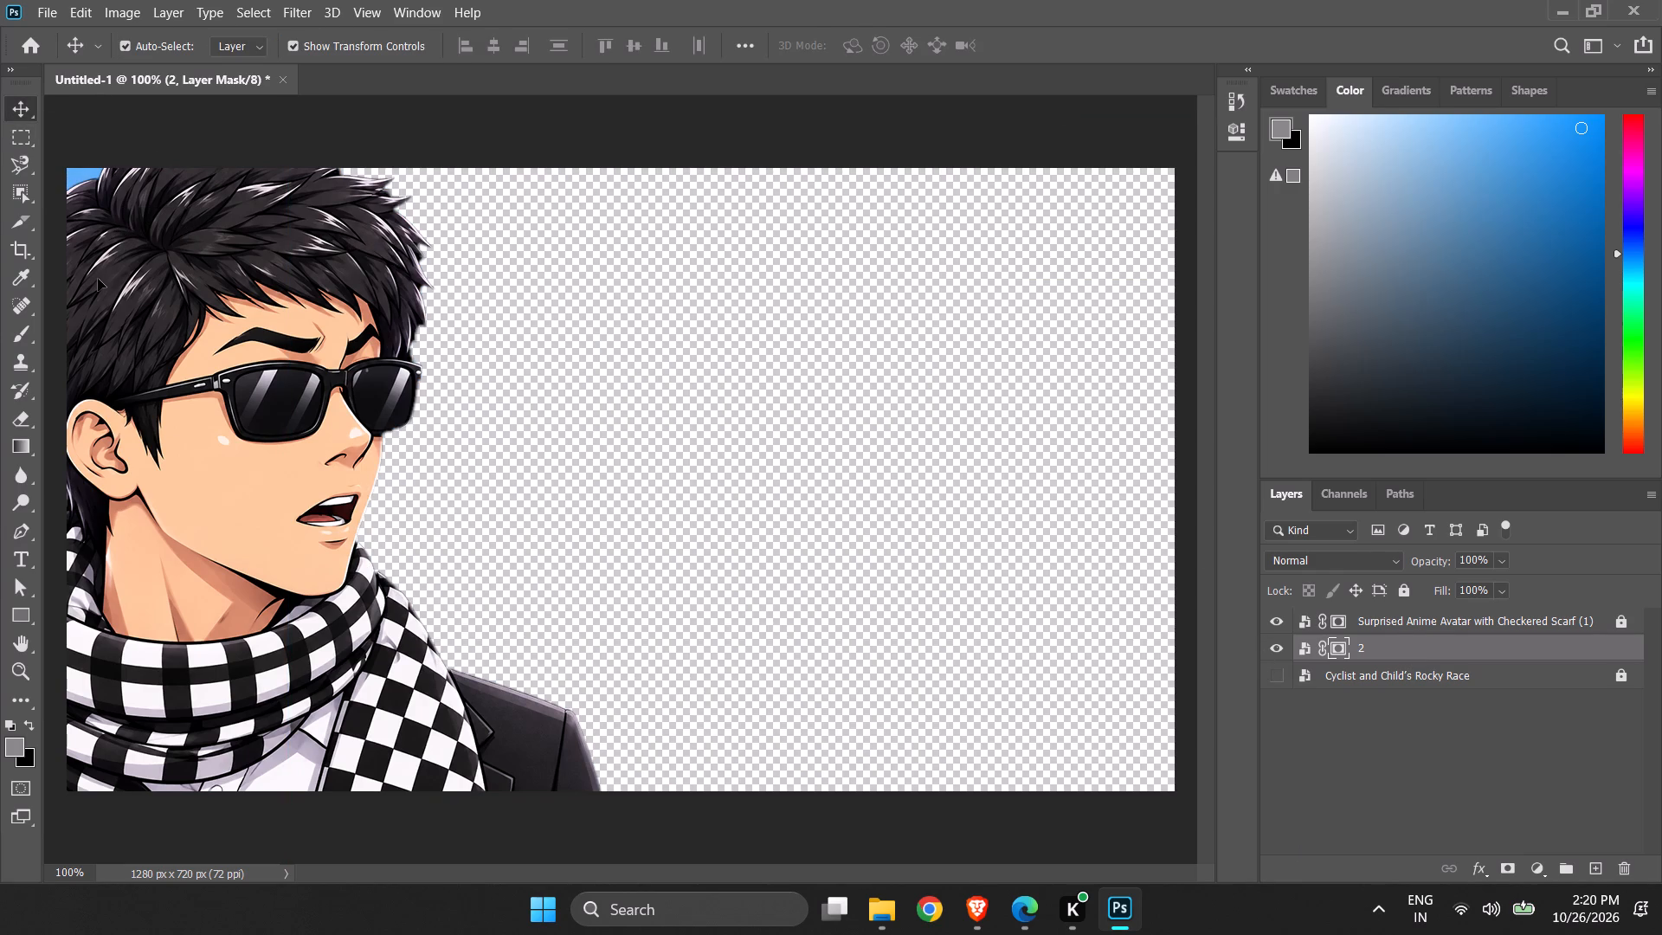
{"action": "left_click", "coordinate": [1271, 674]}
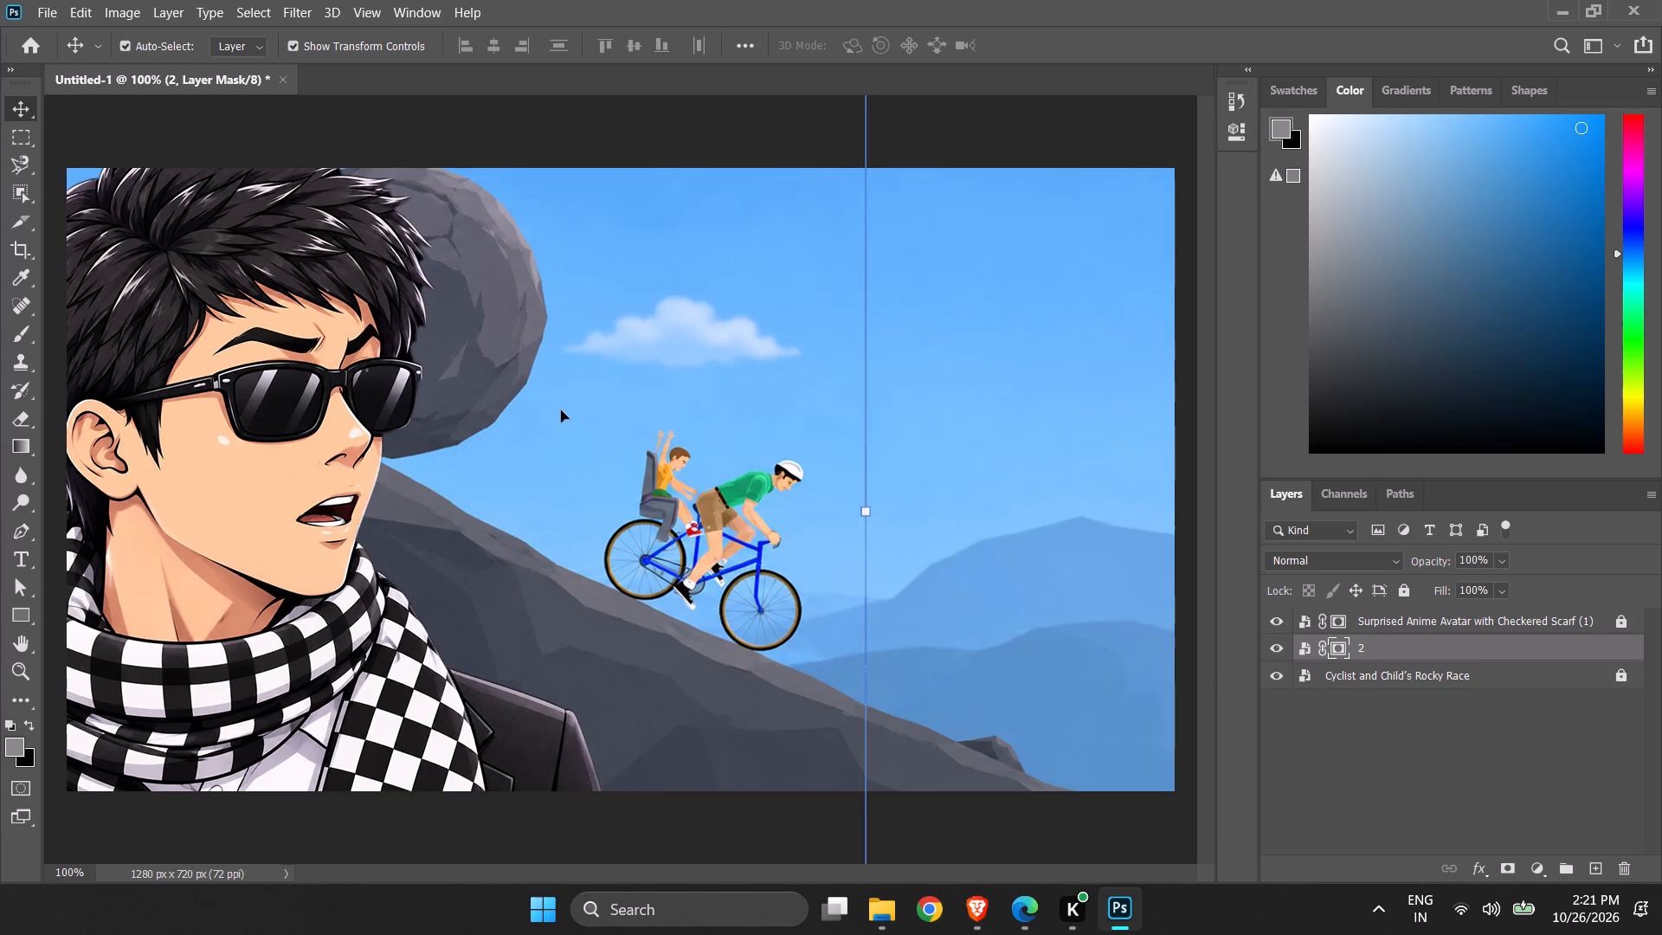
Fully lock layer 2.
{"action": "left_click", "coordinate": [1362, 742]}
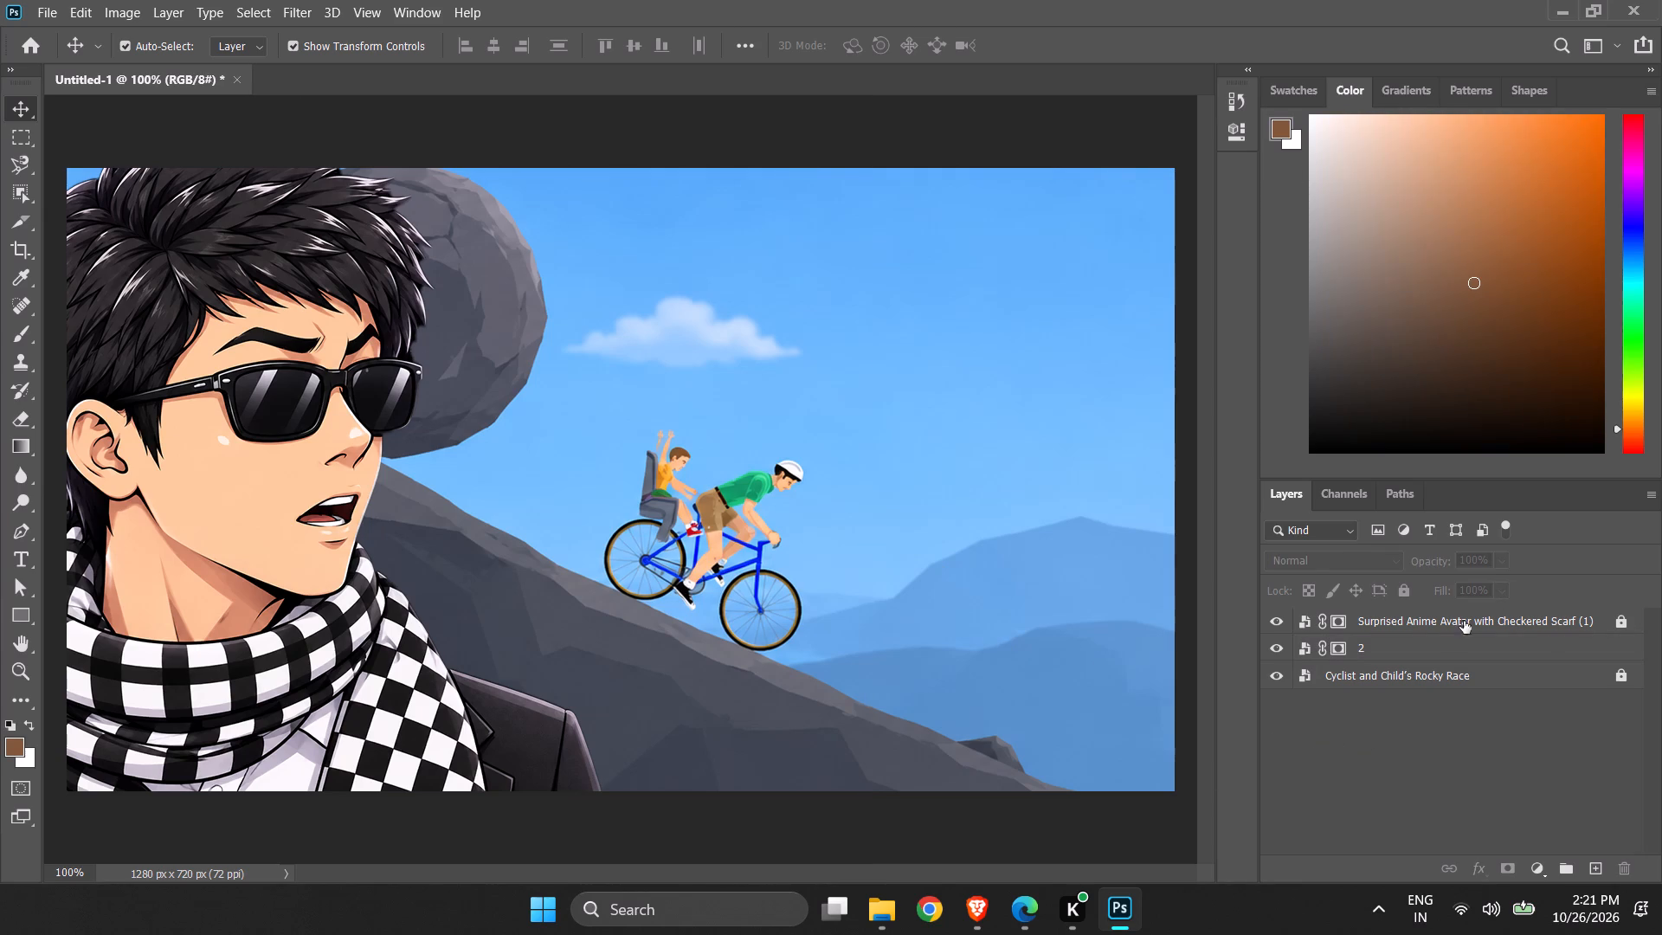
{"action": "left_click", "coordinate": [1450, 659]}
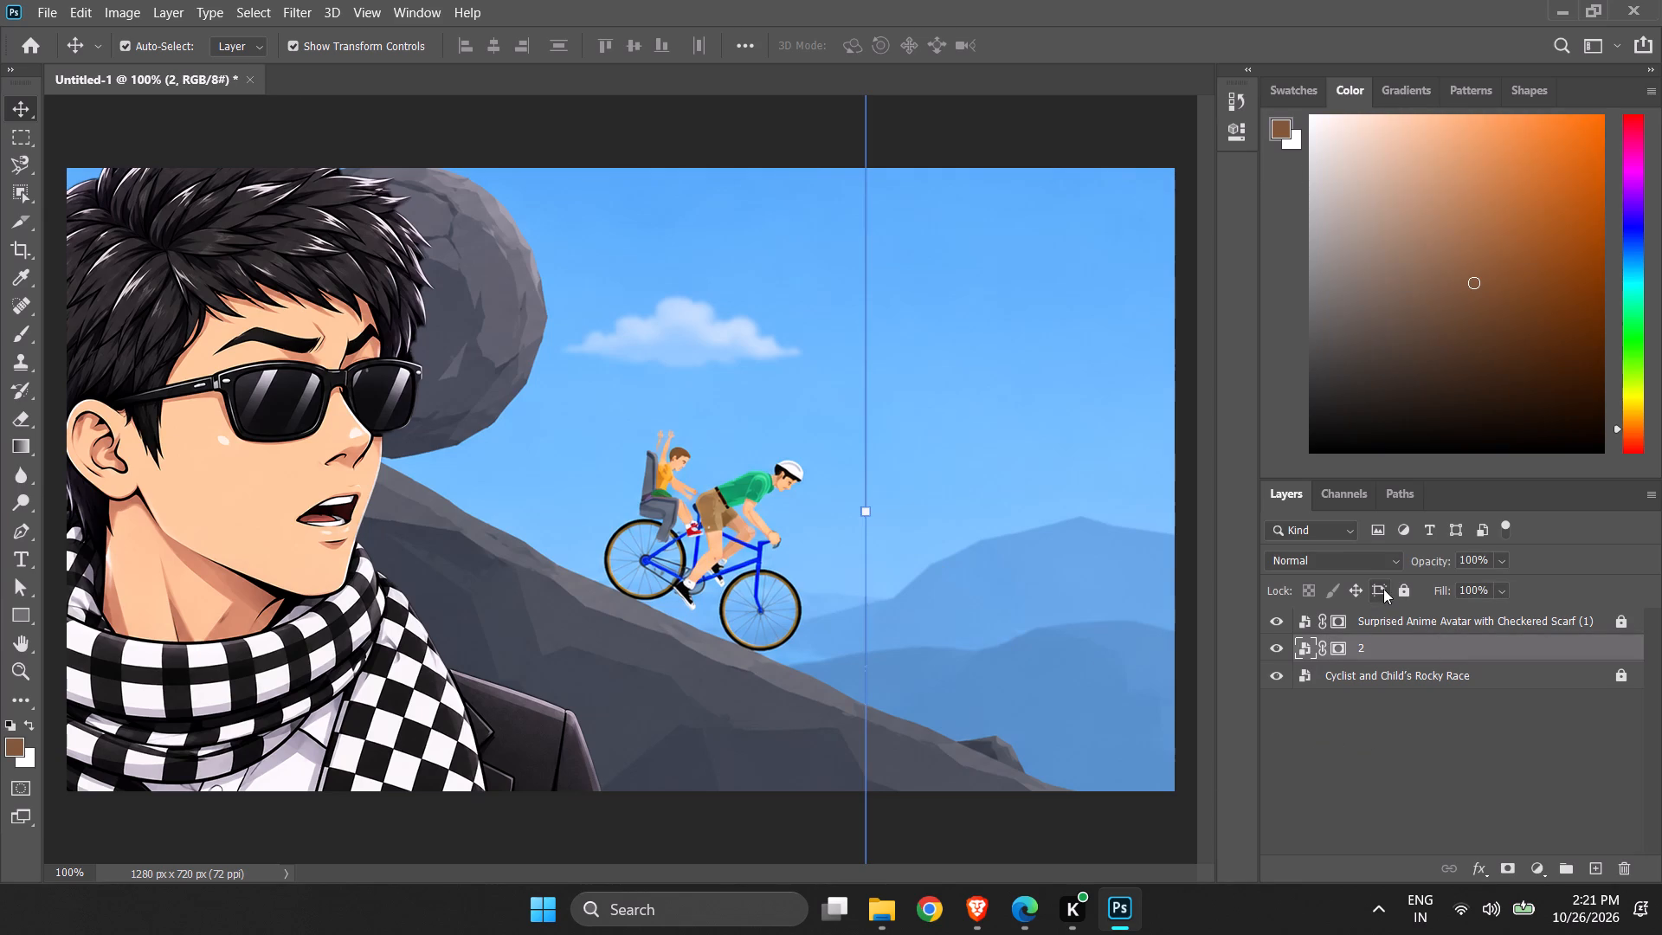
{"action": "left_click", "coordinate": [1406, 598]}
Unlock the avatar layer and scale the avatar up proportionally to about 100.85%, keeping its base at the canvas bottom.
{"action": "left_click", "coordinate": [1395, 634]}
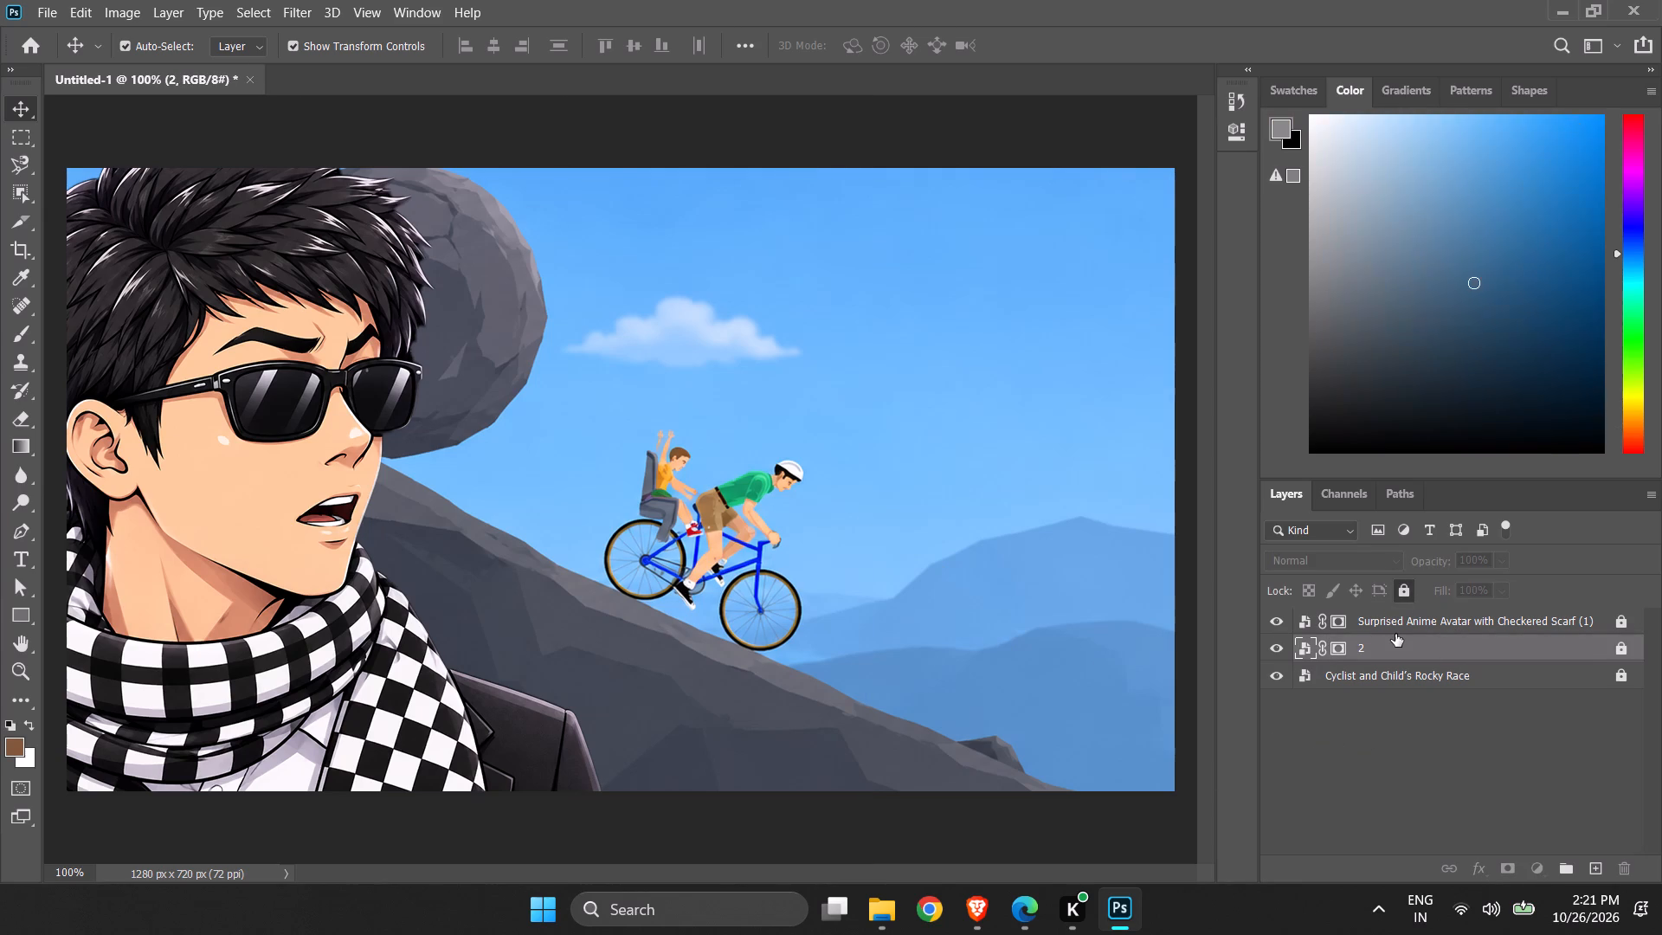
{"action": "left_click", "coordinate": [1403, 596]}
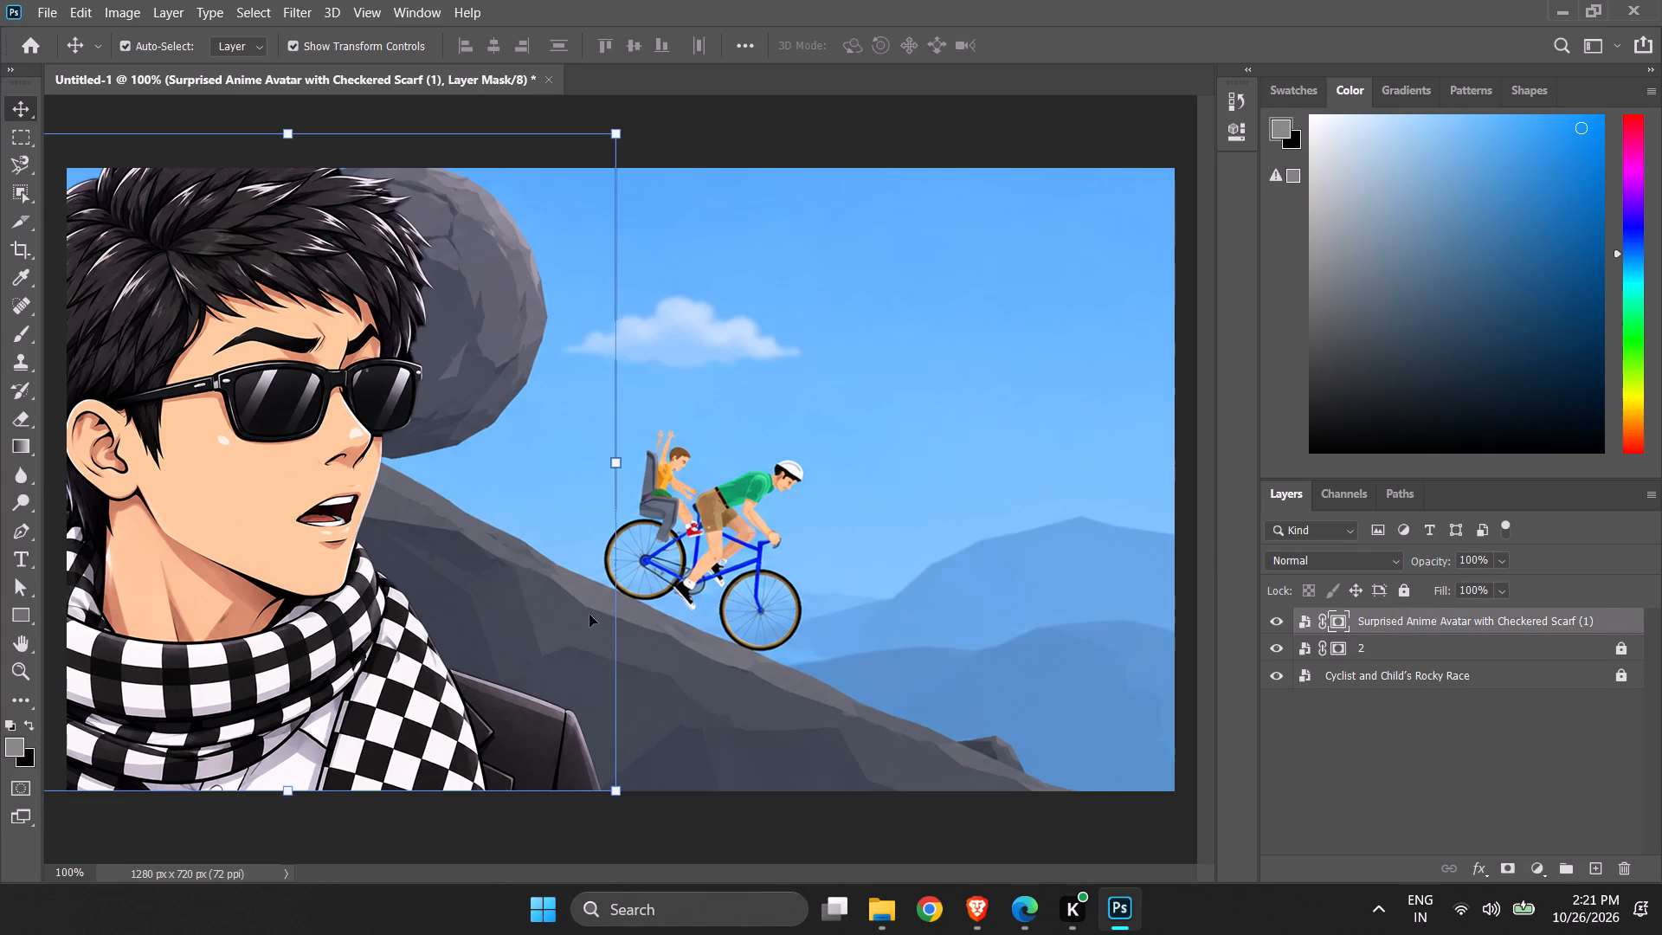
{"action": "left_click_drag", "start_coordinate": [521, 553], "coordinate": [467, 558]}
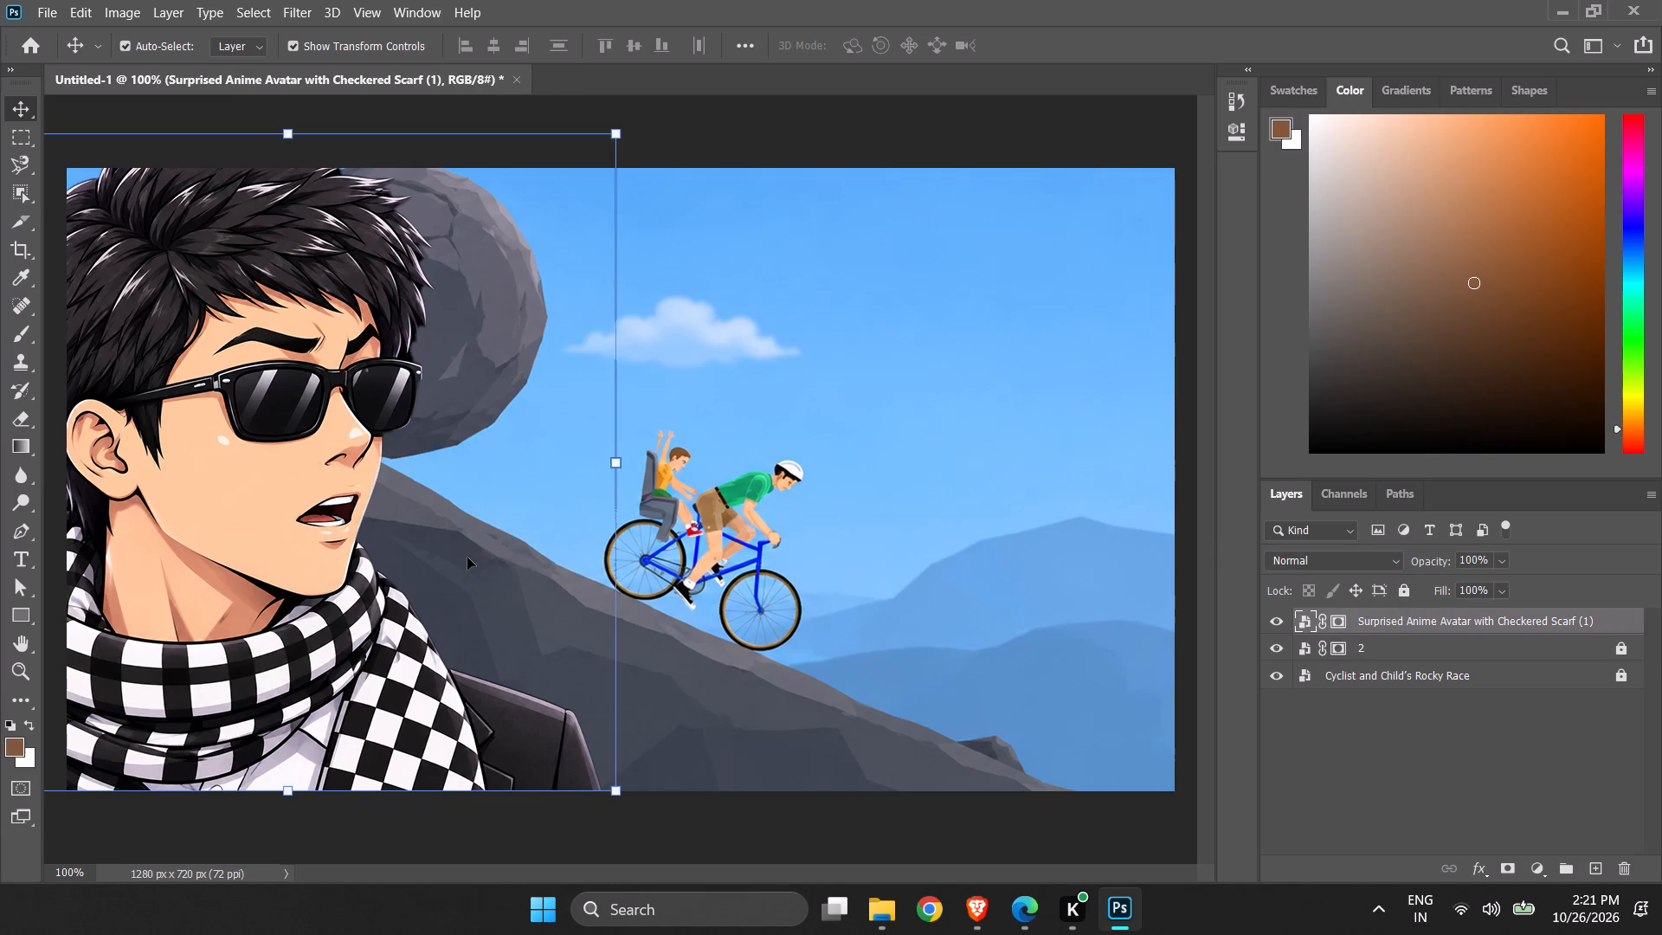
{"action": "left_click_drag", "start_coordinate": [467, 558], "coordinate": [448, 602]}
{"action": "left_click", "coordinate": [408, 679]}
{"action": "left_click", "coordinate": [622, 139]}
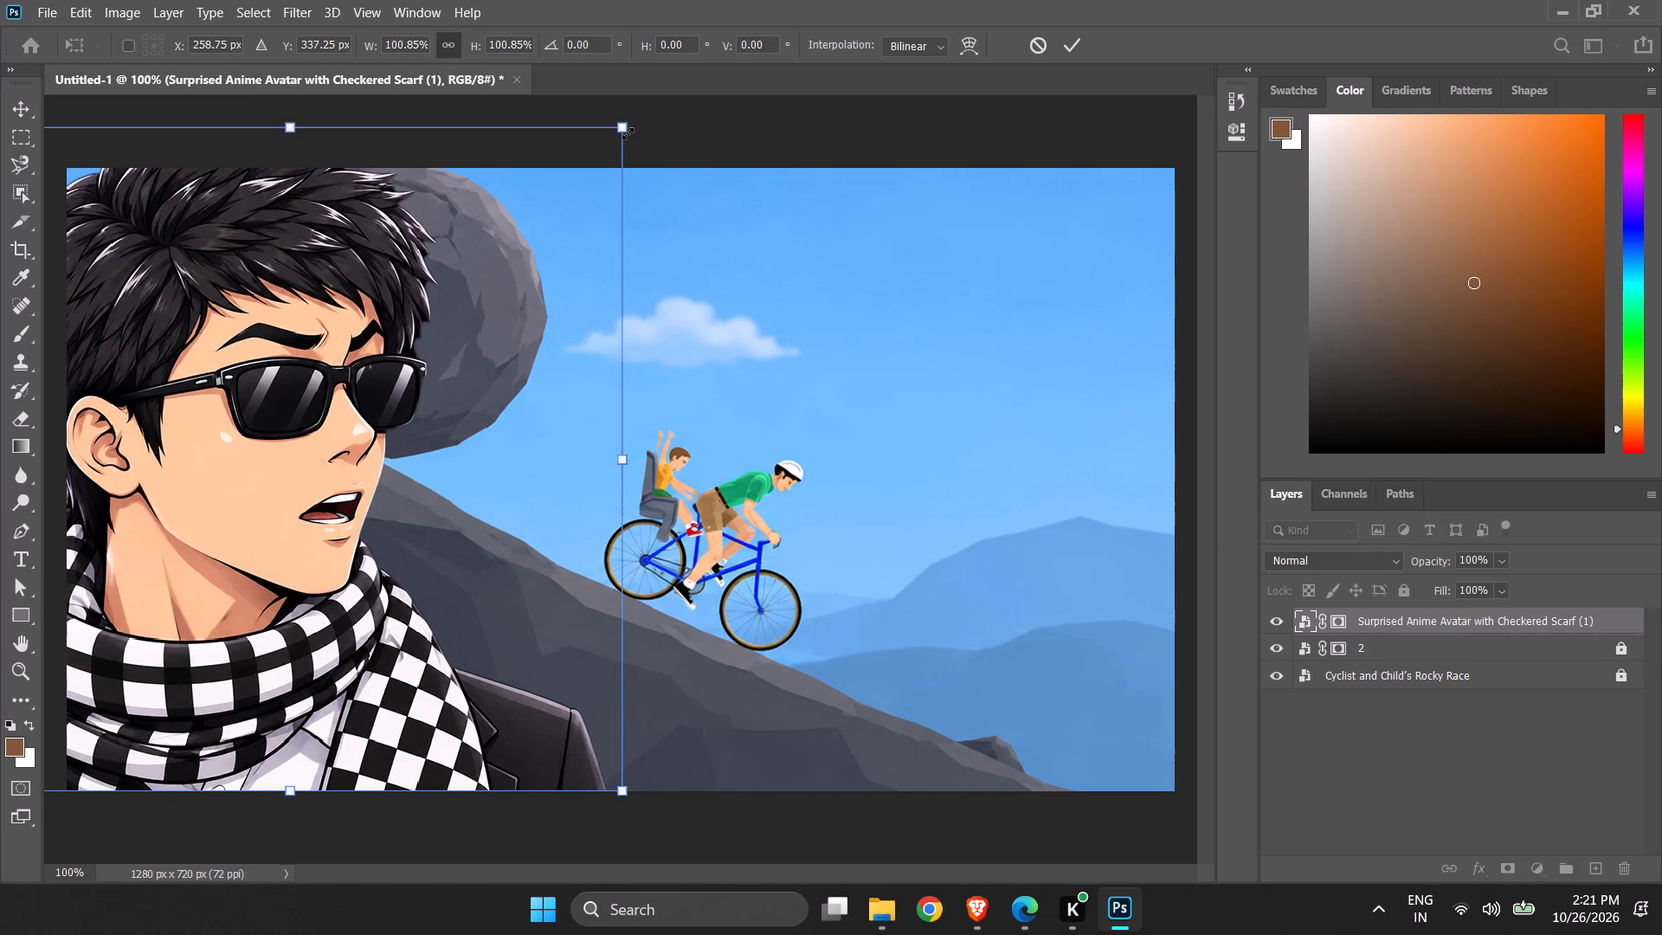
{"action": "left_click", "coordinate": [1420, 622]}
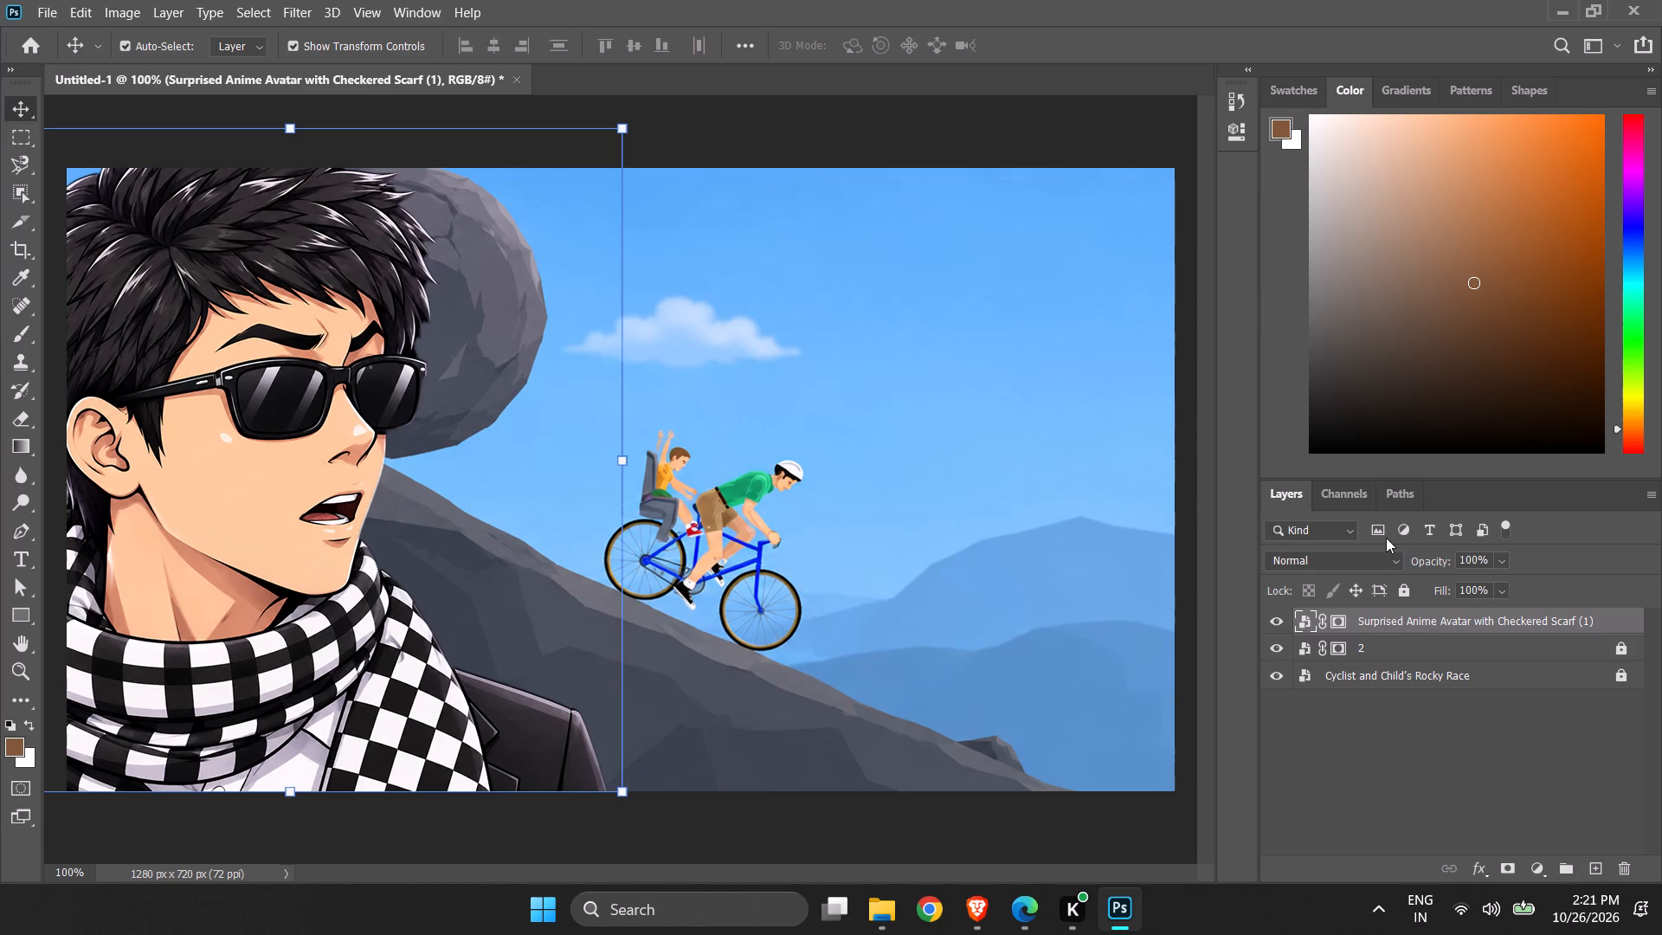
Fully lock the avatar layer.
{"action": "left_click", "coordinate": [1408, 596]}
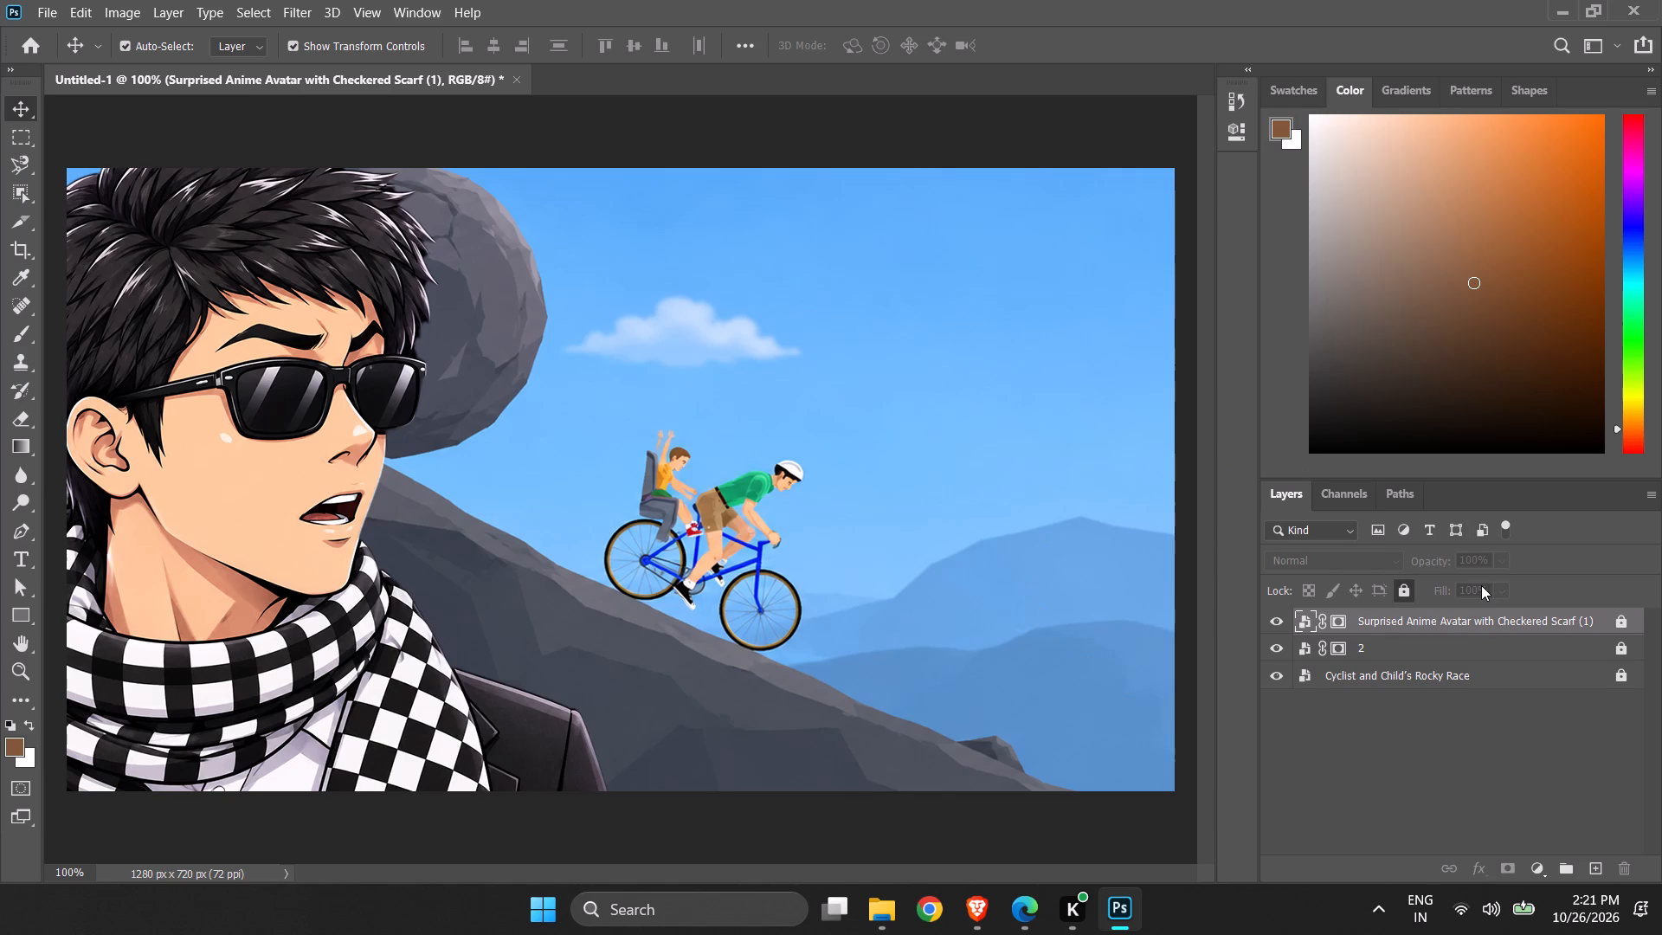
Unlock the Cyclist and Child's Rocky Race layer and move it about 176 px right, keeping its vertical position.
{"action": "left_click", "coordinate": [1521, 680]}
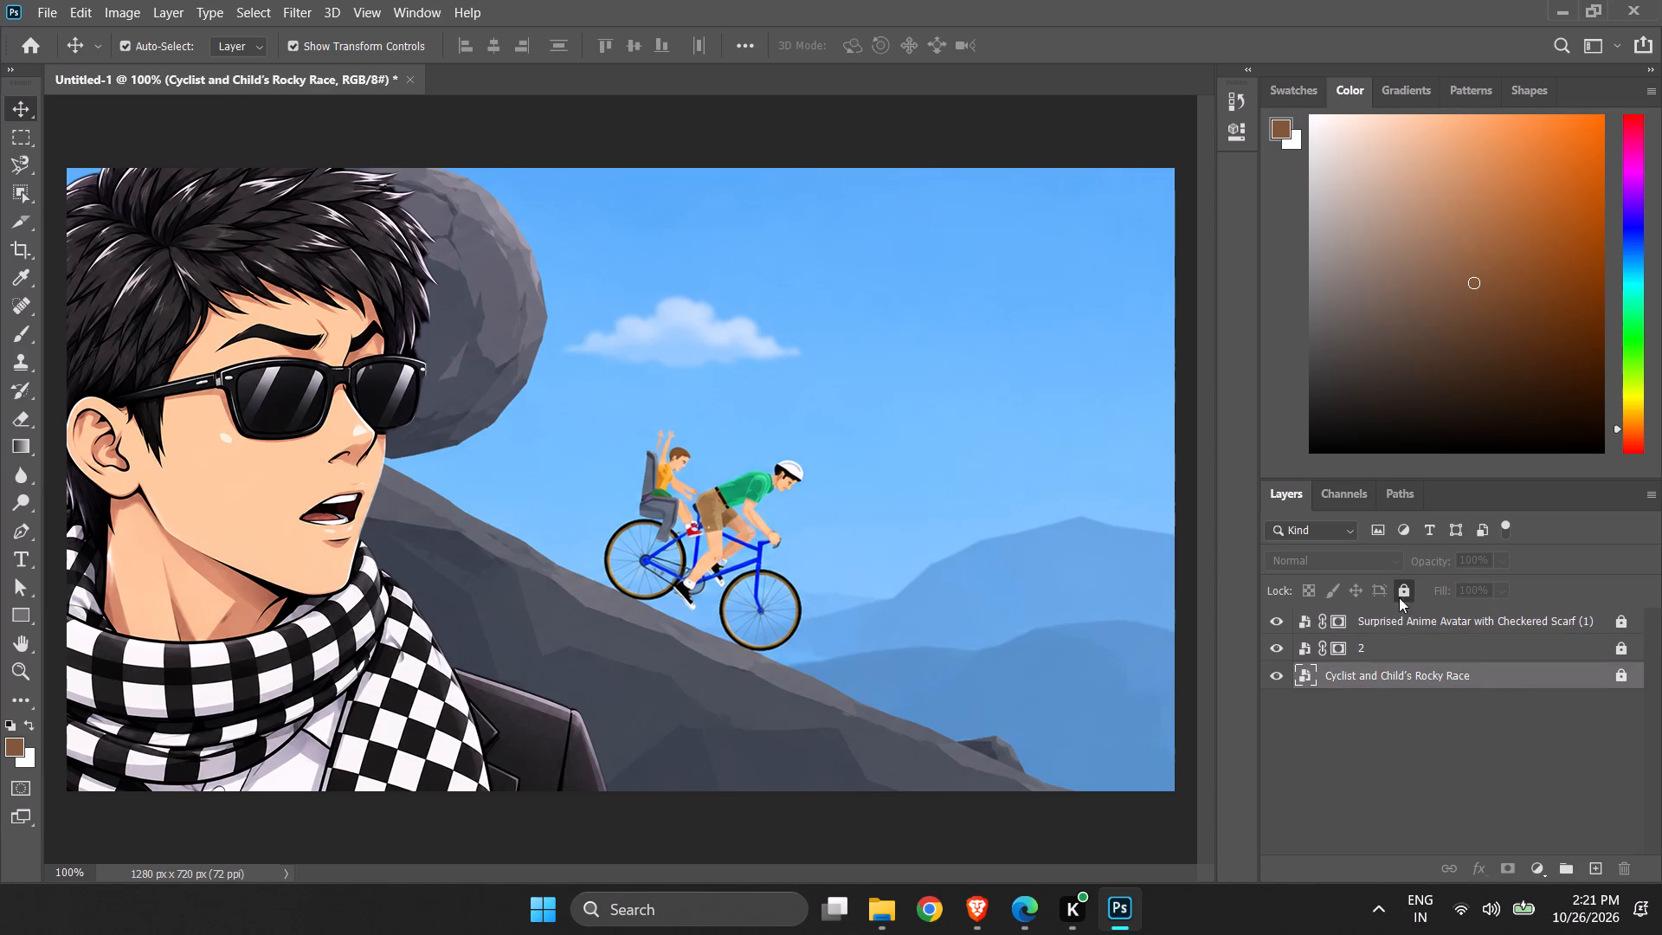
{"action": "left_click", "coordinate": [1399, 590]}
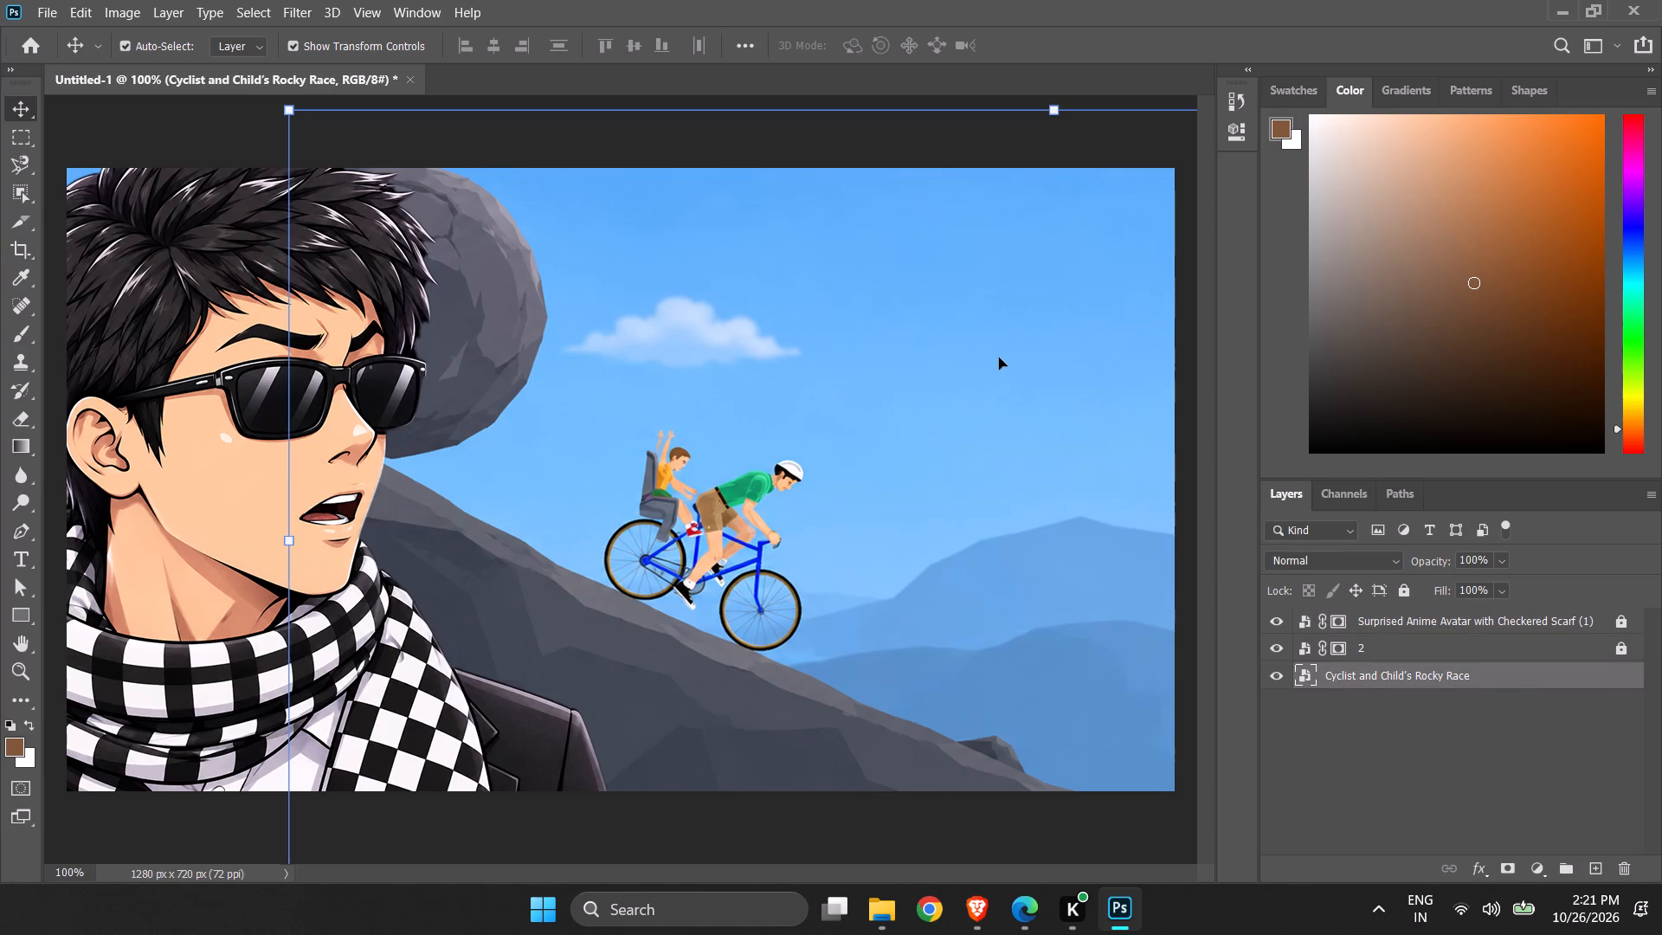
{"action": "left_click_drag", "start_coordinate": [999, 358], "coordinate": [1116, 348]}
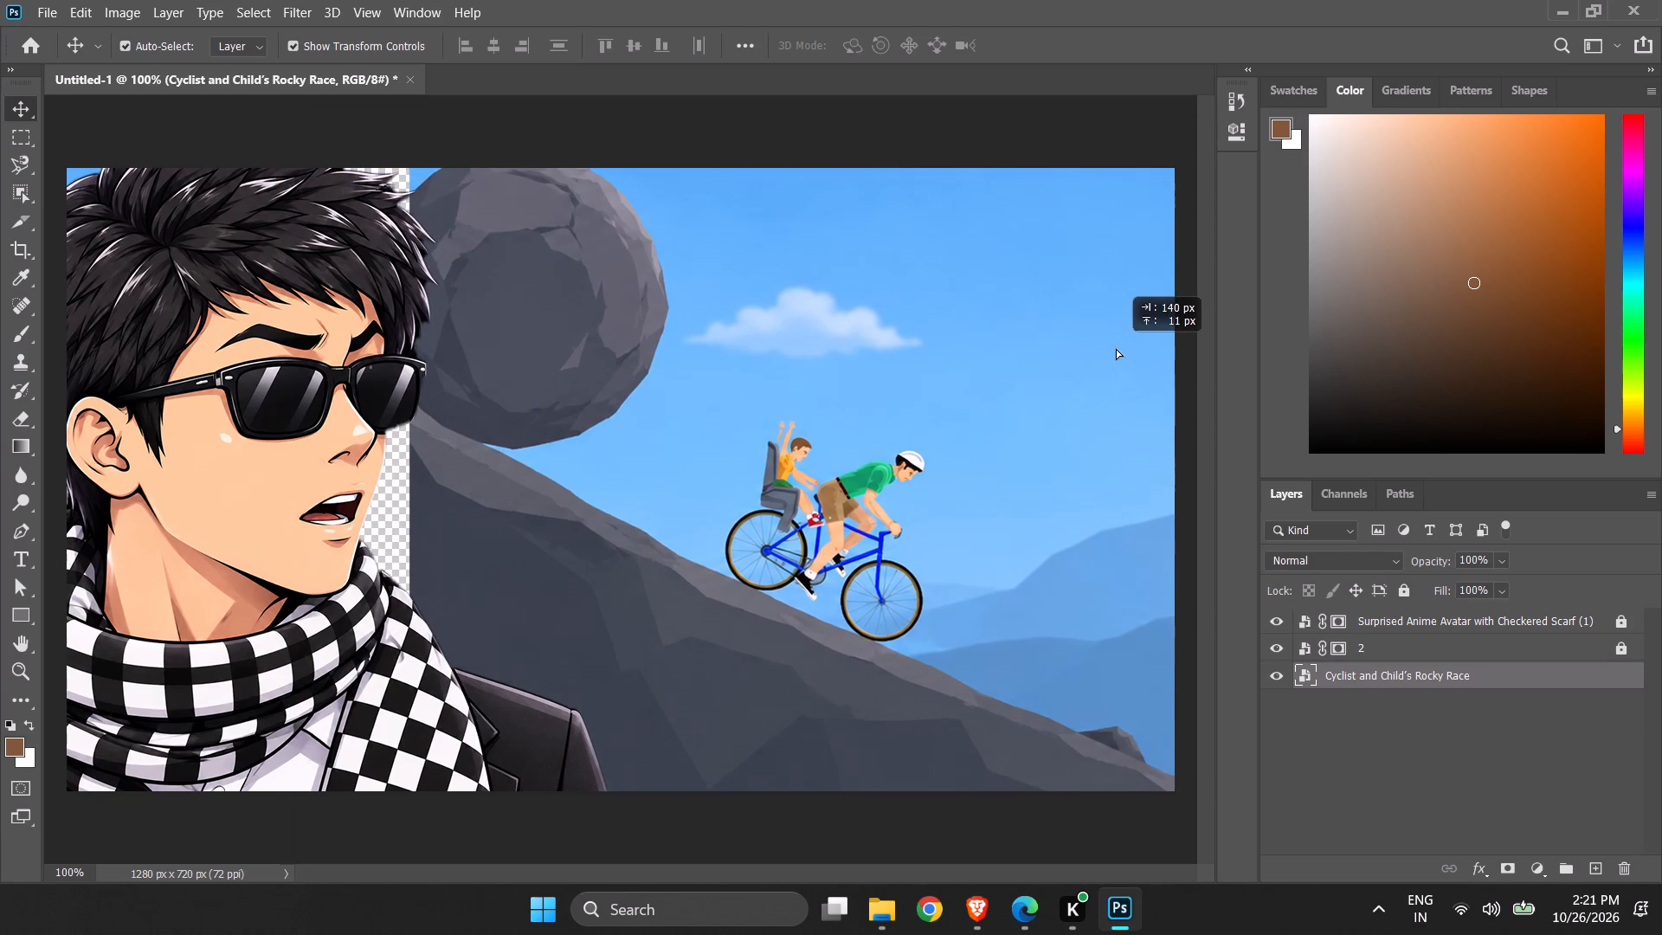
{"action": "left_click_drag", "start_coordinate": [1116, 348], "coordinate": [1140, 349]}
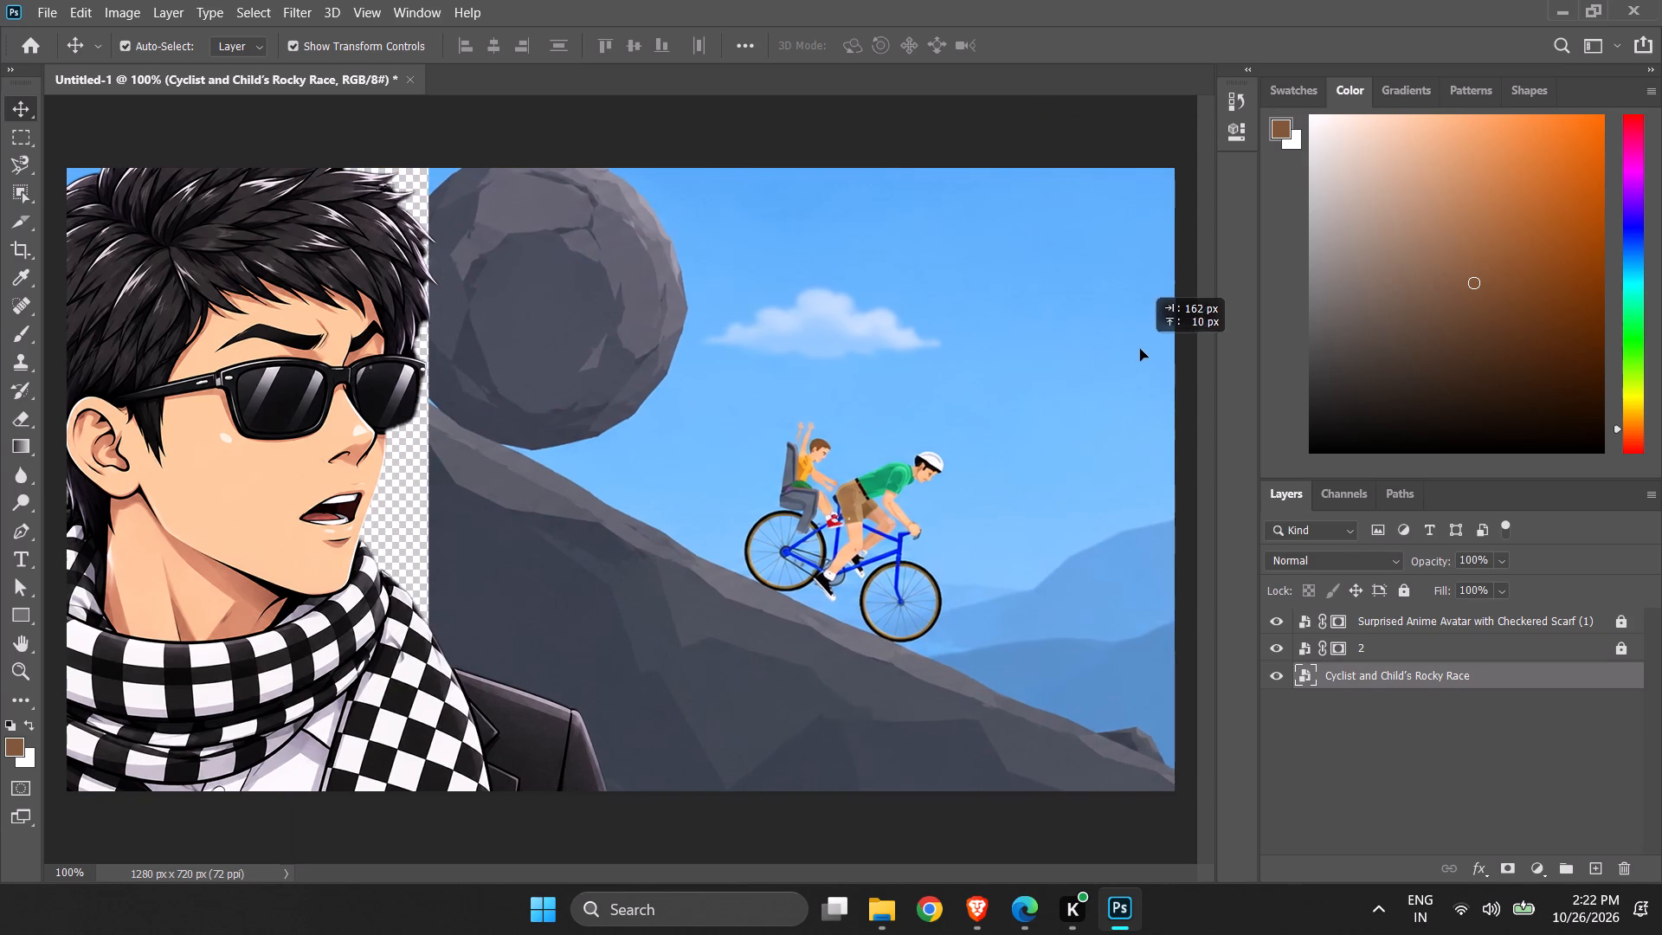
{"action": "left_click_drag", "start_coordinate": [1140, 349], "coordinate": [1195, 352]}
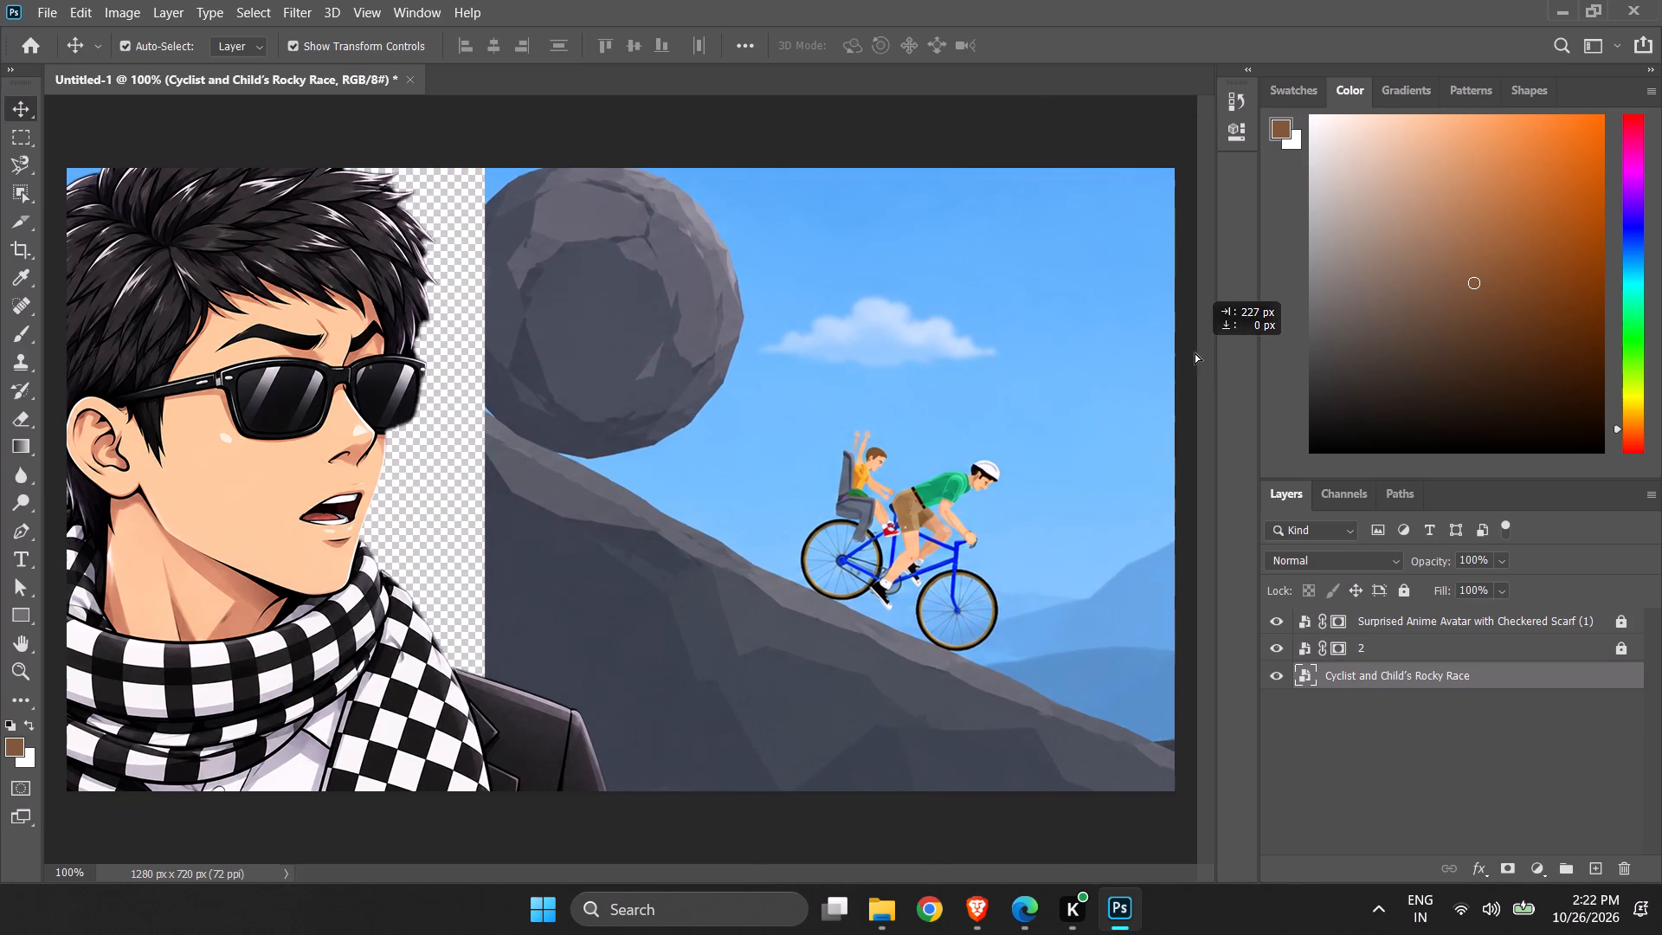
{"action": "left_click_drag", "start_coordinate": [1195, 352], "coordinate": [1151, 352]}
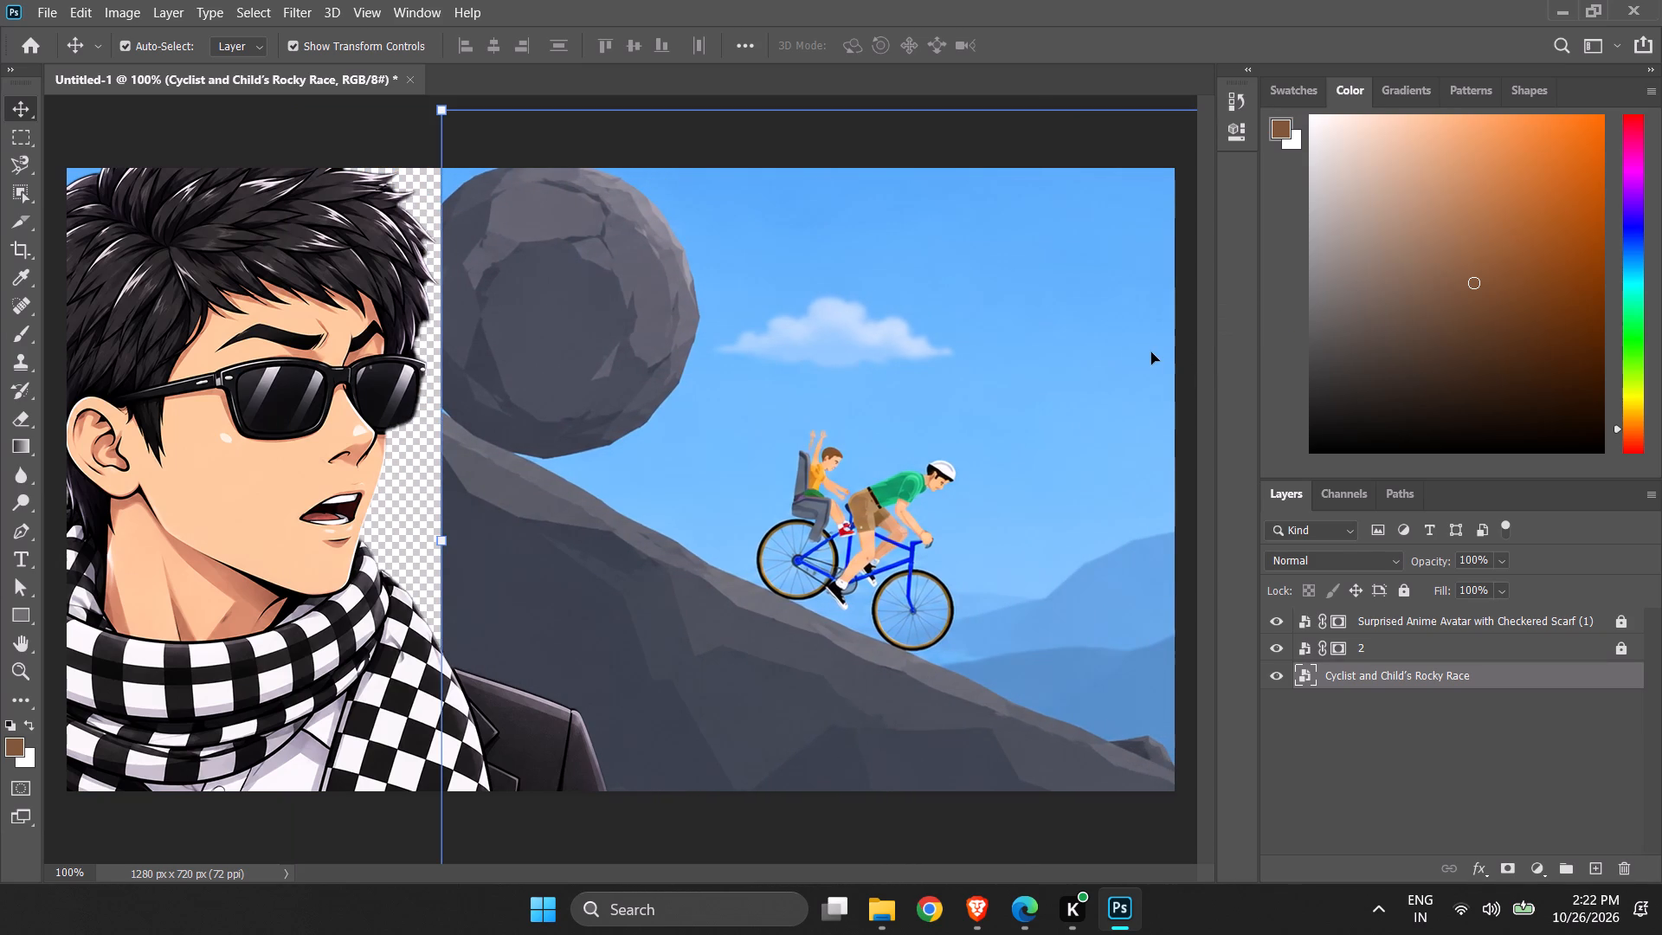
Duplicate the cyclist background layer and name the copy 3.
{"action": "right_click", "coordinate": [1447, 680]}
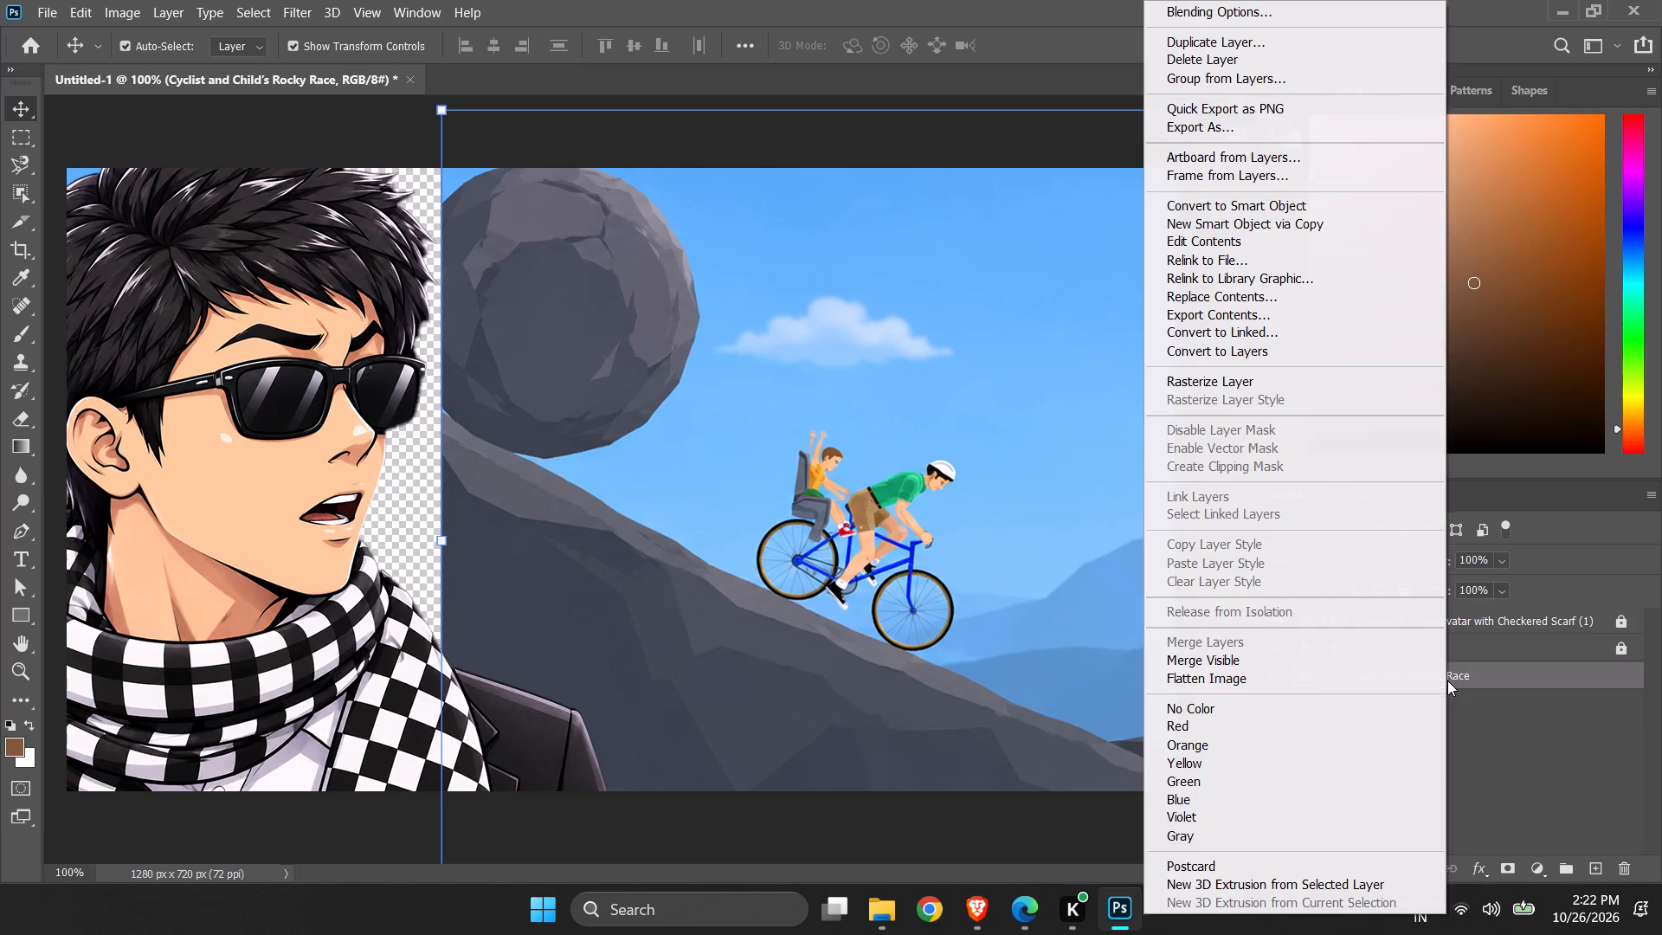
{"action": "left_click", "coordinate": [1176, 48]}
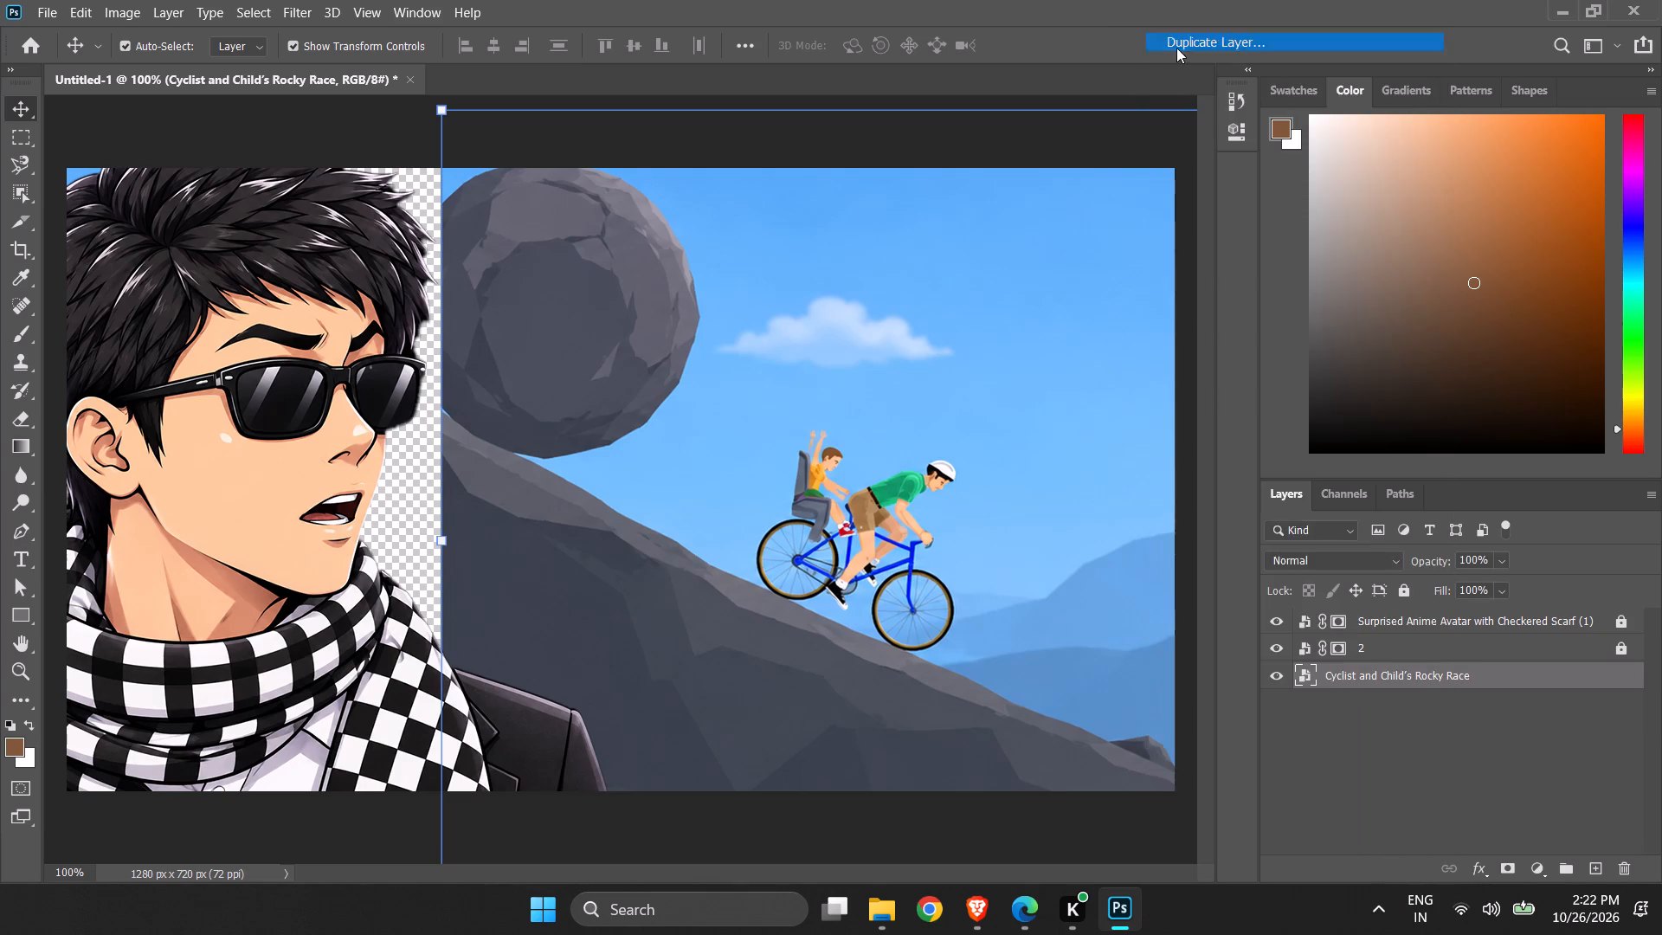
{"action": "key", "text": "3"}
{"action": "key", "text": "Return"}
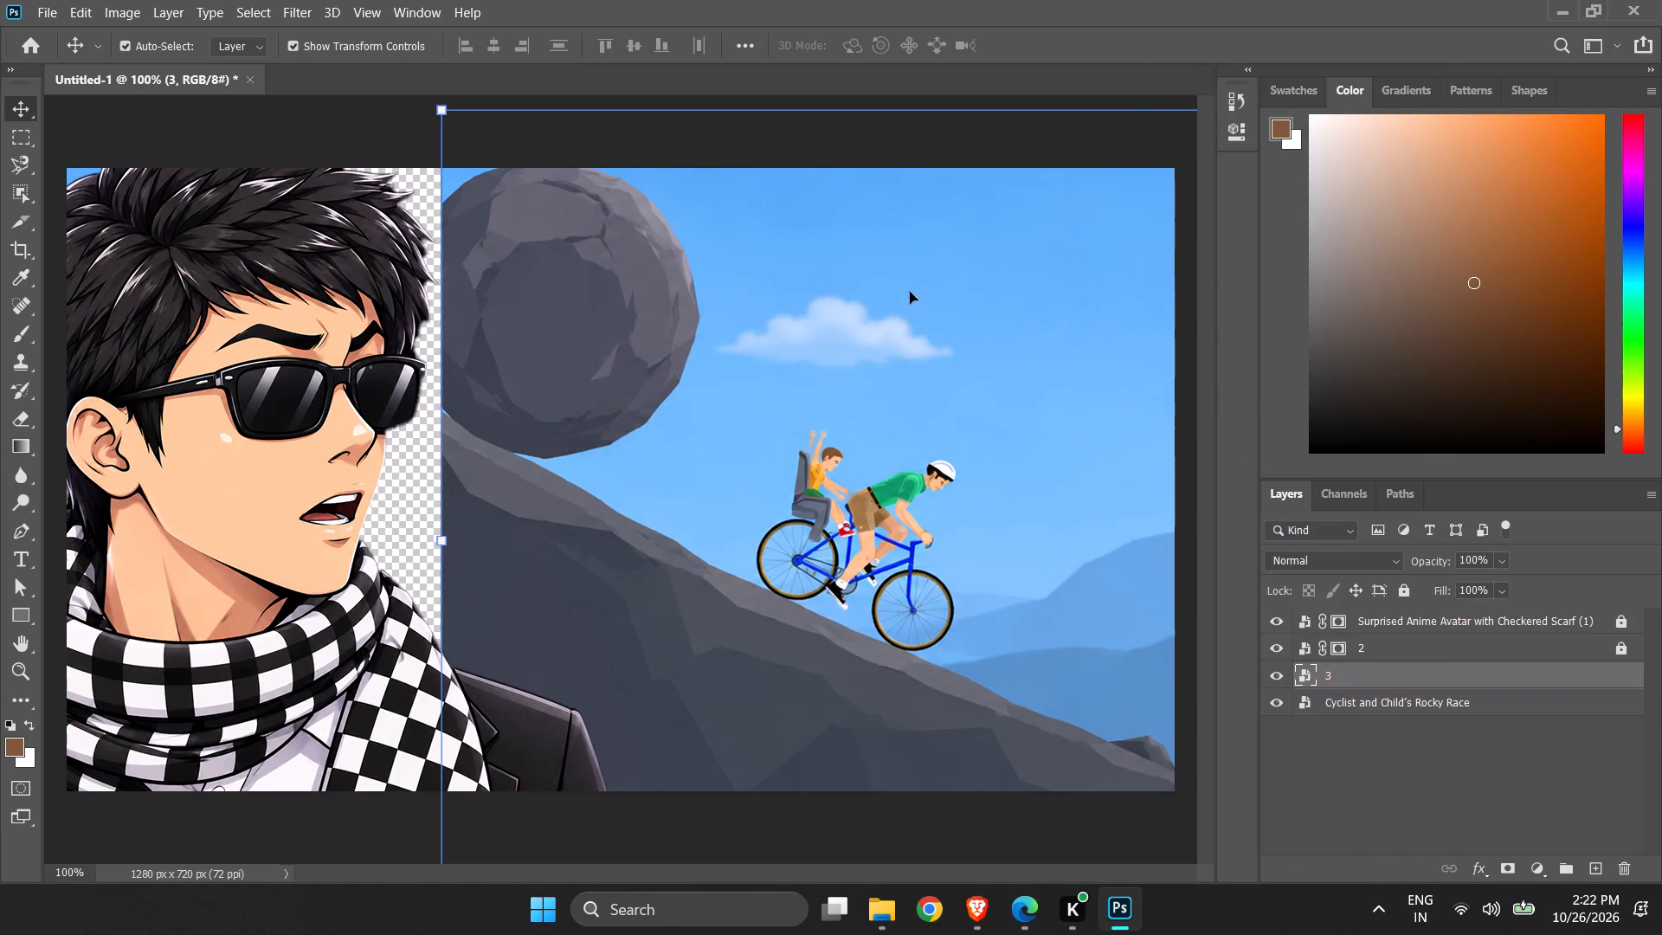
Fully lock the original Cyclist and Child's Rocky Race layer.
{"action": "left_click", "coordinate": [1406, 704]}
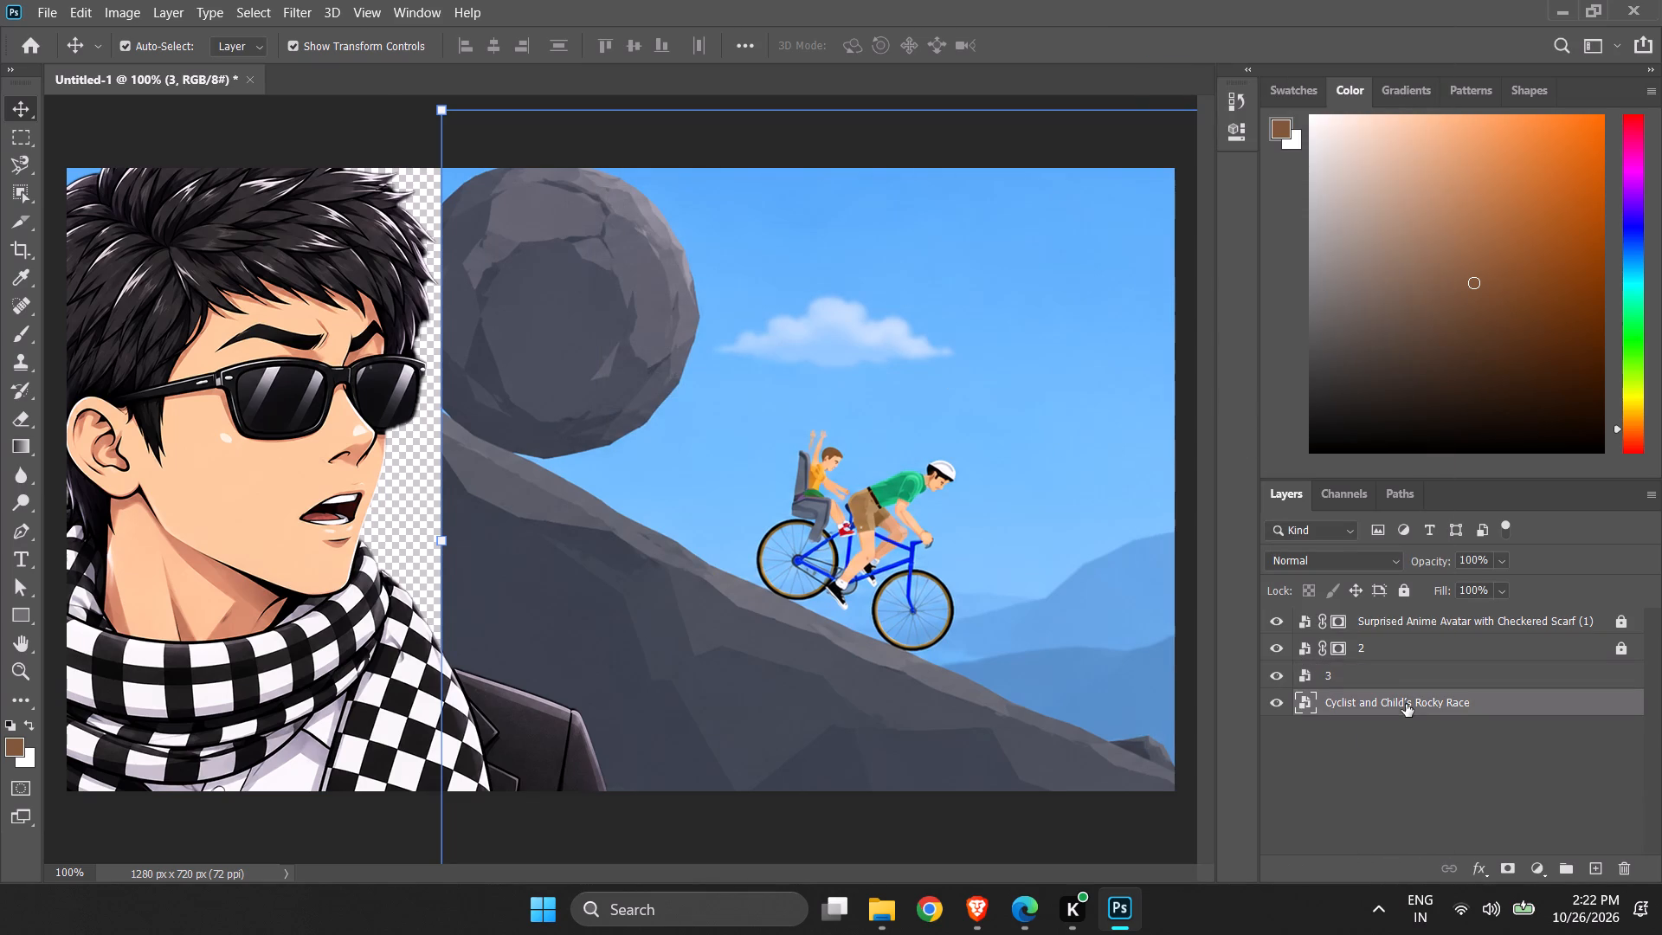
{"action": "left_click", "coordinate": [1404, 596]}
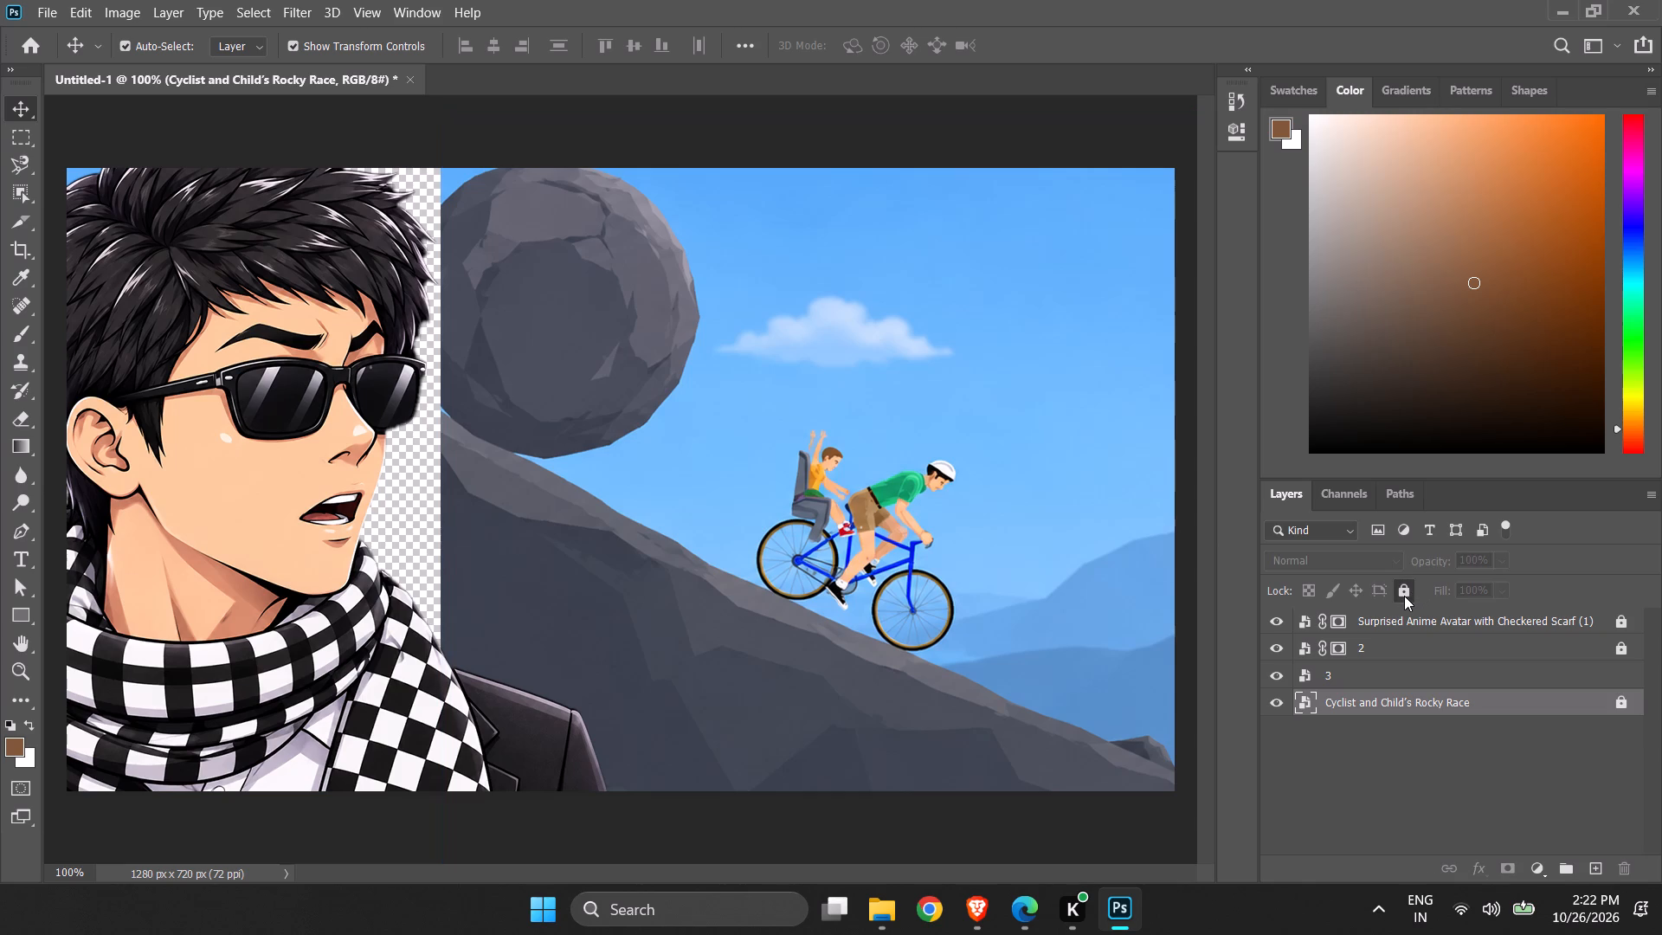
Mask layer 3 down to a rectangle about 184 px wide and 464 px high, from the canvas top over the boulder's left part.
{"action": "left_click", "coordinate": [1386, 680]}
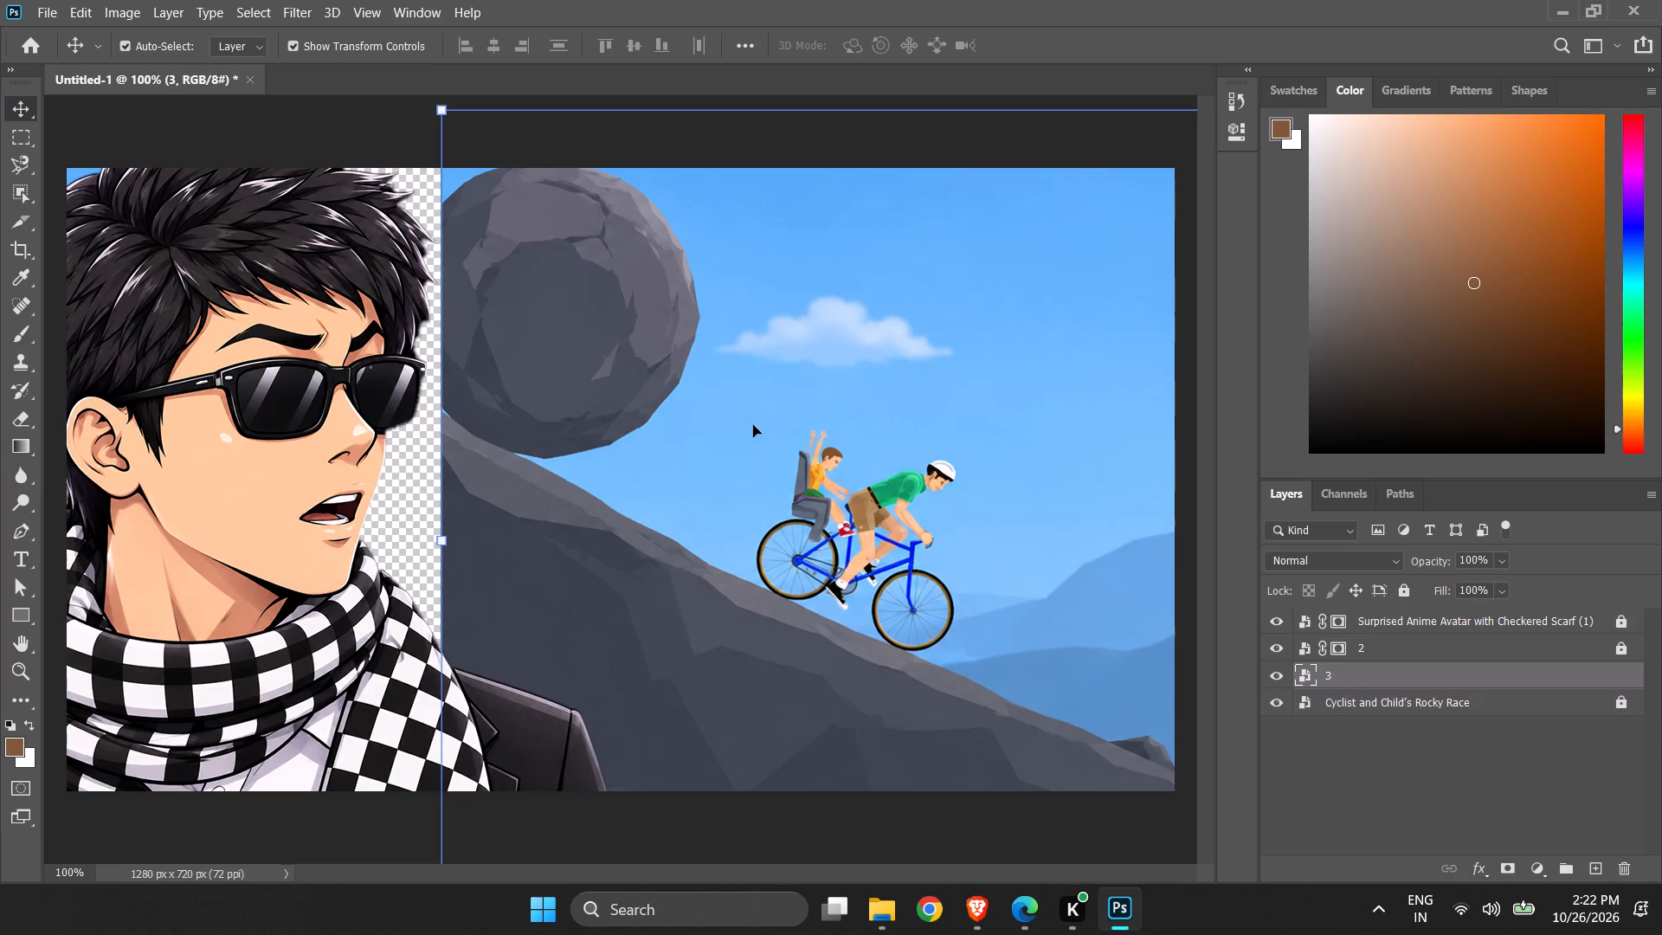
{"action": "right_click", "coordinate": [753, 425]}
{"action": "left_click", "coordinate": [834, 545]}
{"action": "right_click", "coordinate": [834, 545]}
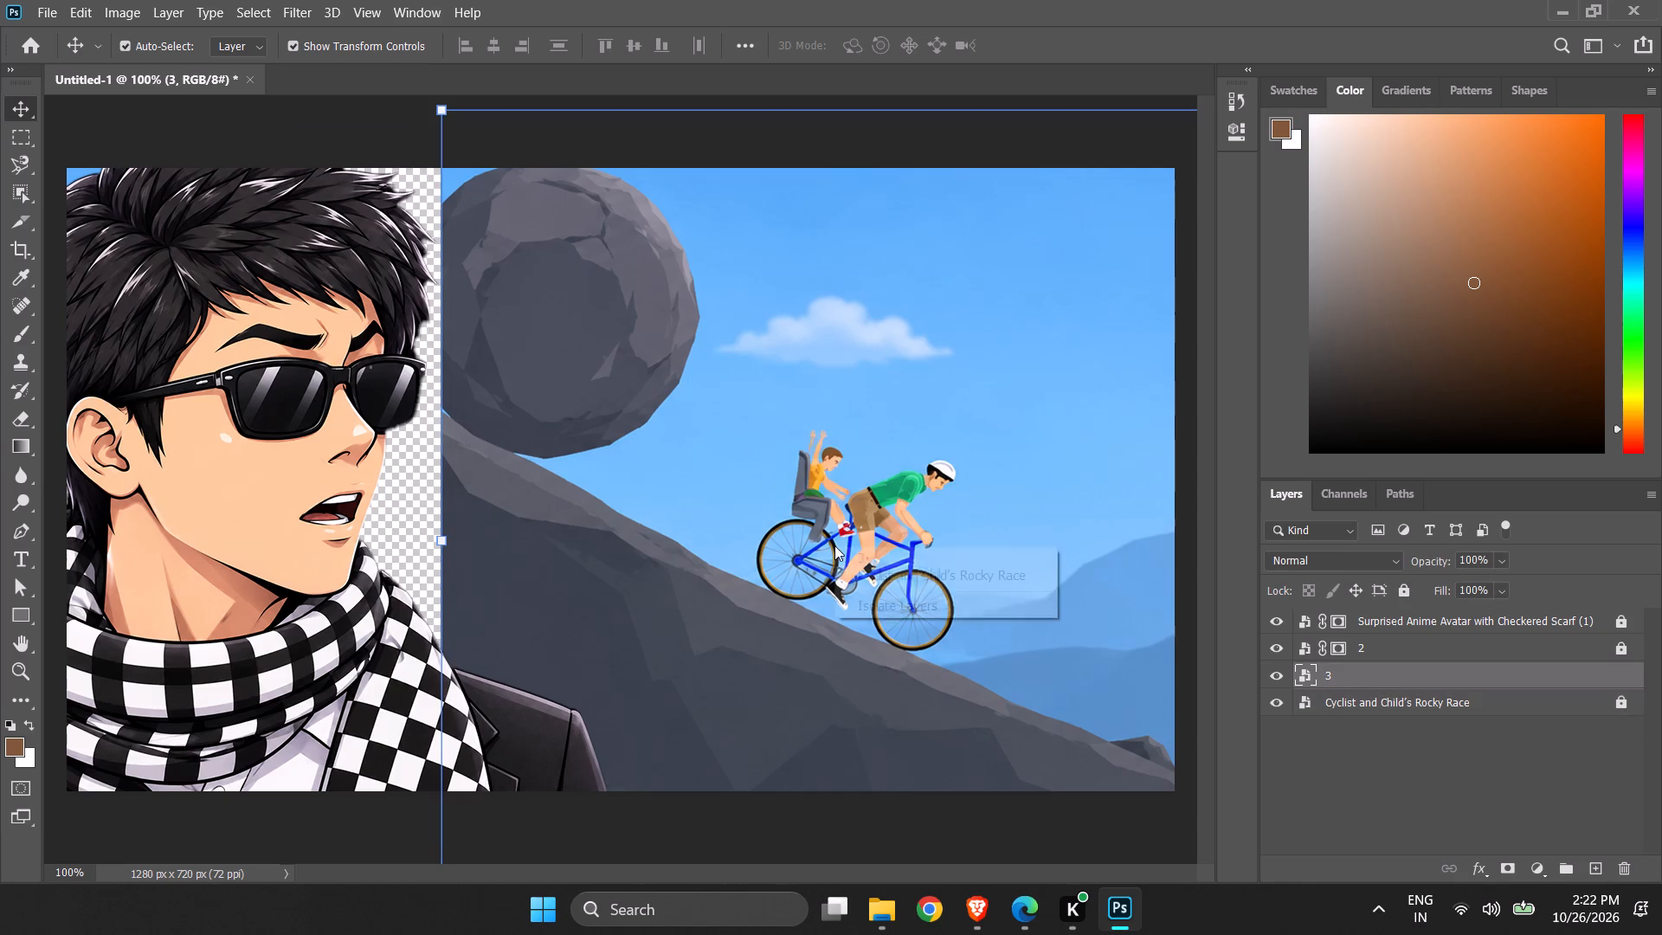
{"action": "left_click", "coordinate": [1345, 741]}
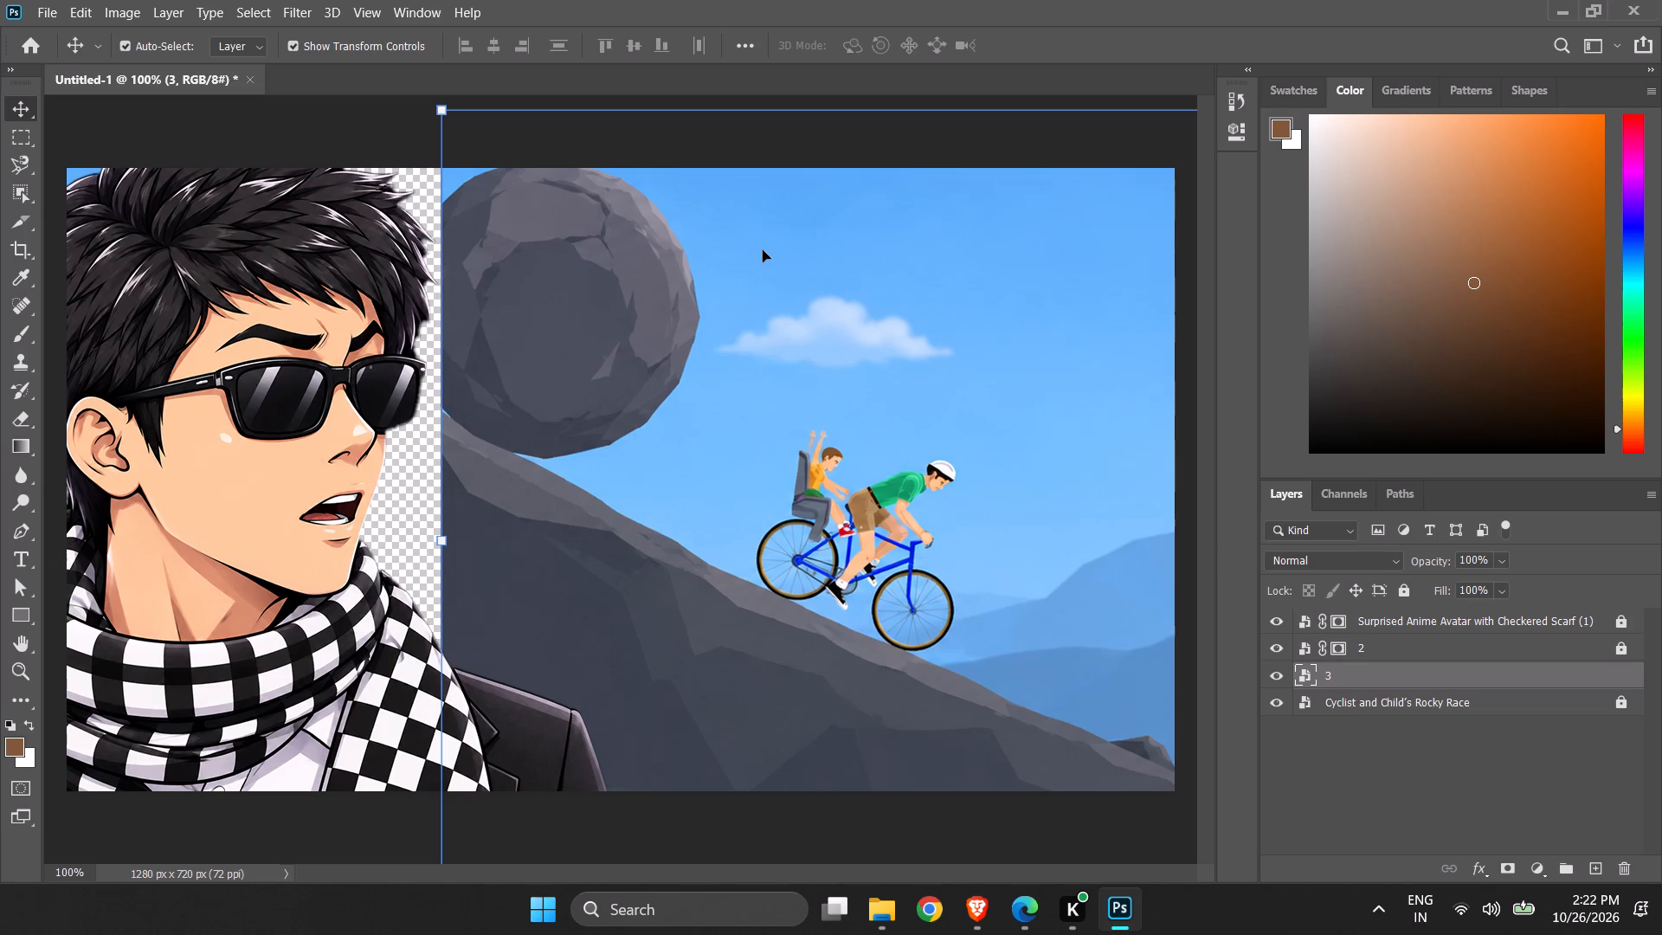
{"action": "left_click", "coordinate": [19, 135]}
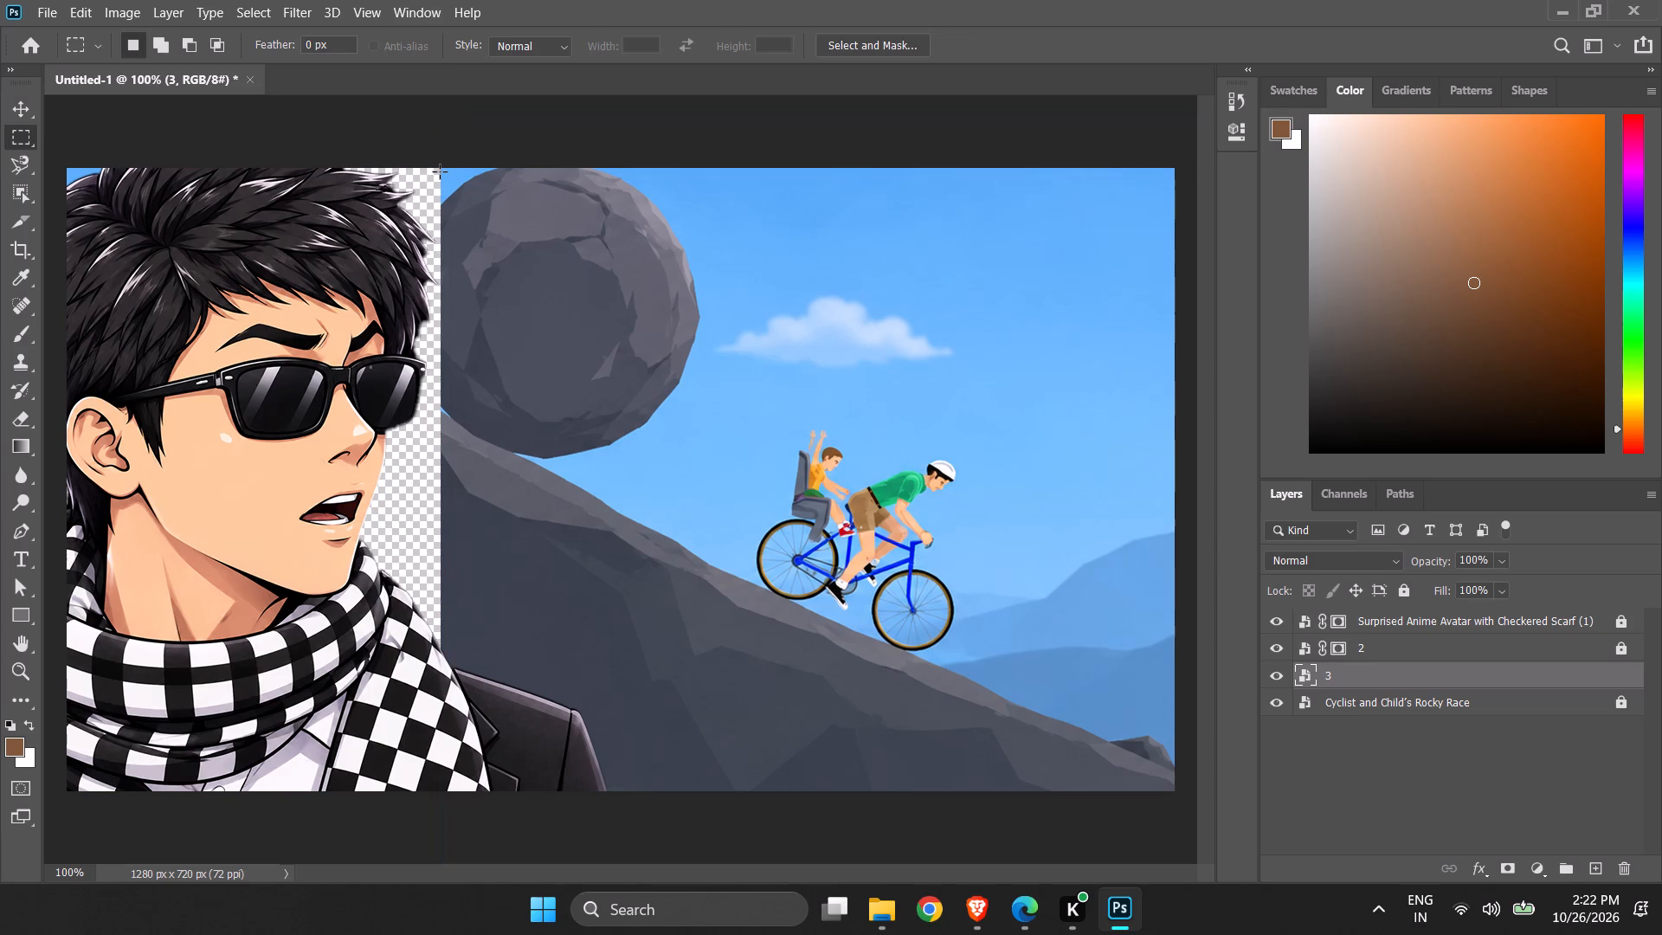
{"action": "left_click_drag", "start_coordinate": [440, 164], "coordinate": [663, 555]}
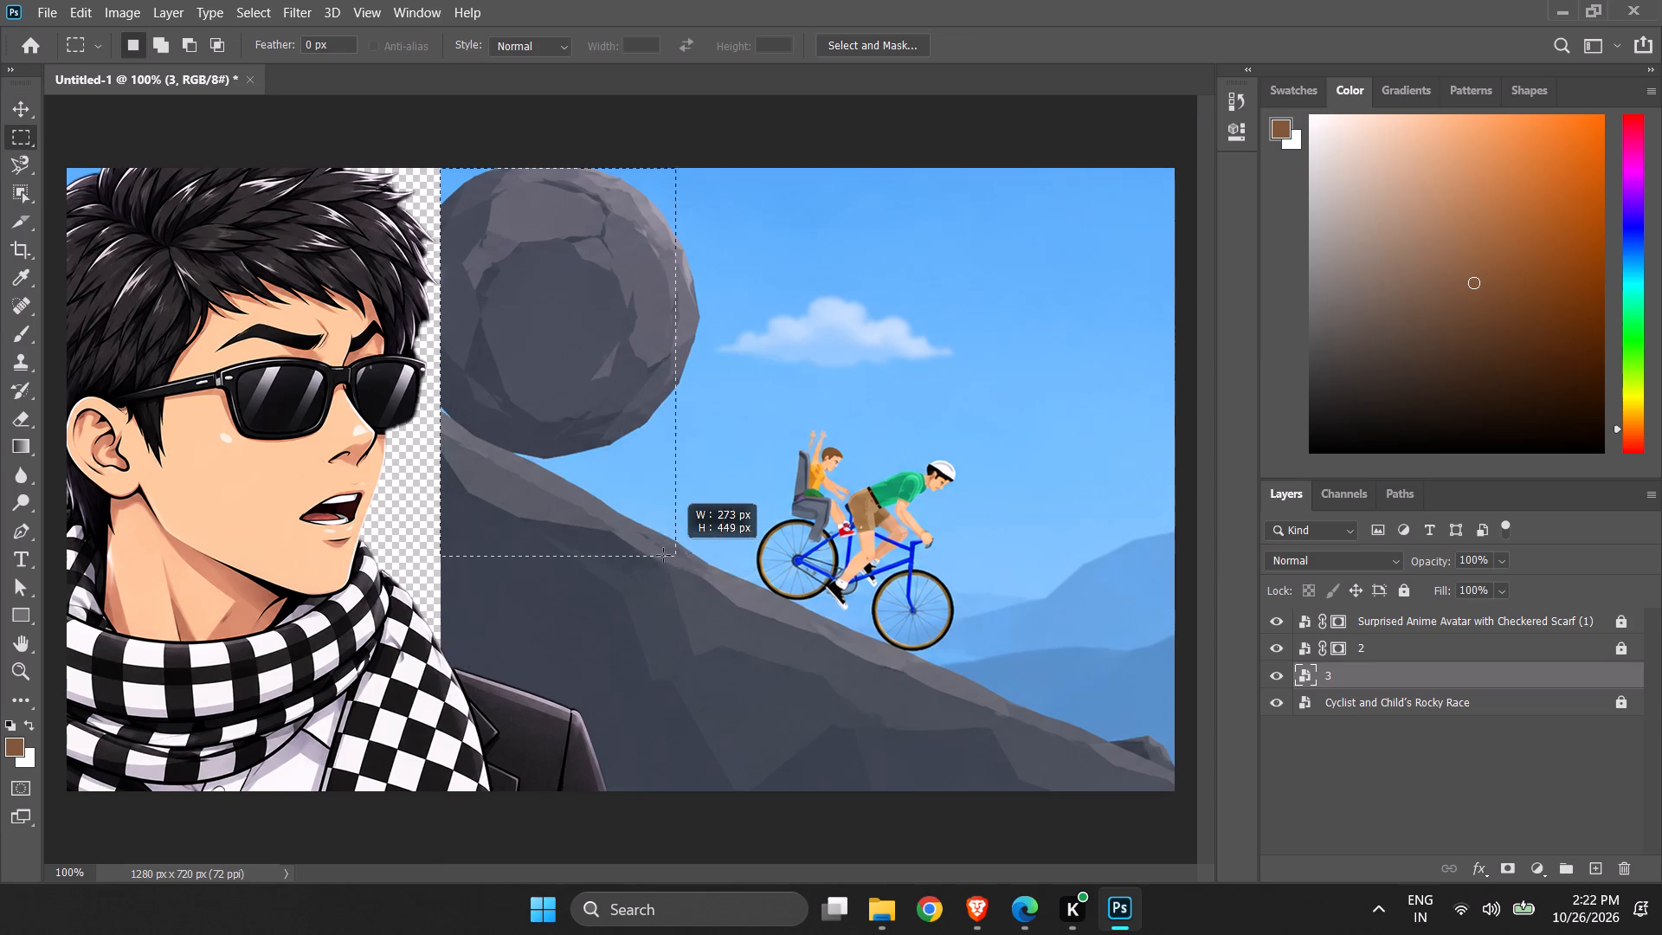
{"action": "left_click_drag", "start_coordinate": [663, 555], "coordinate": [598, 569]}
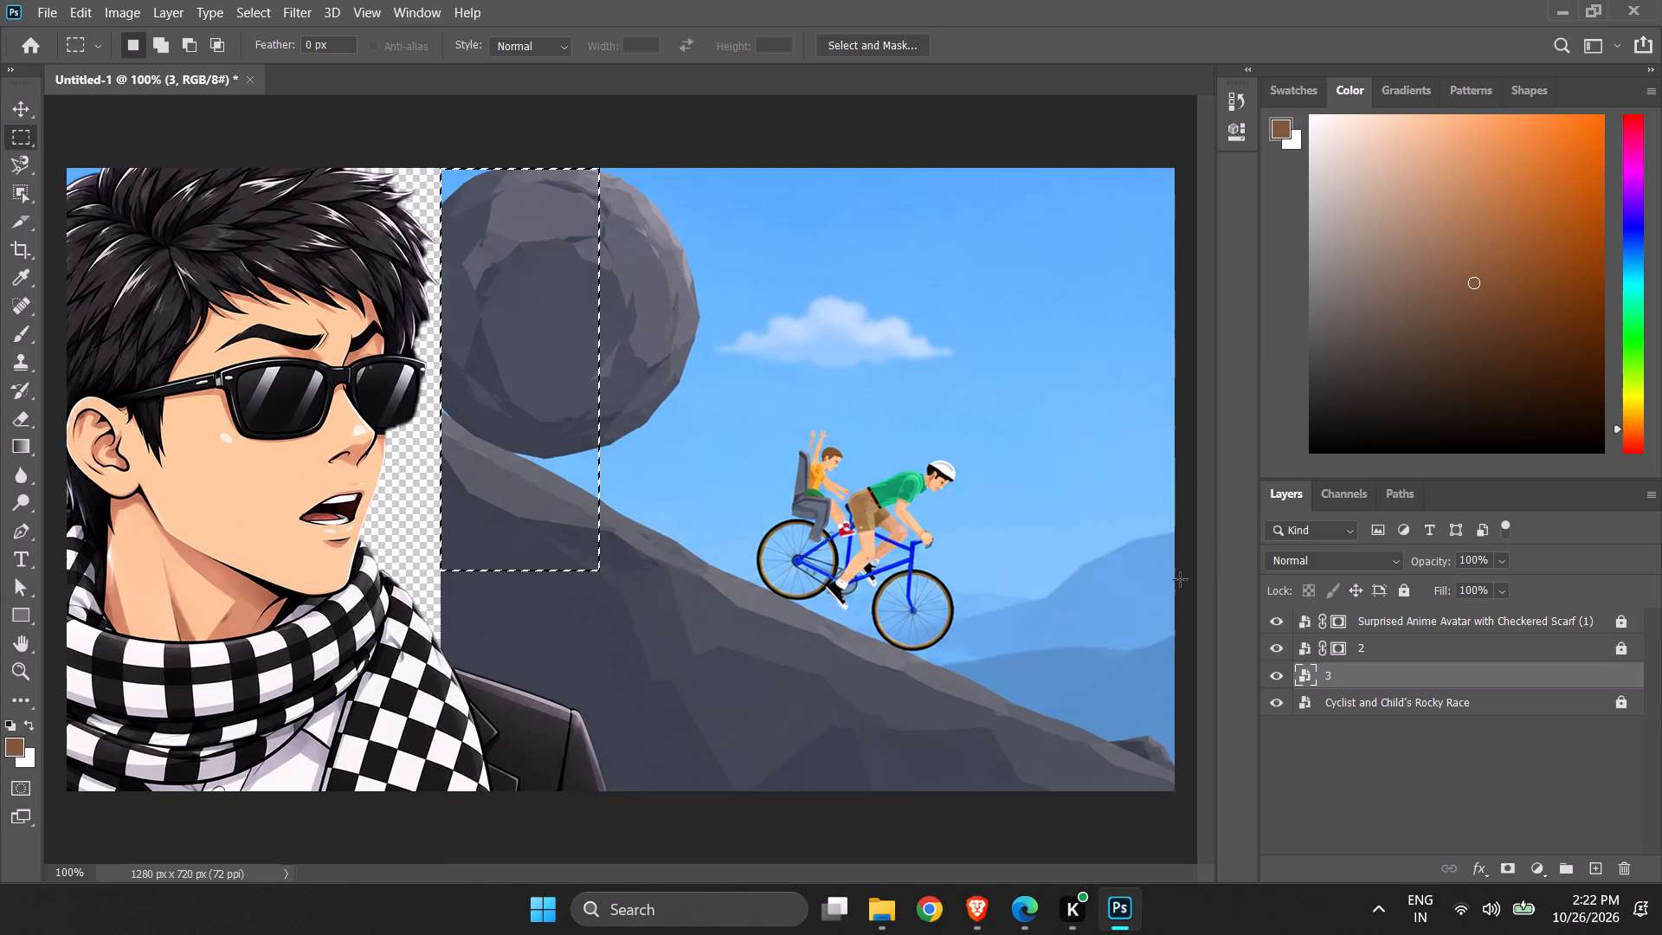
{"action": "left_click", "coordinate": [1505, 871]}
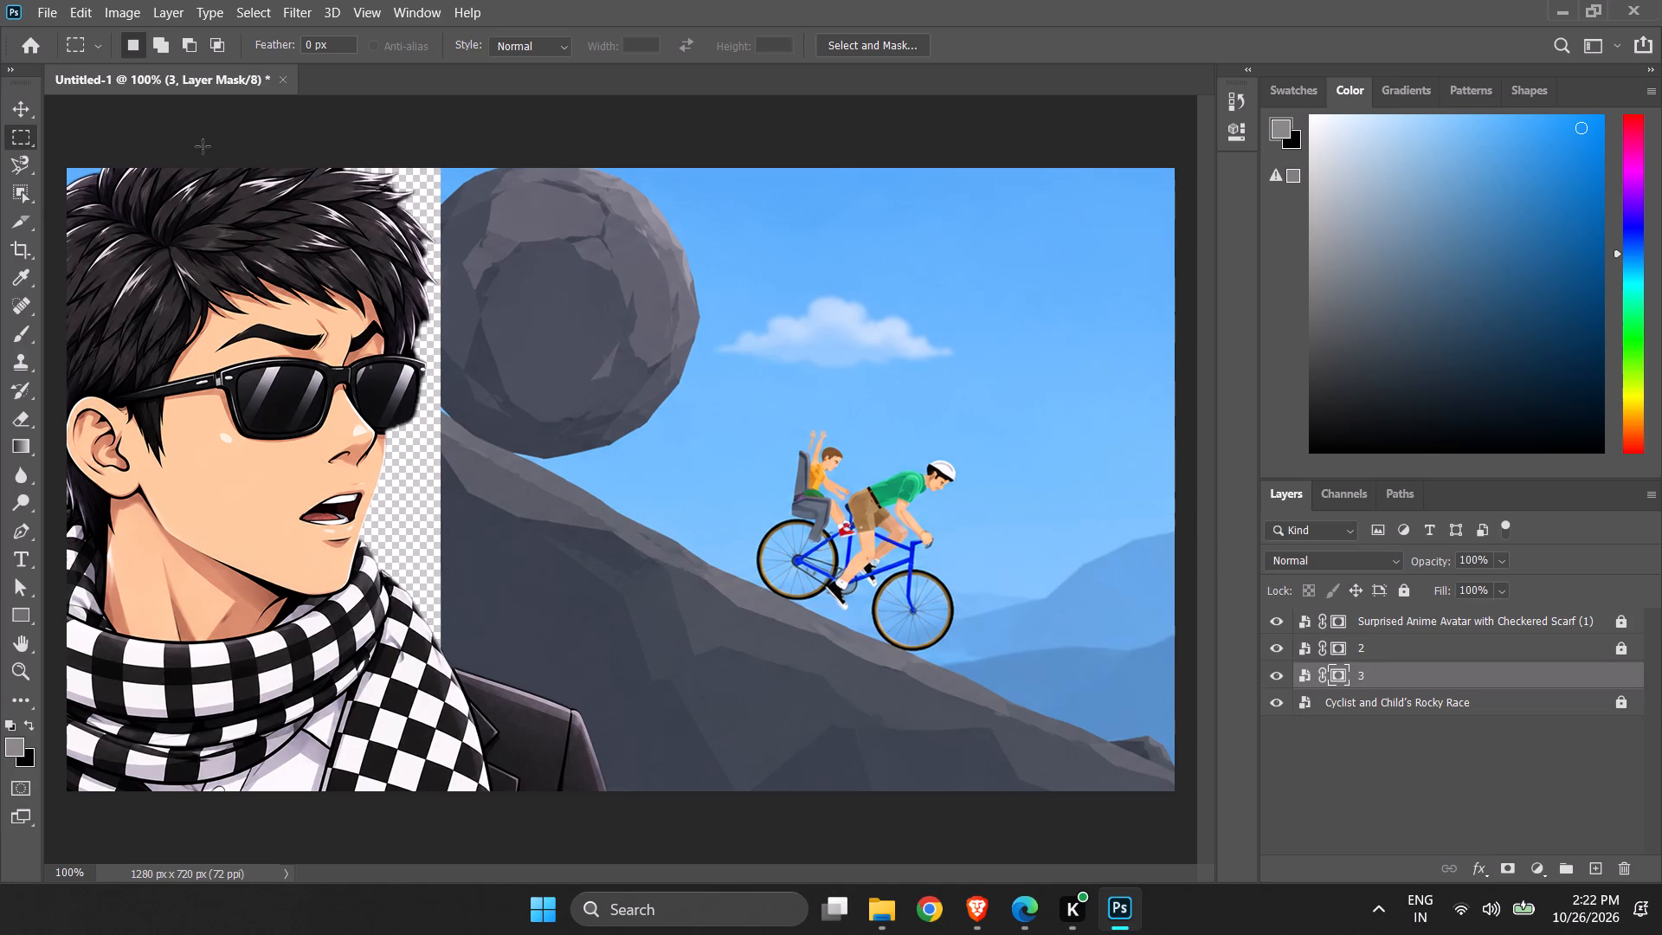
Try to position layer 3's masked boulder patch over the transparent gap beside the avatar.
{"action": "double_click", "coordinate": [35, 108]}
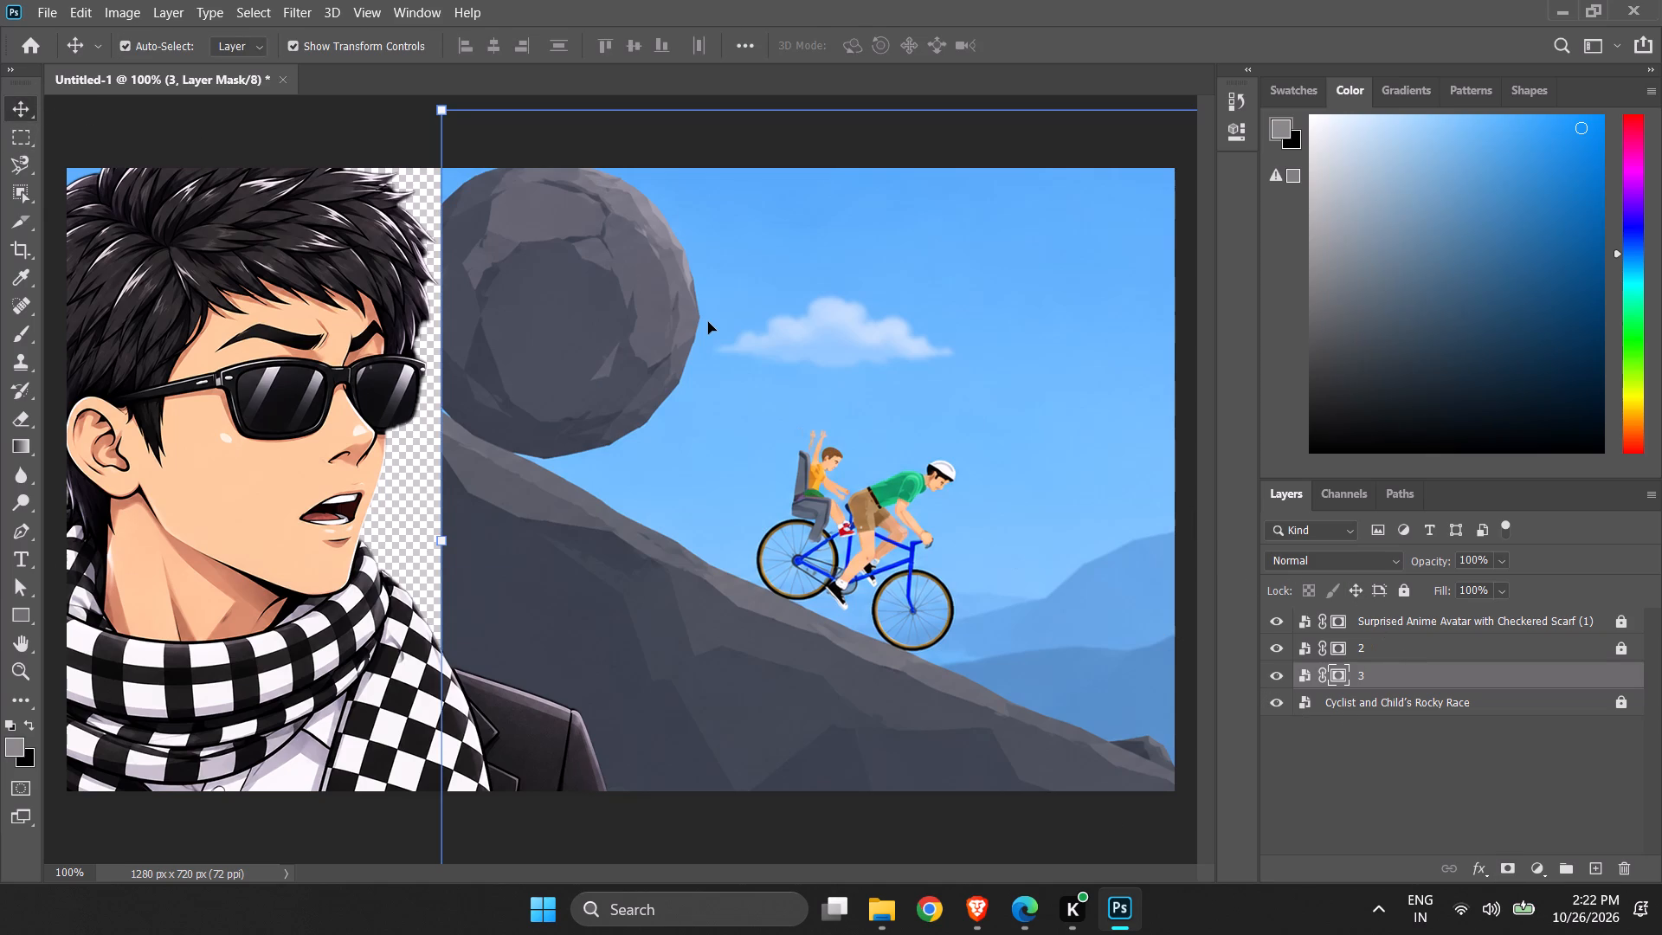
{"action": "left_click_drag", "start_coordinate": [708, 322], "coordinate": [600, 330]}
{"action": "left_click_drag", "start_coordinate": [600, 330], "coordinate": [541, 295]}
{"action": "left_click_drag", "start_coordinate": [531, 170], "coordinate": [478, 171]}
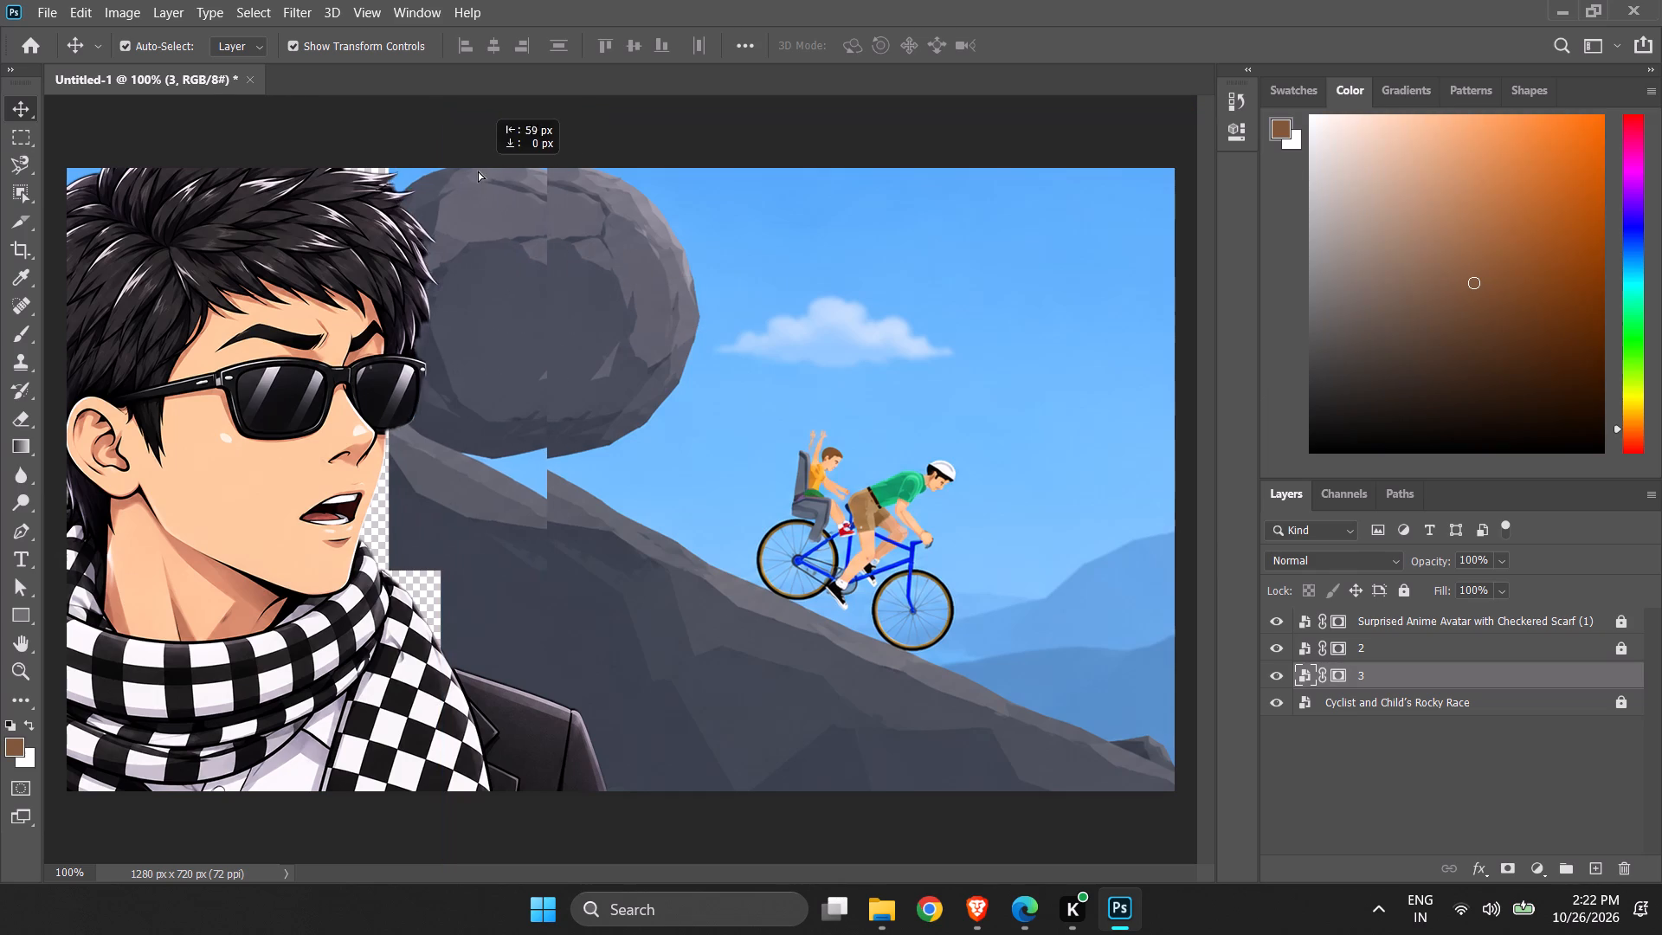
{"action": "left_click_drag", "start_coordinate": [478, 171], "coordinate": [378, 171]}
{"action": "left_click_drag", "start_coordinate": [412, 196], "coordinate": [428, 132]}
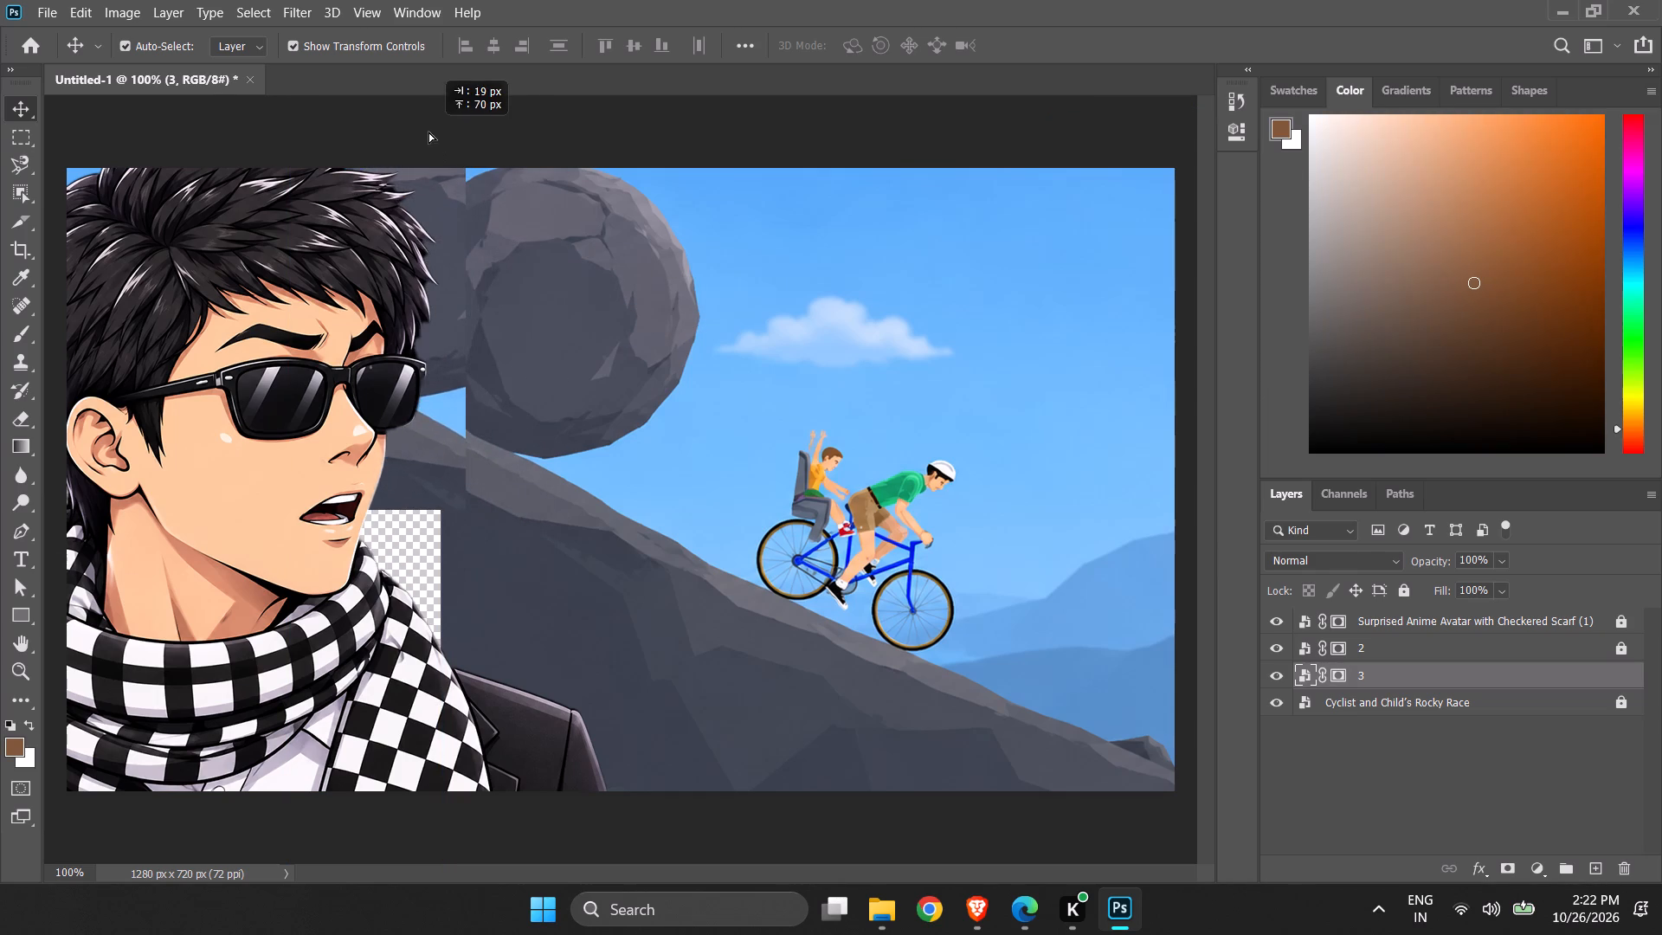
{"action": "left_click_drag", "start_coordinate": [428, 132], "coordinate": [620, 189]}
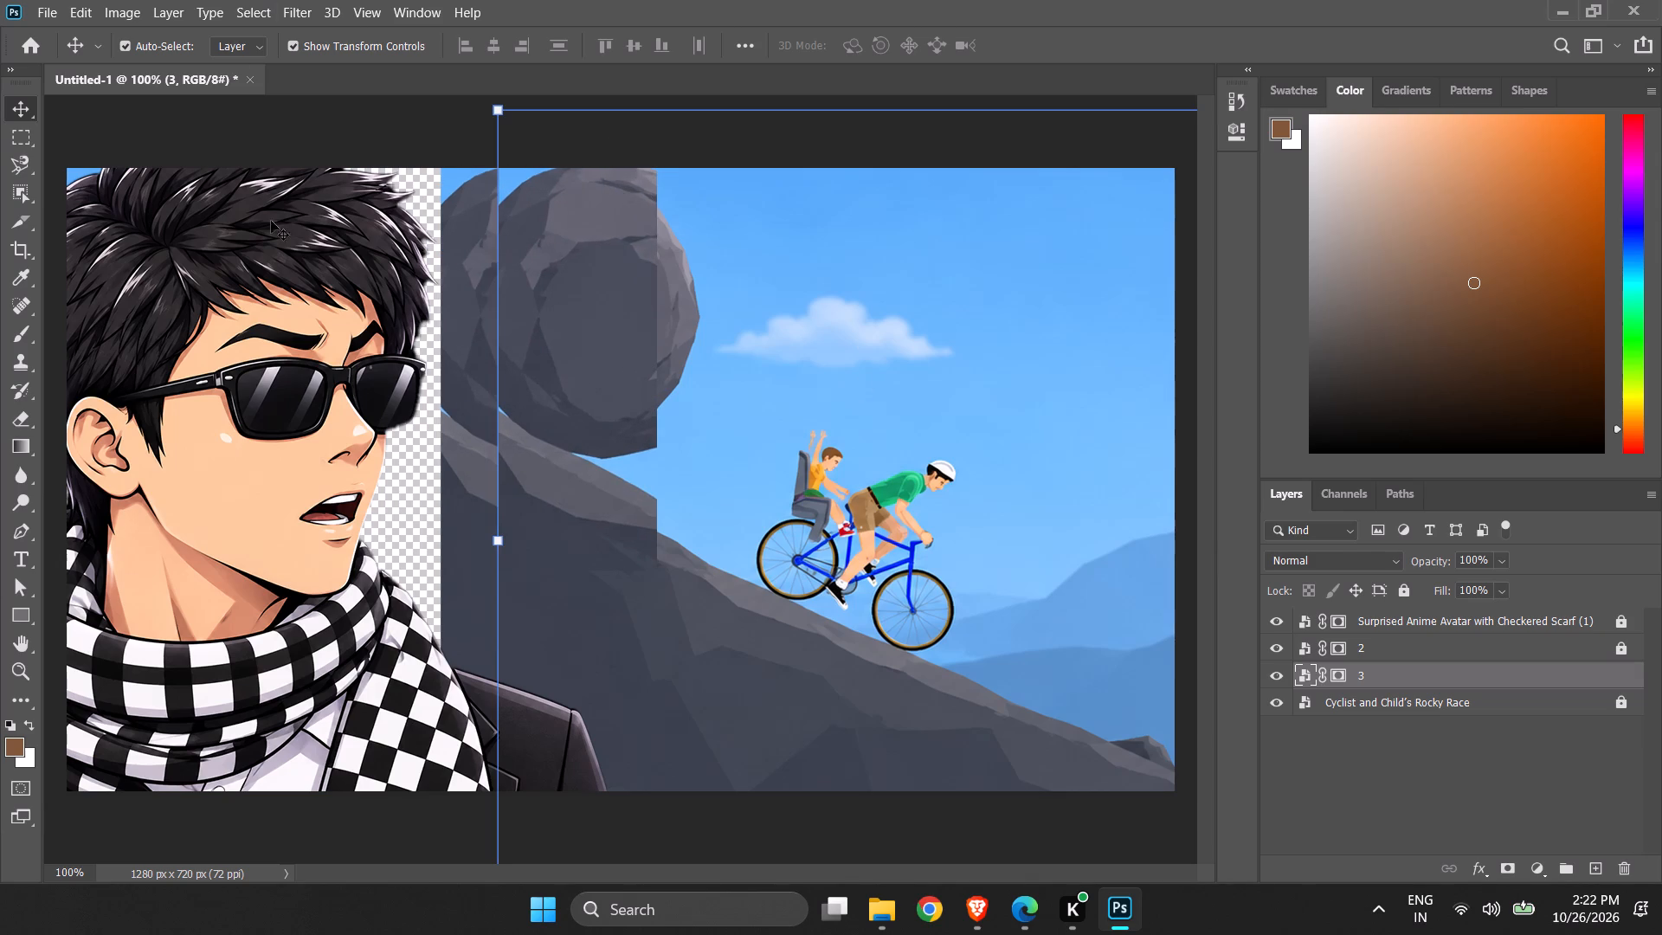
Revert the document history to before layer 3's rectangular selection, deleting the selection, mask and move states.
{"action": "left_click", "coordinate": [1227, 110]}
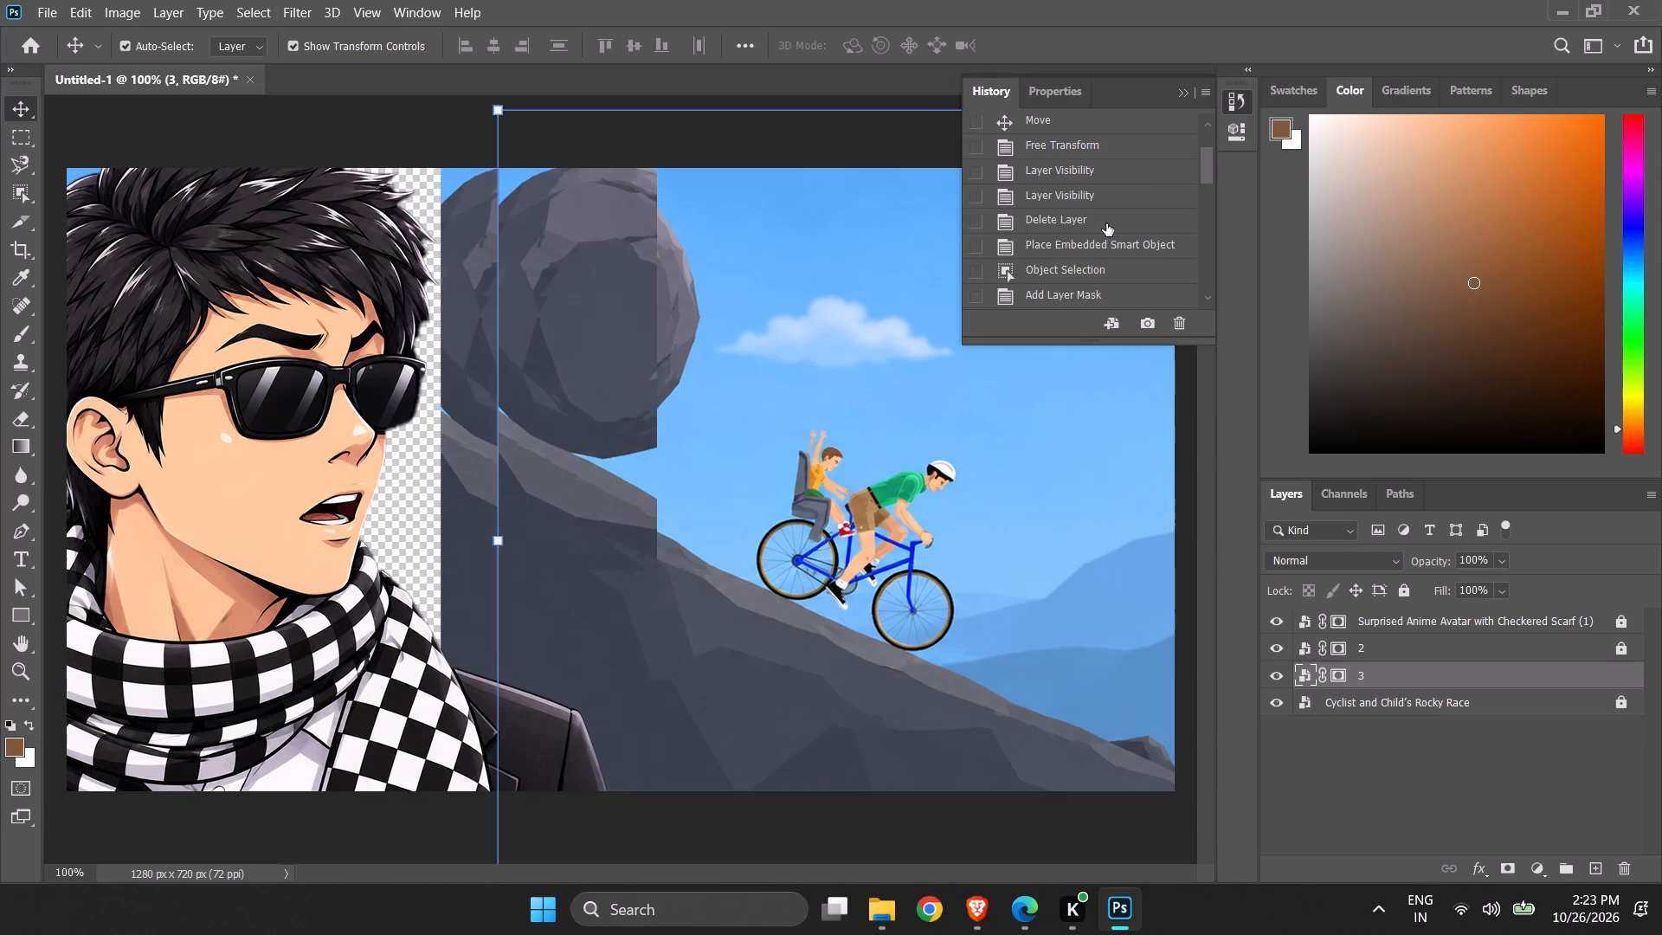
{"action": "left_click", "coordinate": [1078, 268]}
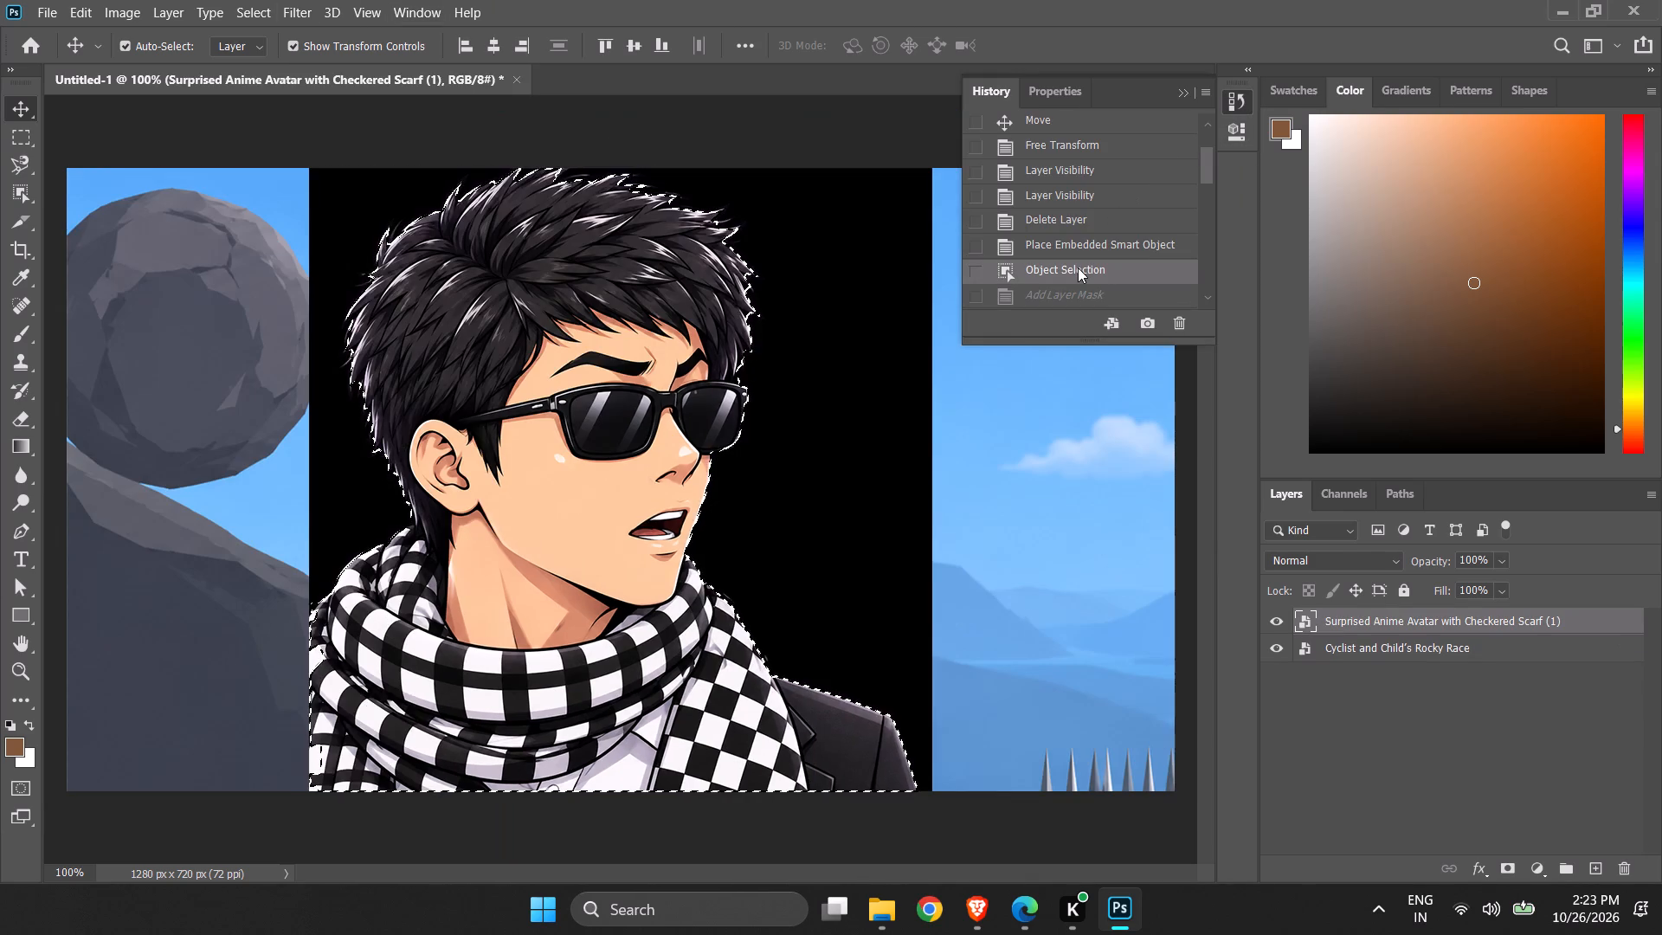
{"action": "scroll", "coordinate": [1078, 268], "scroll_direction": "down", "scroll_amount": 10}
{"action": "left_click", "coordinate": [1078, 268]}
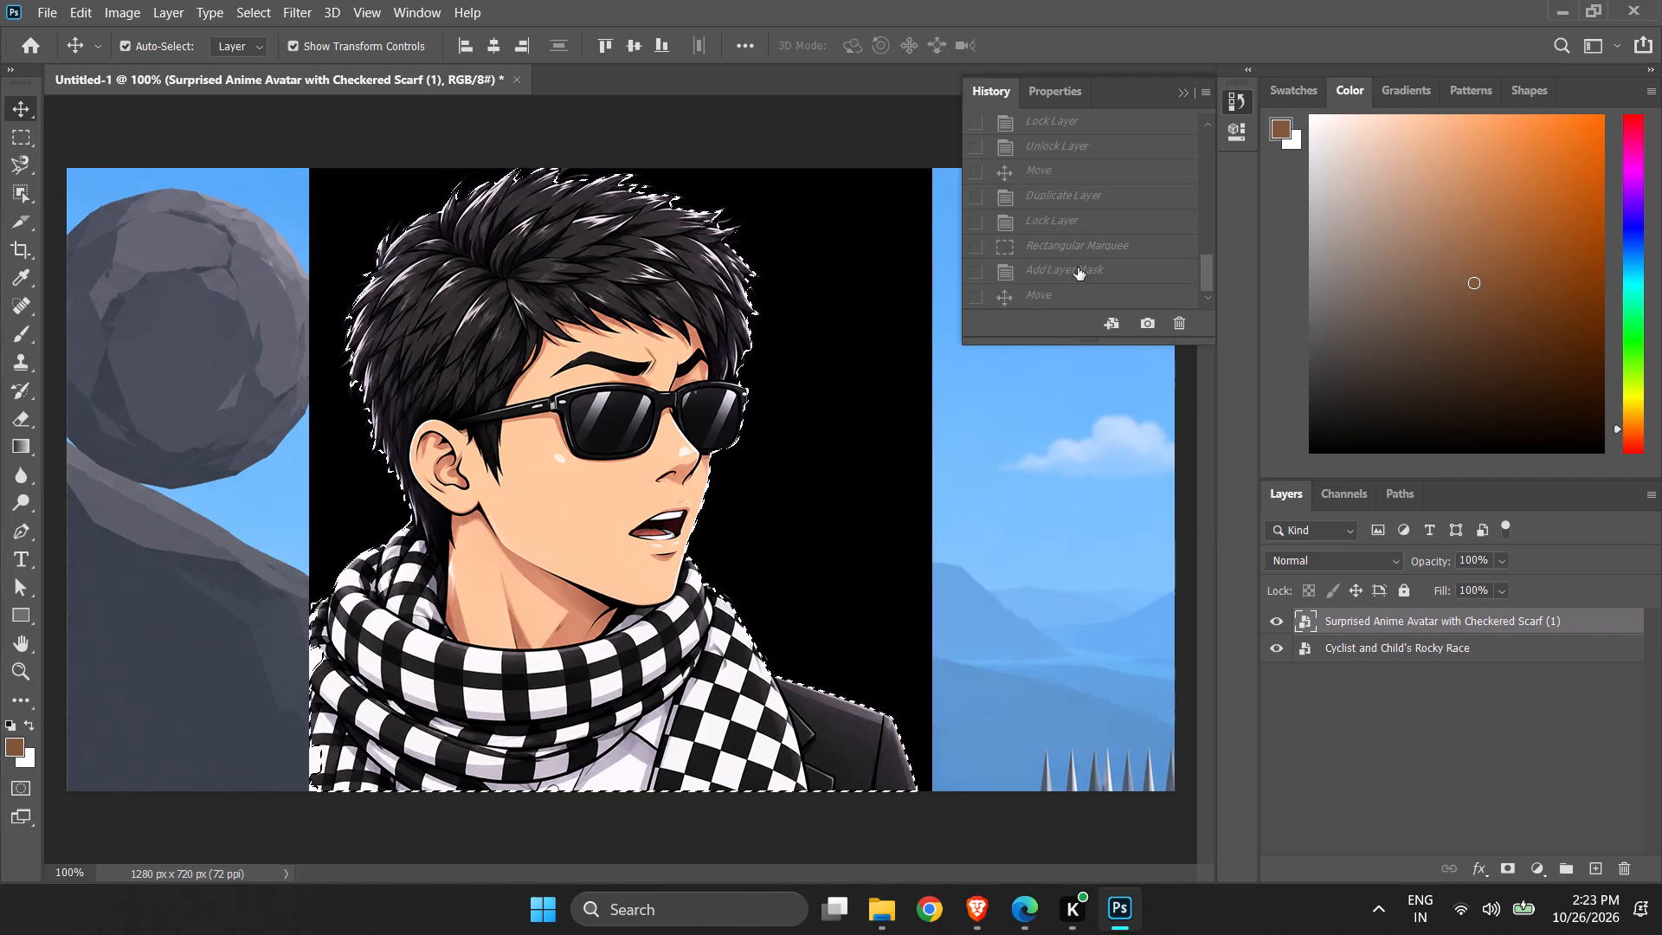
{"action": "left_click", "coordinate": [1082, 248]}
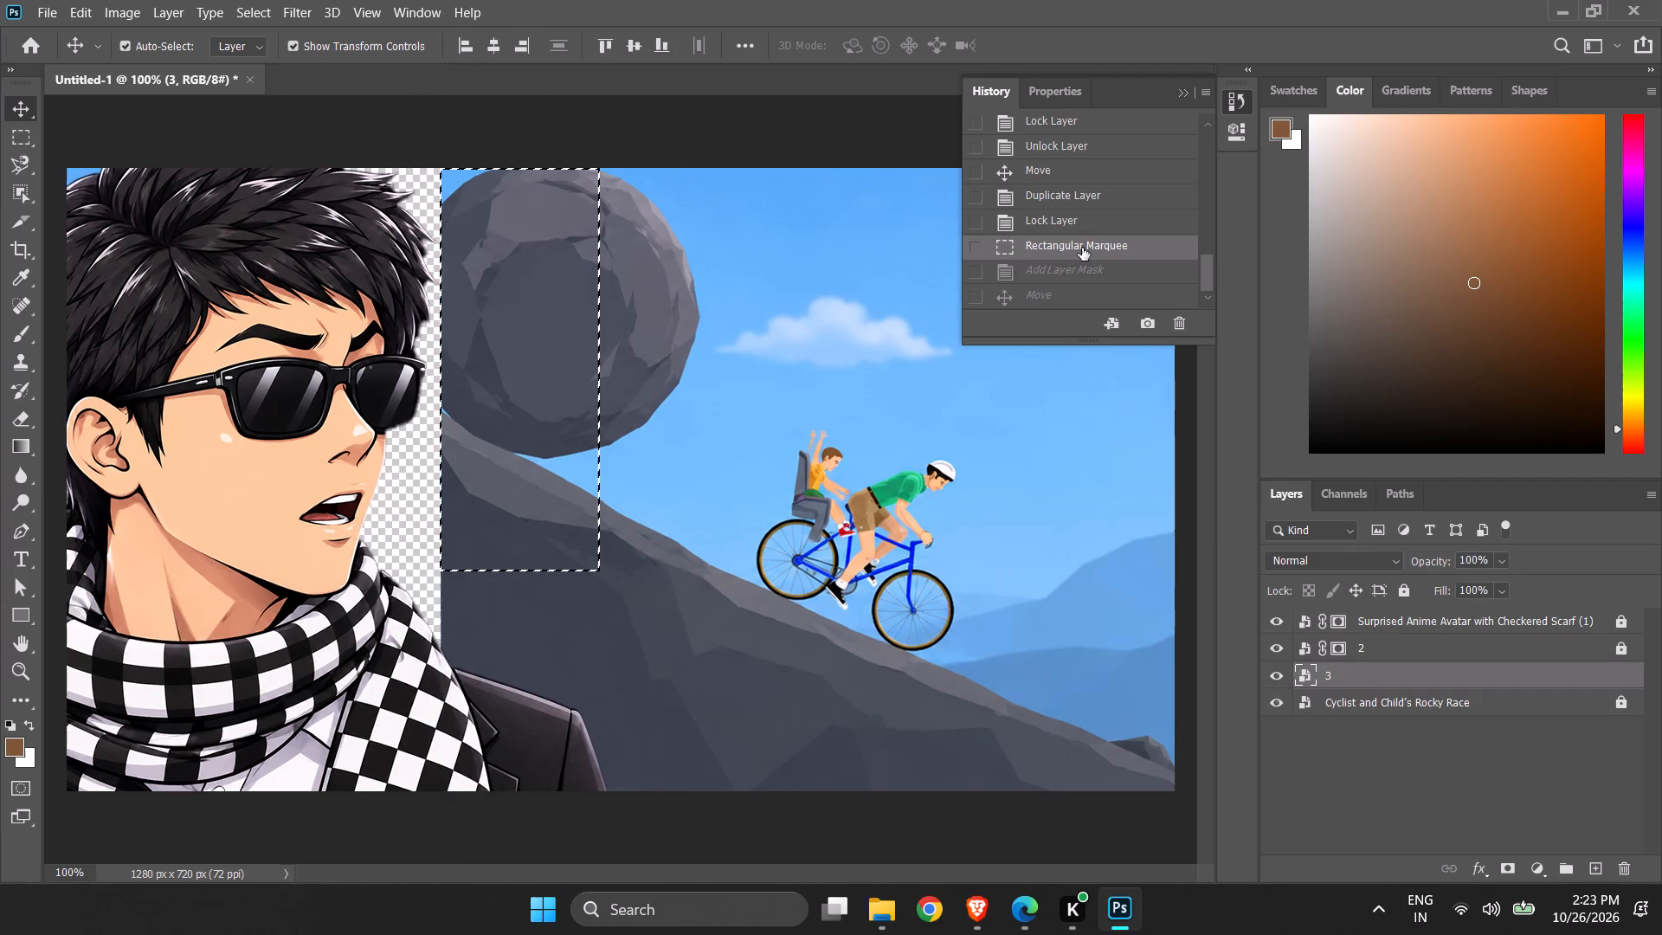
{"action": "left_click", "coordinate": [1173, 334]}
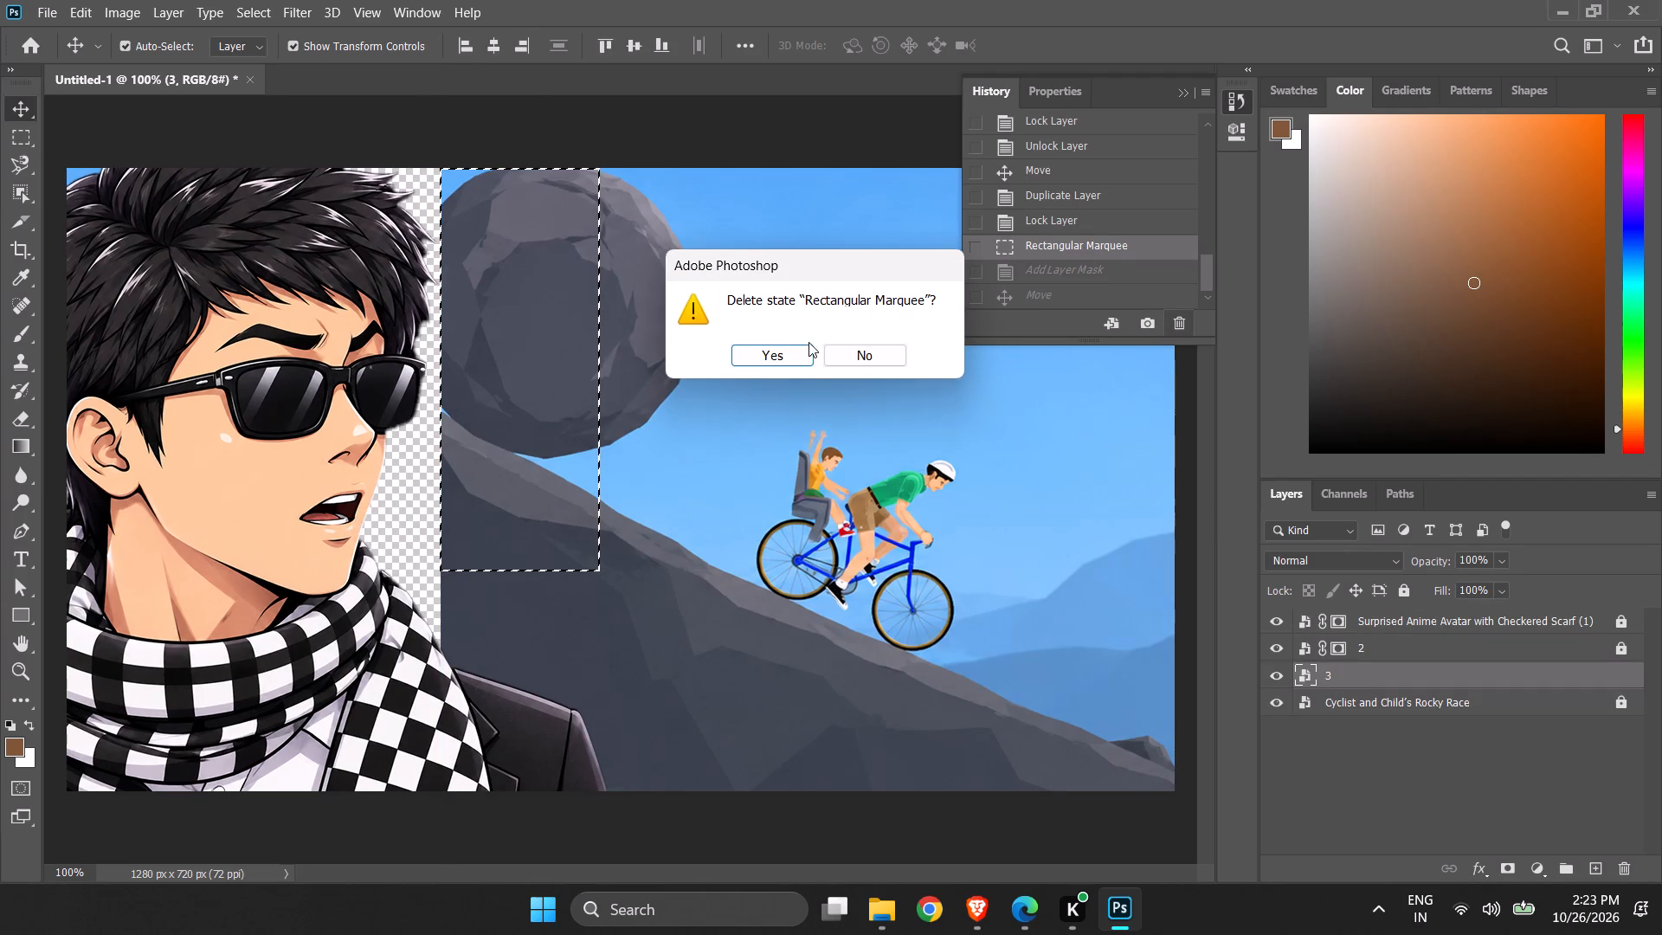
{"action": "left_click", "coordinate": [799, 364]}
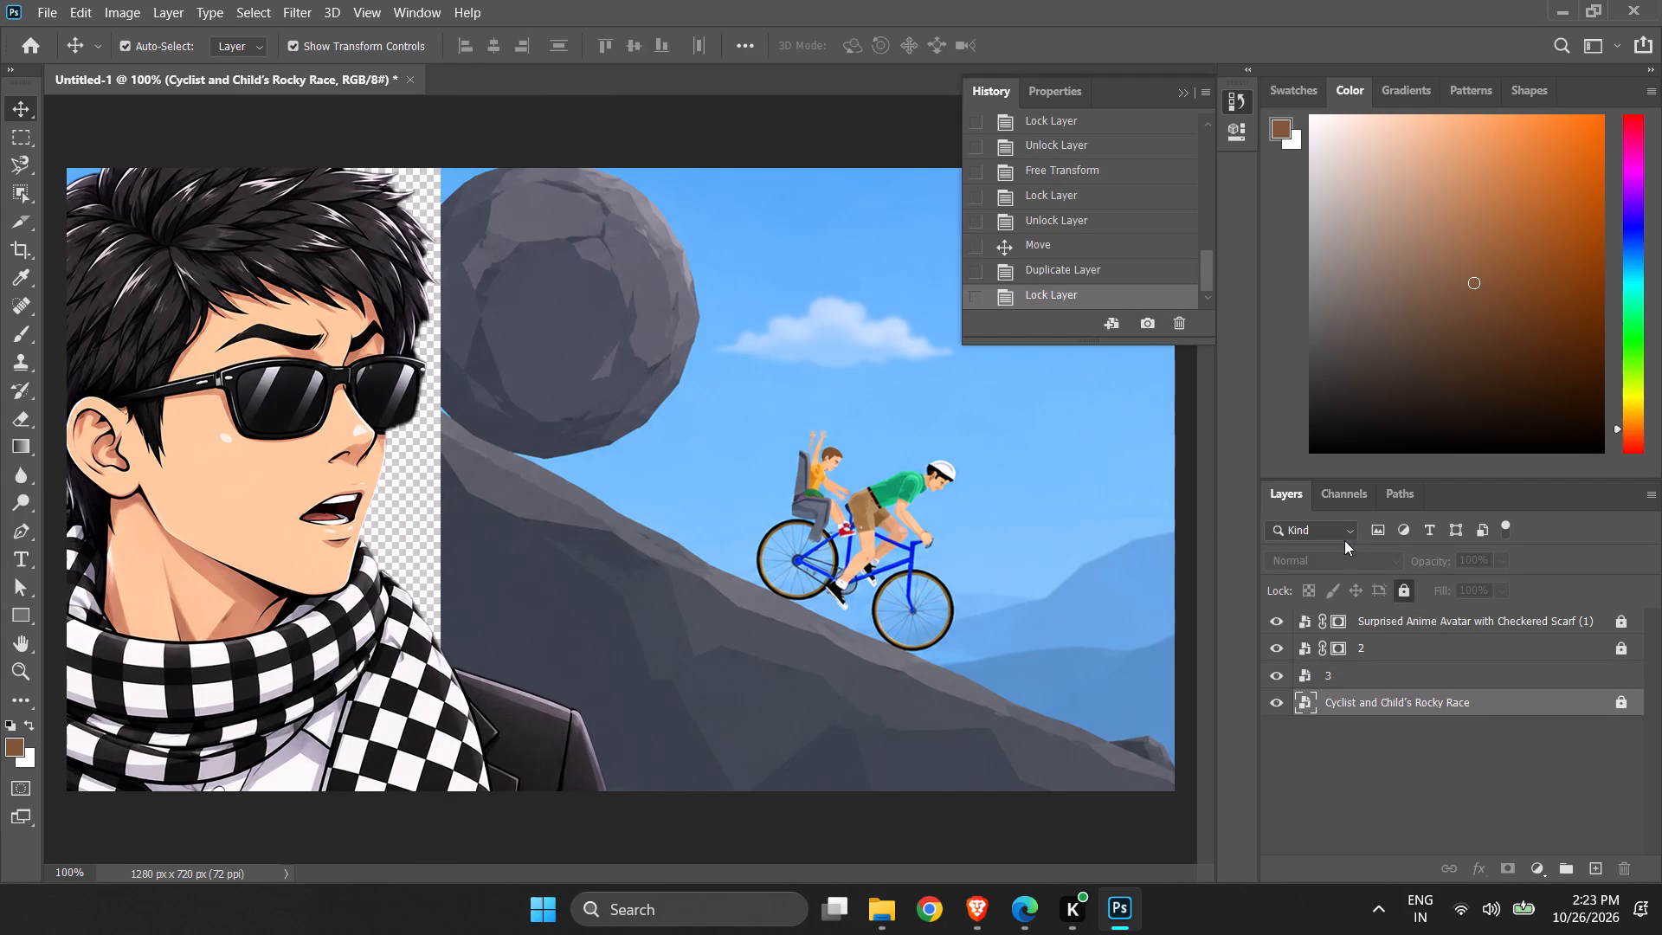
Briefly hide and reshow the locked cyclist layer to check the copy above it.
{"action": "left_click", "coordinate": [1276, 702]}
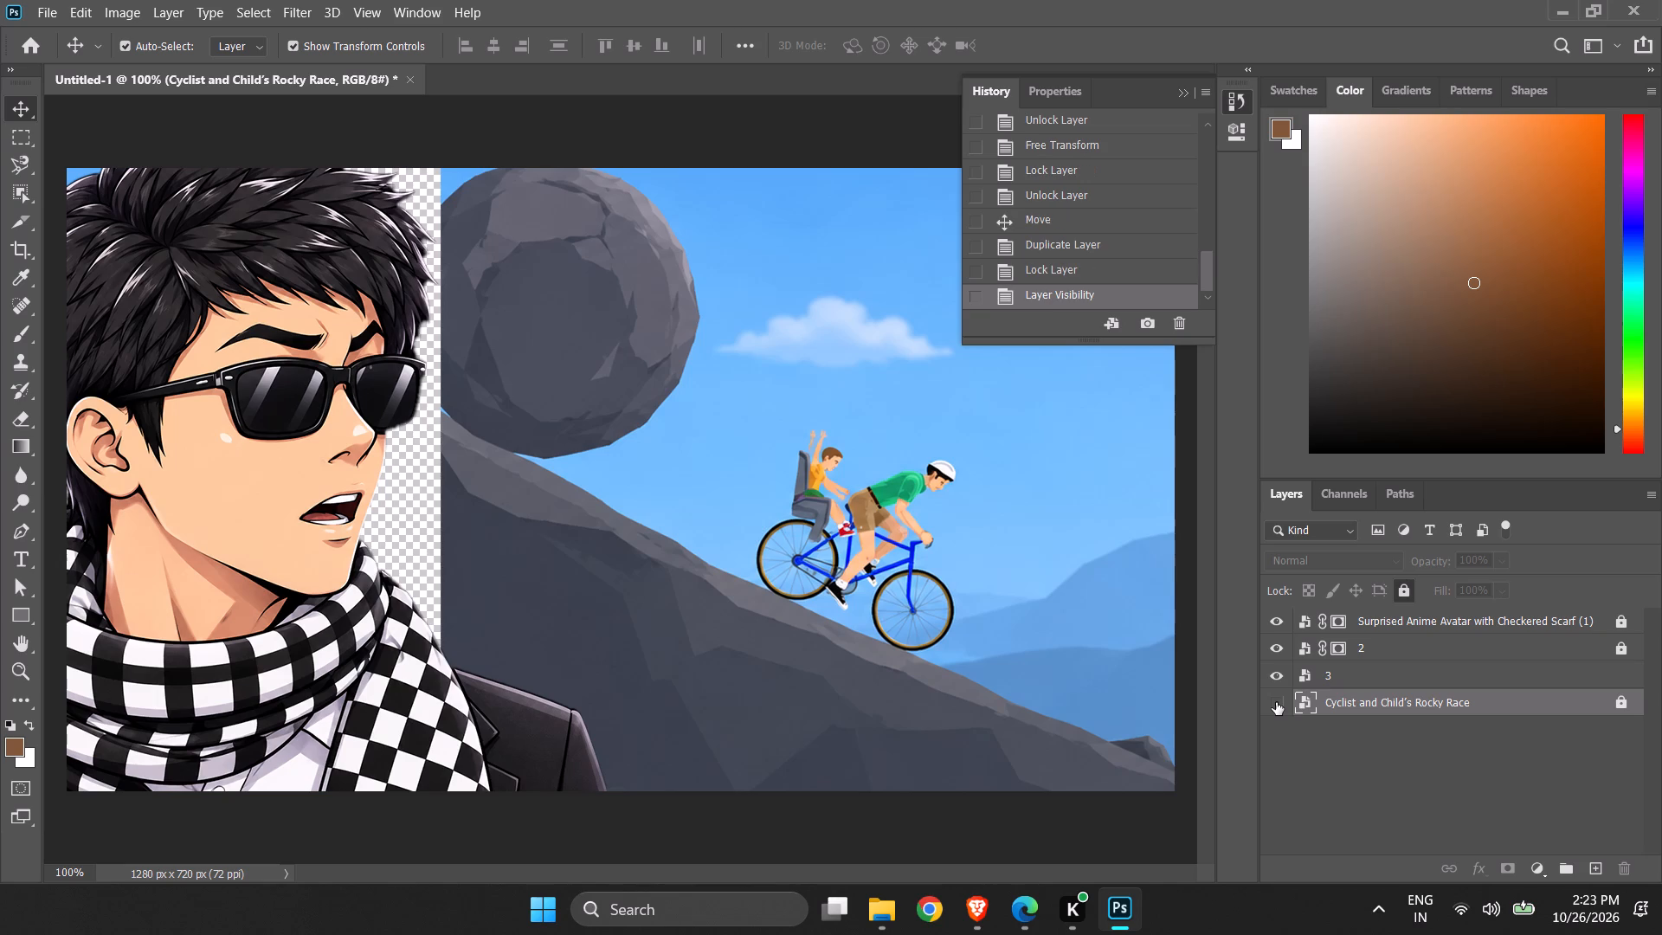
{"action": "left_click", "coordinate": [1276, 702]}
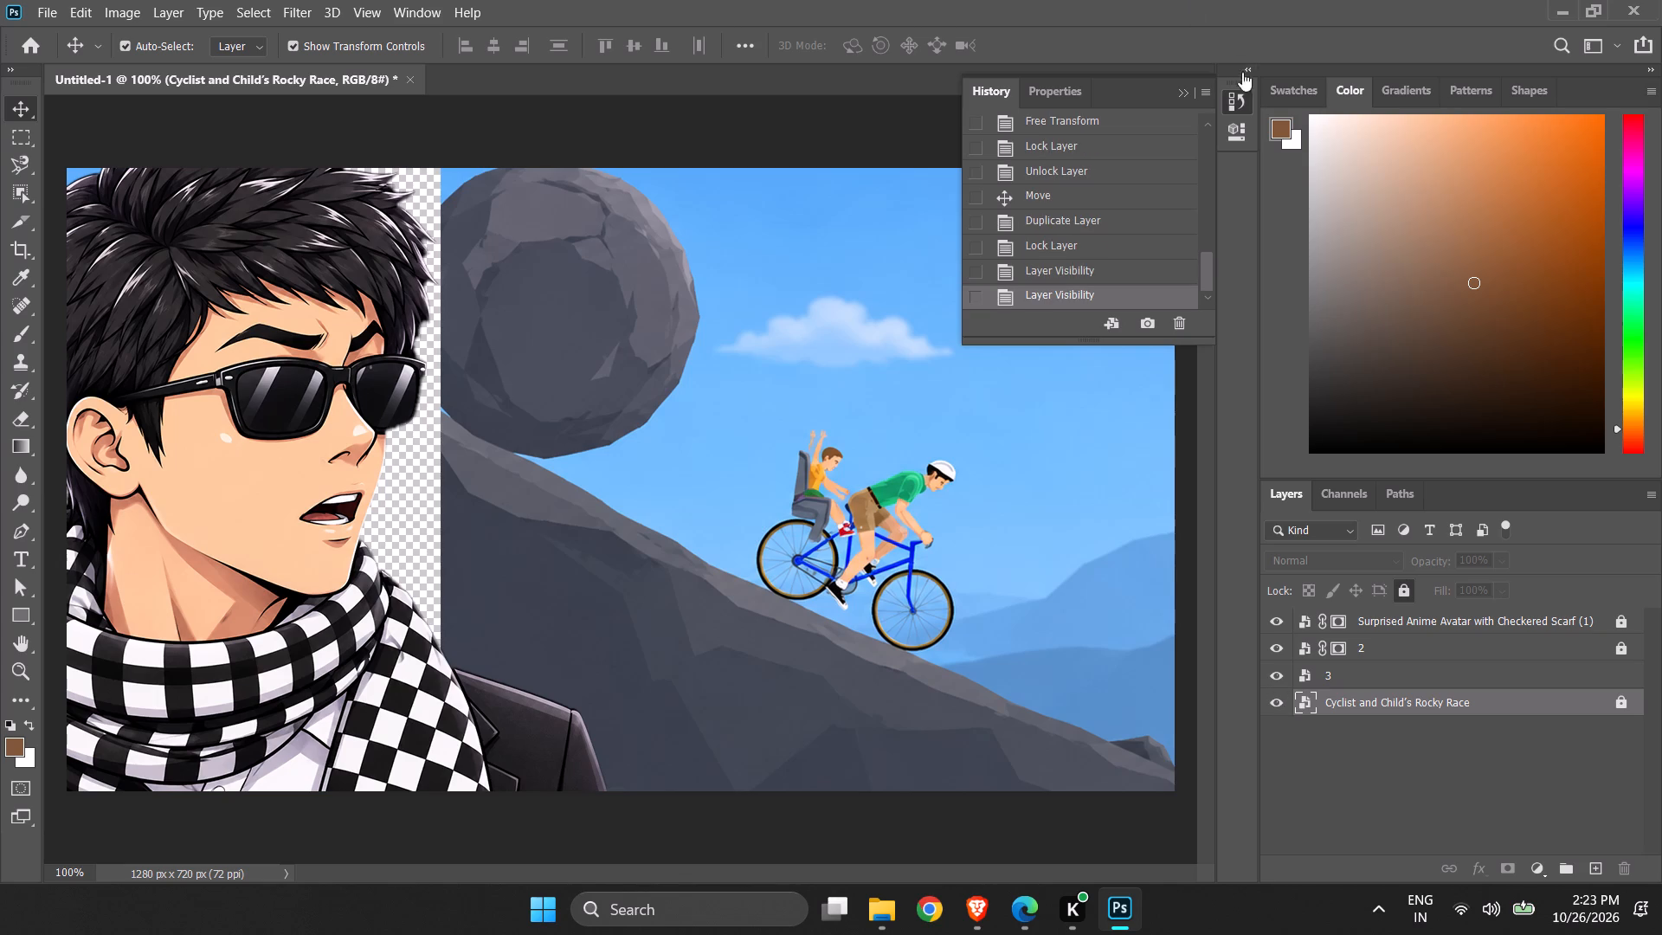
{"action": "left_click", "coordinate": [1232, 112]}
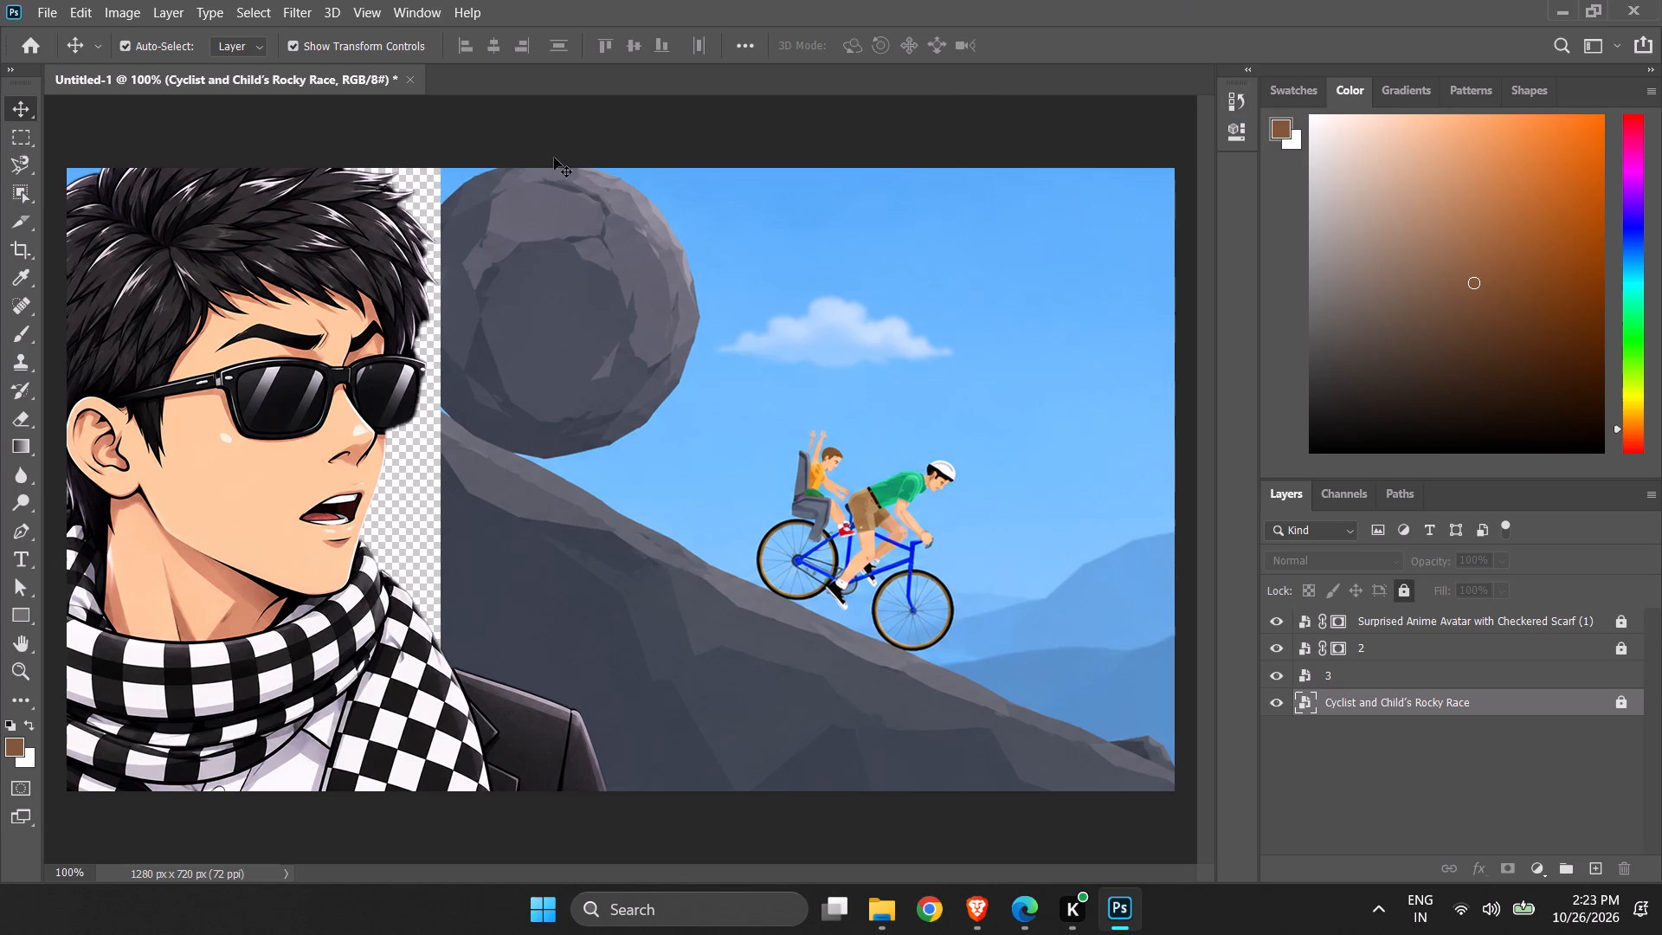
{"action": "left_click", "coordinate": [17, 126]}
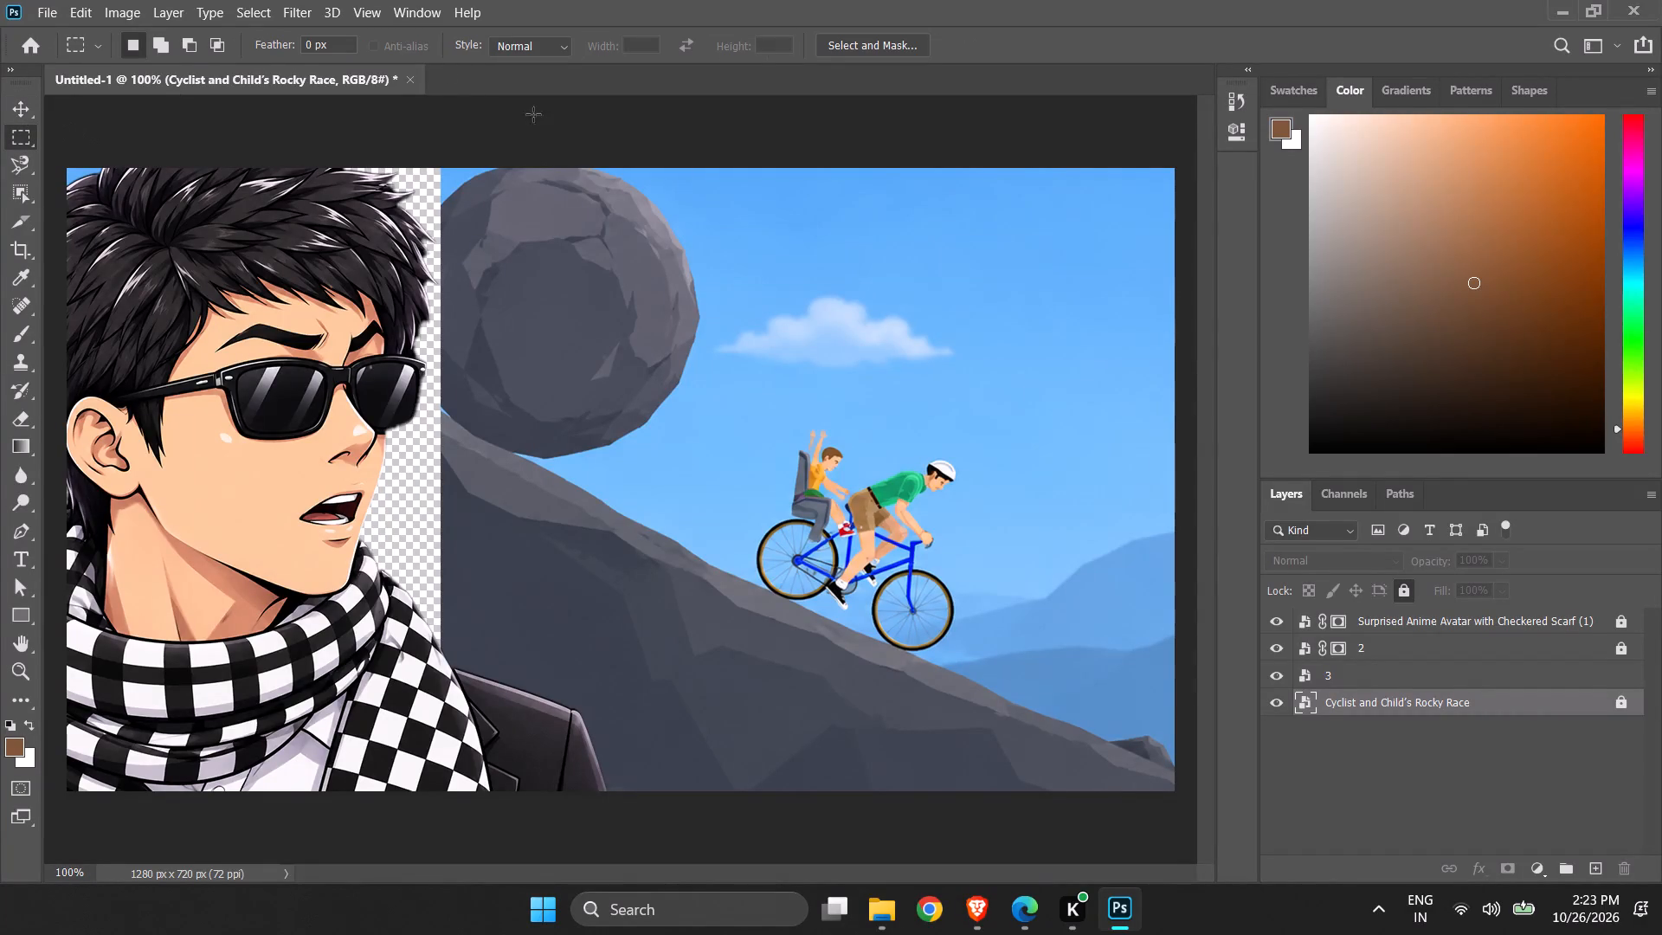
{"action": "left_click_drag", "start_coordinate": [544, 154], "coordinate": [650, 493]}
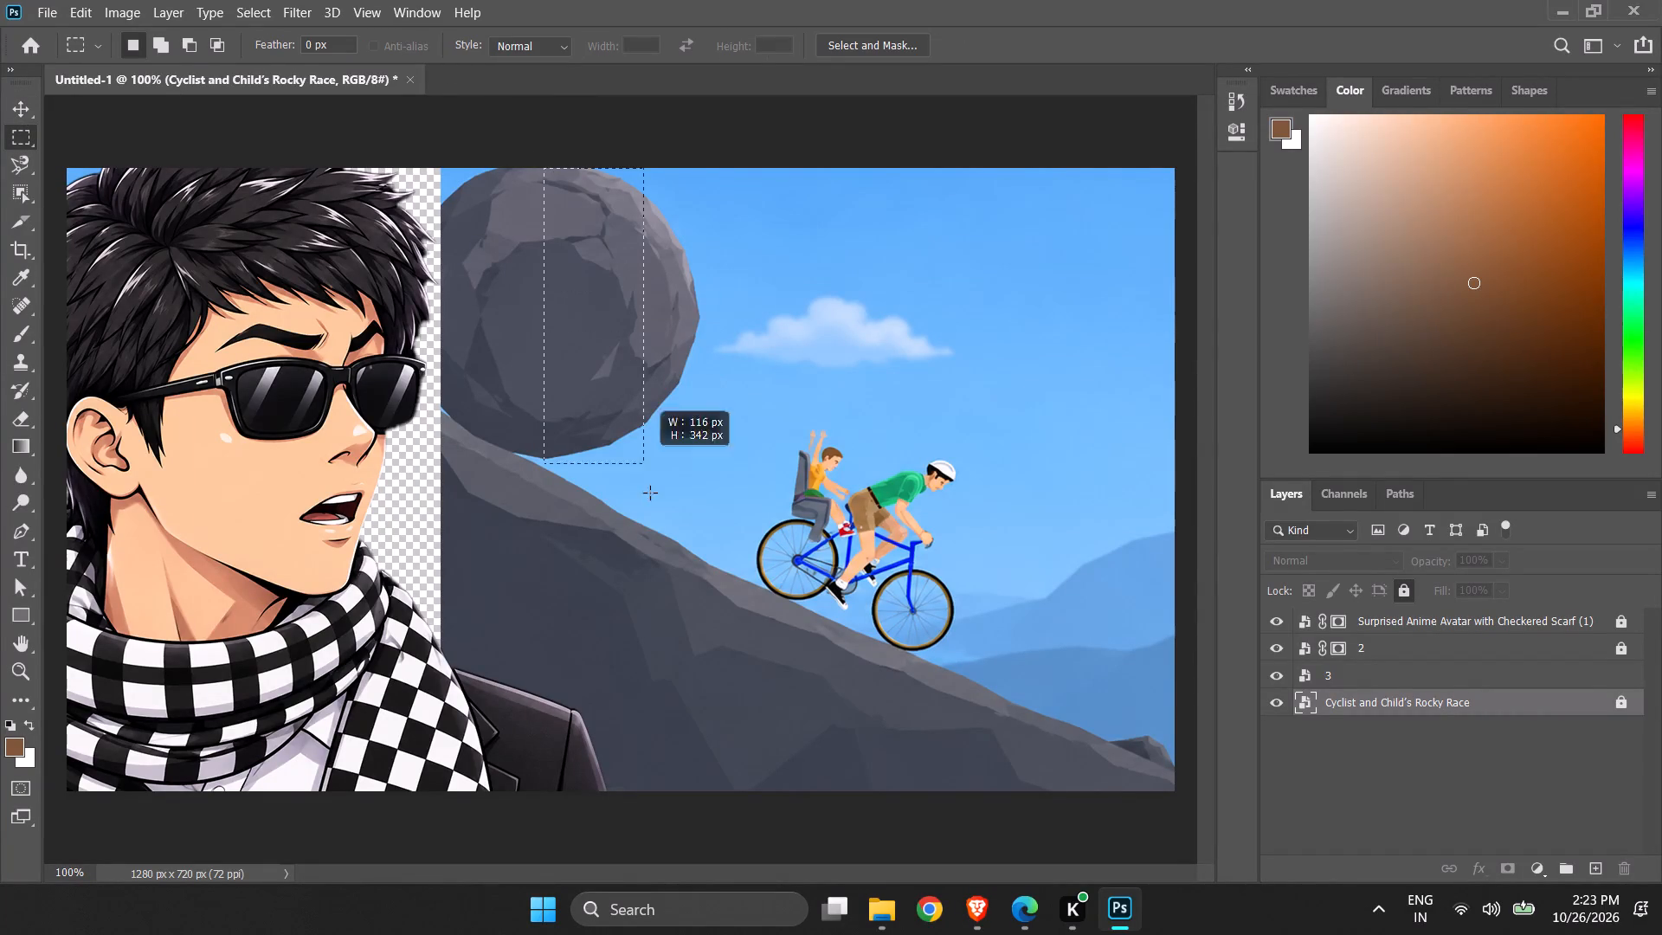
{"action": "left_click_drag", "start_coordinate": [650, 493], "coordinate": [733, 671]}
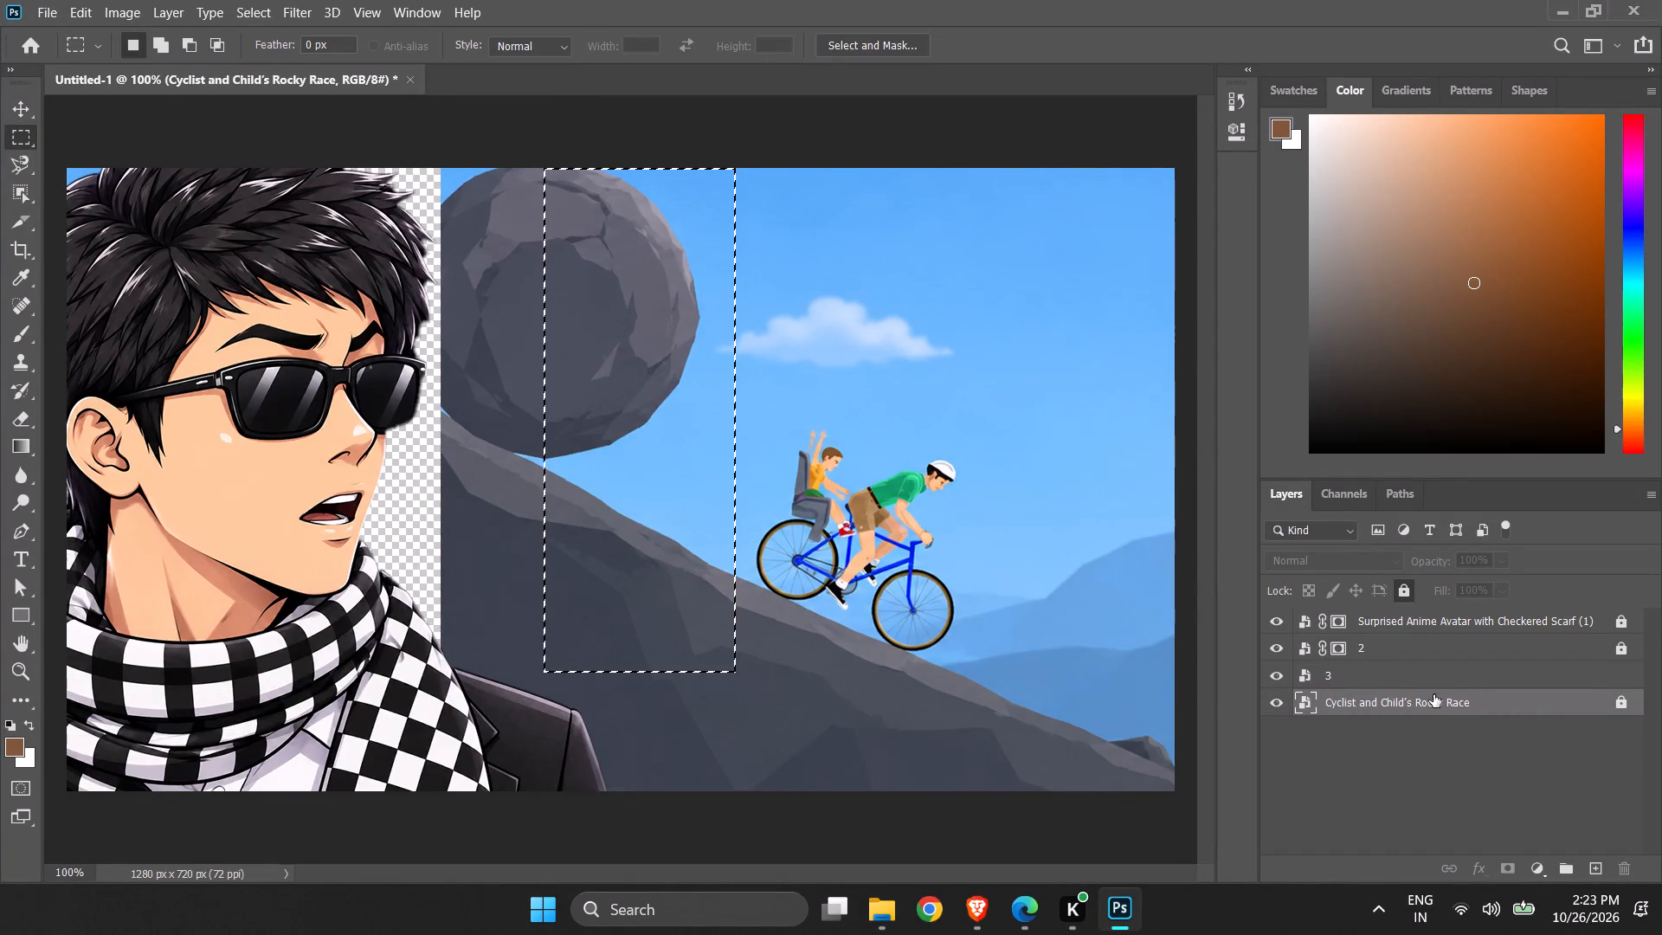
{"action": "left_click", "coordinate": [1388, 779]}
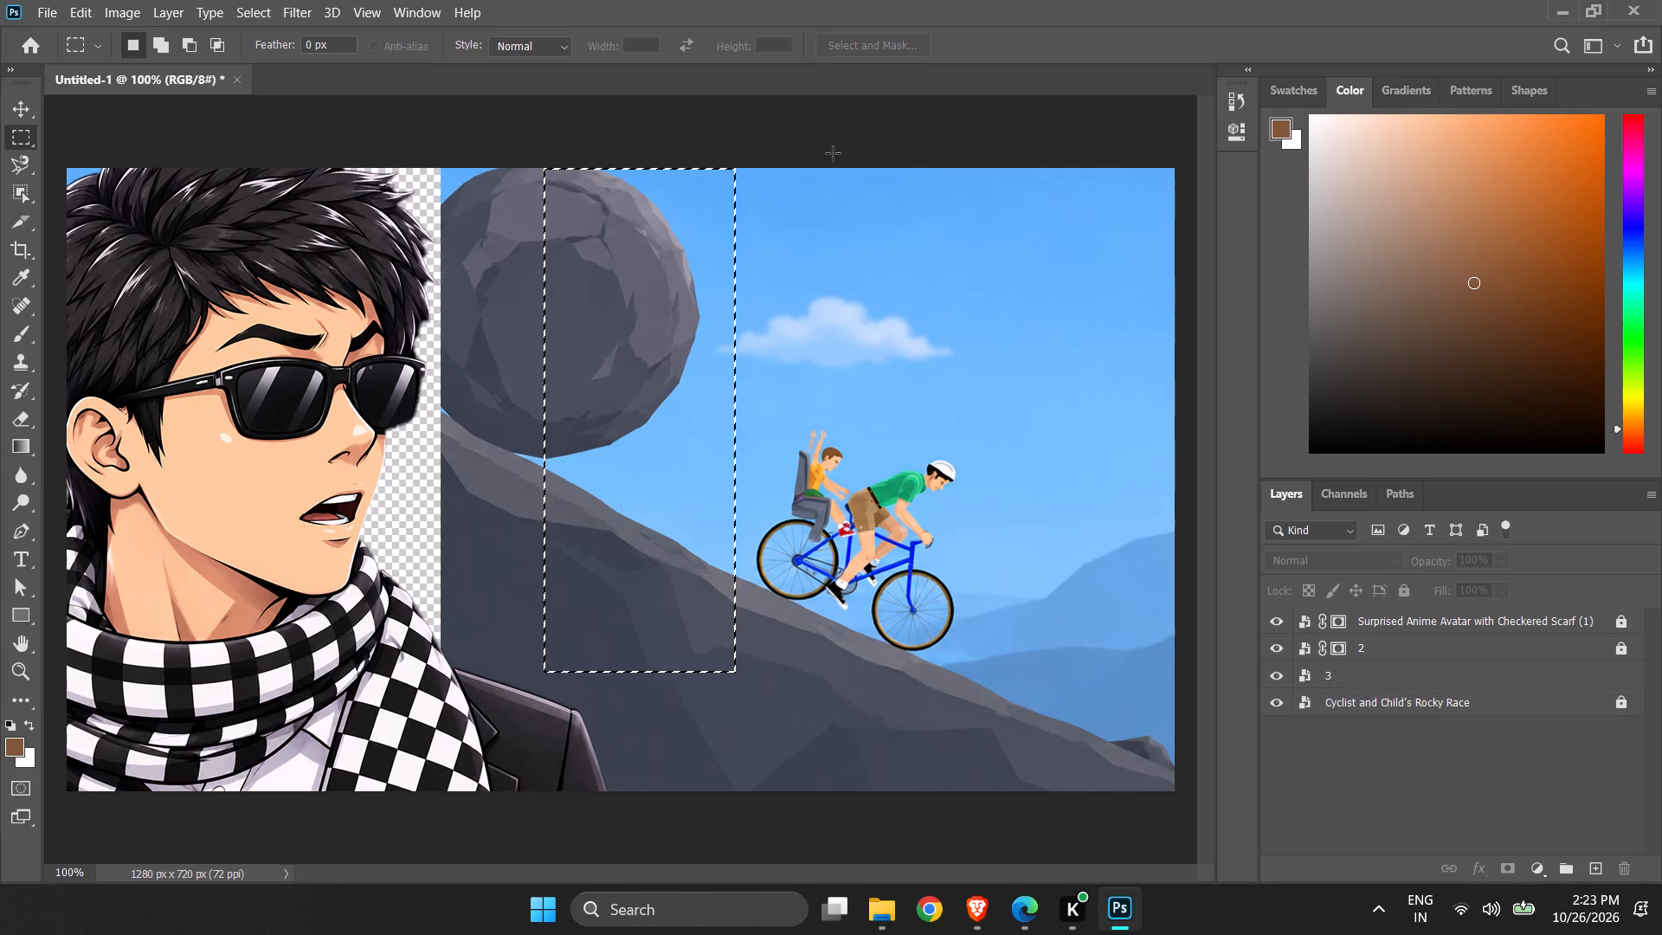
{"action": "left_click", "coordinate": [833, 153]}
Mask layer 3 to a rectangle about 235 px wide and 570 px high, from the canvas top over the boulder's right part and slope.
{"action": "left_click", "coordinate": [1339, 675]}
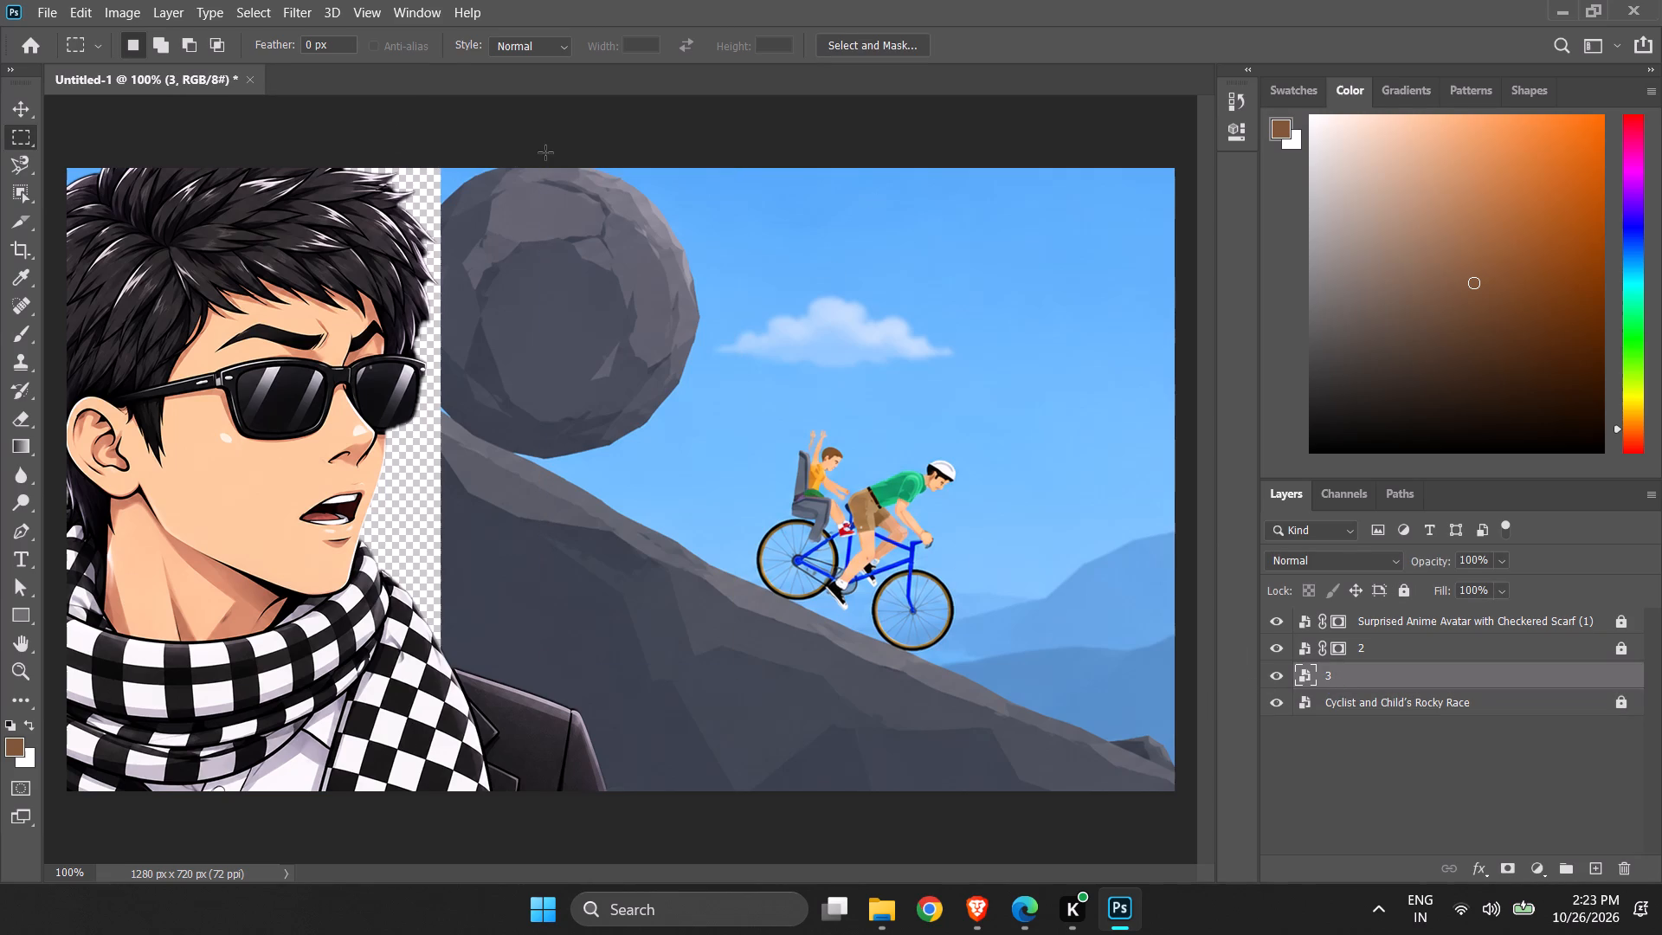
{"action": "left_click_drag", "start_coordinate": [545, 152], "coordinate": [721, 692]}
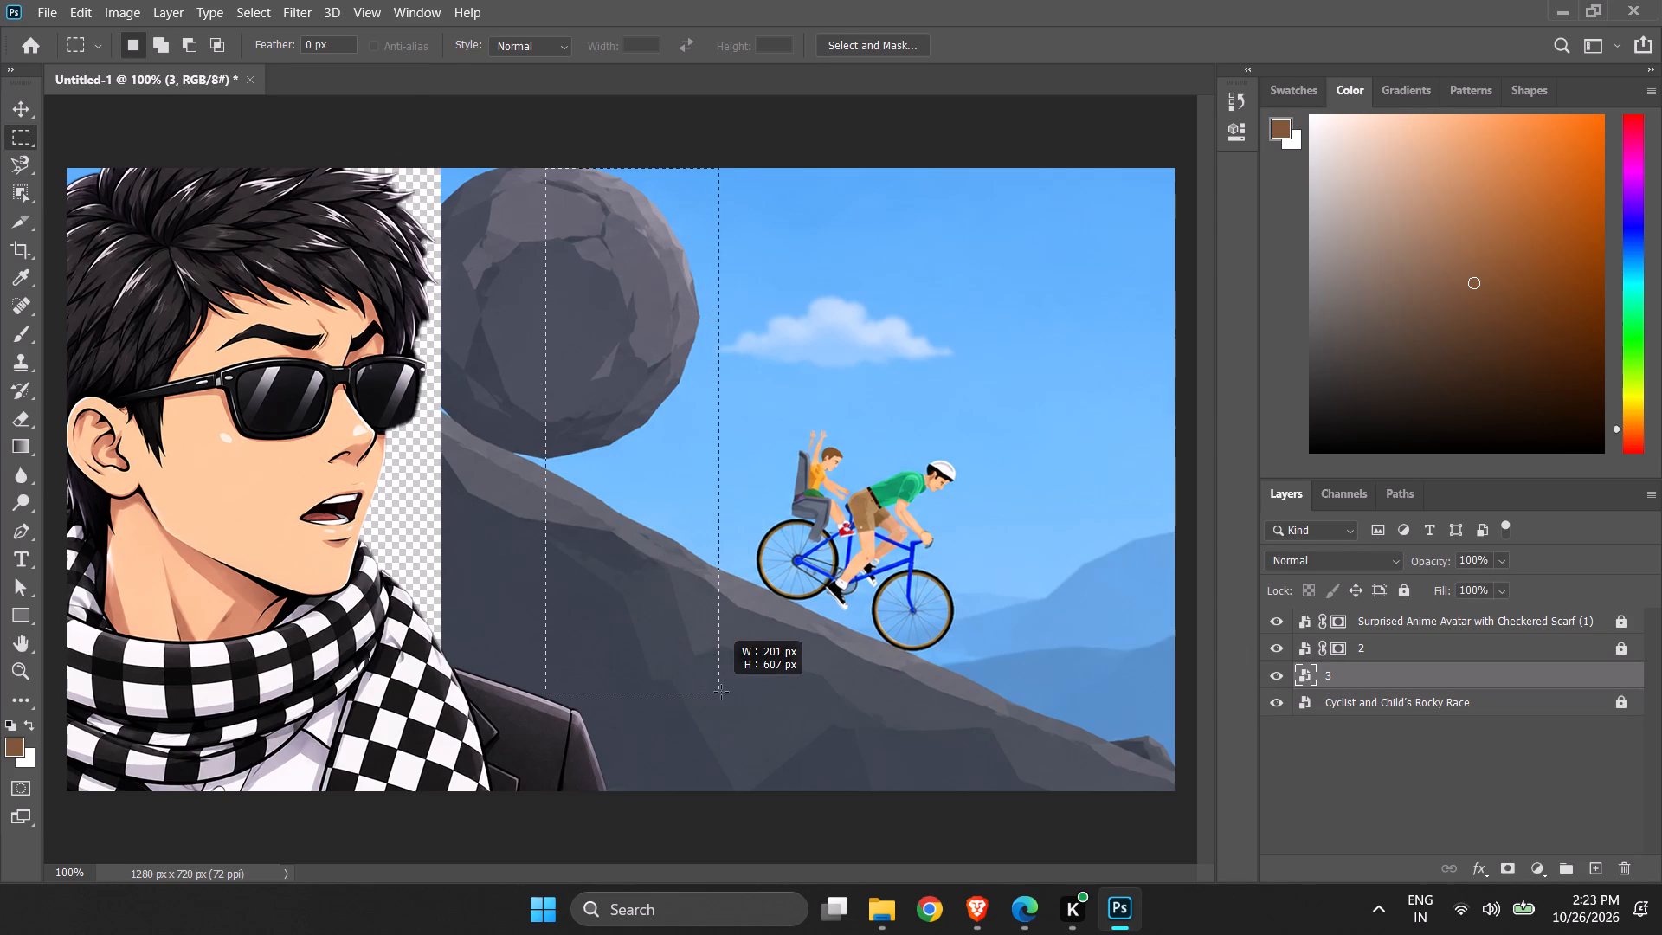
{"action": "left_click_drag", "start_coordinate": [721, 692], "coordinate": [744, 668]}
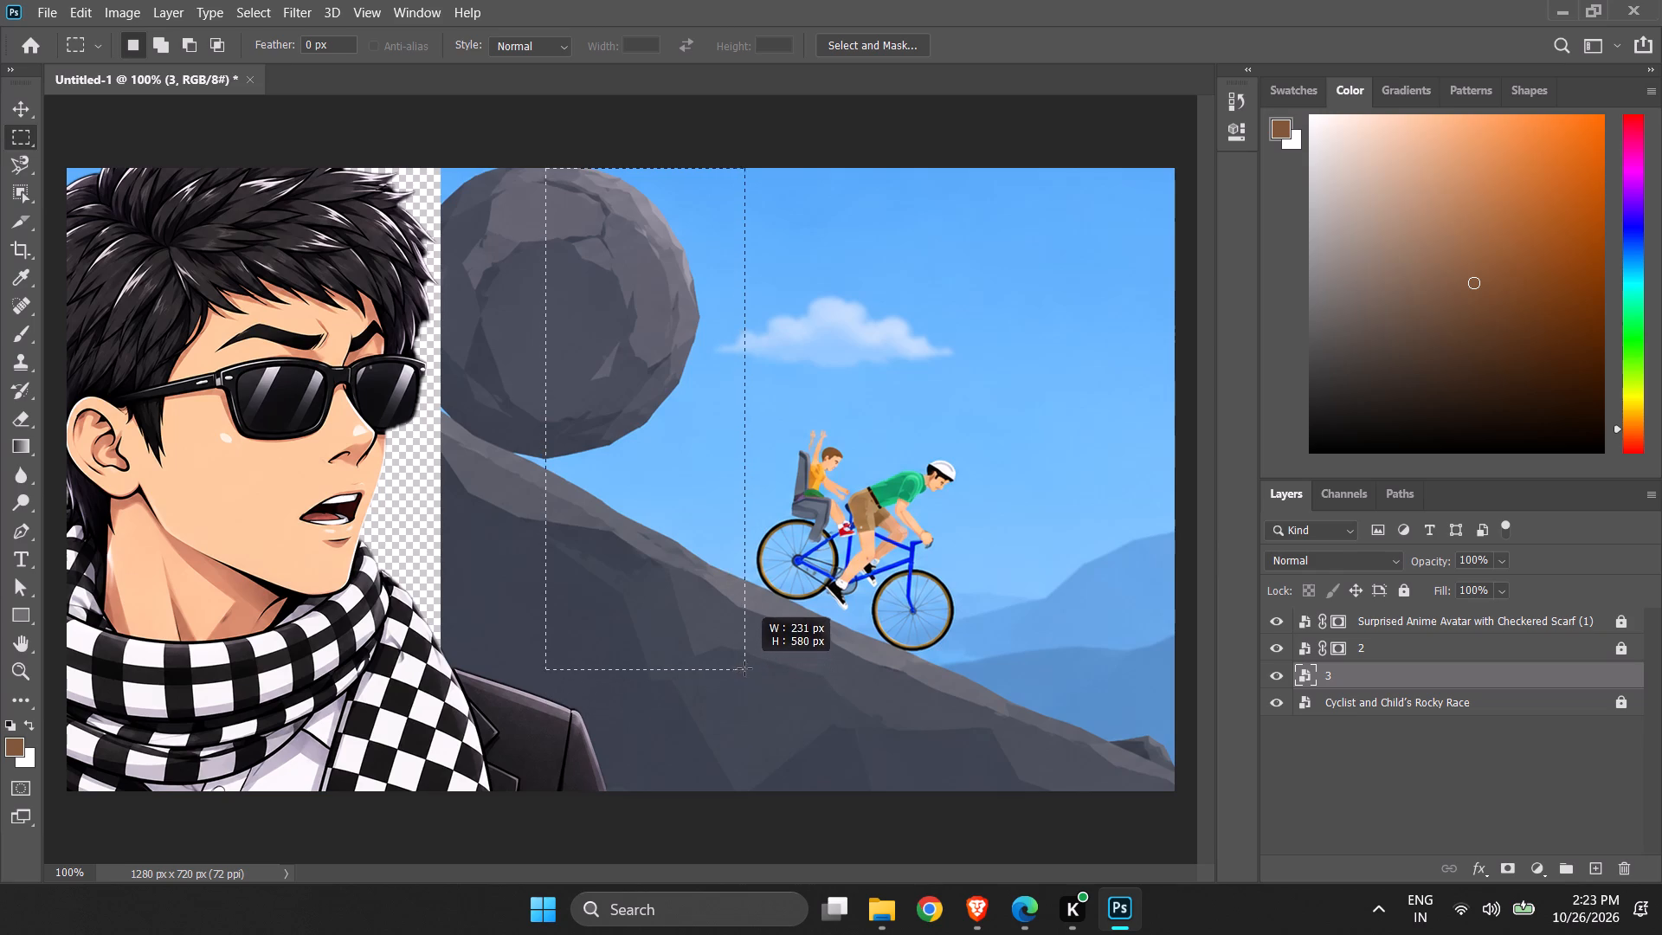
{"action": "left_click_drag", "start_coordinate": [744, 668], "coordinate": [750, 662]}
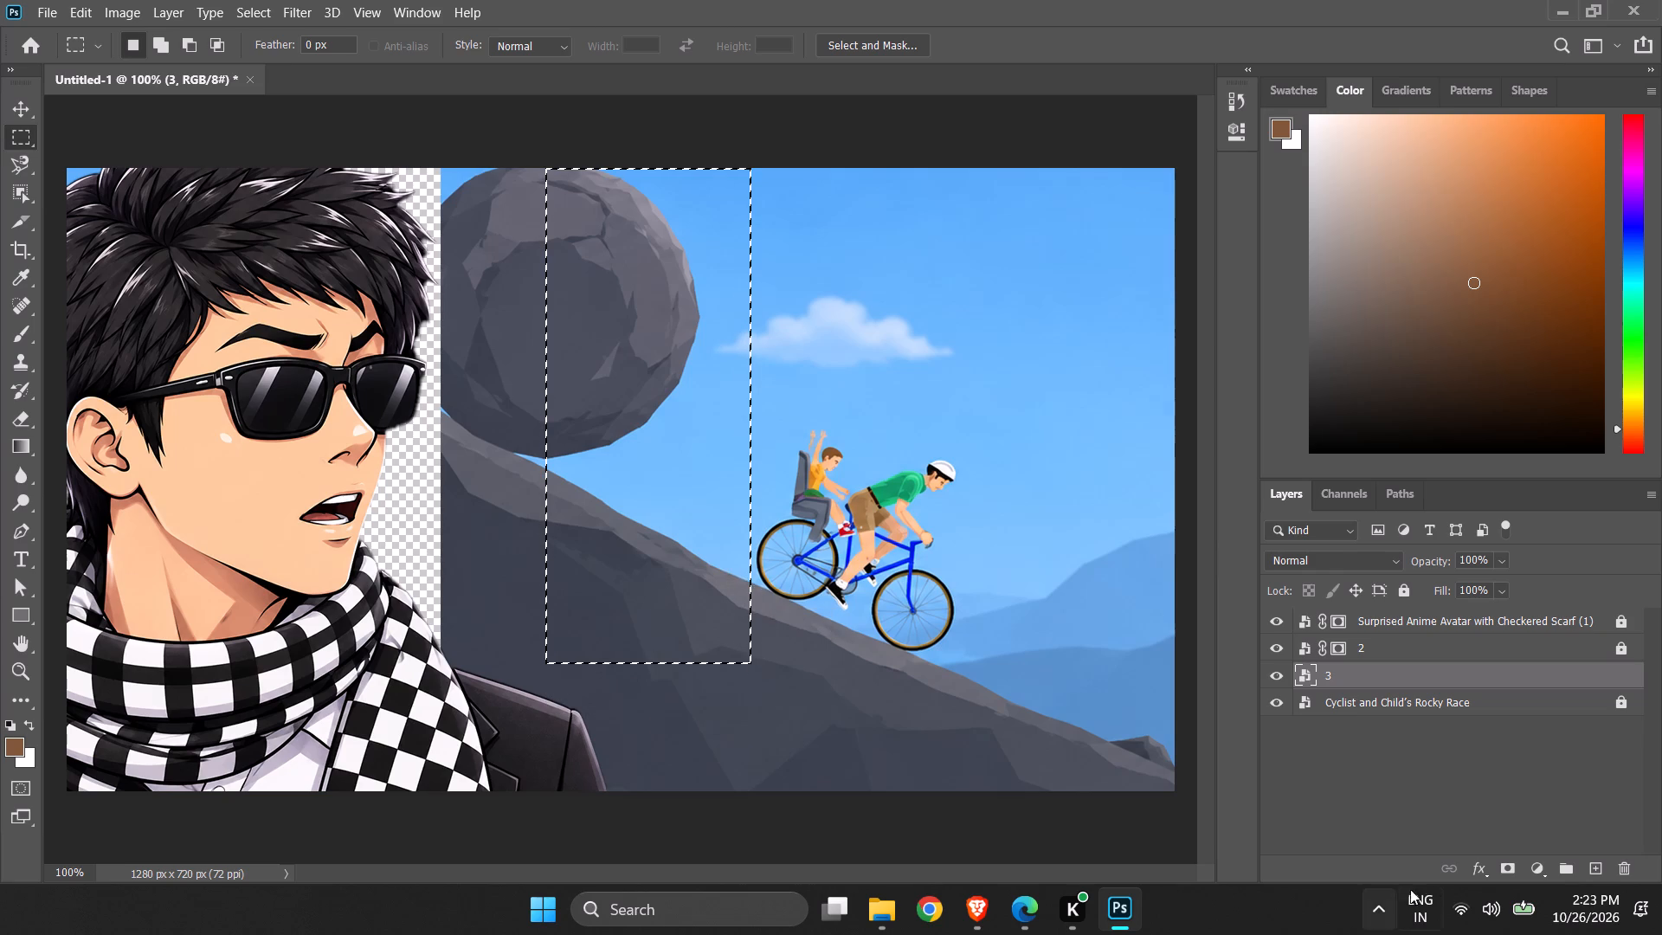
{"action": "left_click", "coordinate": [1504, 877]}
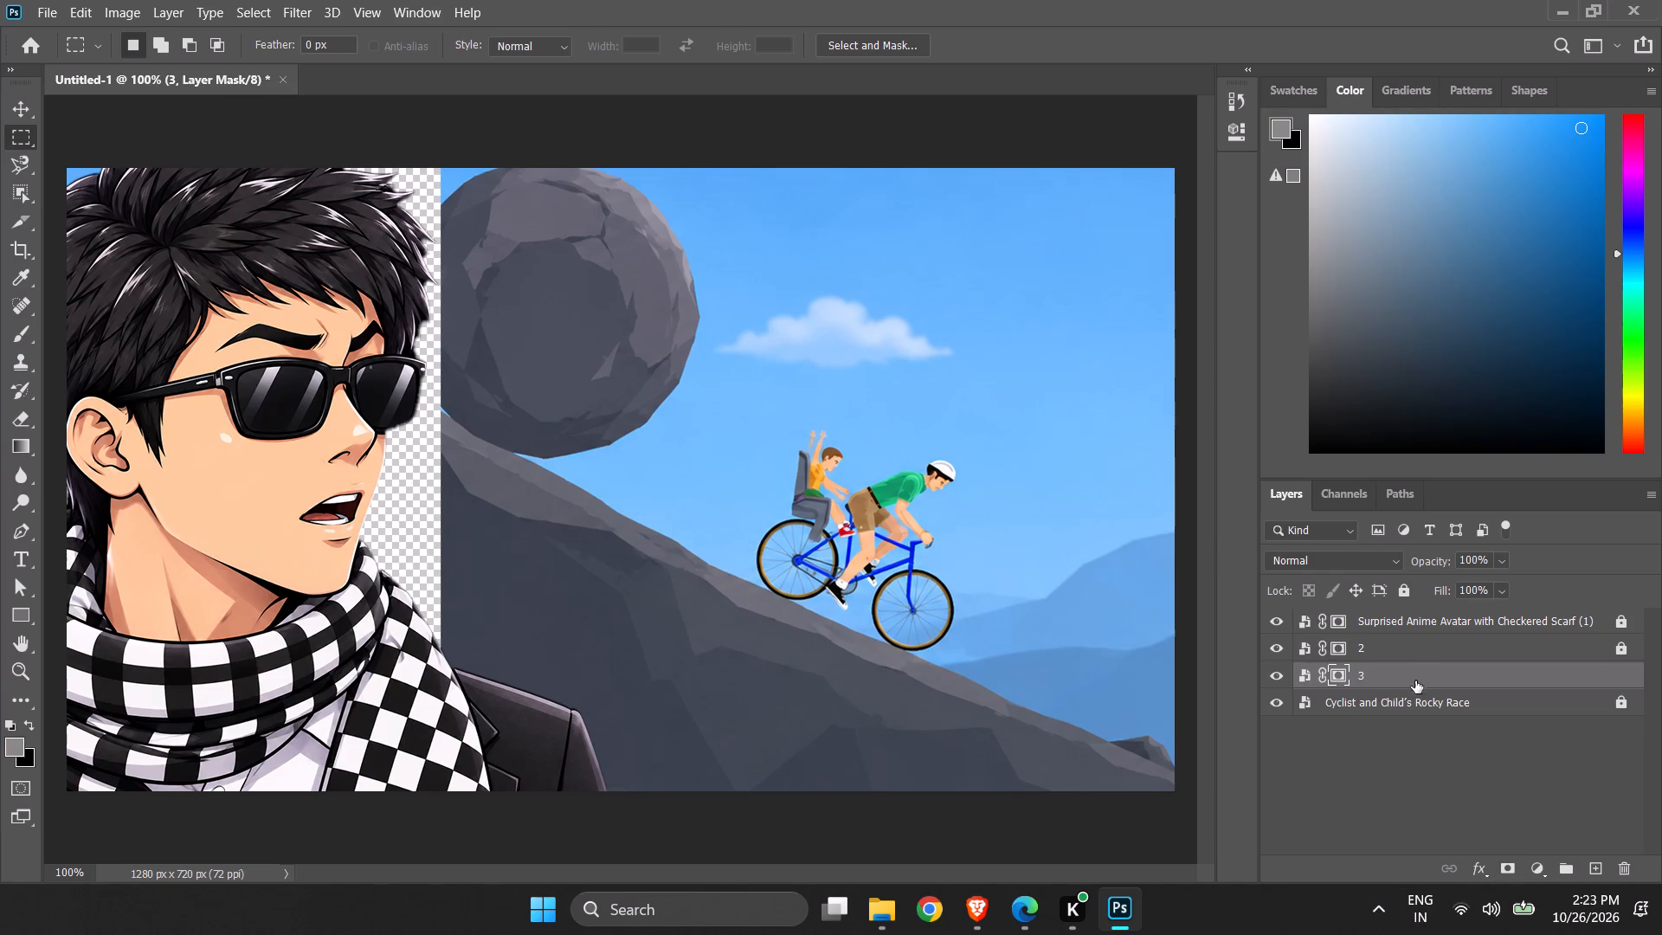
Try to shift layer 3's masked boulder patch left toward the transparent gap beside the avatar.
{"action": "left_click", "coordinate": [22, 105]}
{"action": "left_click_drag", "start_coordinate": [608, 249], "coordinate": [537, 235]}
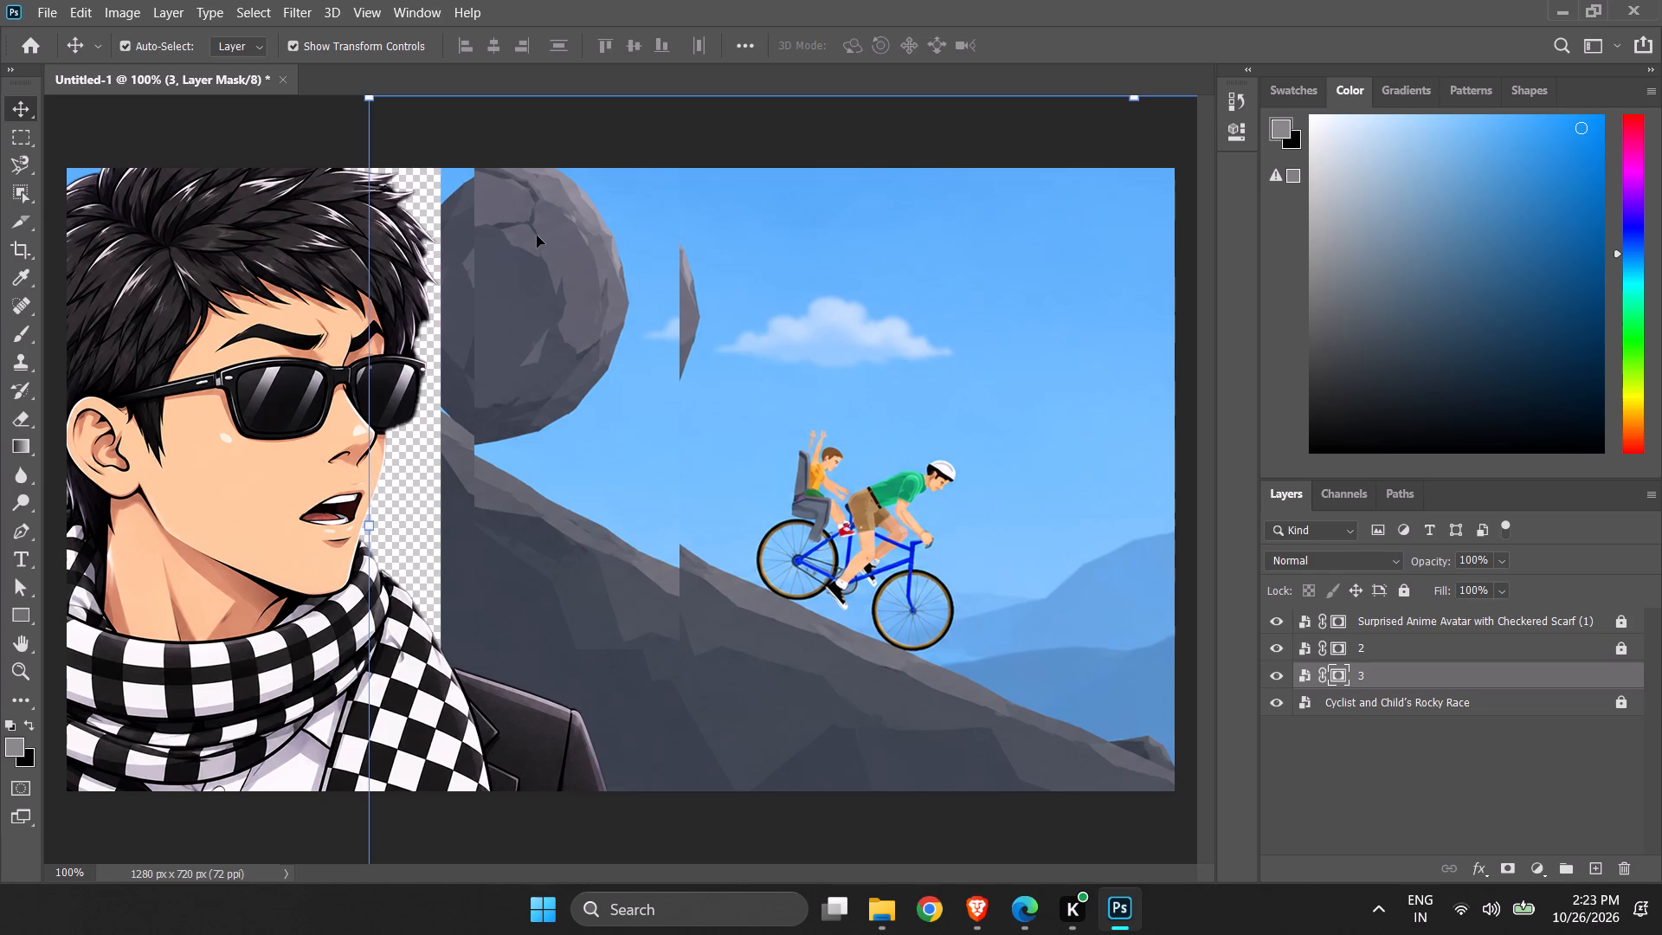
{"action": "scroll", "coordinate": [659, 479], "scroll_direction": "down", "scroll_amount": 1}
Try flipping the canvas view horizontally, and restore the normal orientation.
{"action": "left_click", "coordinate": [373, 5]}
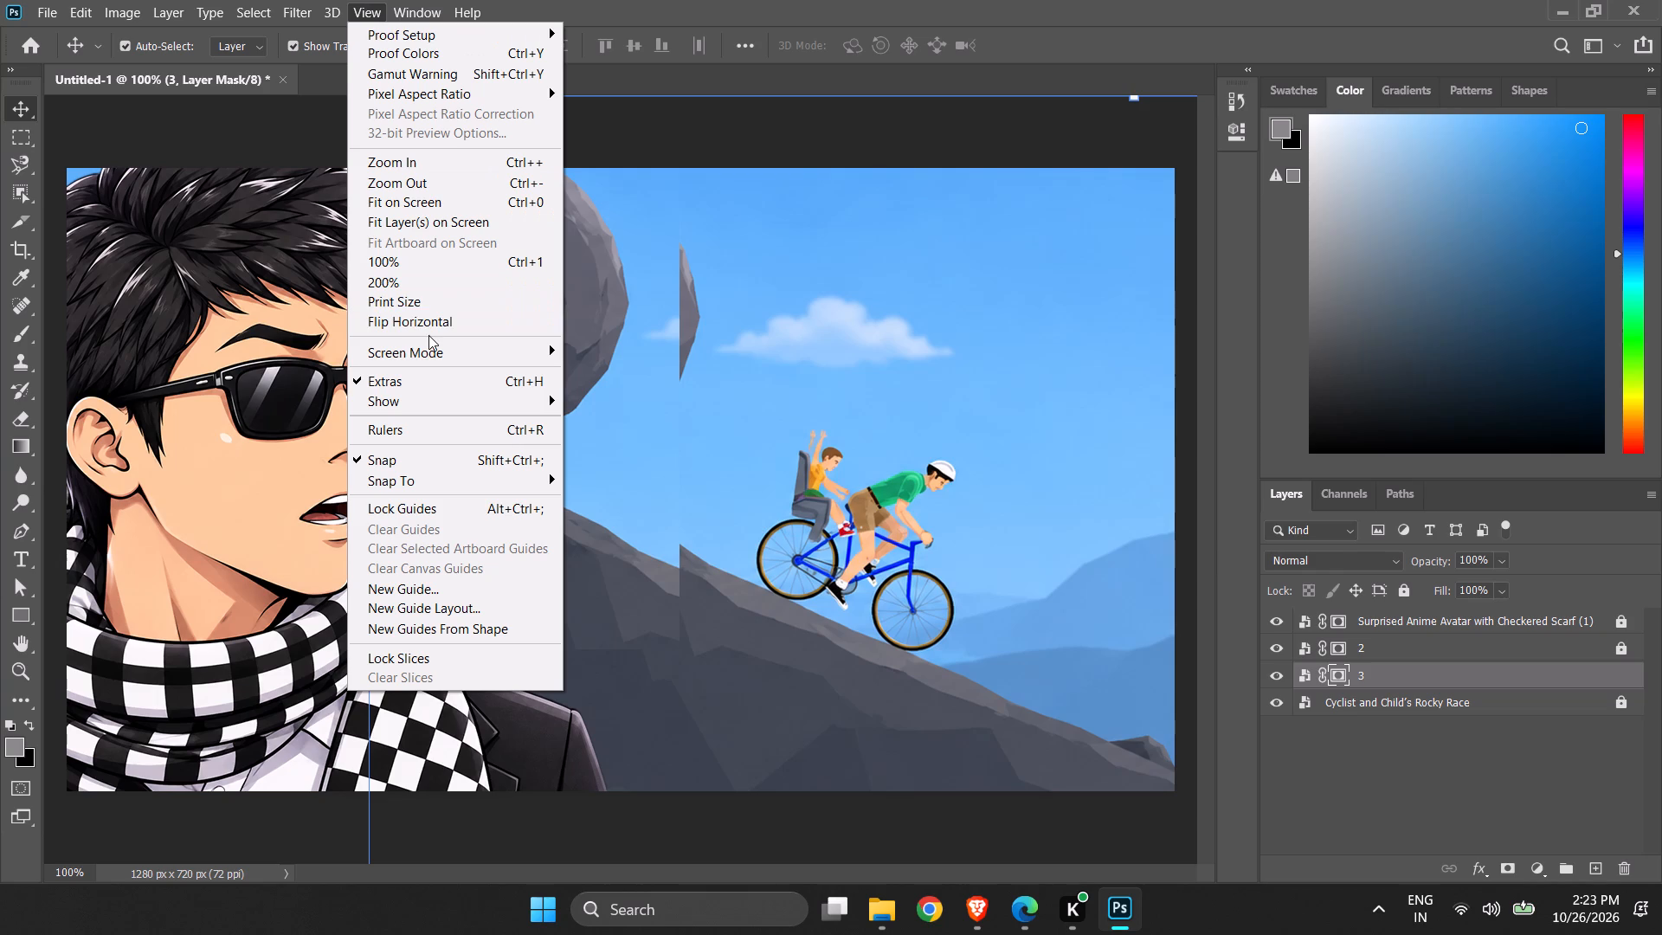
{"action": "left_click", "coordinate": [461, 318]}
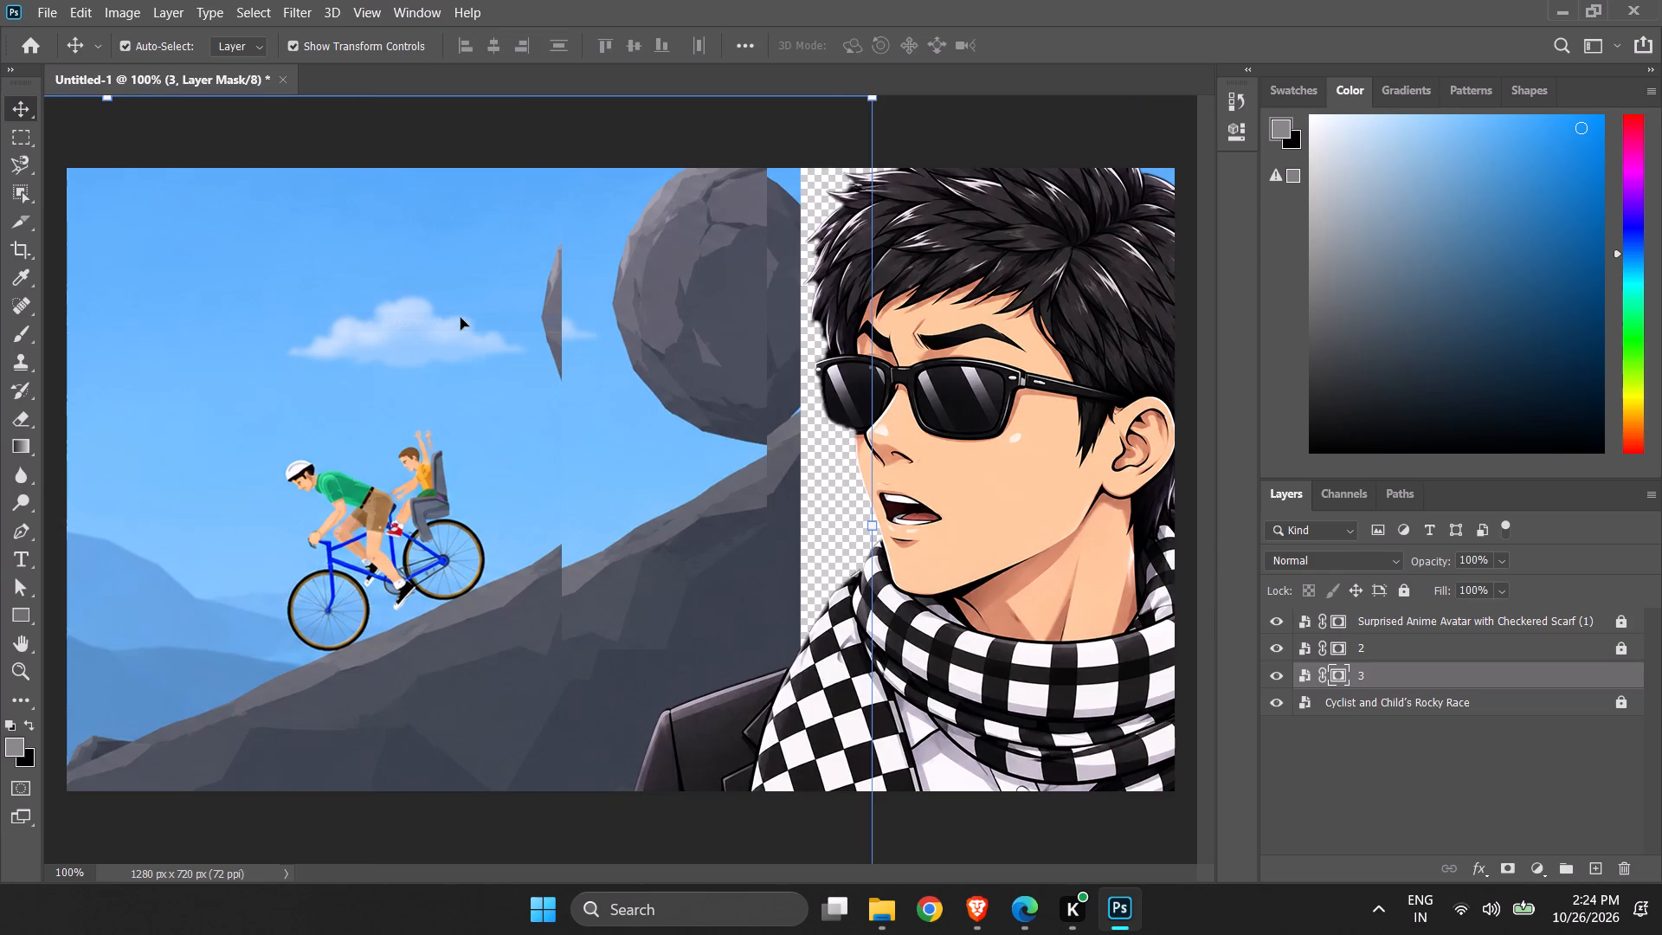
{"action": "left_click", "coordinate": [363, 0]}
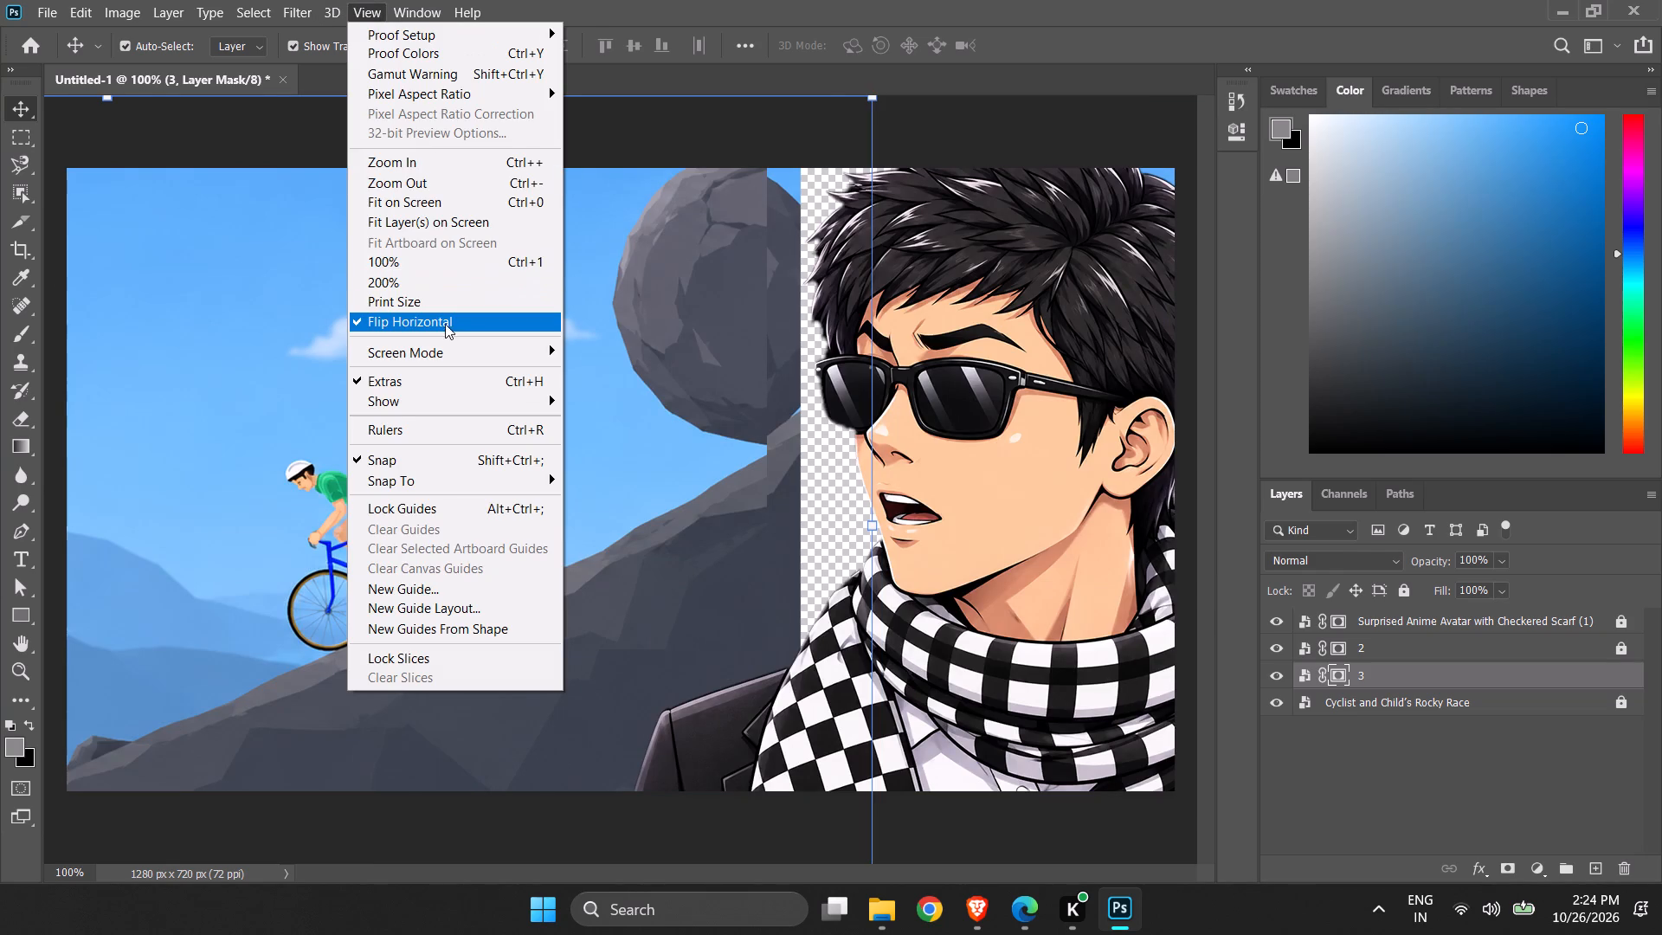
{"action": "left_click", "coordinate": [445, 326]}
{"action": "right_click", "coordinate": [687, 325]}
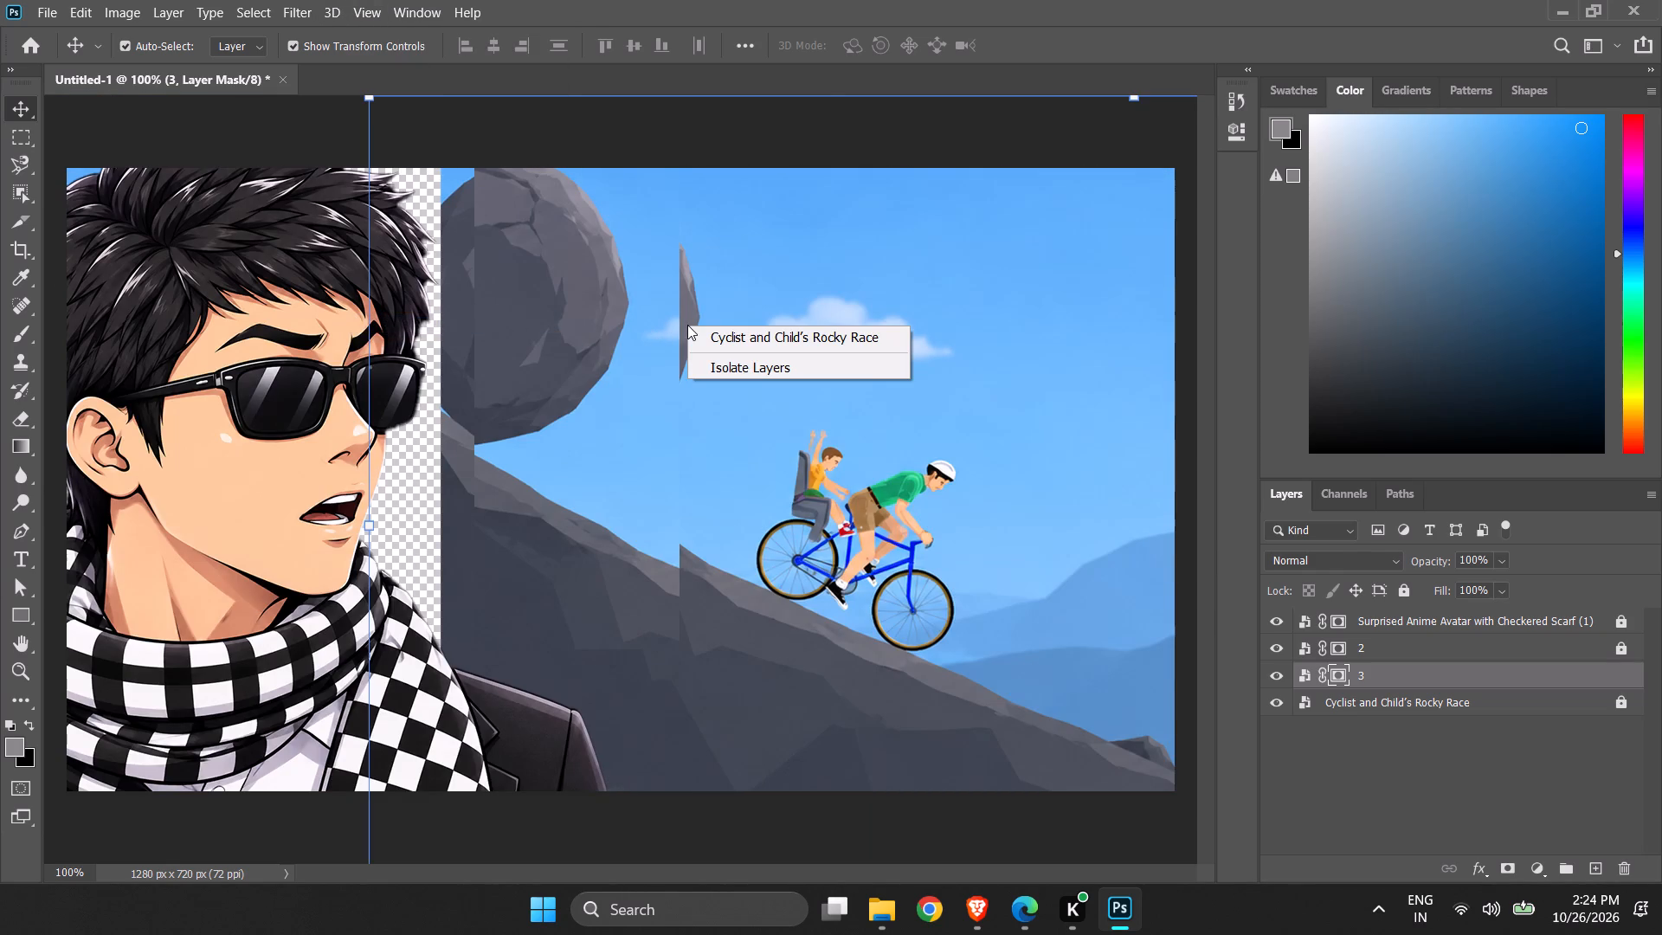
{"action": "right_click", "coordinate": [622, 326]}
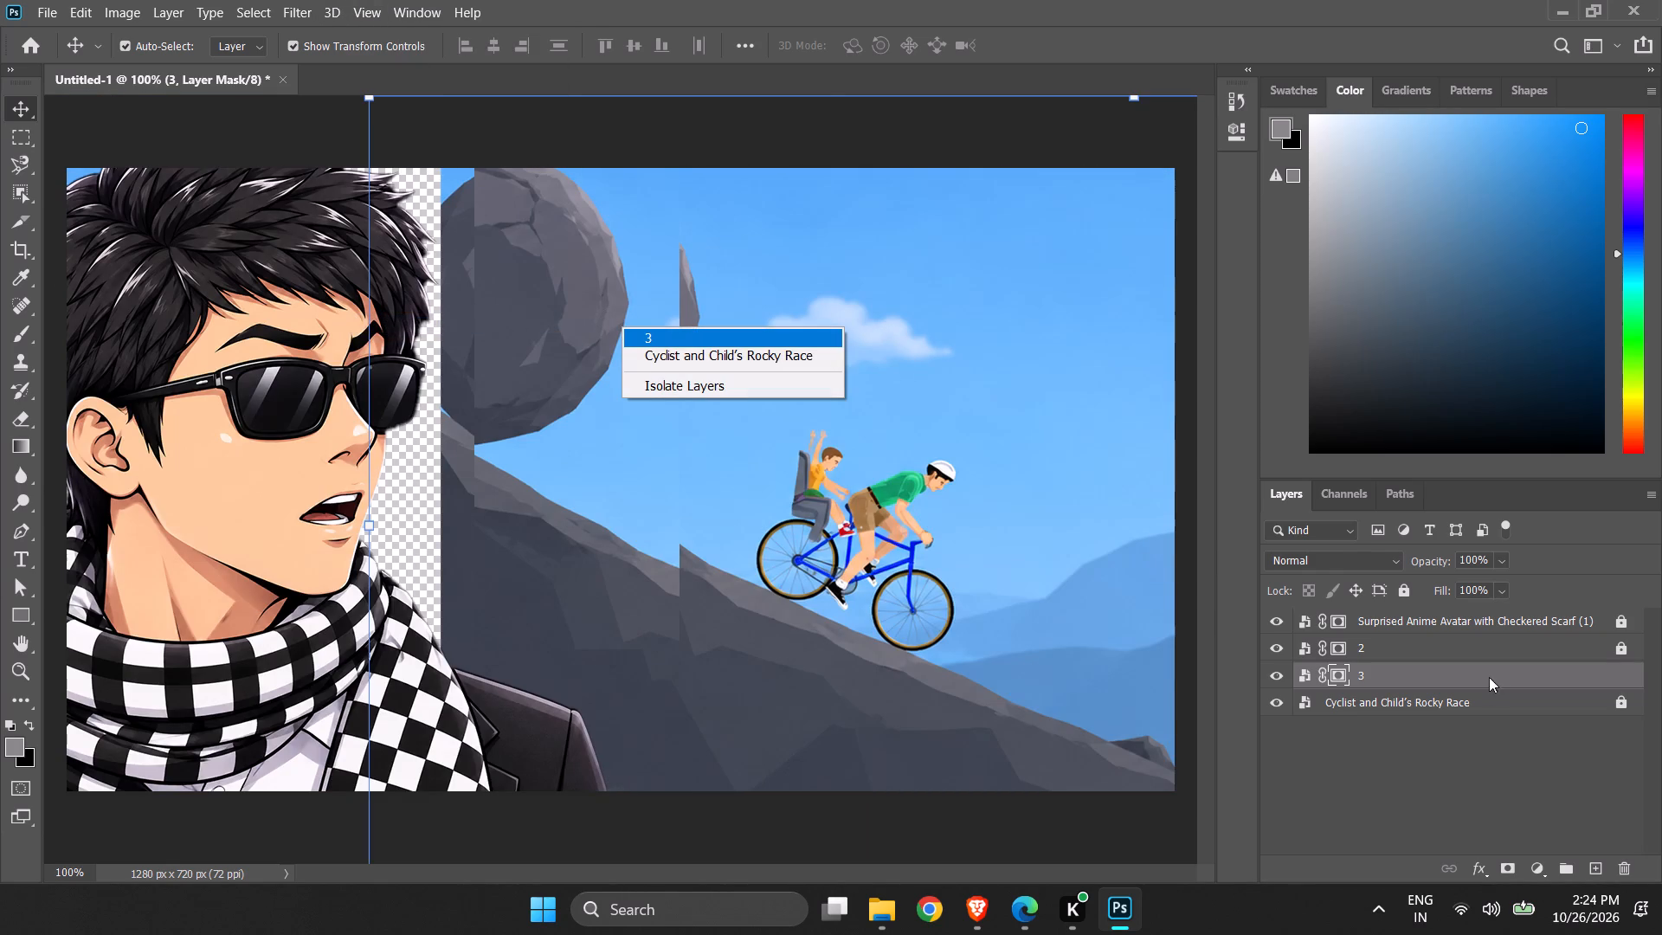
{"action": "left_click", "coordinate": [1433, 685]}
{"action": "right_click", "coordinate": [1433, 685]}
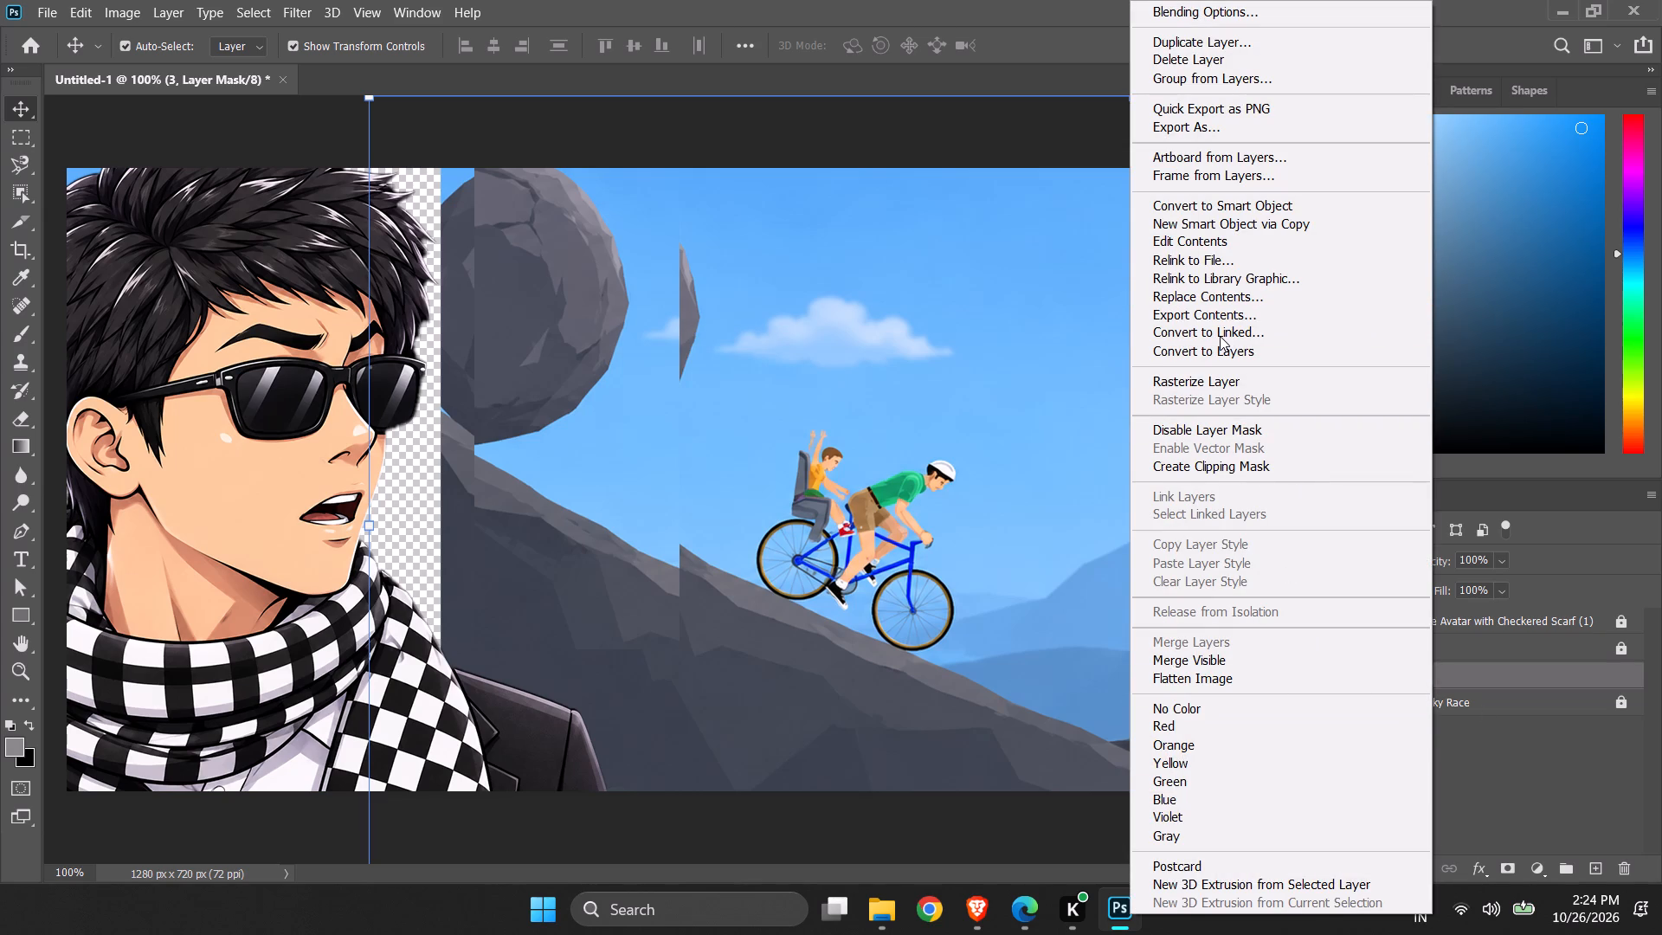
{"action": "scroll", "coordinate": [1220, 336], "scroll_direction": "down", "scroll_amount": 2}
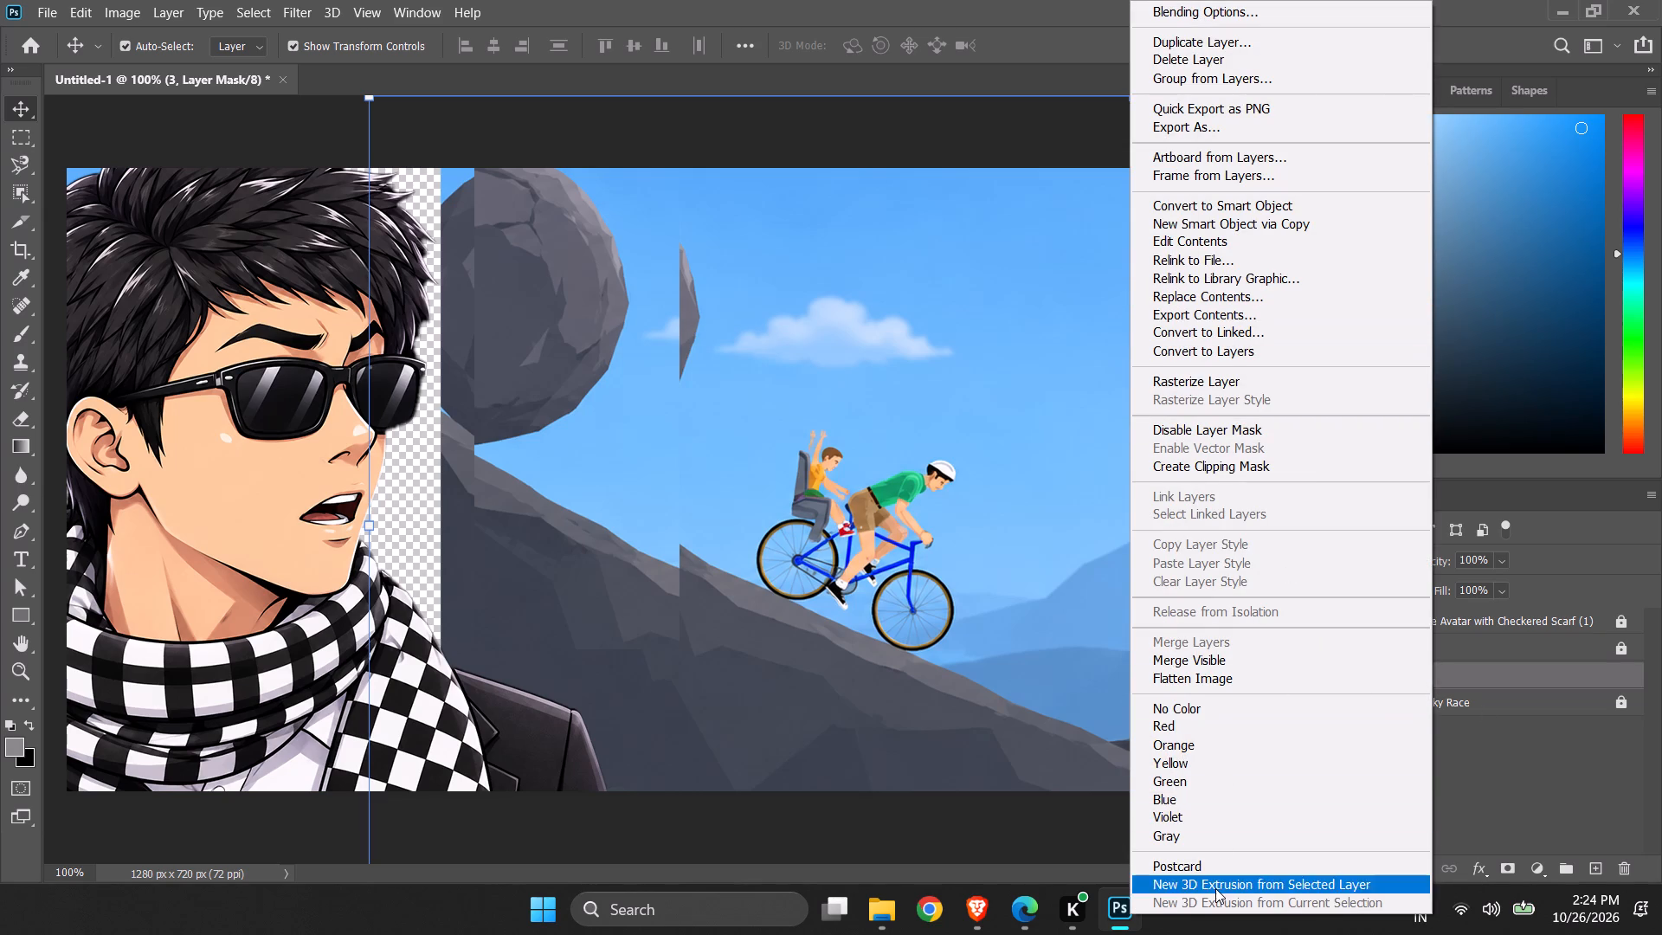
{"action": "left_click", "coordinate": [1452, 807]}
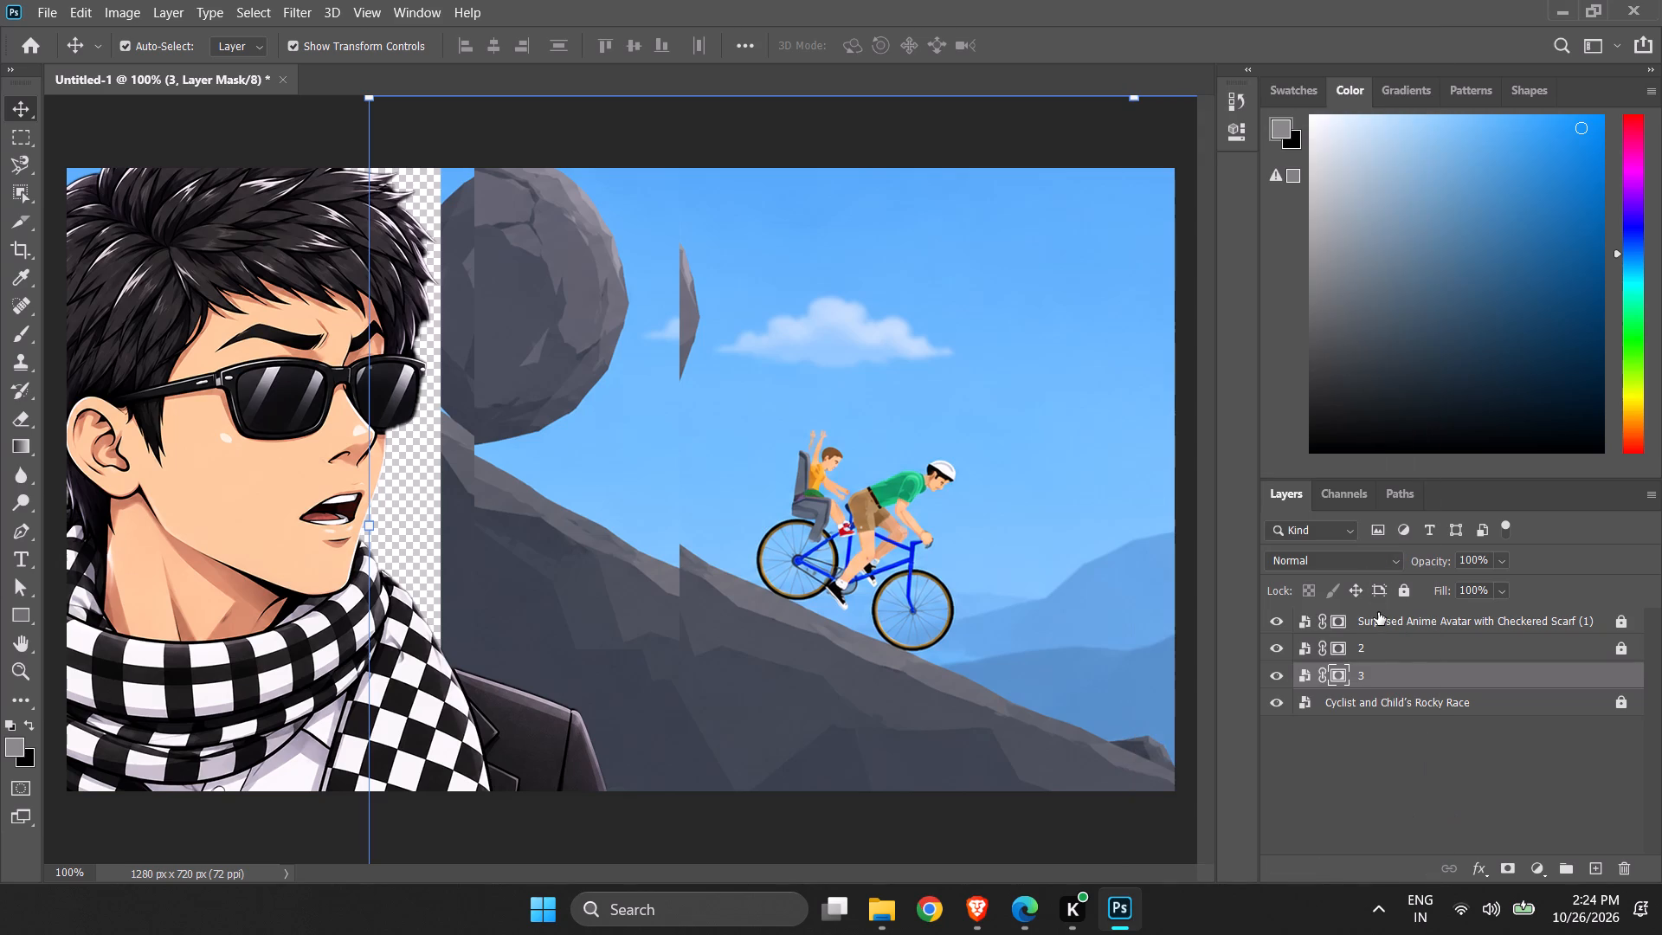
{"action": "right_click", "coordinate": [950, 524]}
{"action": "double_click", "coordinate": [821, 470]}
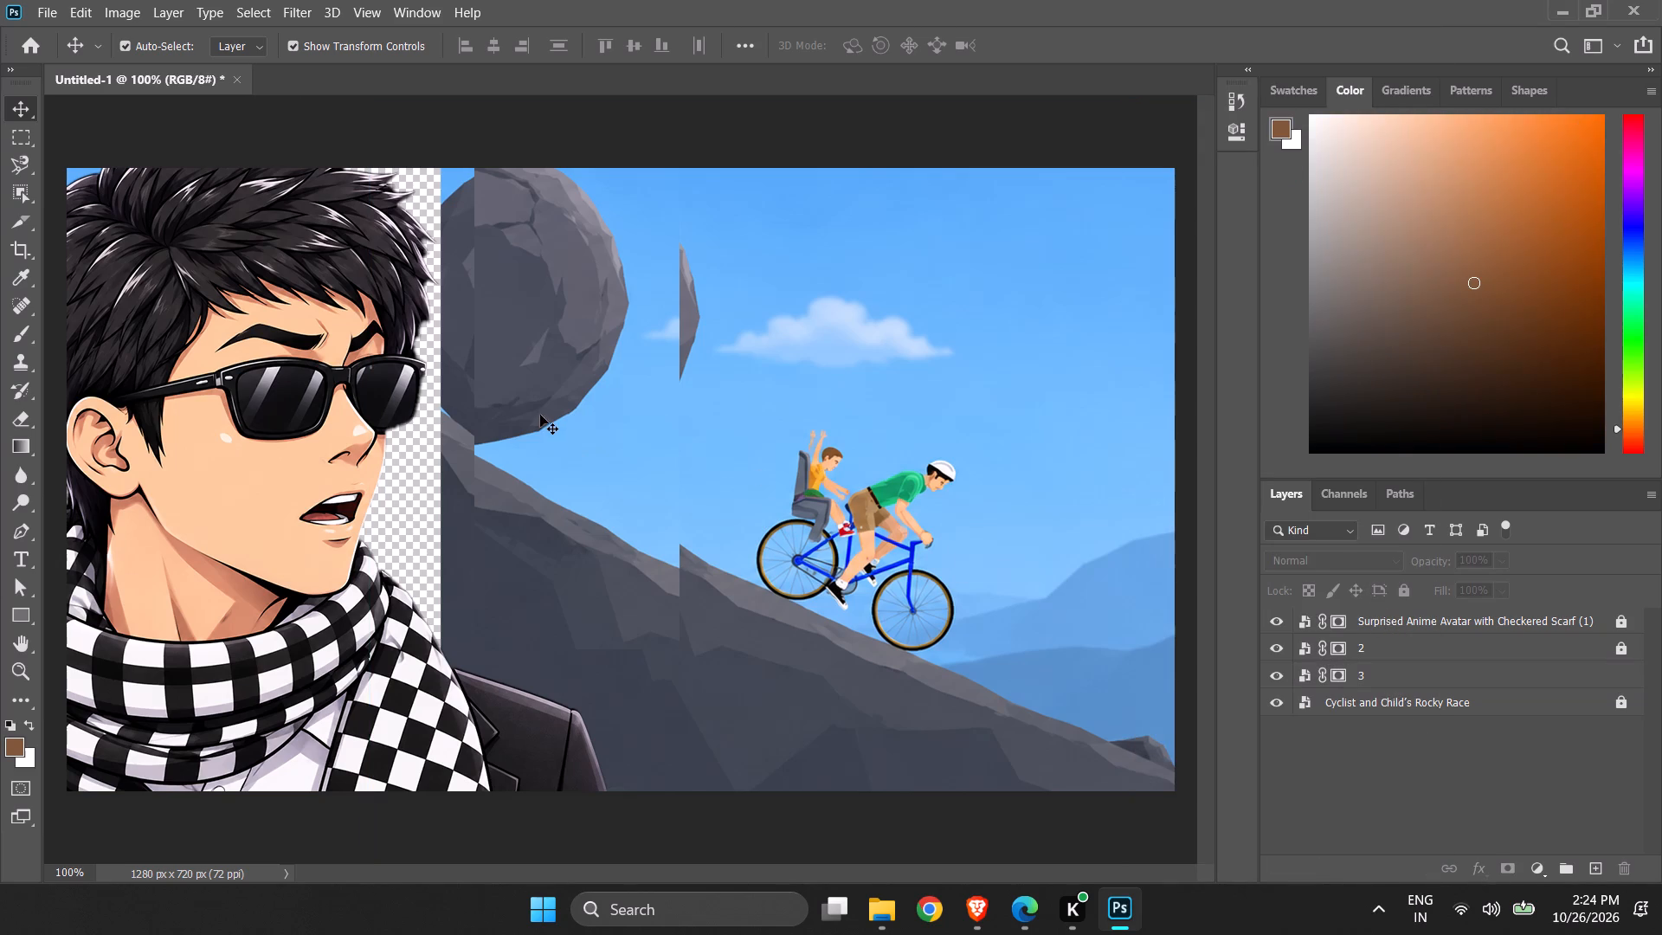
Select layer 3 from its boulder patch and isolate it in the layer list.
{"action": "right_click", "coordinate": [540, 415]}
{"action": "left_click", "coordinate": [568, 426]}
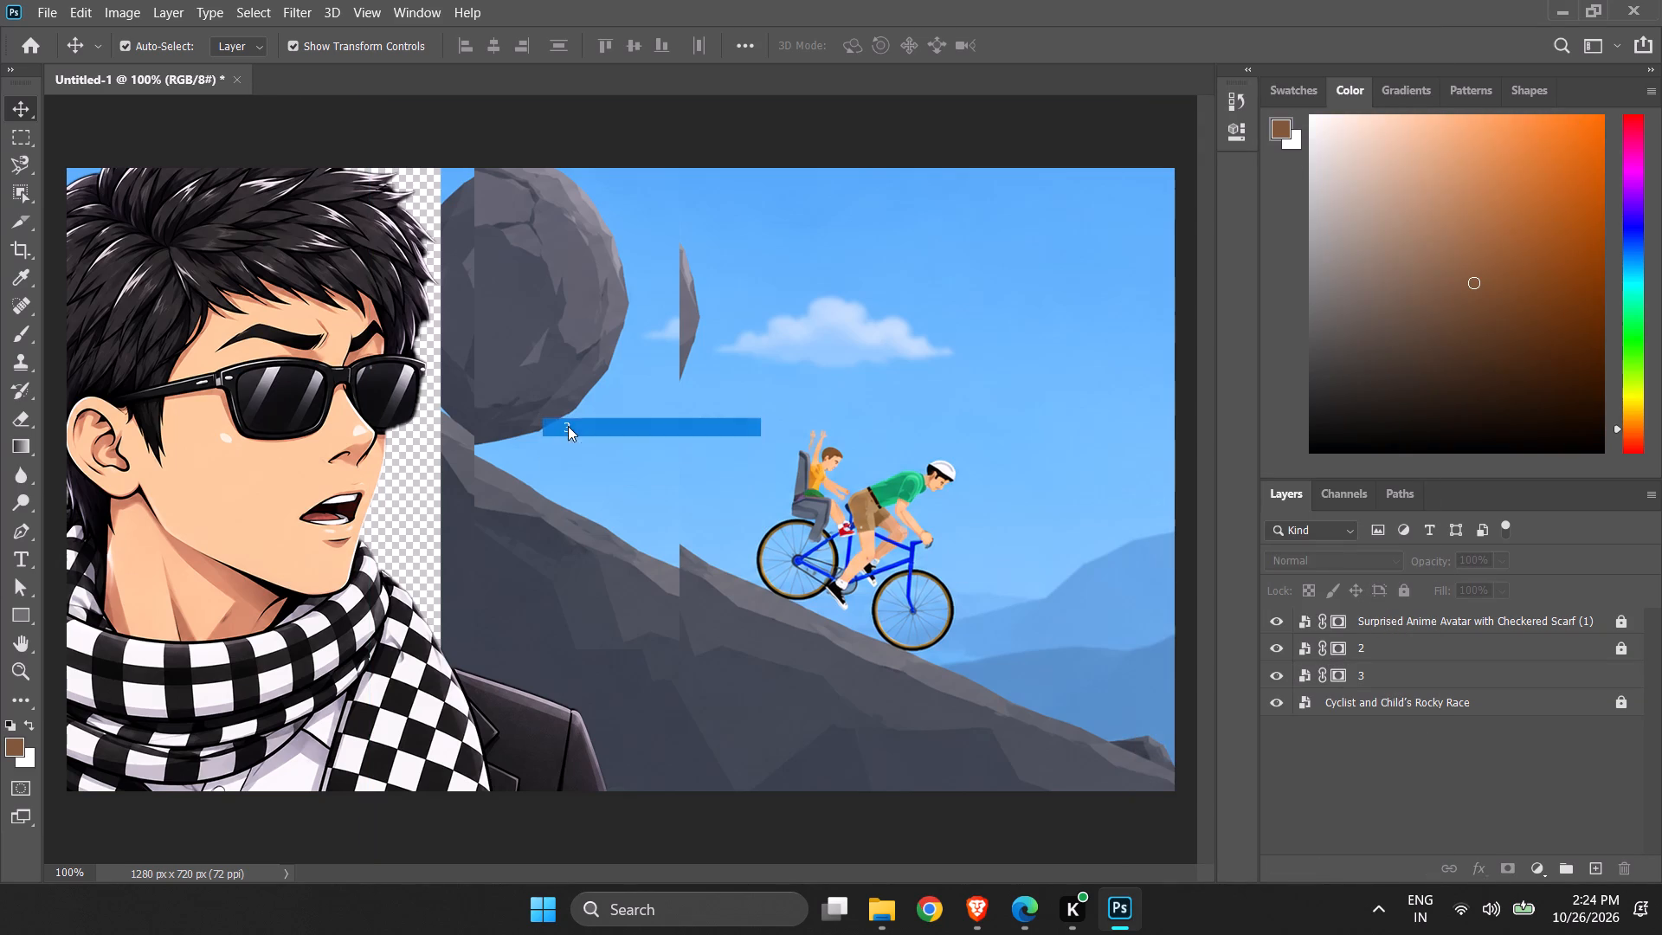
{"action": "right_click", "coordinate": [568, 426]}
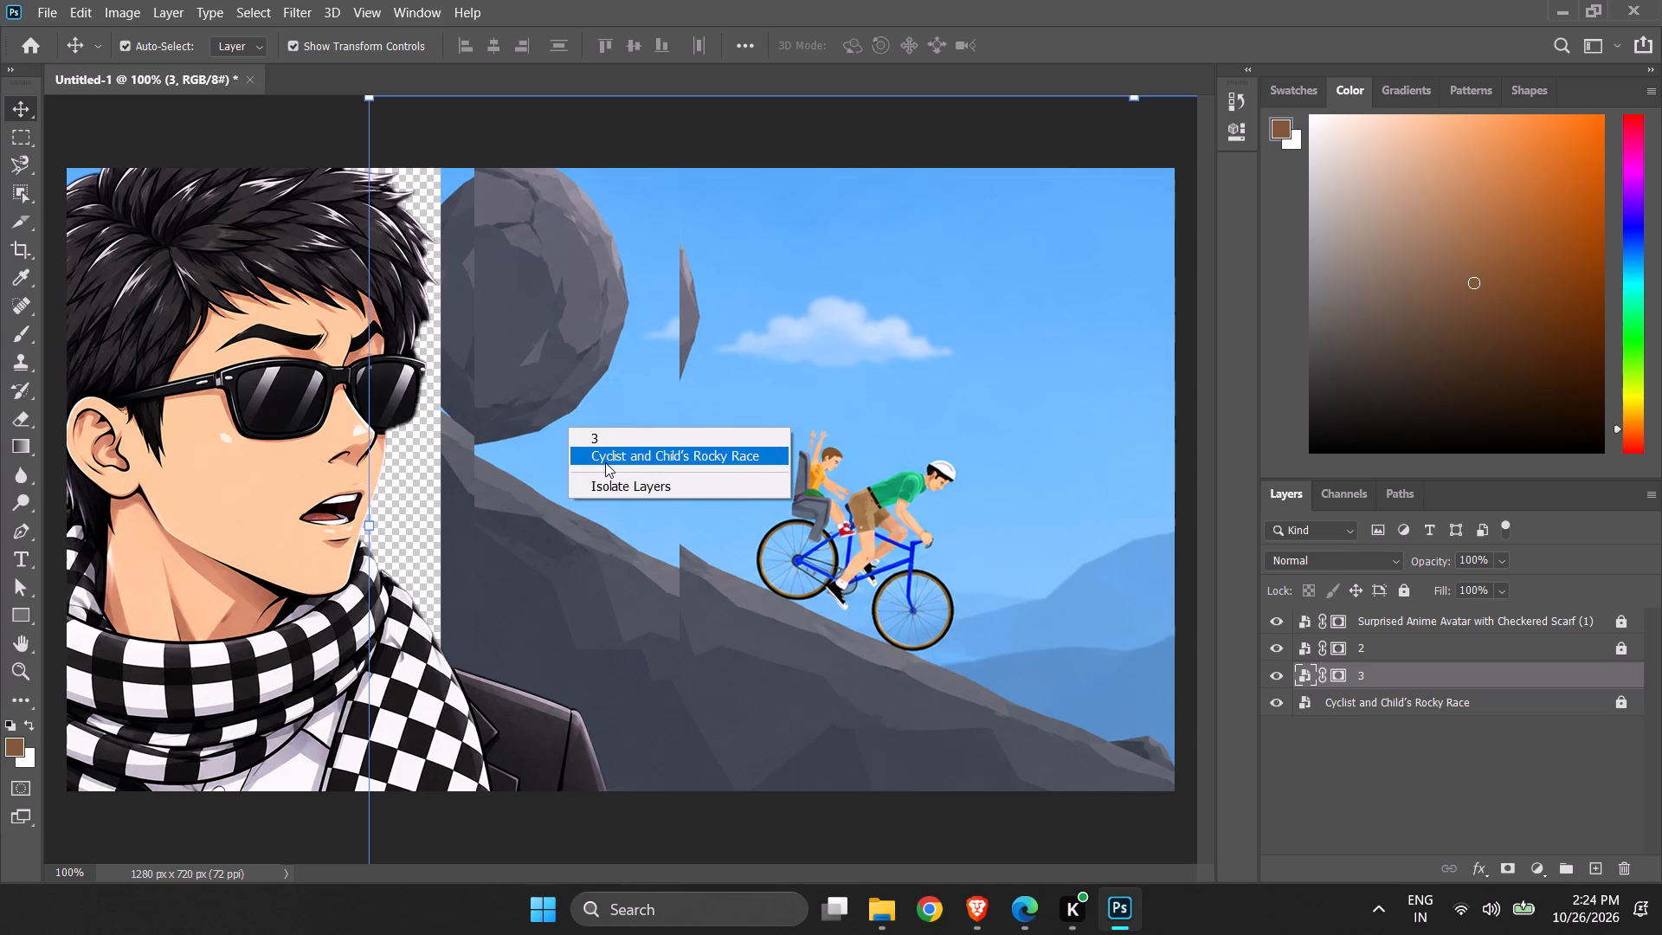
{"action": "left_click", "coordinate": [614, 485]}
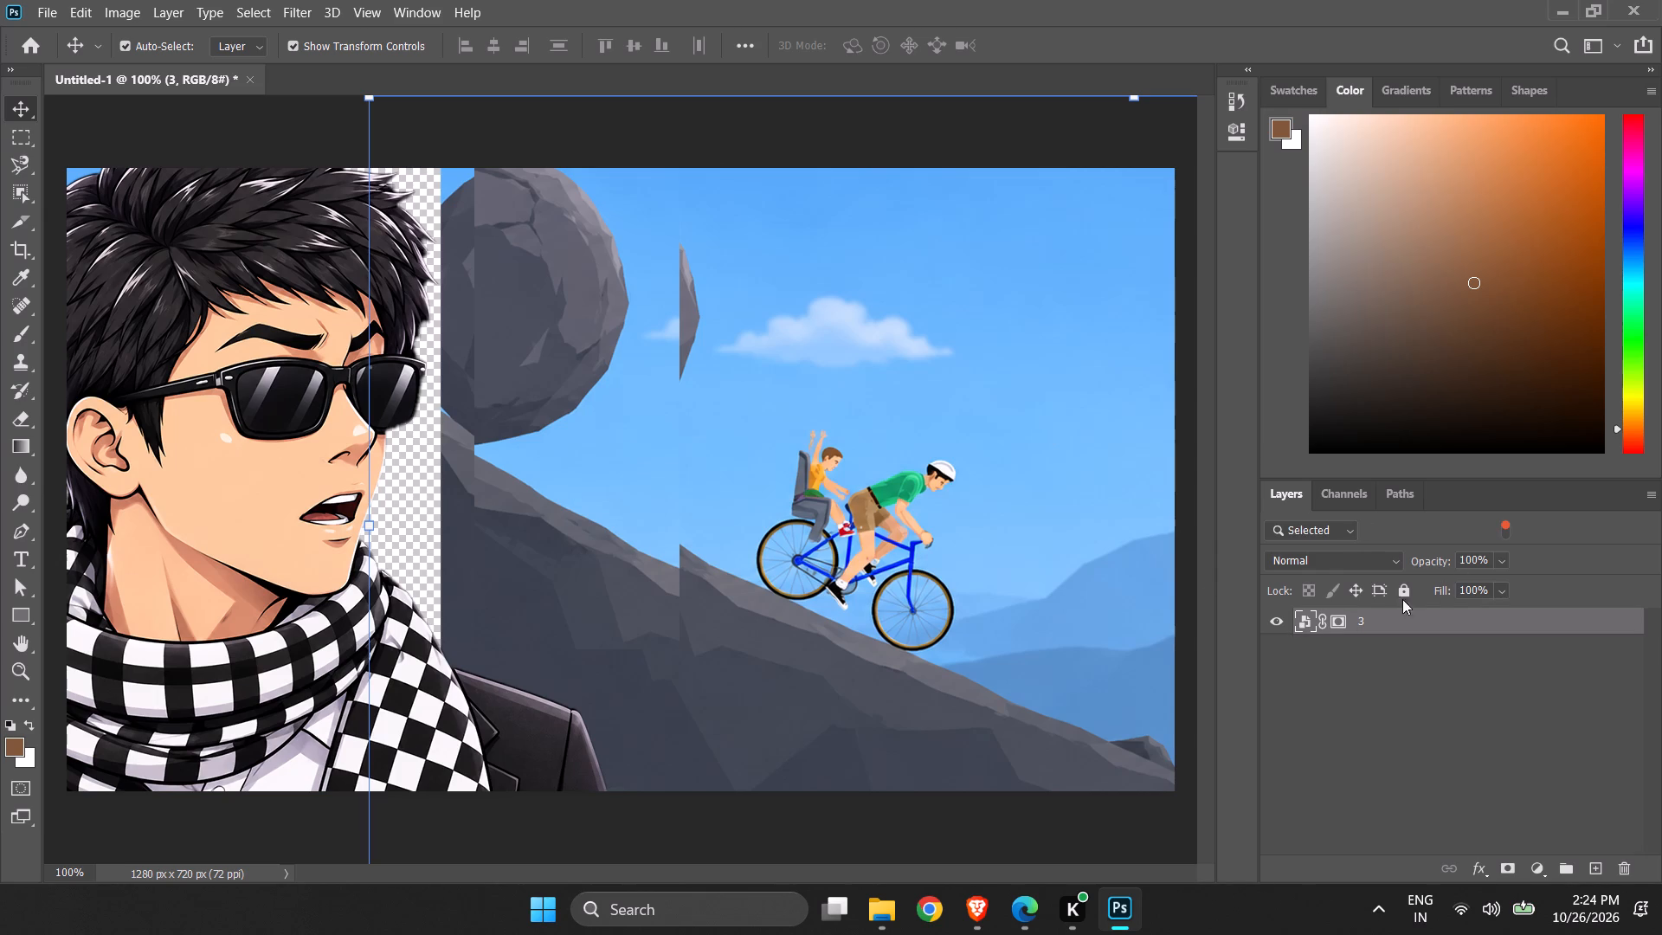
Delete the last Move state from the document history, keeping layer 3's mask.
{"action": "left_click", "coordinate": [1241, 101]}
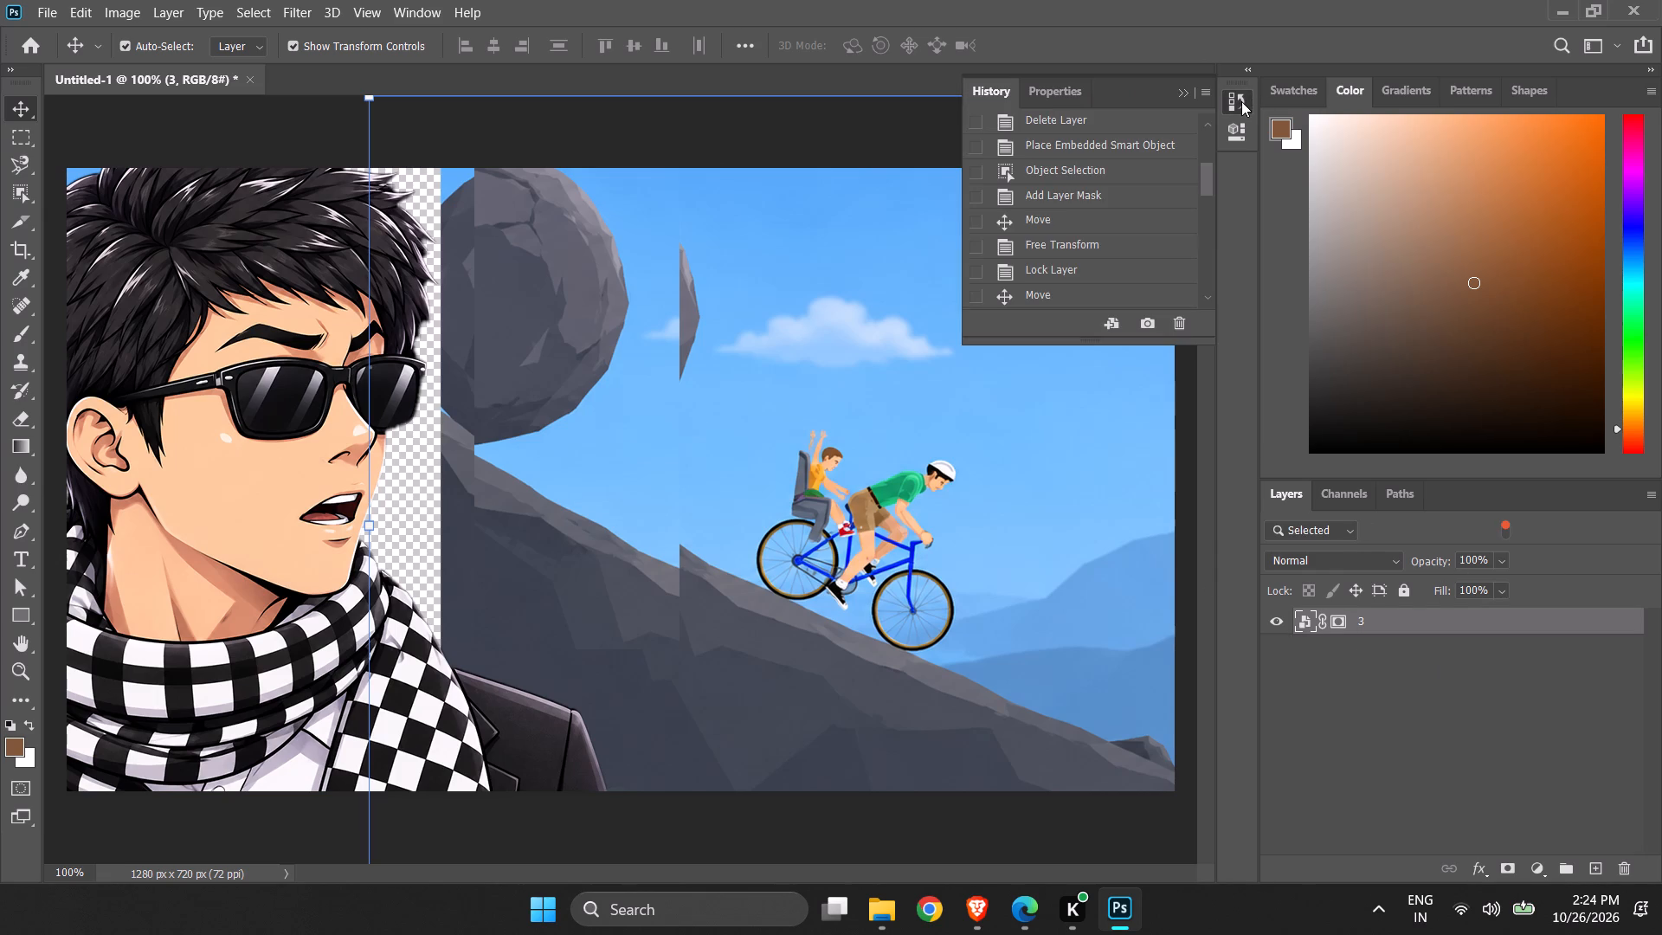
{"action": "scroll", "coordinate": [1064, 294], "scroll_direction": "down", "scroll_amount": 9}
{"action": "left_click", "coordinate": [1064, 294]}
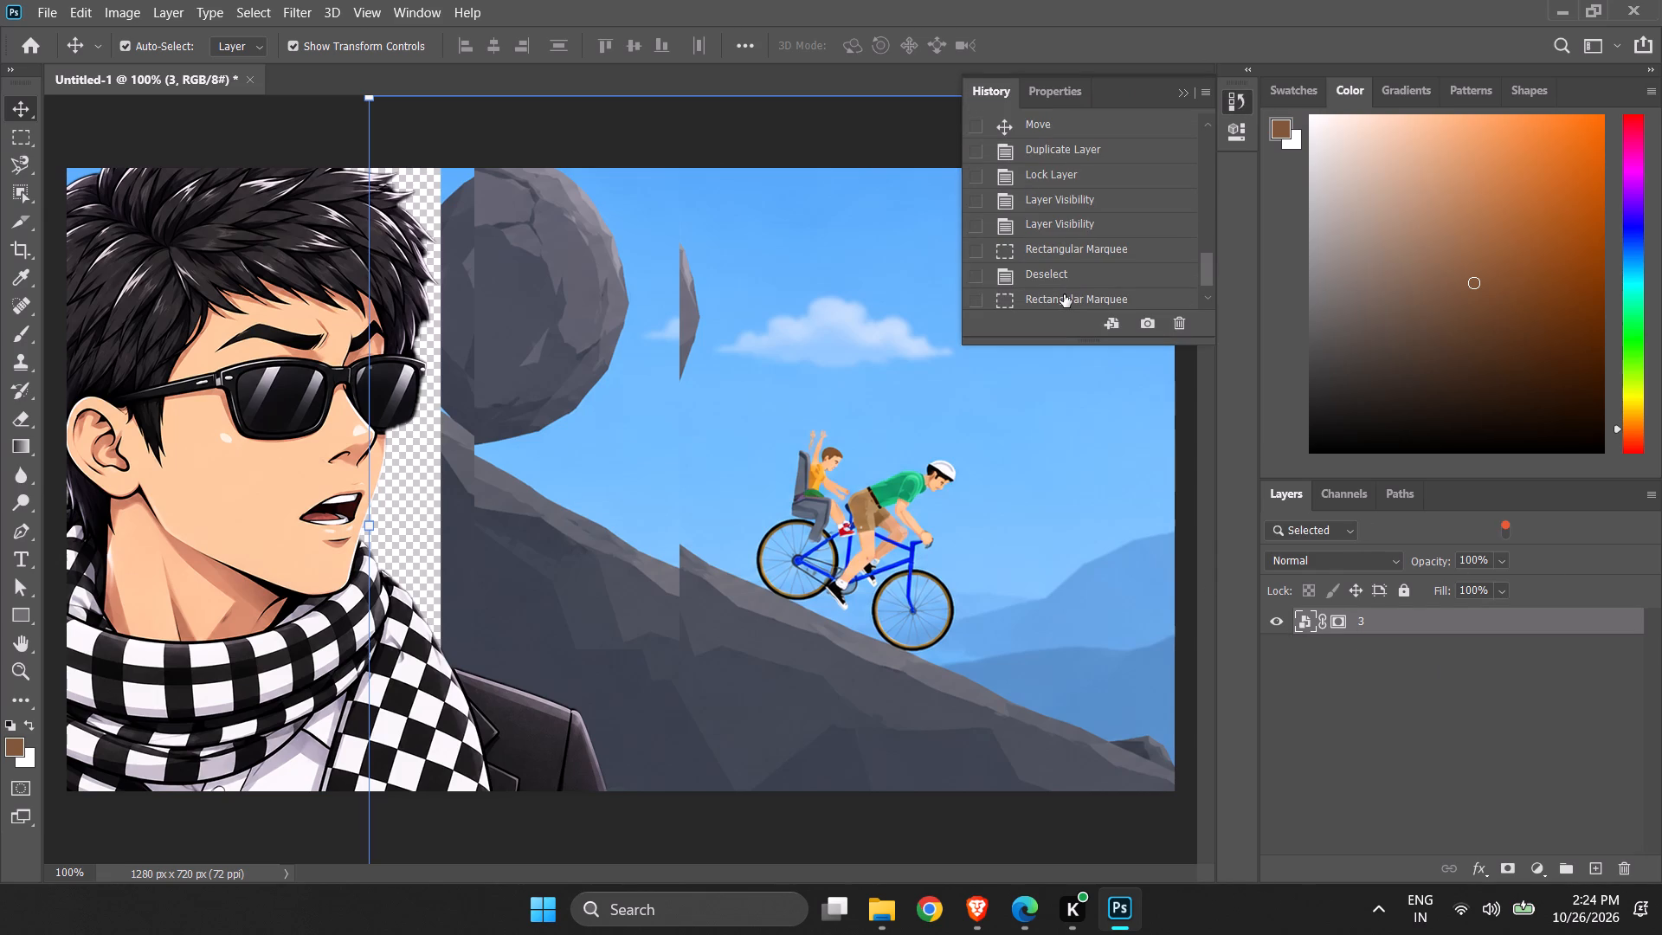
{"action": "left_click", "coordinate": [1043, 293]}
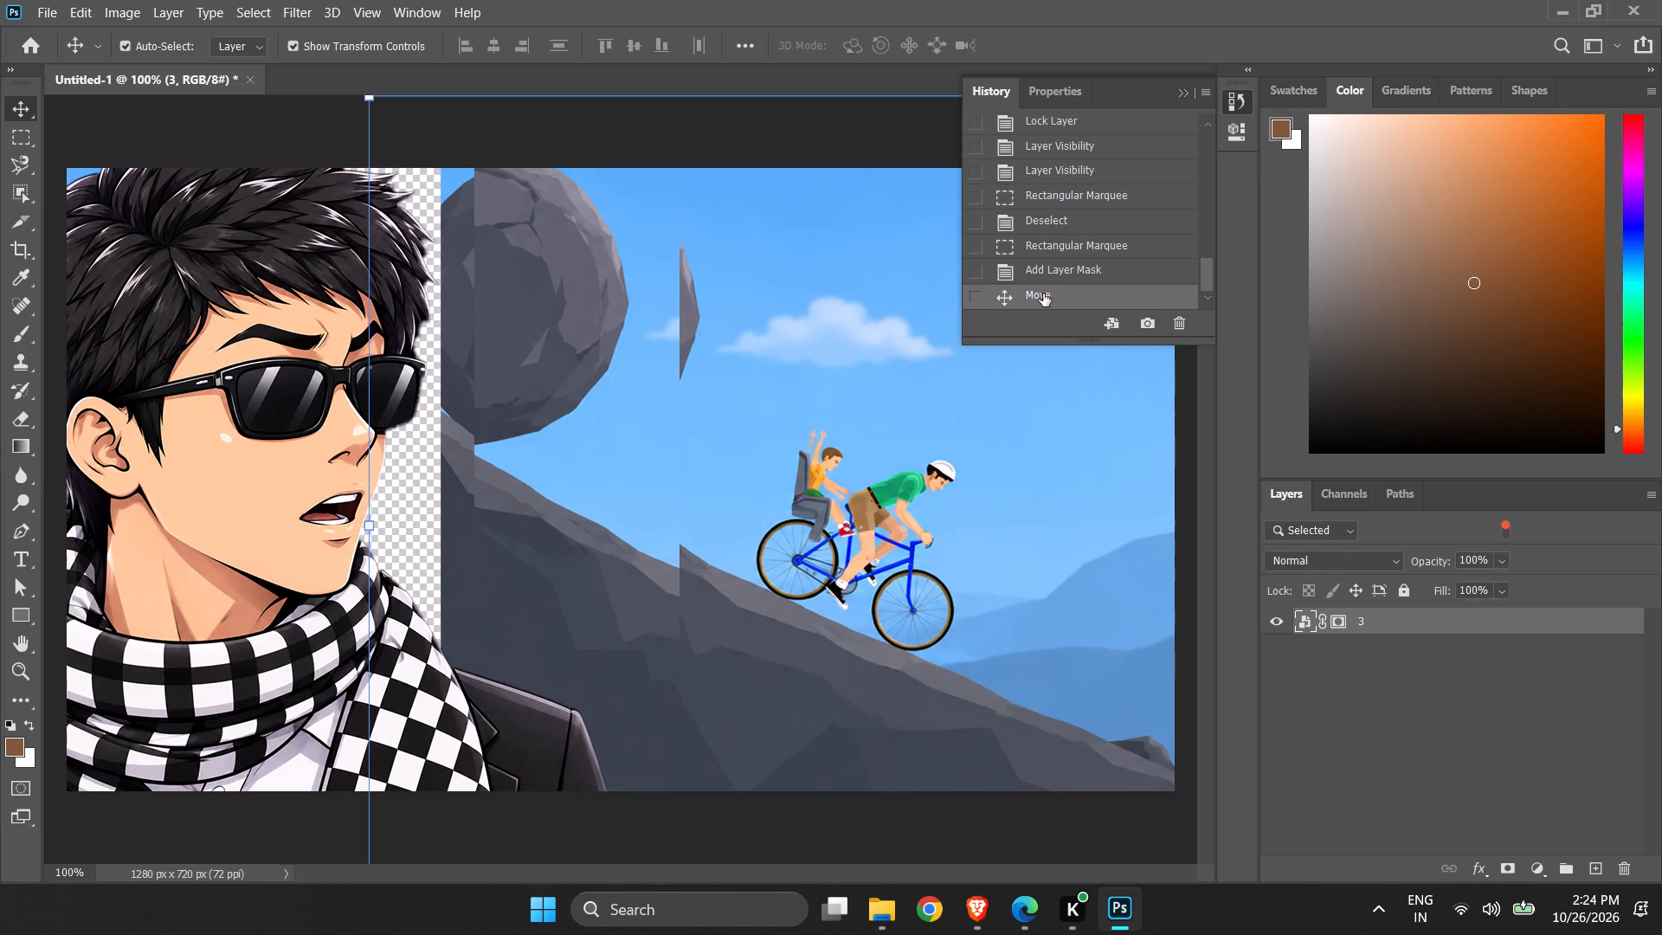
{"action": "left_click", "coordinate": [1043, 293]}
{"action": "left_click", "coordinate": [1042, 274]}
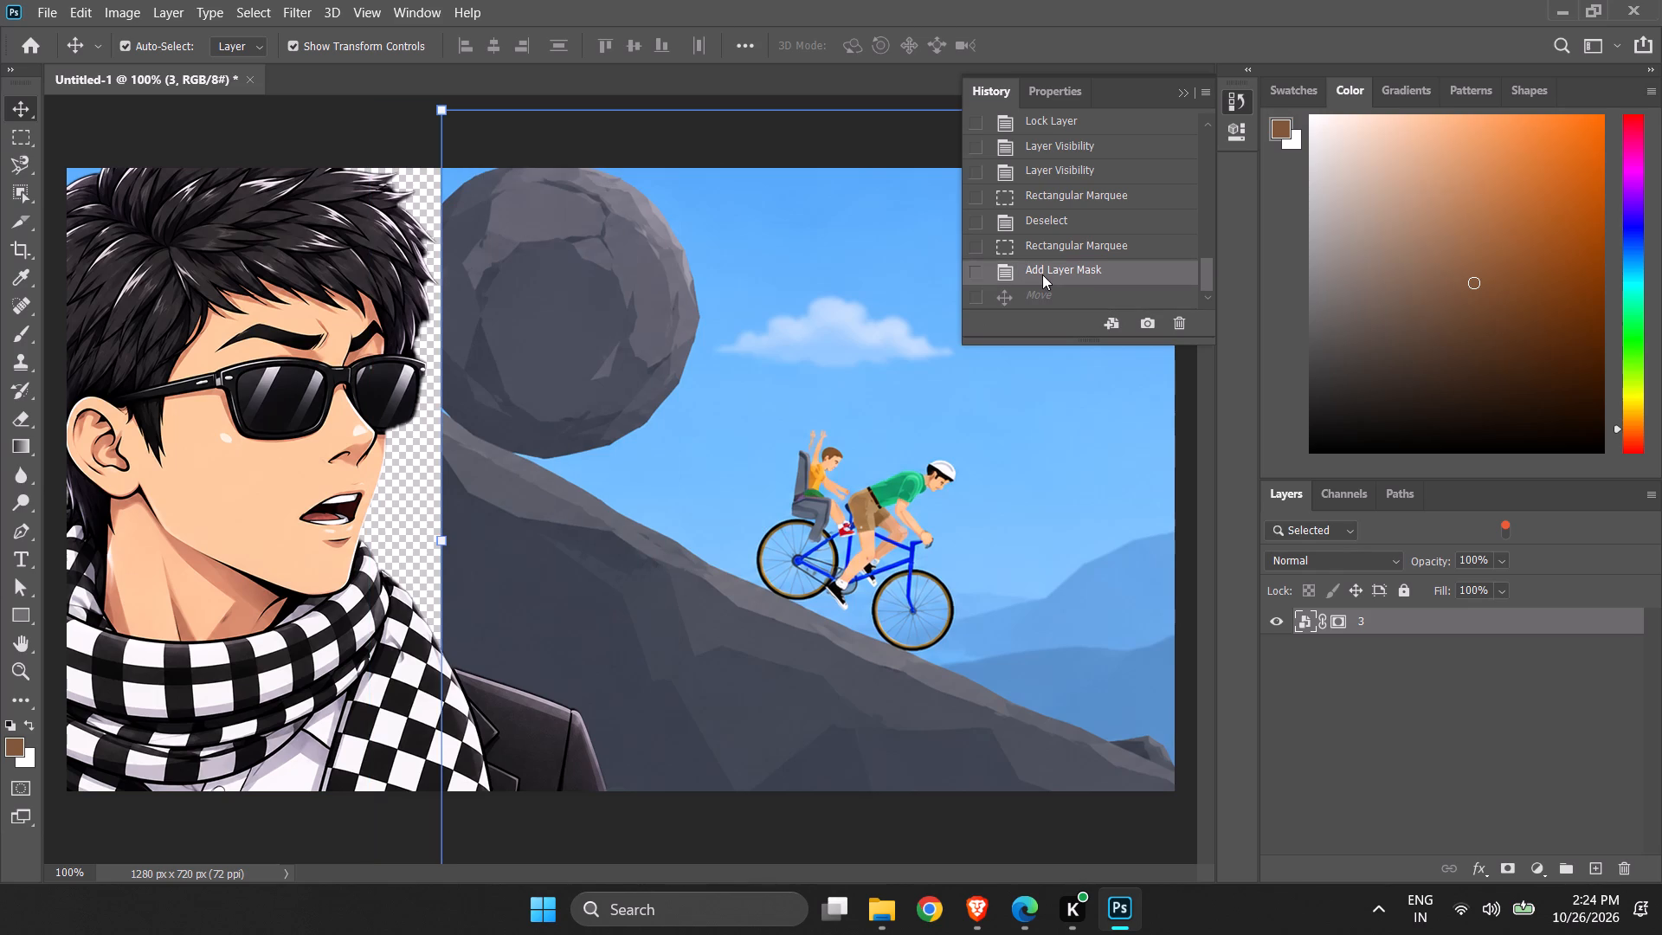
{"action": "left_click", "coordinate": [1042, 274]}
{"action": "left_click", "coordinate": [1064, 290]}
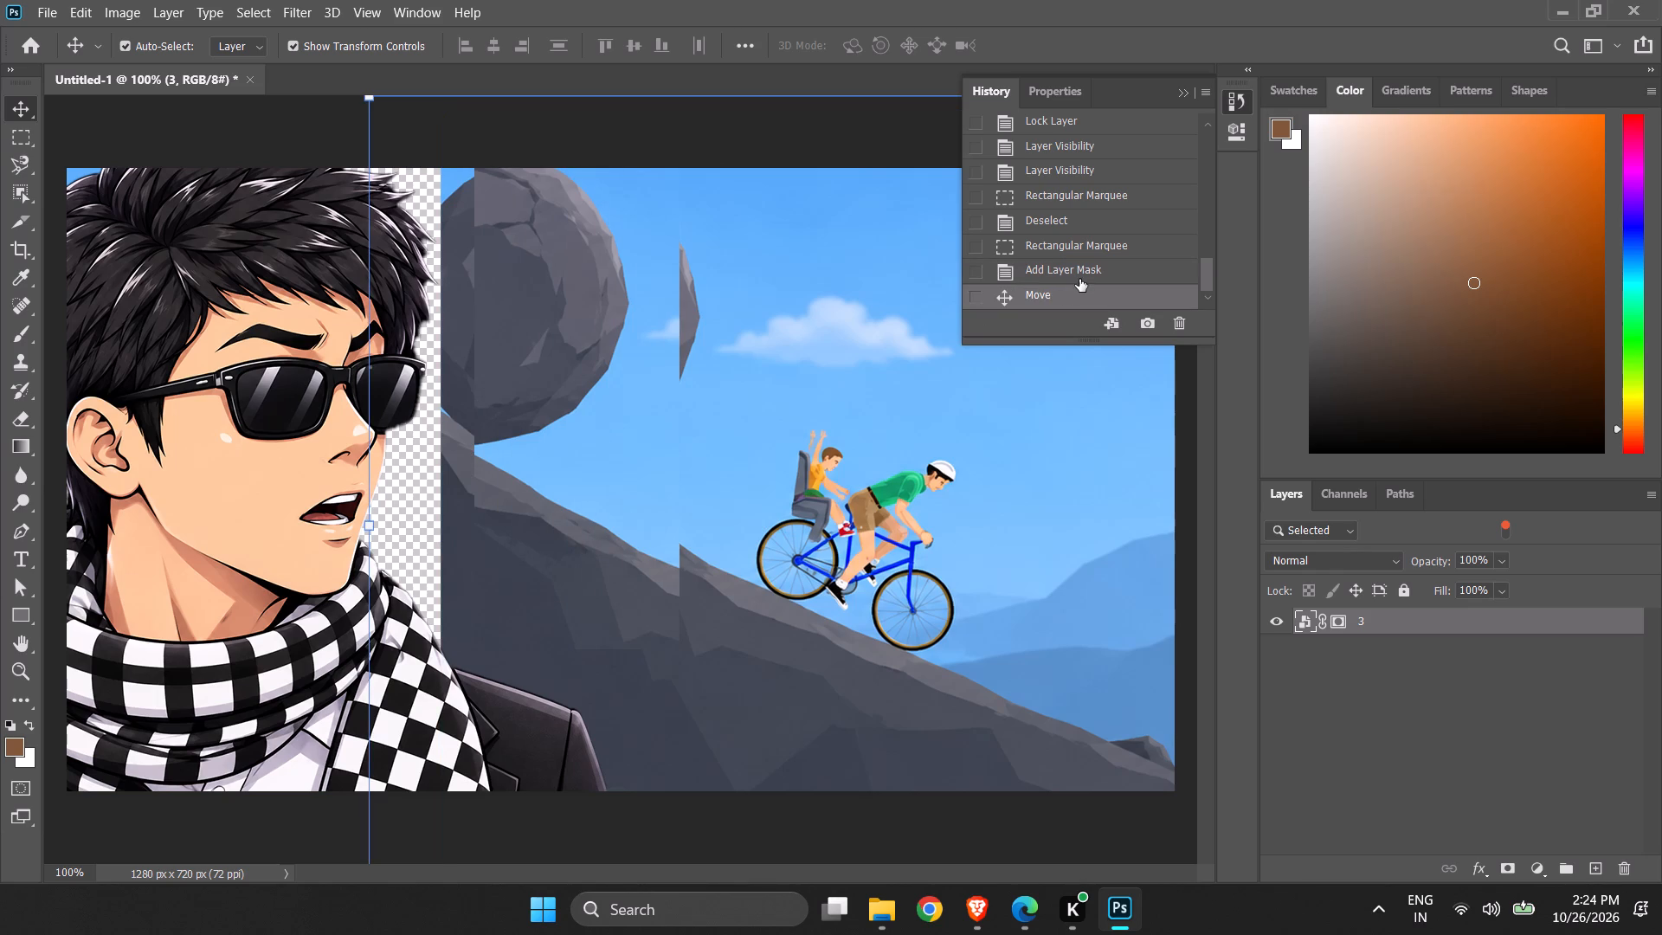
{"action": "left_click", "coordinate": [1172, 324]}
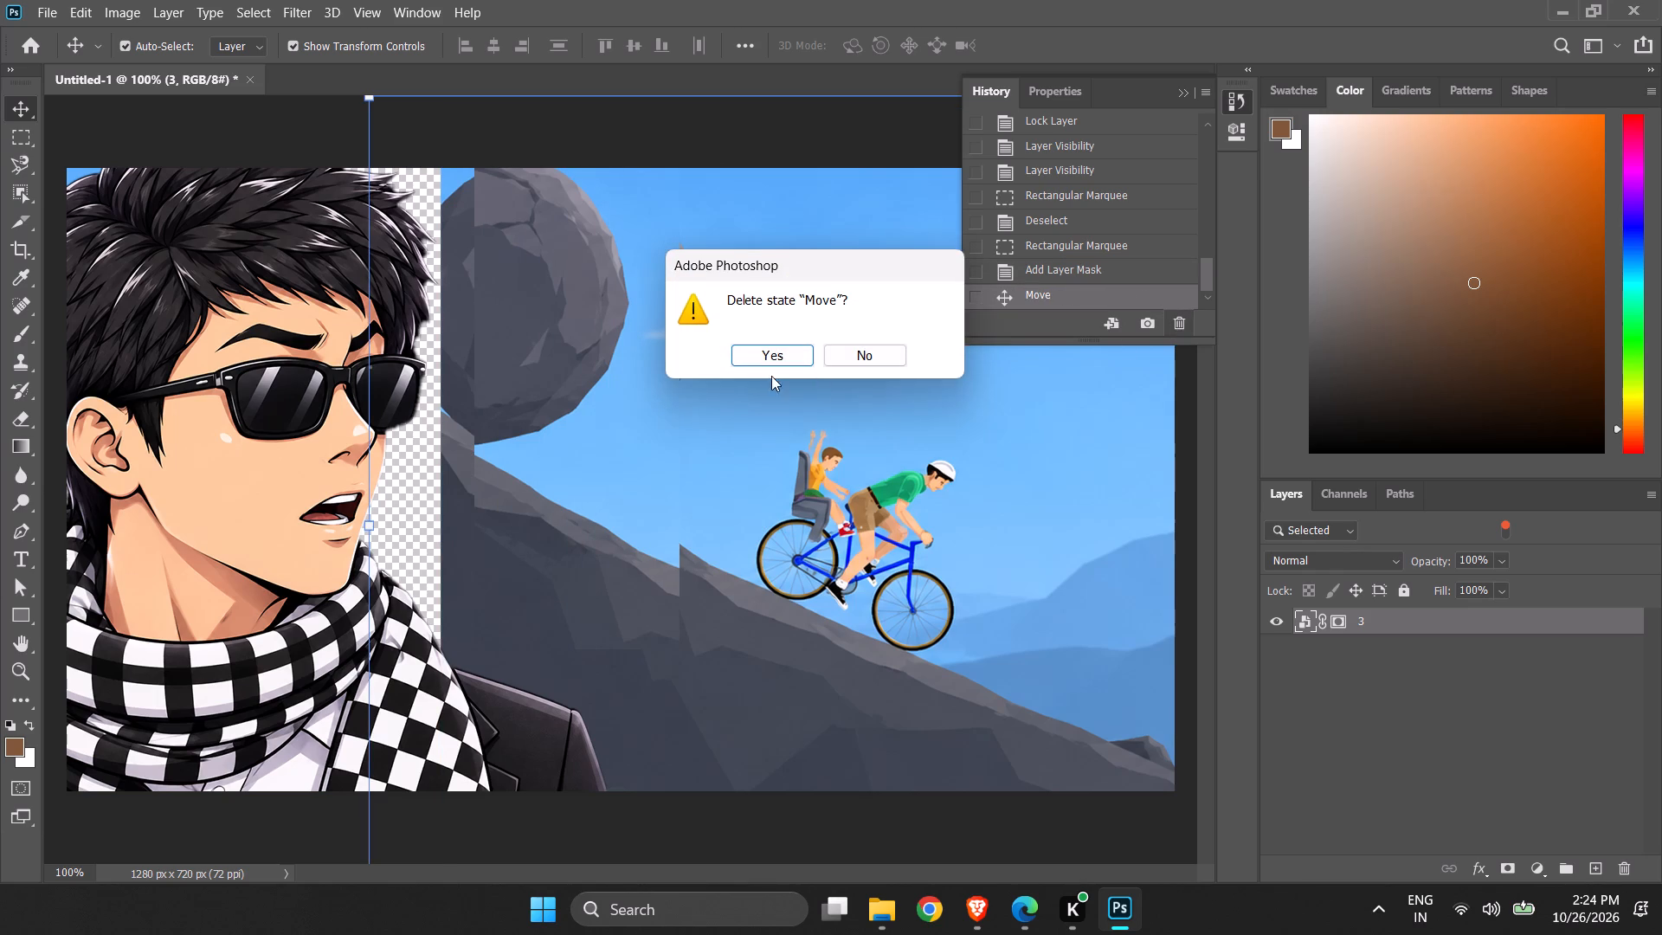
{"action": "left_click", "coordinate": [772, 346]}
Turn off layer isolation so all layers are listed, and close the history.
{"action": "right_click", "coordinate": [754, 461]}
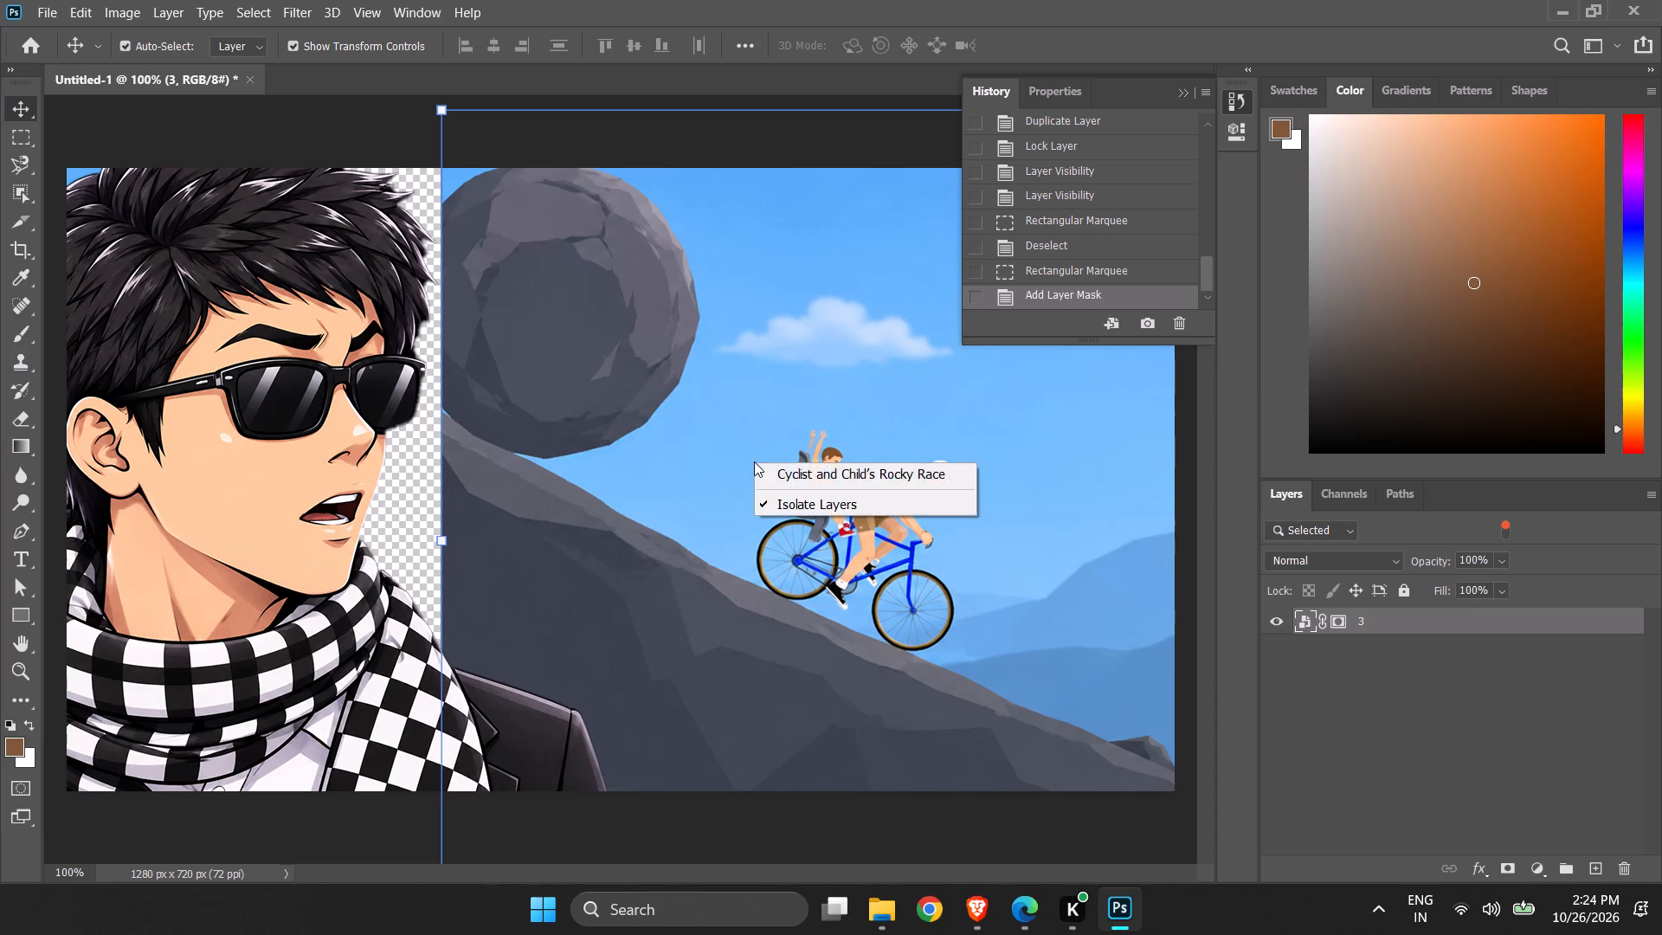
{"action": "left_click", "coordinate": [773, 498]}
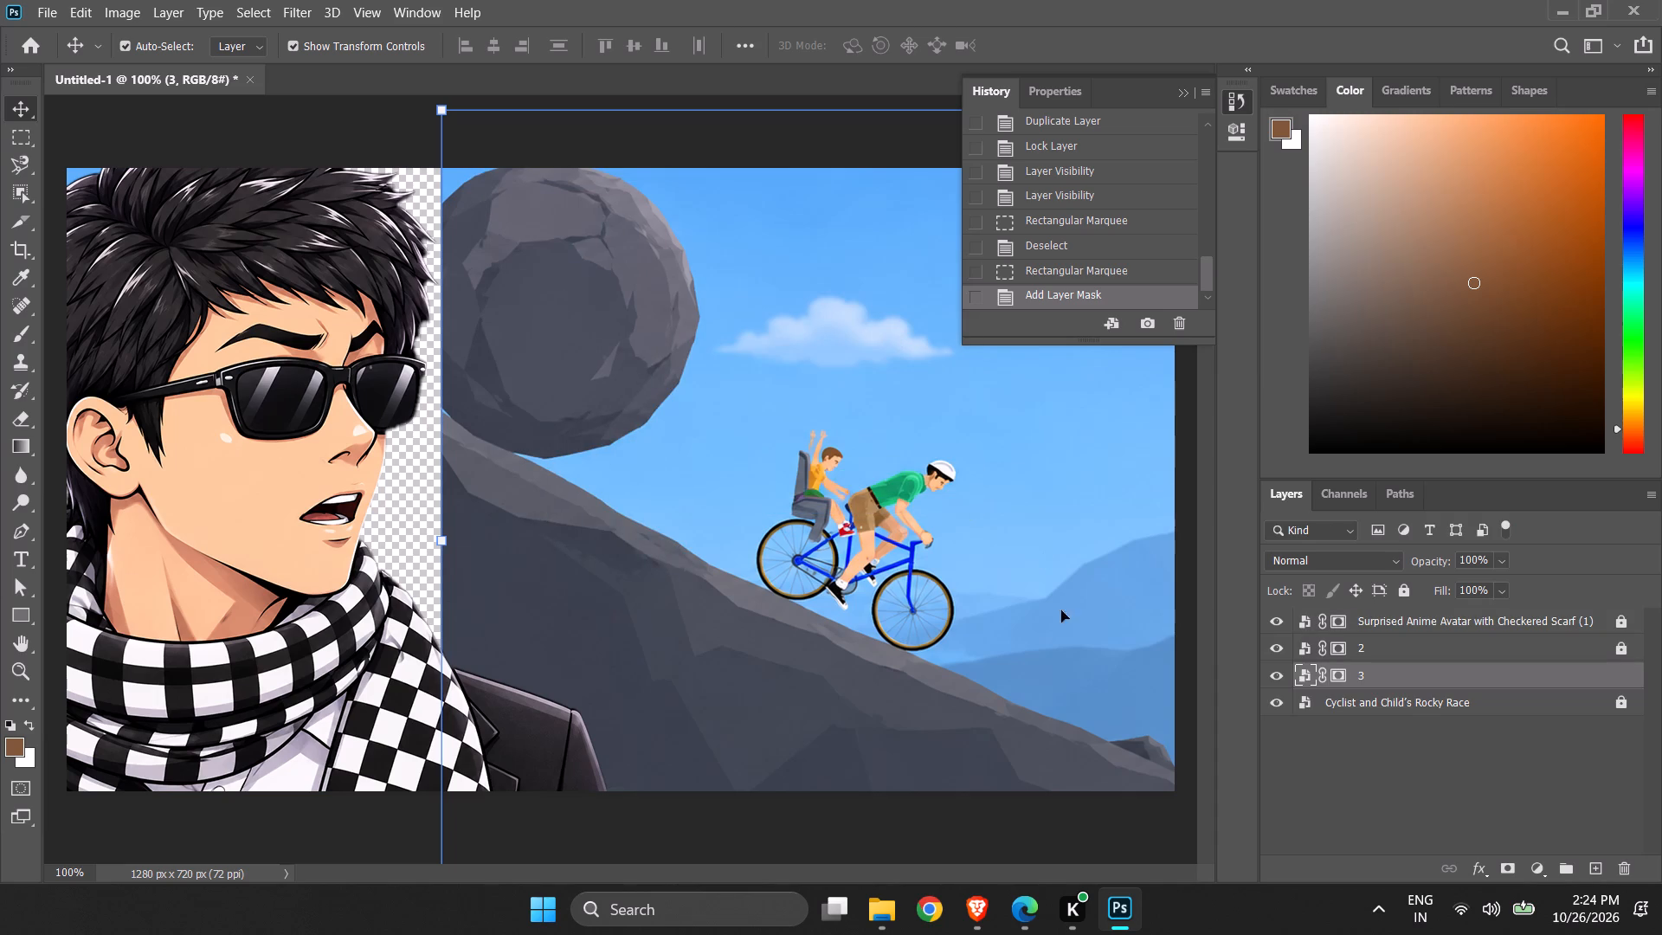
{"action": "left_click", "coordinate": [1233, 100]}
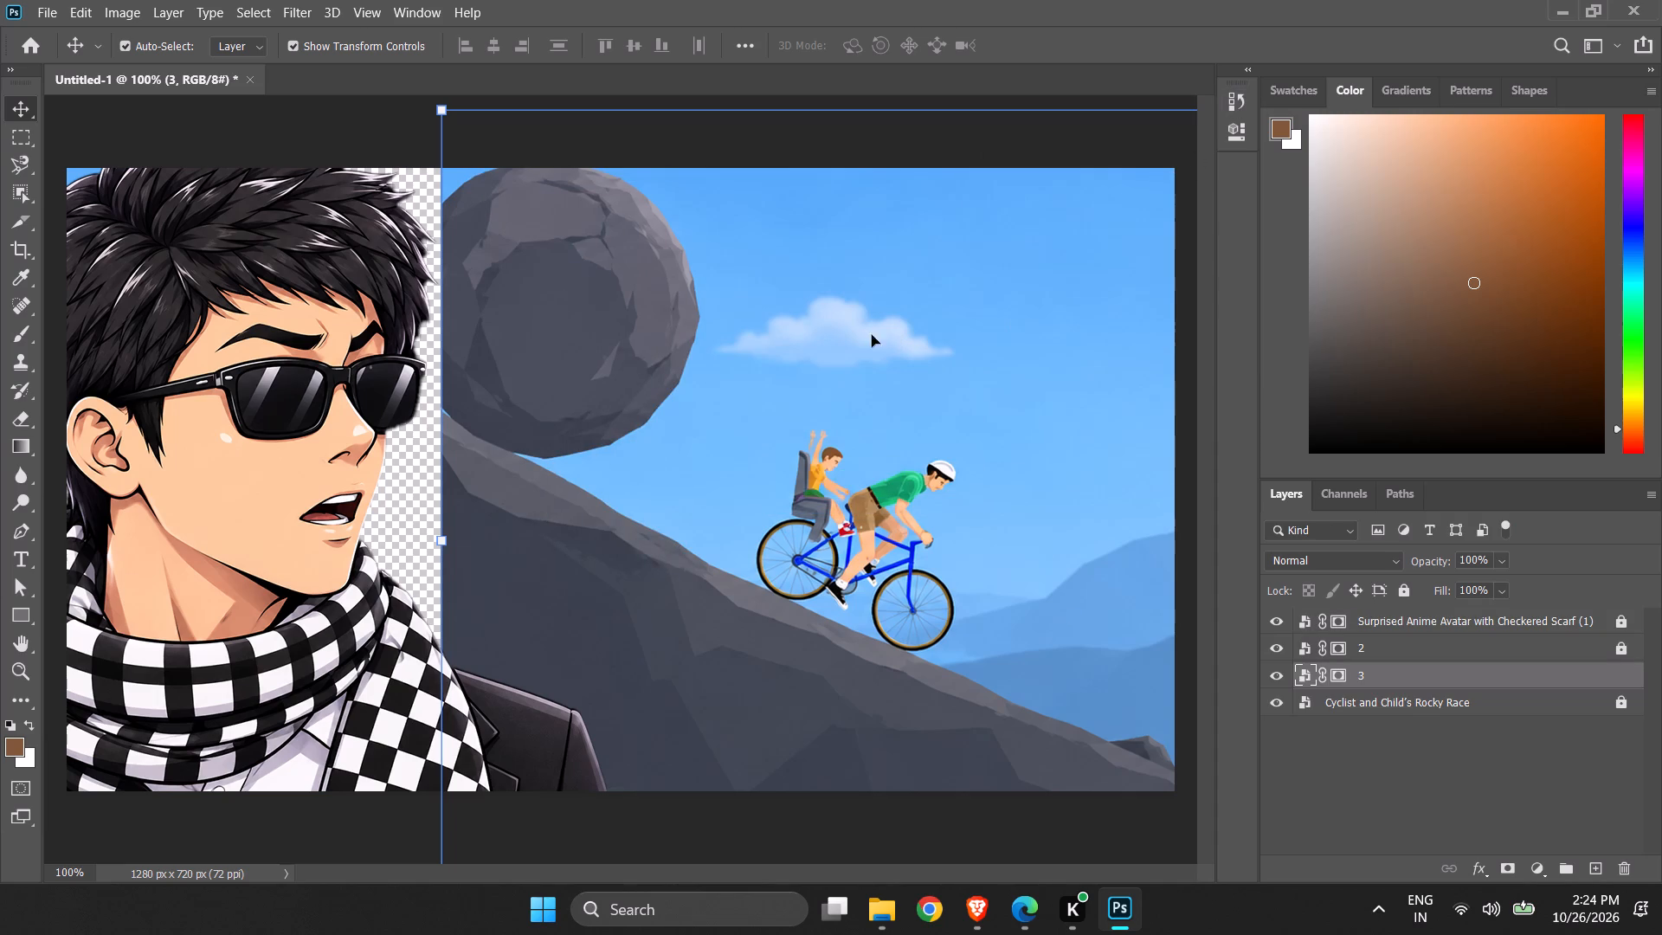
Move layer 3's masked boulder patch left and slightly up over the transparent gap beside the avatar's face.
{"action": "left_click_drag", "start_coordinate": [577, 253], "coordinate": [486, 313]}
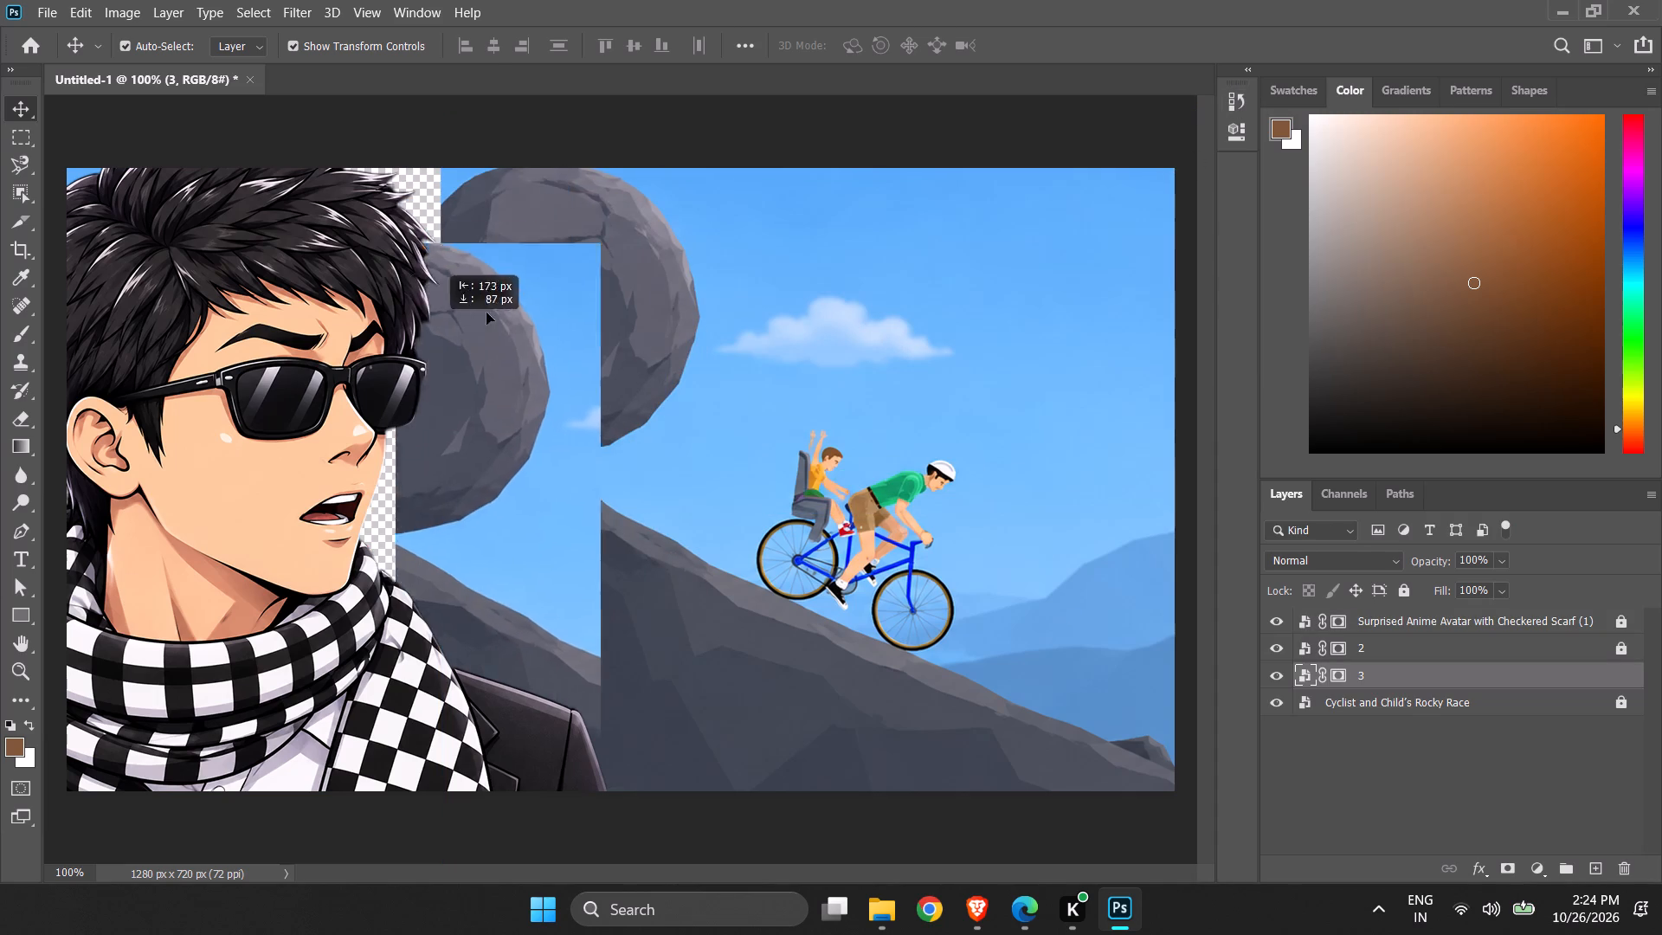
{"action": "left_click_drag", "start_coordinate": [486, 313], "coordinate": [394, 209]}
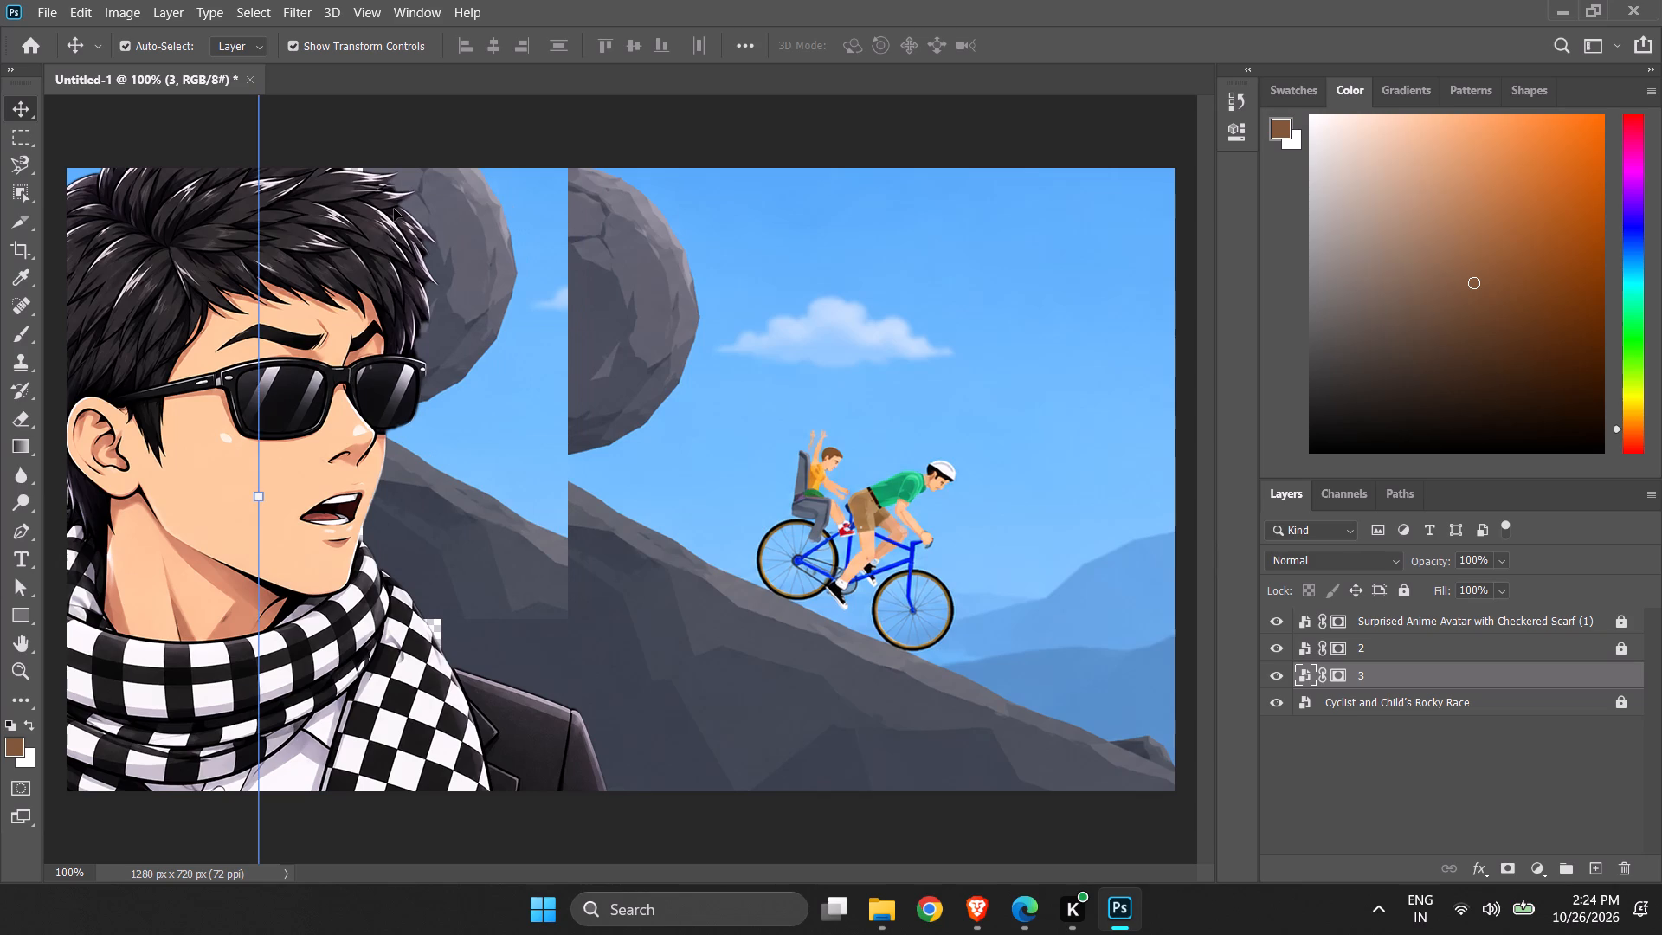
{"action": "right_click", "coordinate": [476, 242]}
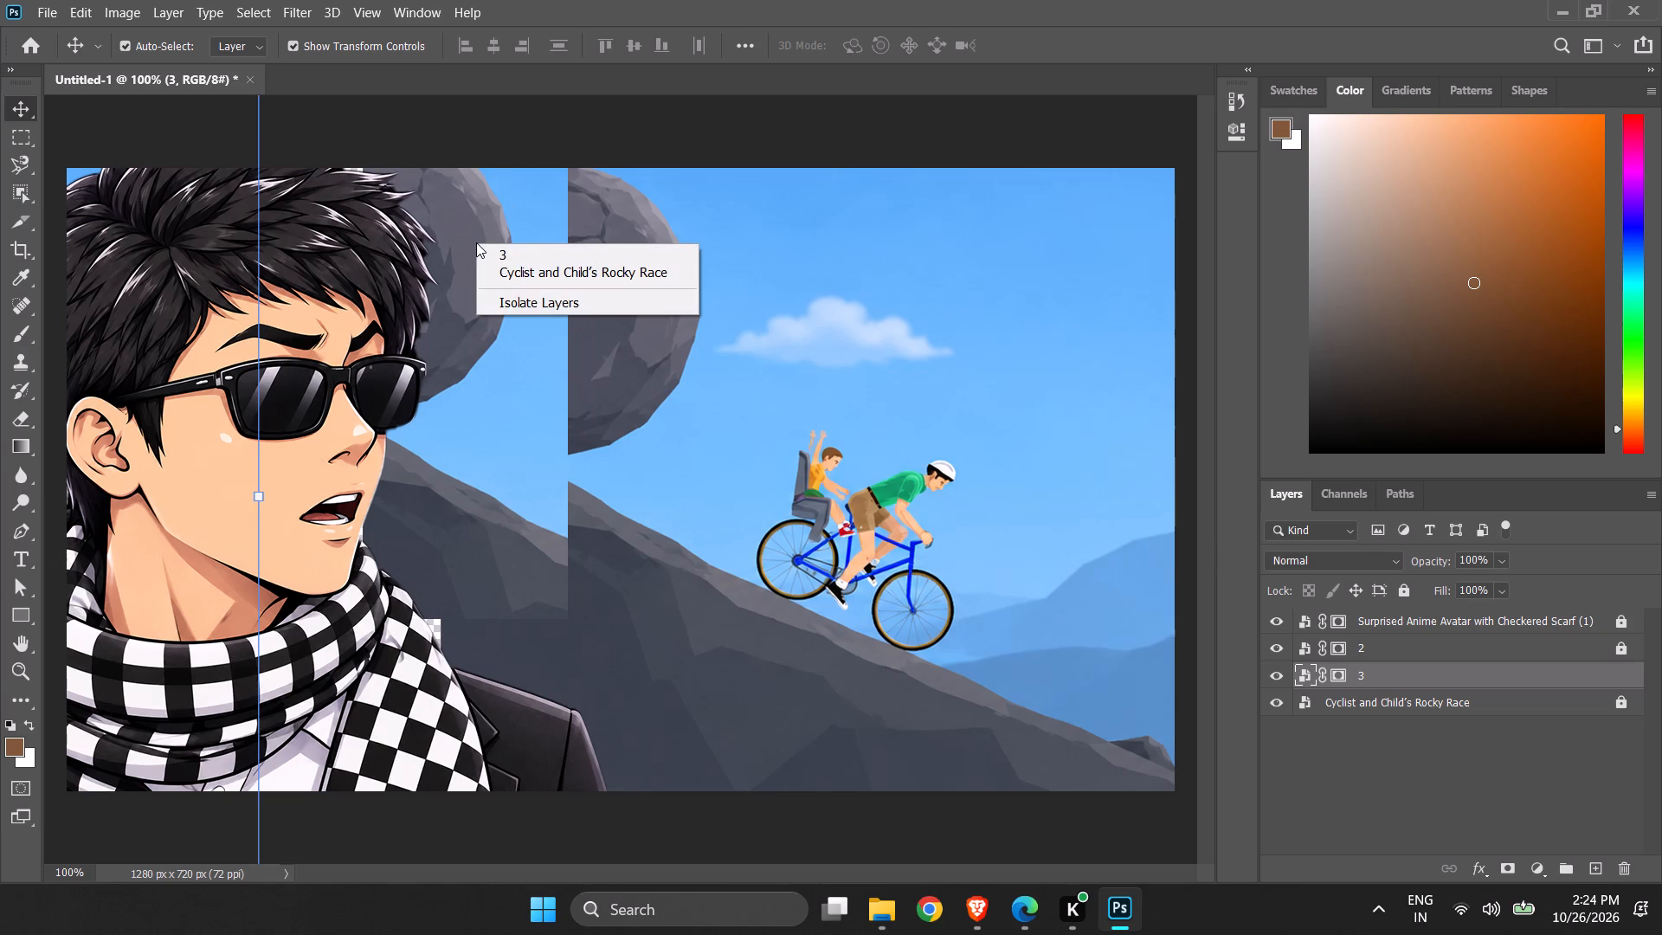
Flip the whole canvas horizontally, and also flip the document view horizontally.
{"action": "left_click", "coordinate": [430, 235]}
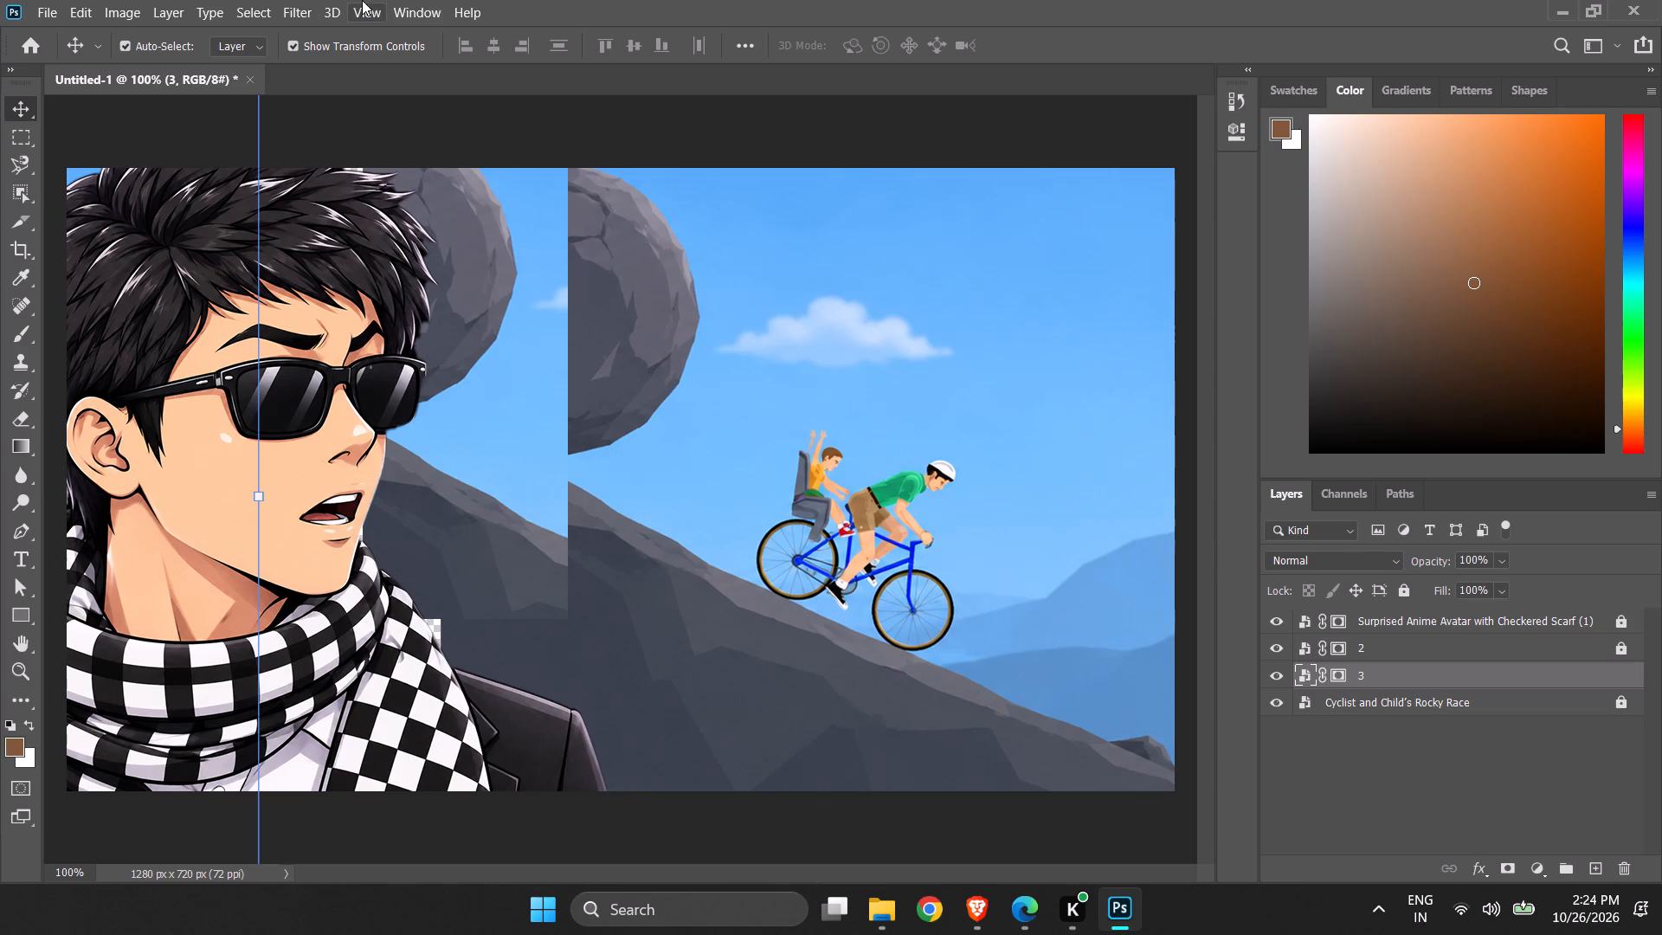
{"action": "left_click", "coordinate": [221, 2]}
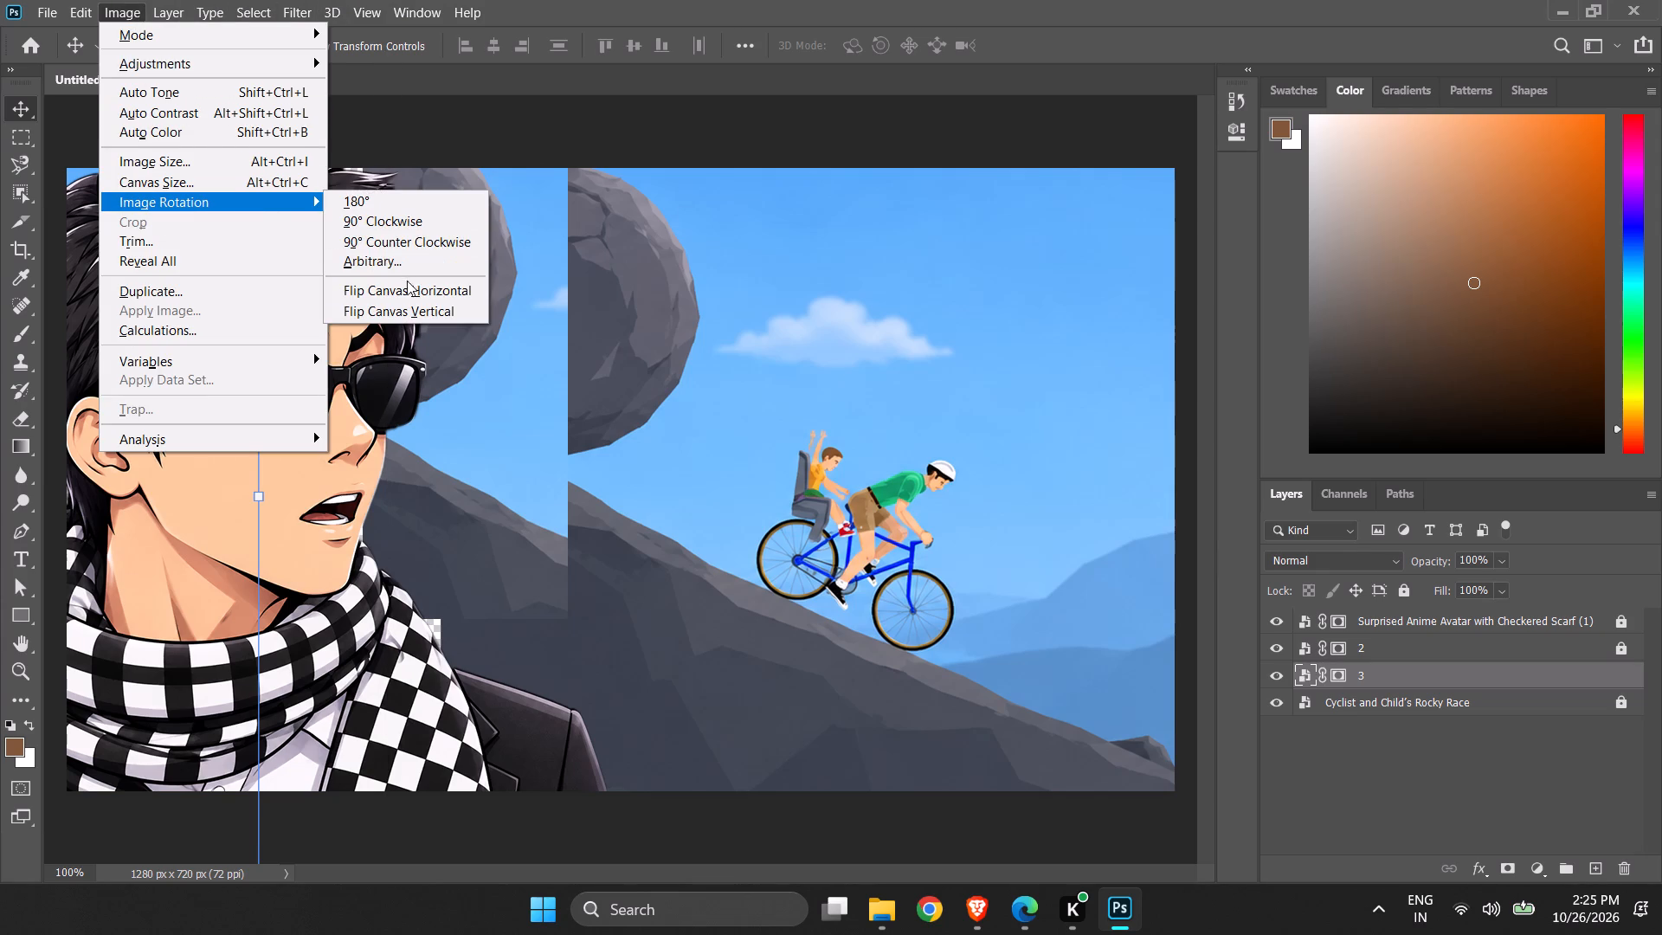
{"action": "left_click", "coordinate": [408, 290]}
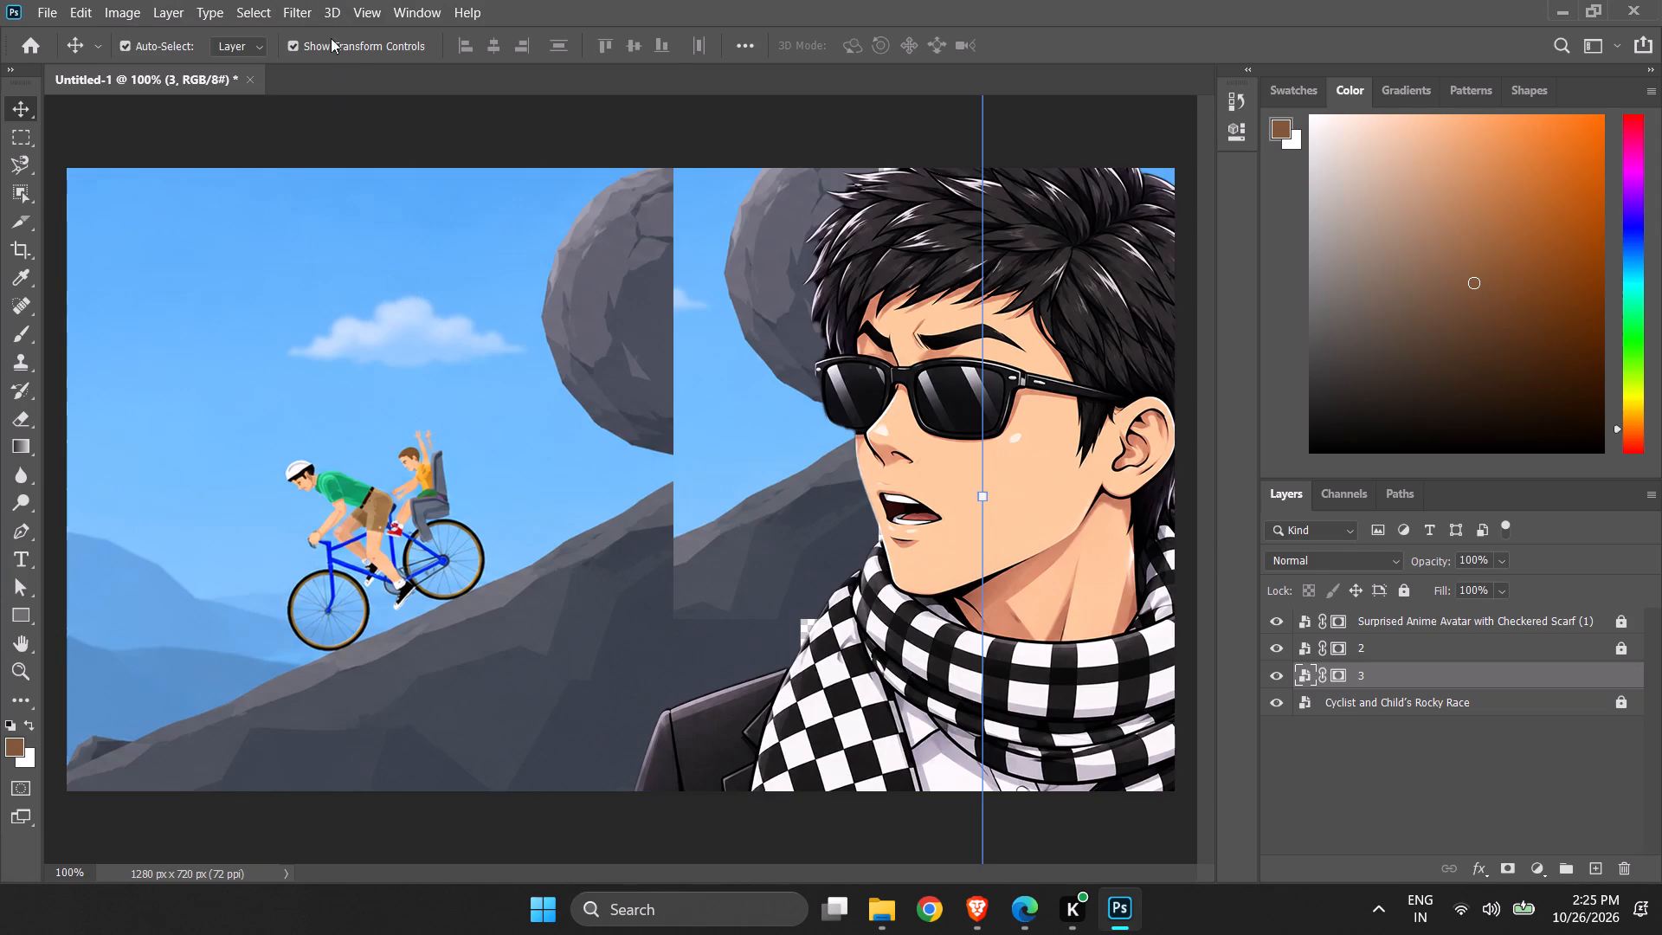
{"action": "left_click", "coordinate": [399, 0]}
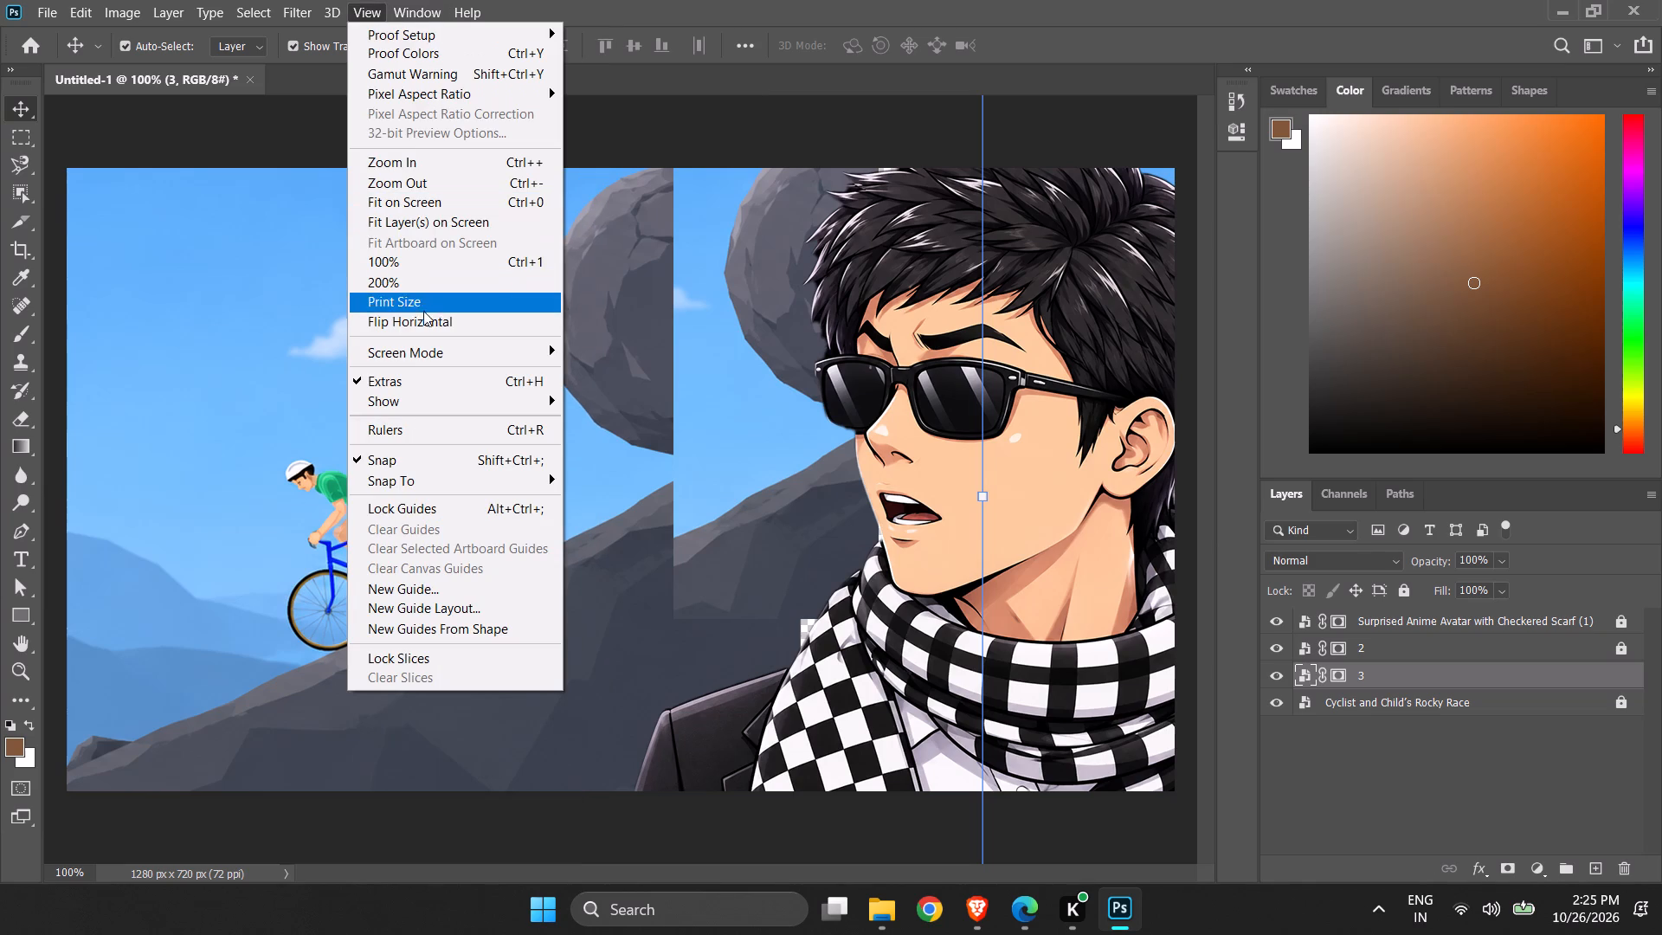
{"action": "left_click", "coordinate": [423, 316]}
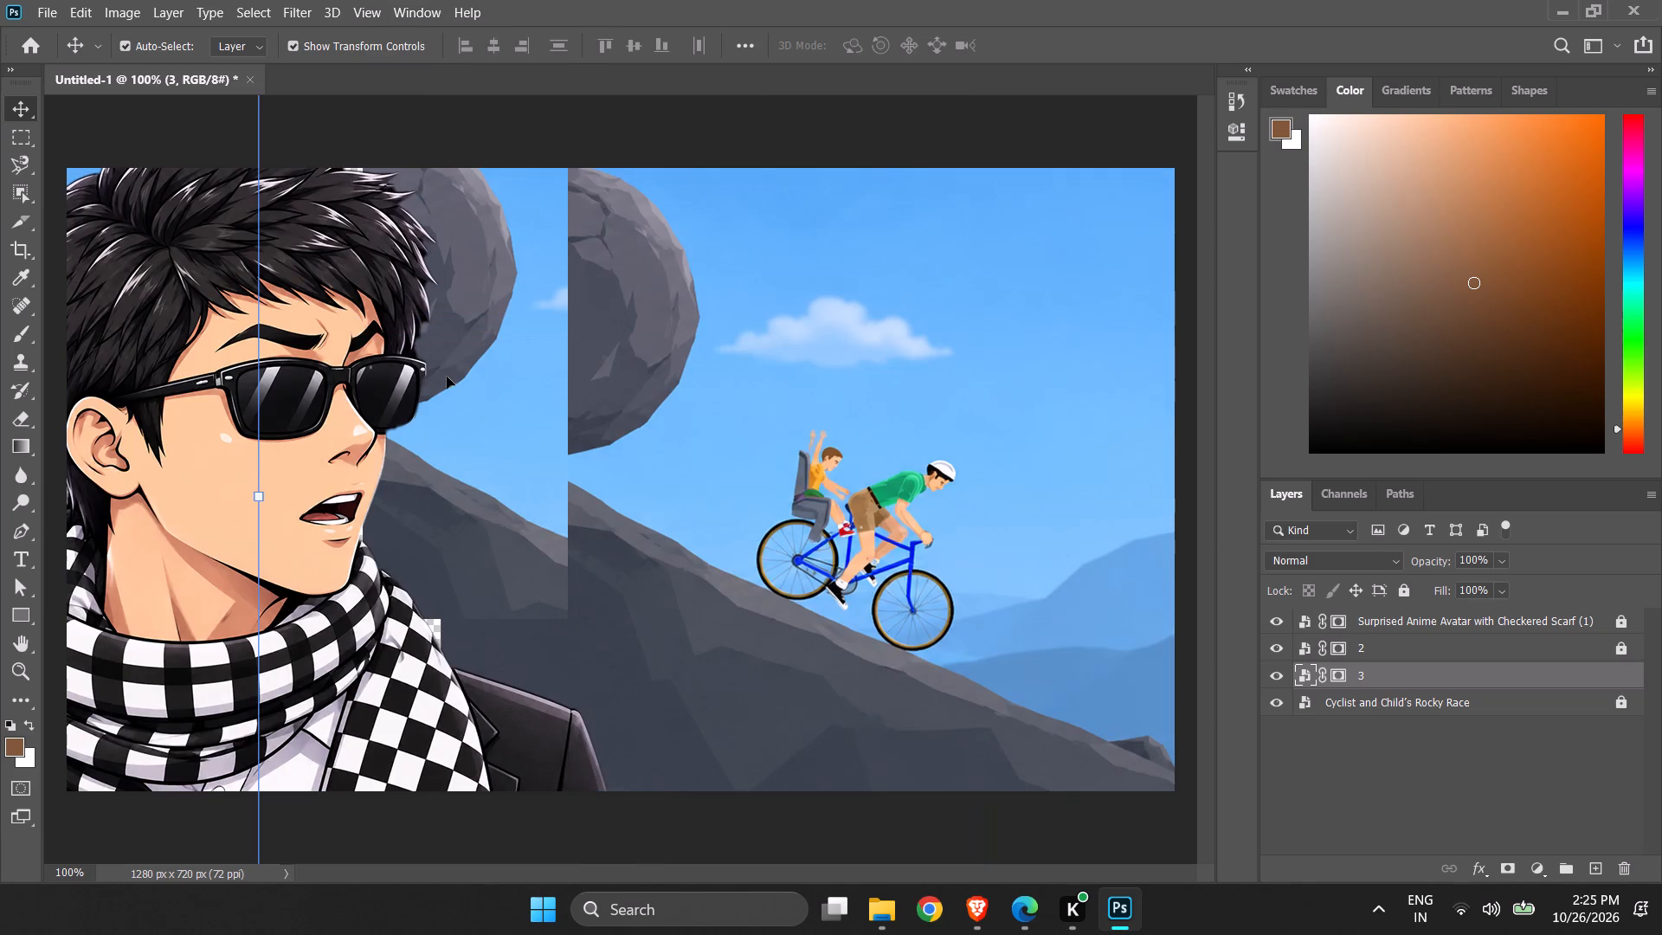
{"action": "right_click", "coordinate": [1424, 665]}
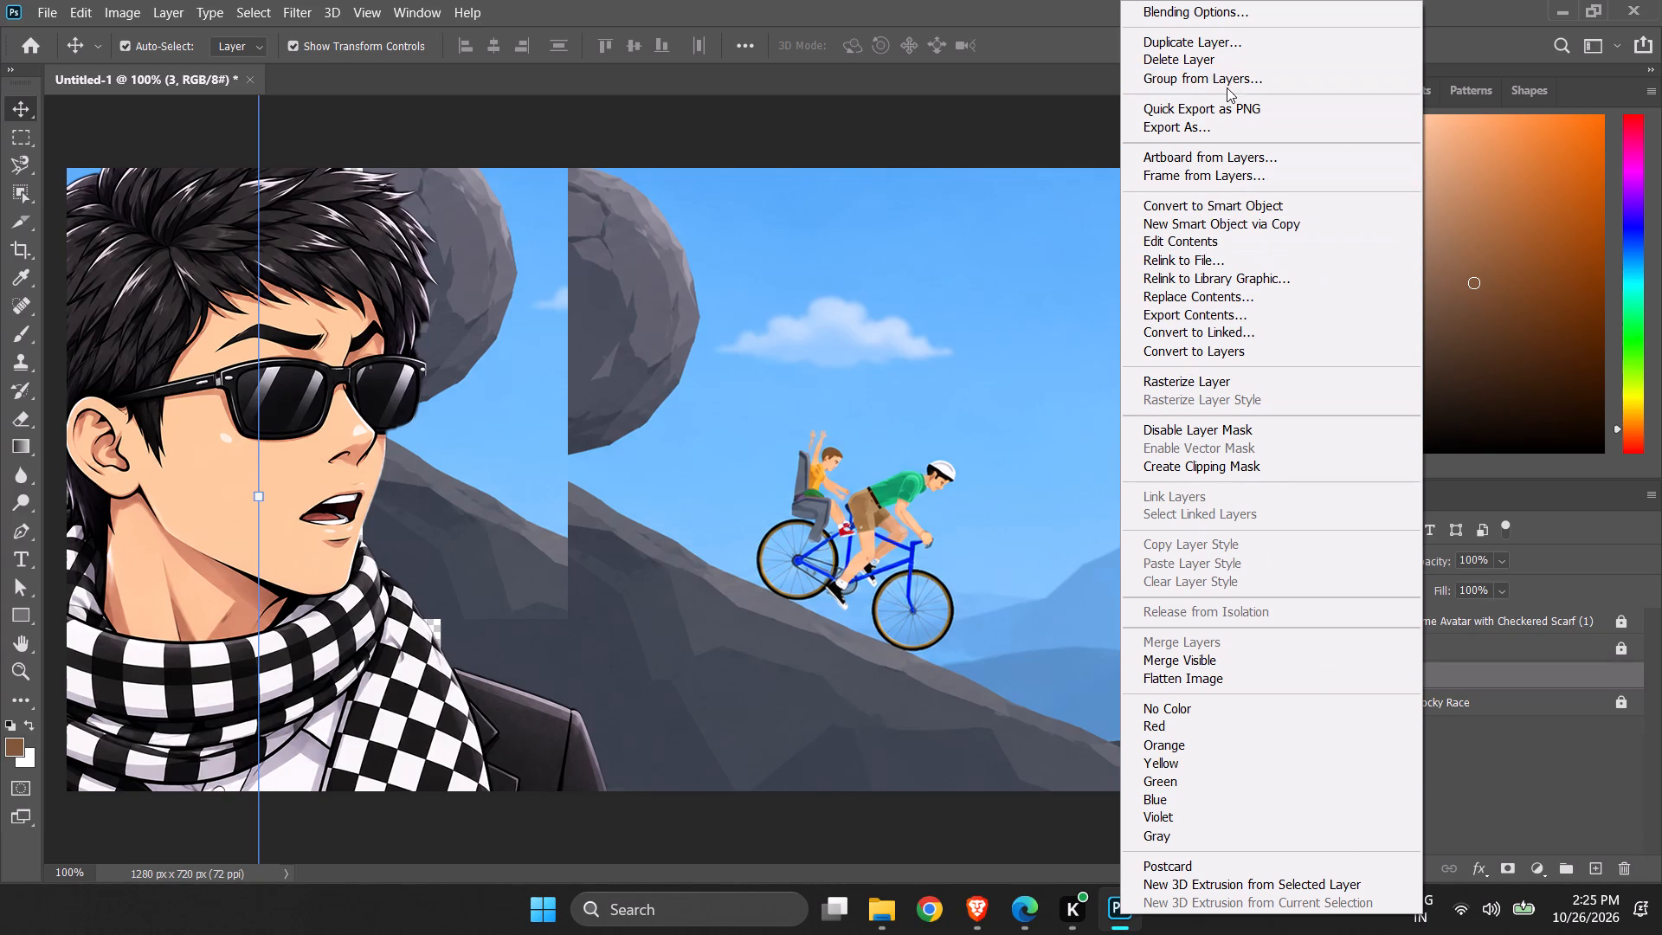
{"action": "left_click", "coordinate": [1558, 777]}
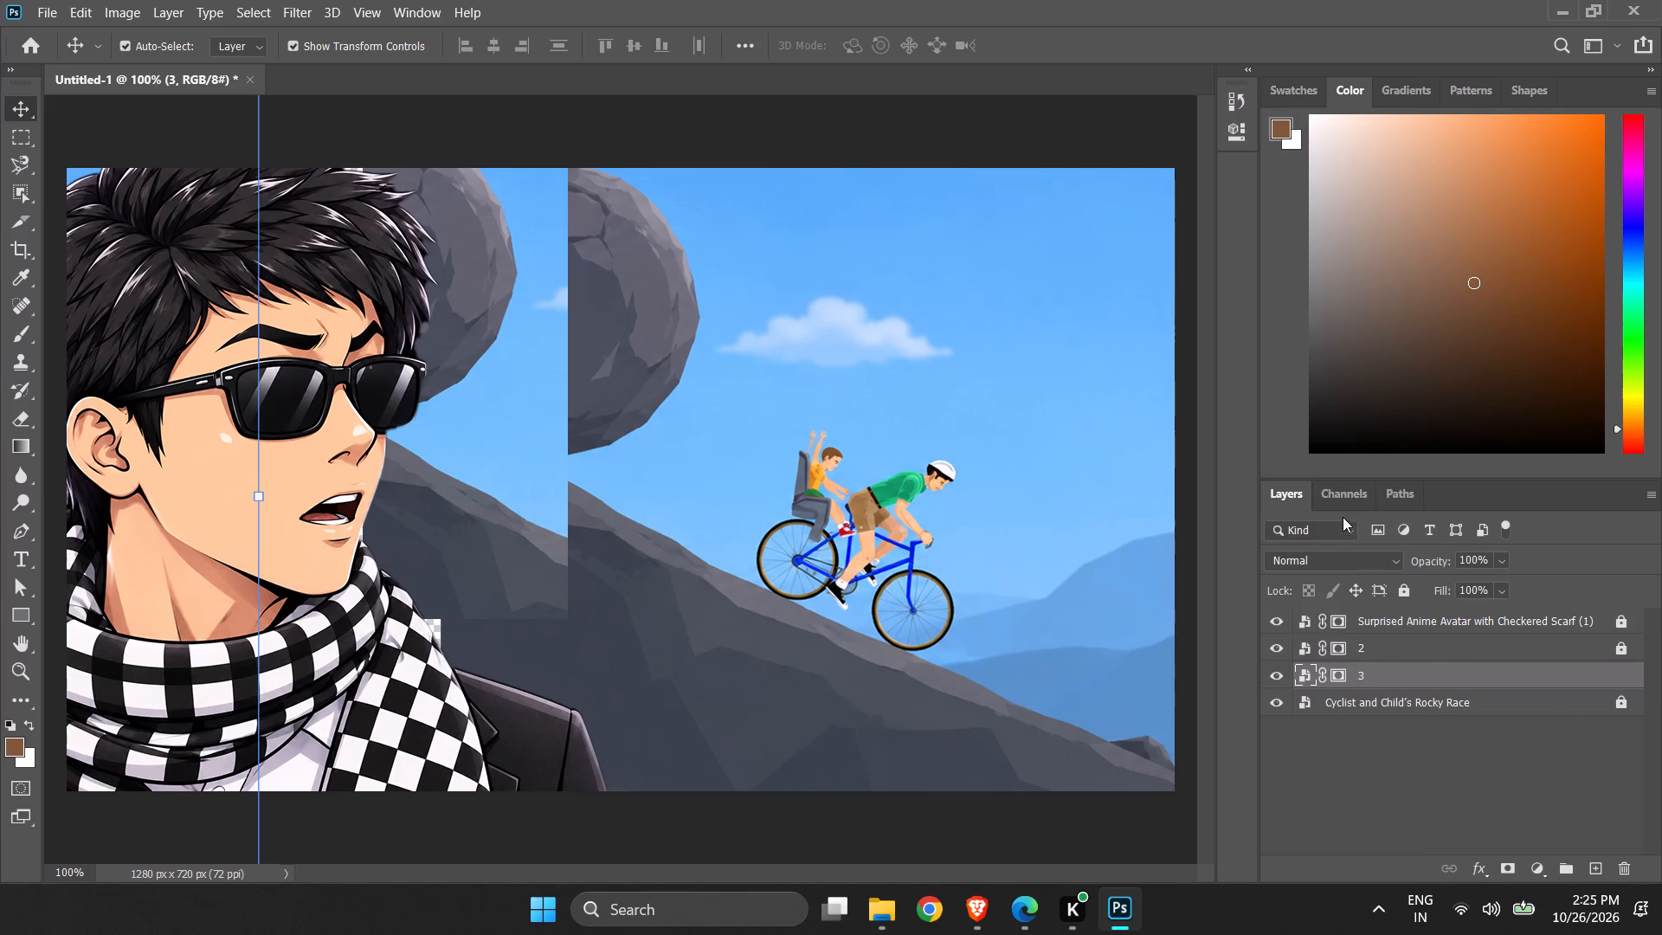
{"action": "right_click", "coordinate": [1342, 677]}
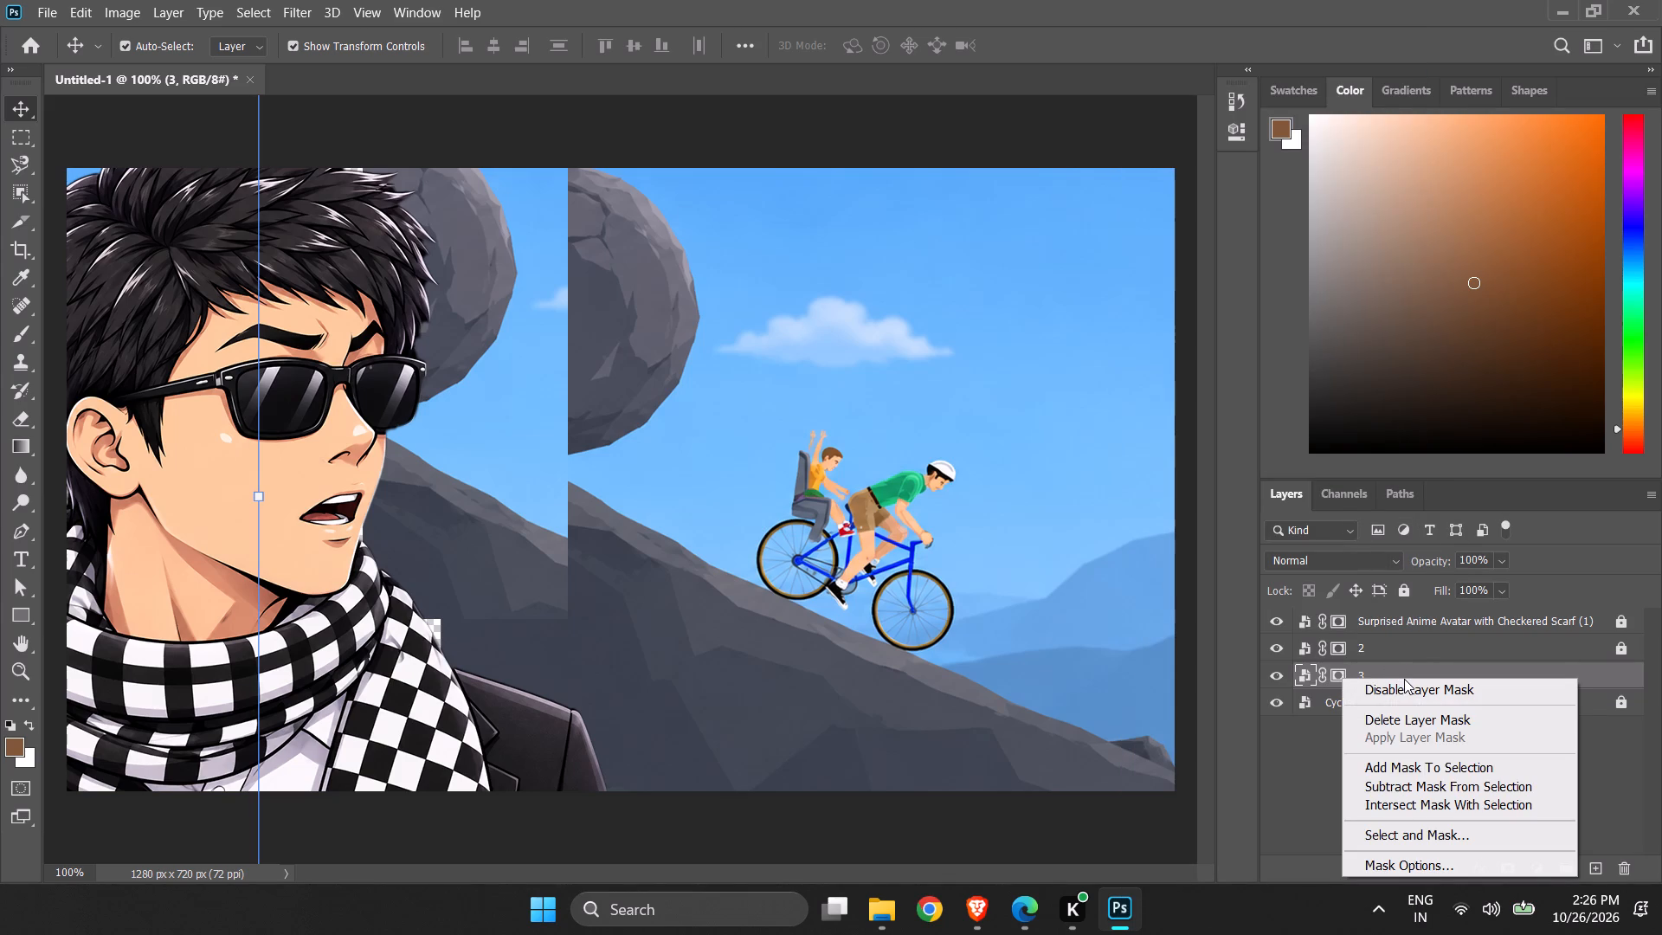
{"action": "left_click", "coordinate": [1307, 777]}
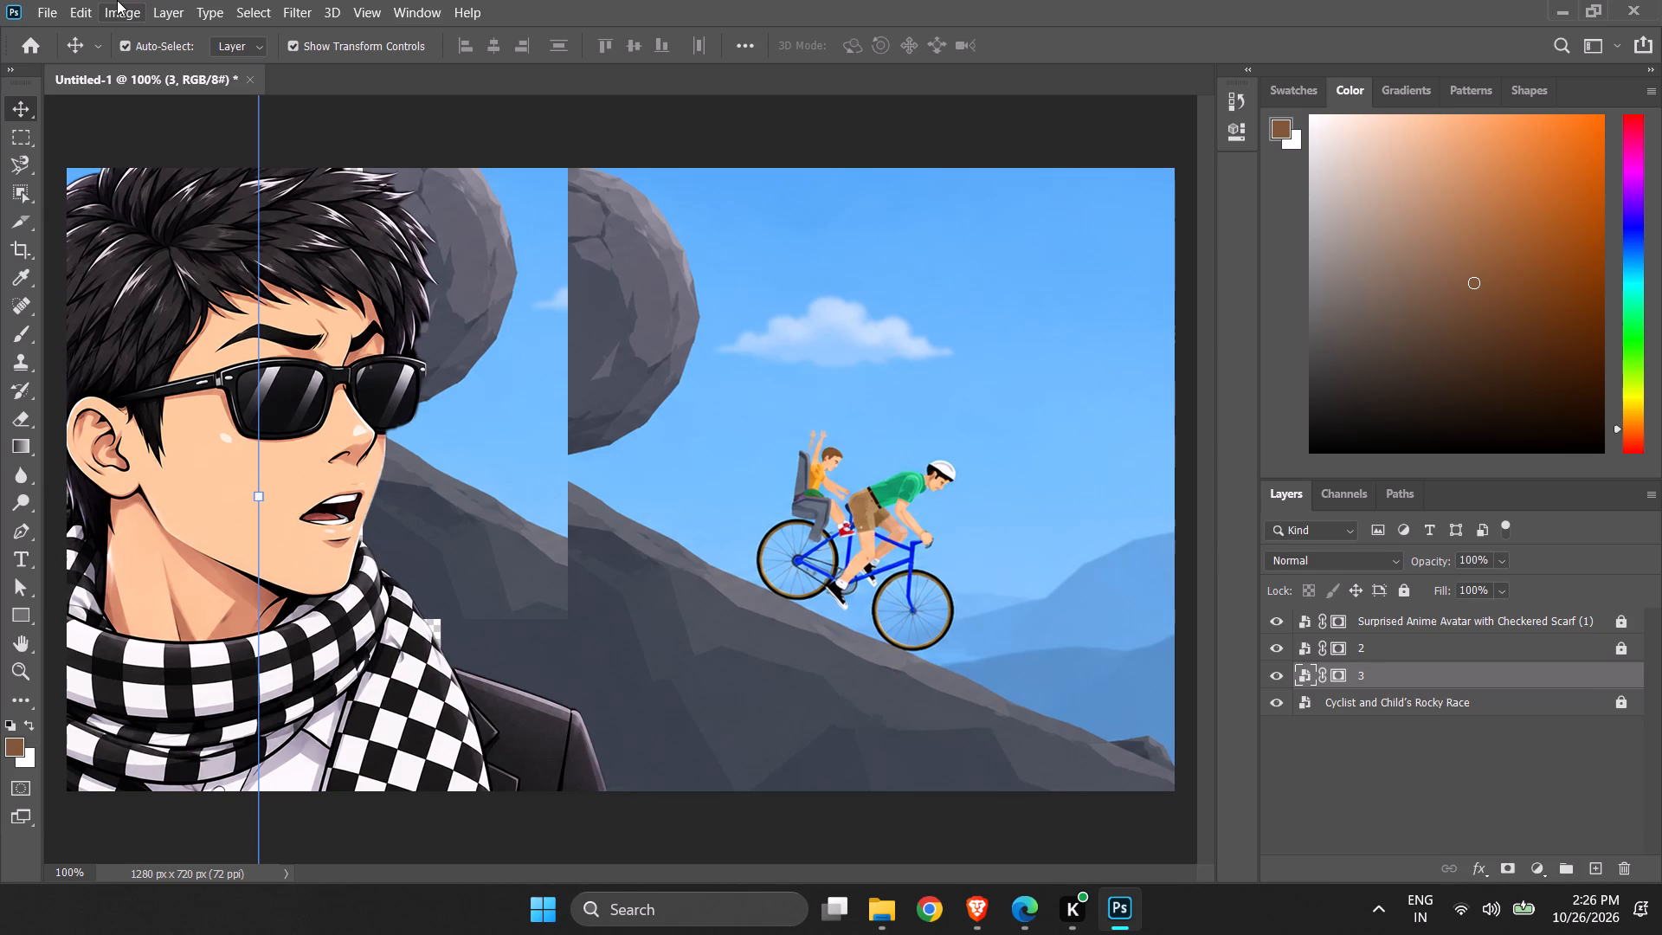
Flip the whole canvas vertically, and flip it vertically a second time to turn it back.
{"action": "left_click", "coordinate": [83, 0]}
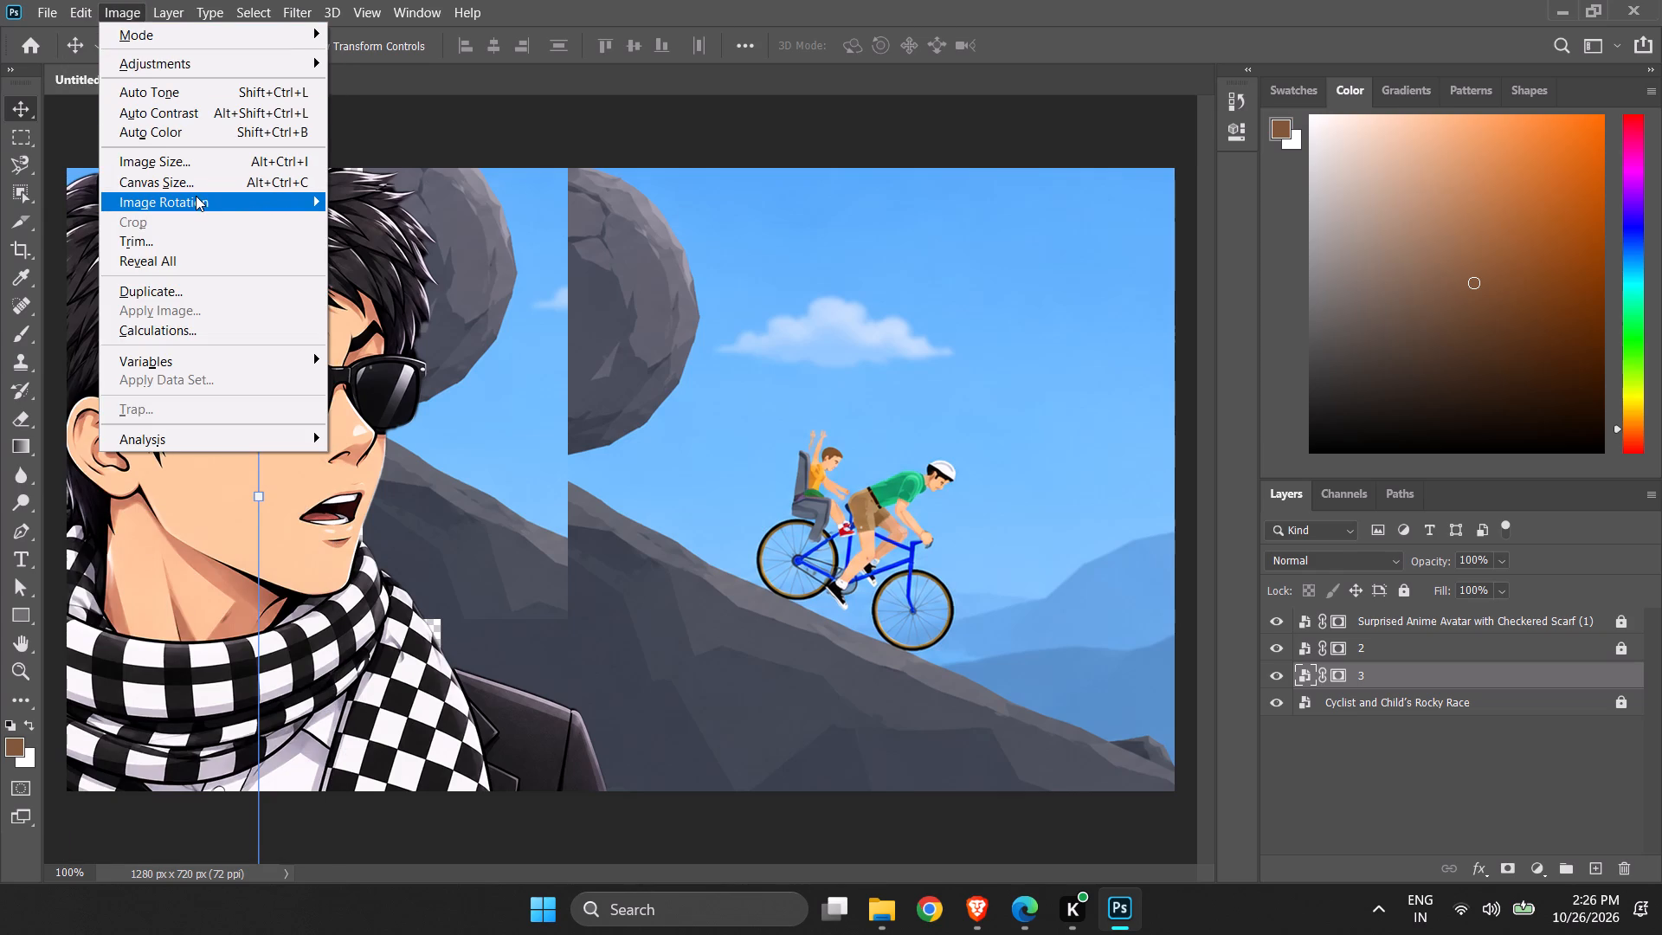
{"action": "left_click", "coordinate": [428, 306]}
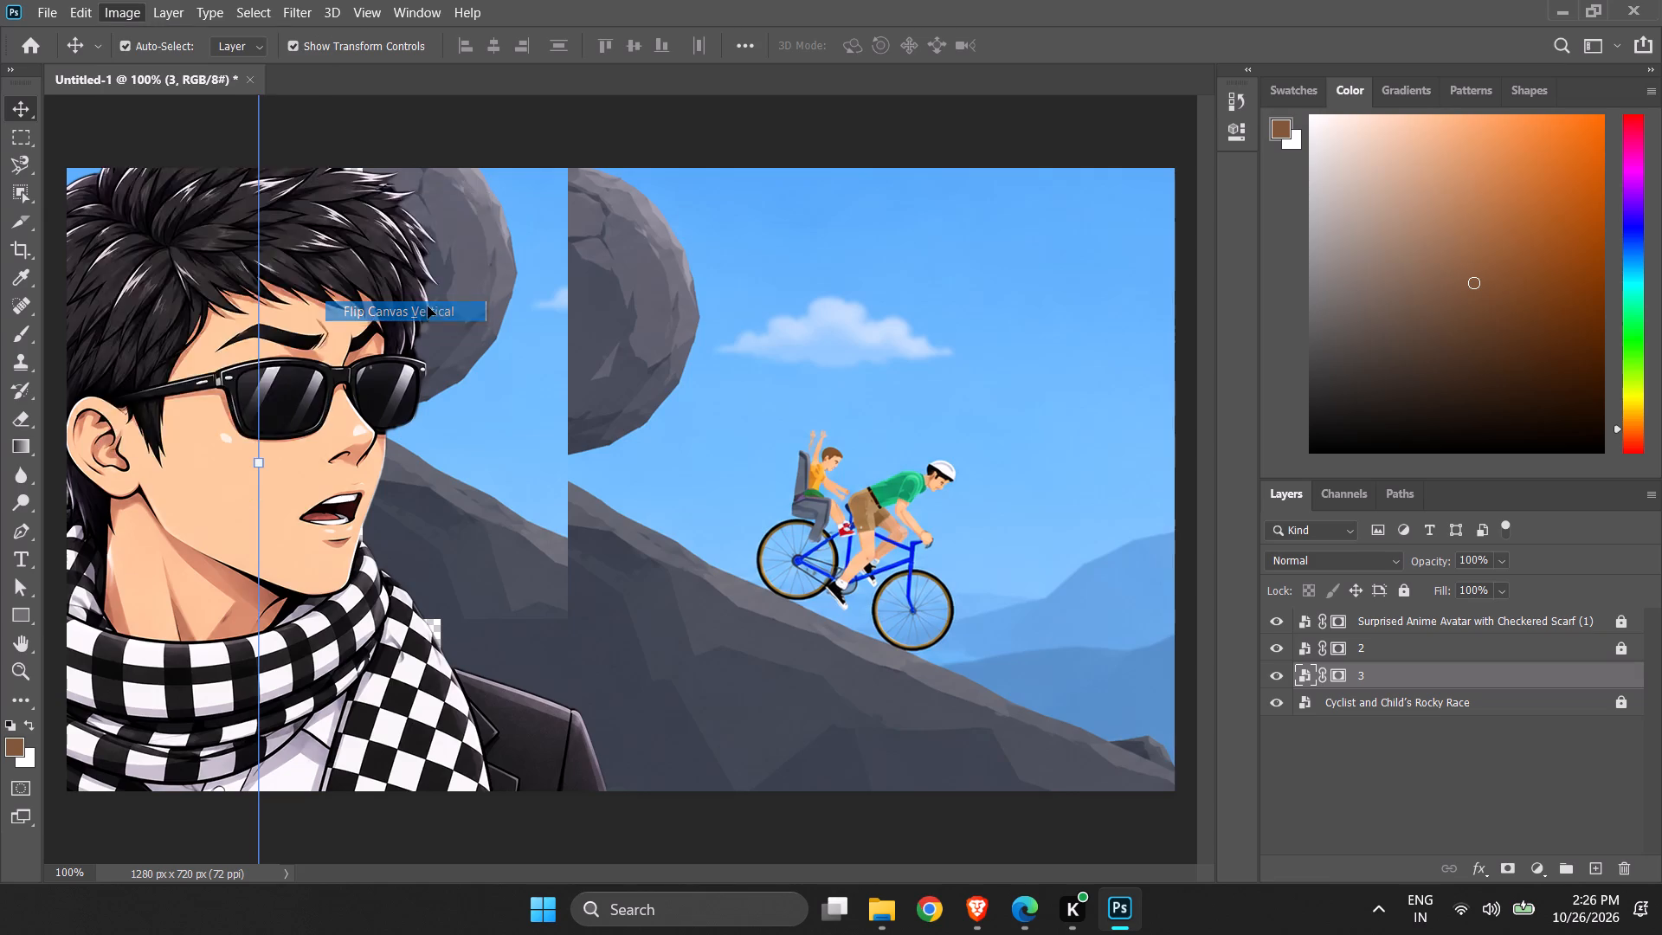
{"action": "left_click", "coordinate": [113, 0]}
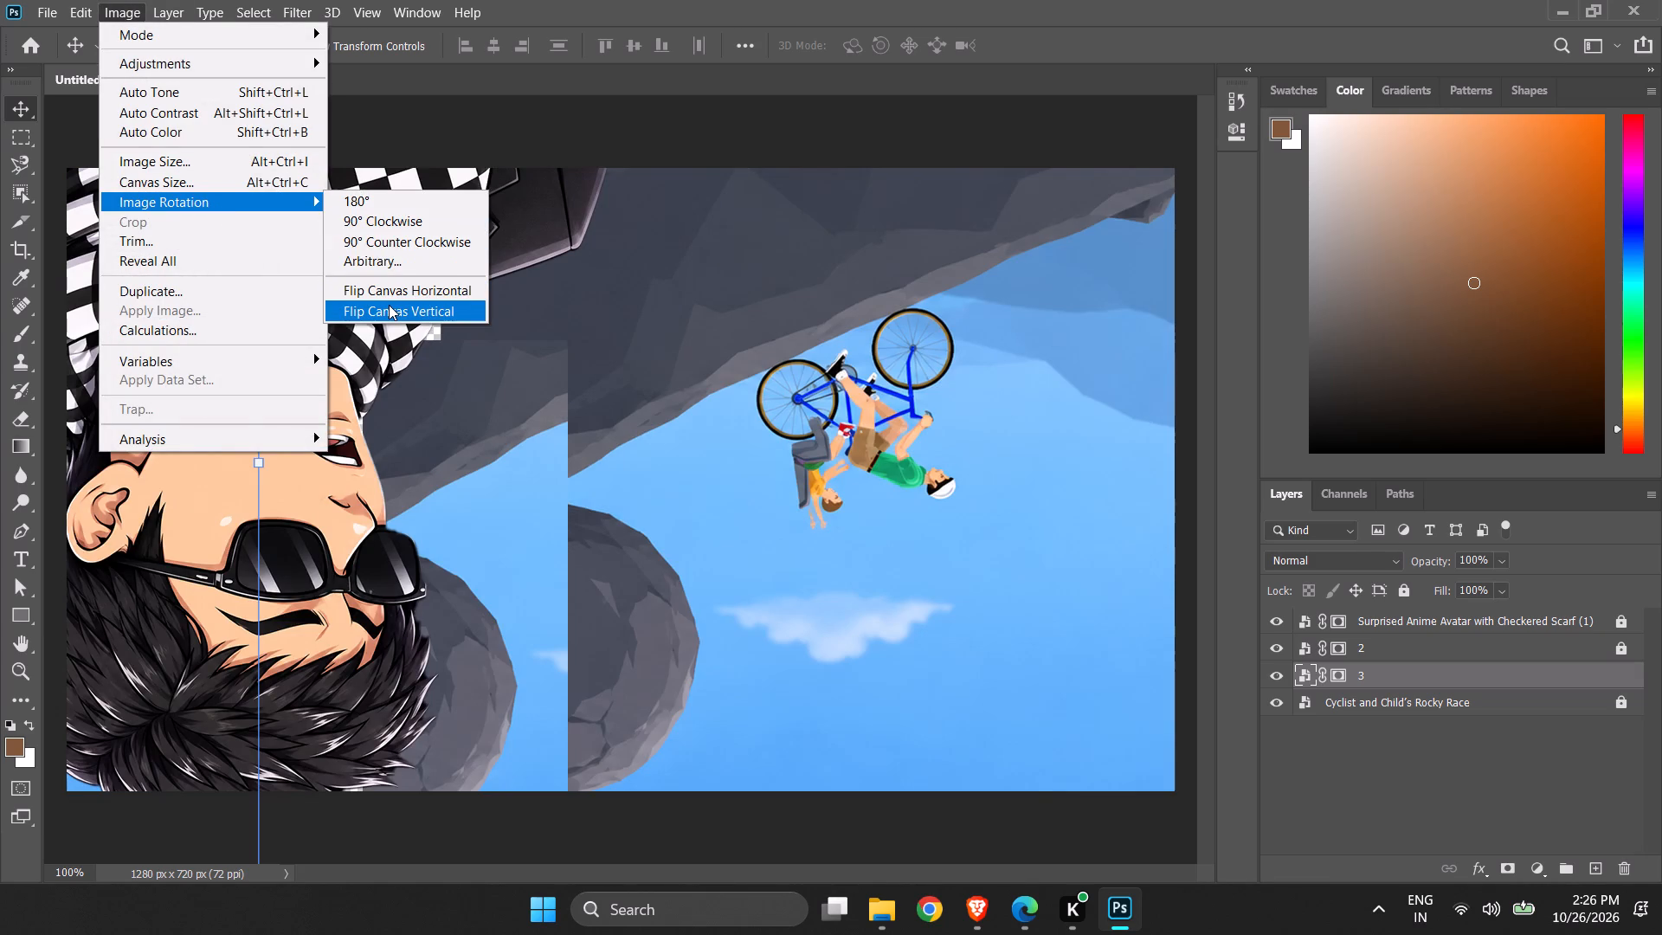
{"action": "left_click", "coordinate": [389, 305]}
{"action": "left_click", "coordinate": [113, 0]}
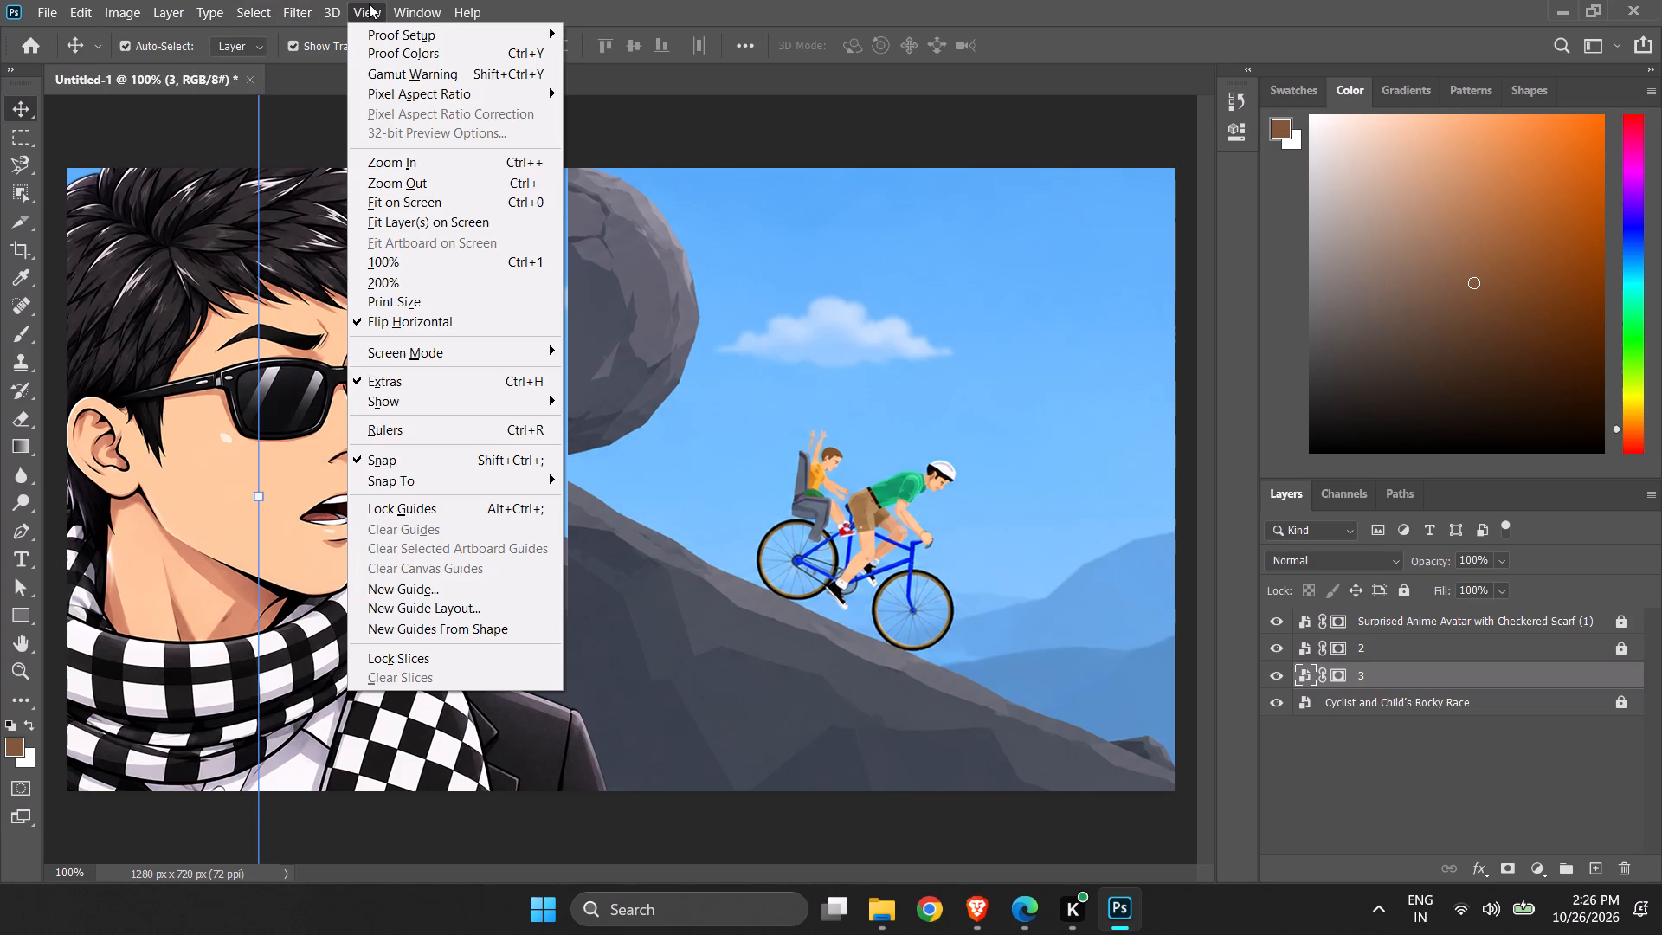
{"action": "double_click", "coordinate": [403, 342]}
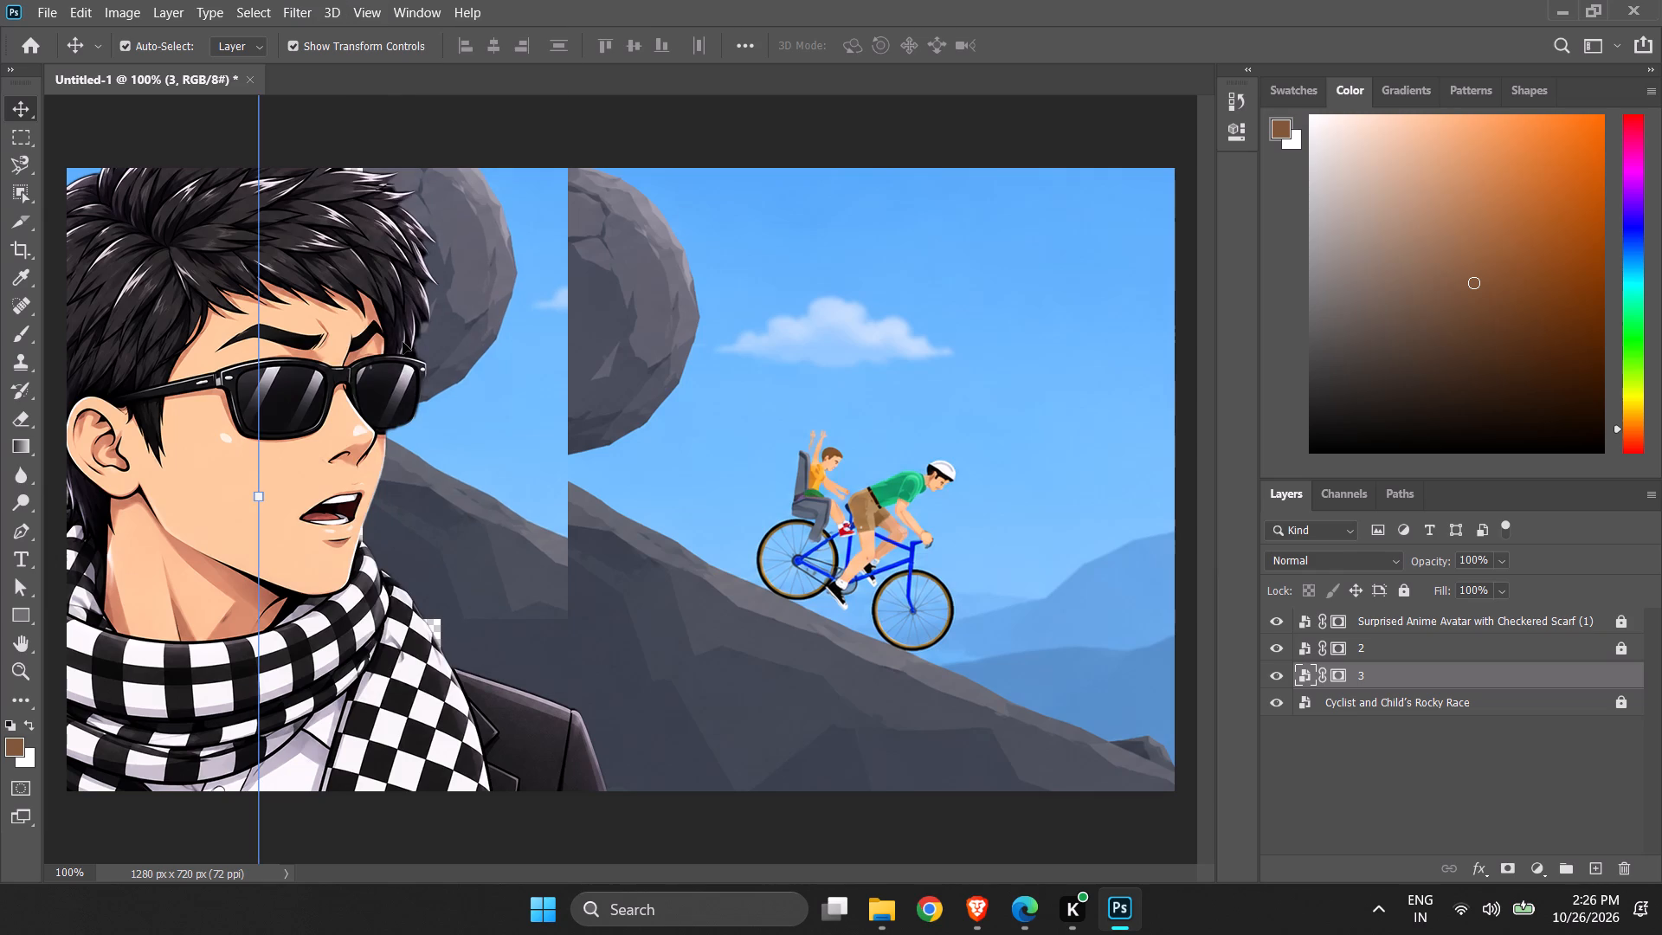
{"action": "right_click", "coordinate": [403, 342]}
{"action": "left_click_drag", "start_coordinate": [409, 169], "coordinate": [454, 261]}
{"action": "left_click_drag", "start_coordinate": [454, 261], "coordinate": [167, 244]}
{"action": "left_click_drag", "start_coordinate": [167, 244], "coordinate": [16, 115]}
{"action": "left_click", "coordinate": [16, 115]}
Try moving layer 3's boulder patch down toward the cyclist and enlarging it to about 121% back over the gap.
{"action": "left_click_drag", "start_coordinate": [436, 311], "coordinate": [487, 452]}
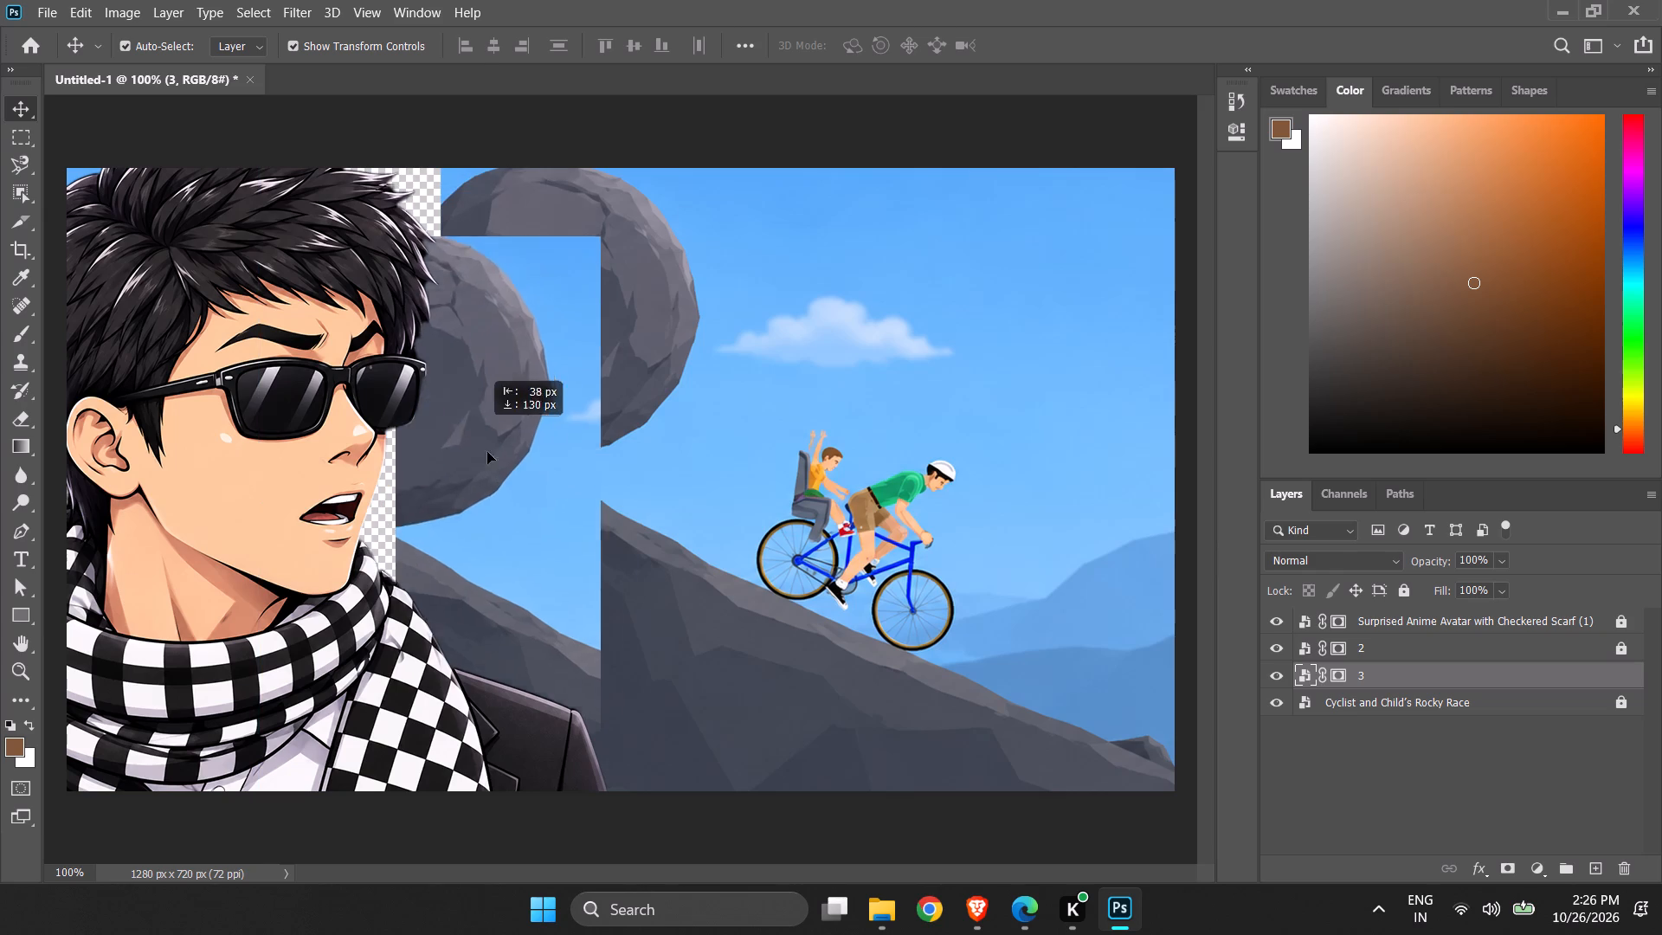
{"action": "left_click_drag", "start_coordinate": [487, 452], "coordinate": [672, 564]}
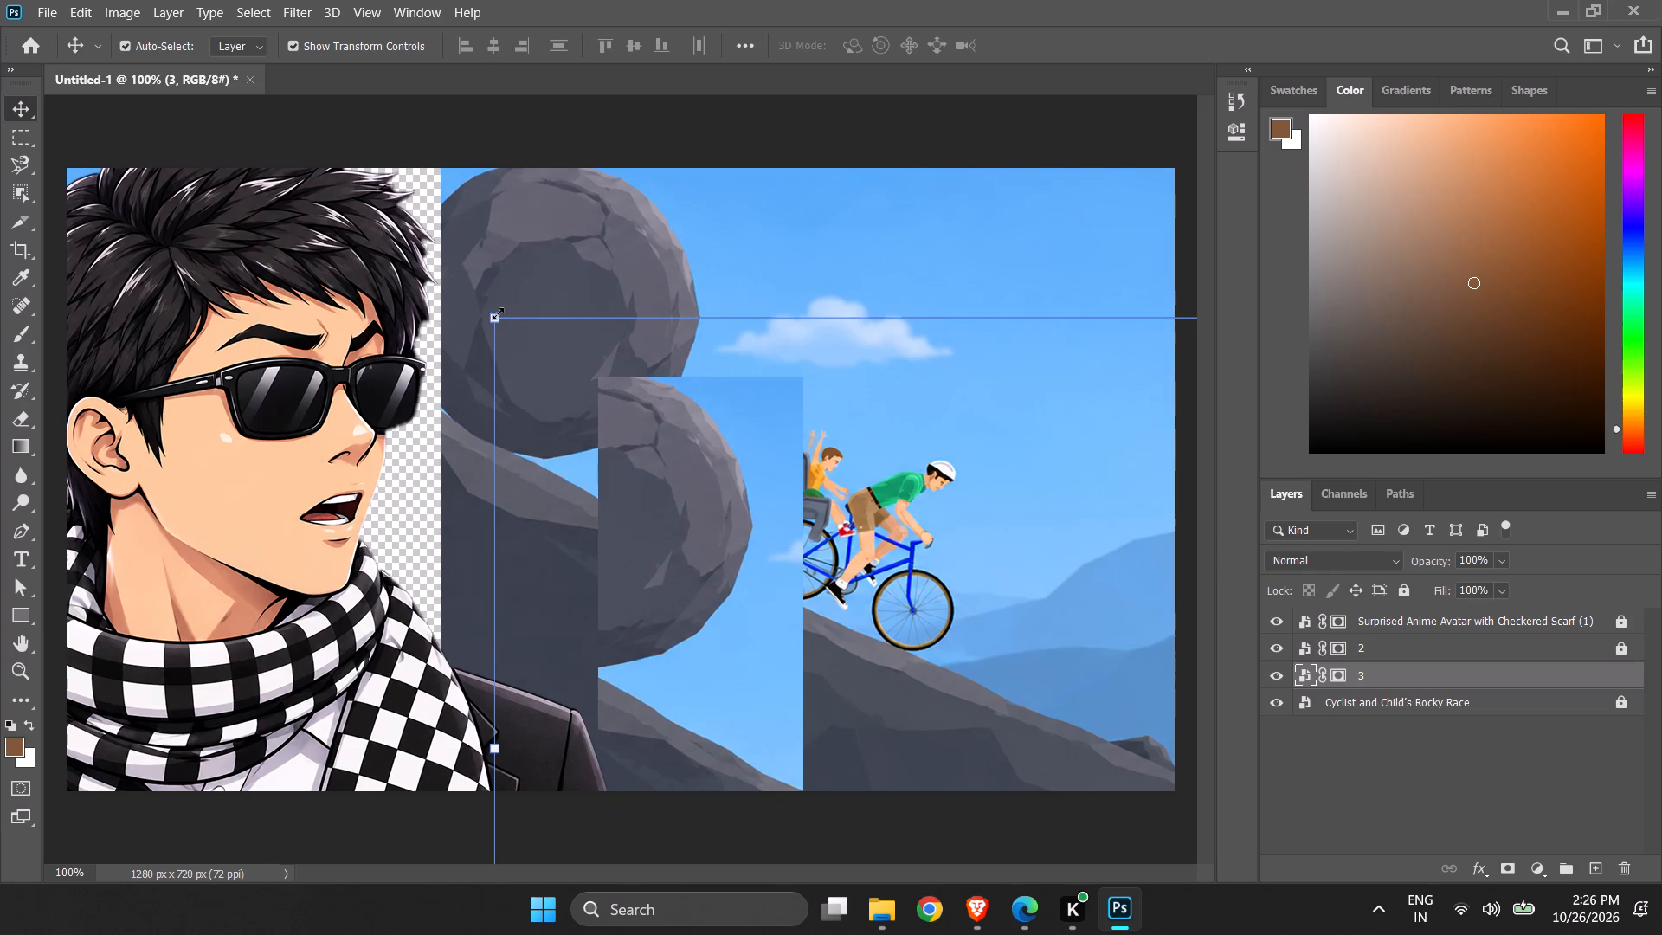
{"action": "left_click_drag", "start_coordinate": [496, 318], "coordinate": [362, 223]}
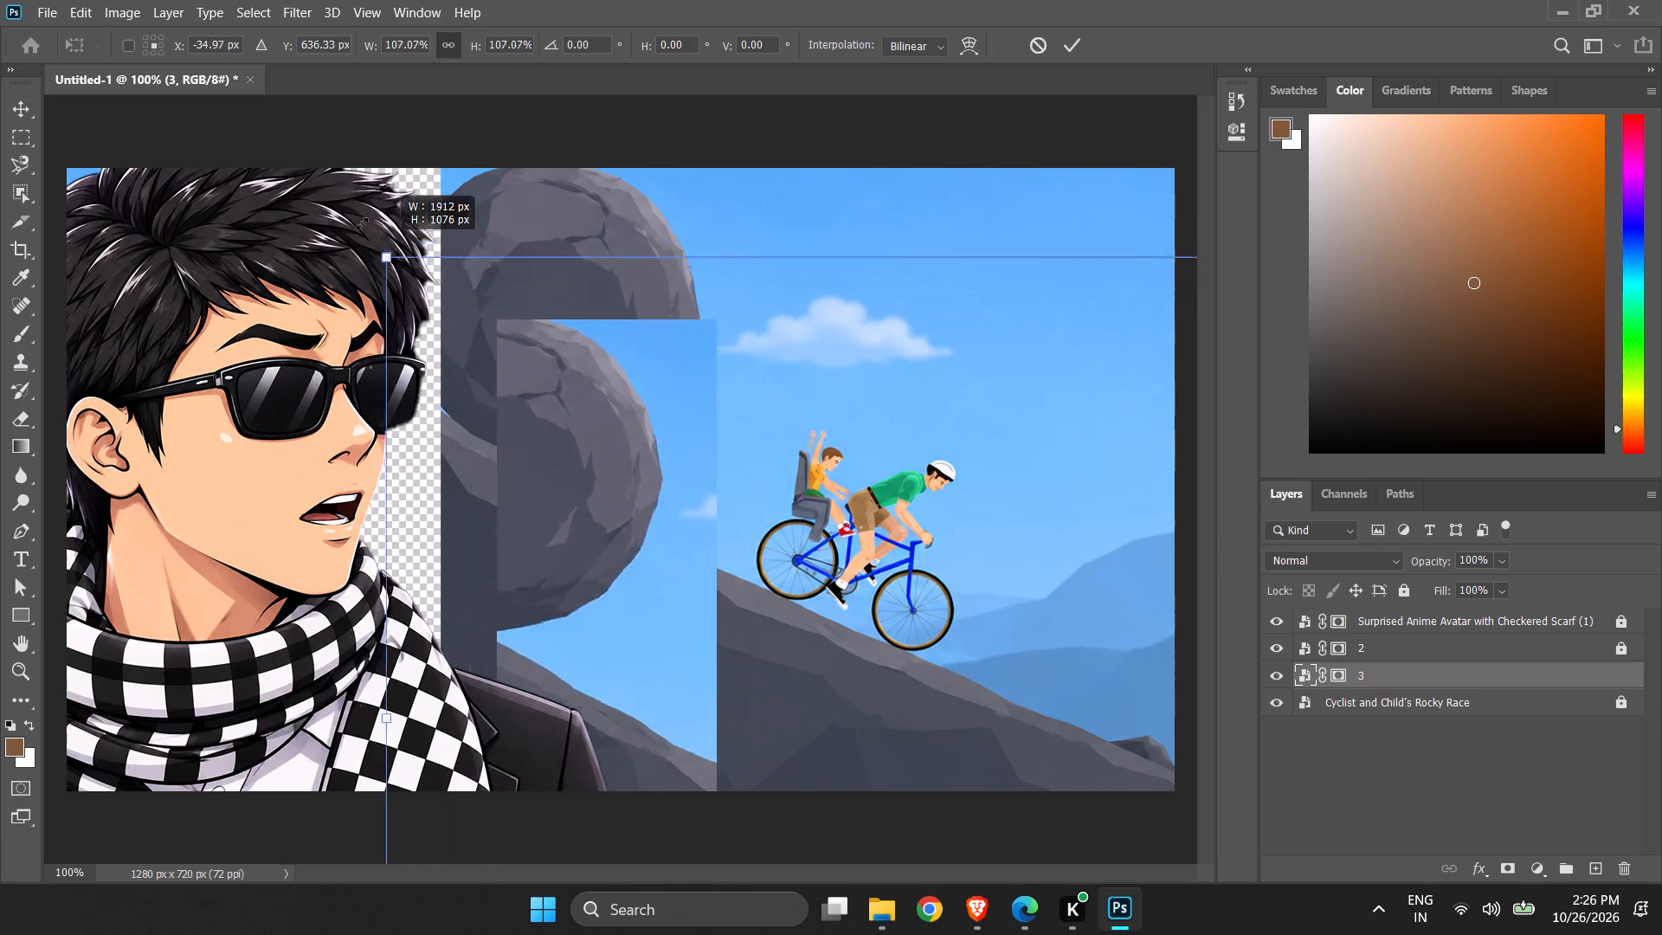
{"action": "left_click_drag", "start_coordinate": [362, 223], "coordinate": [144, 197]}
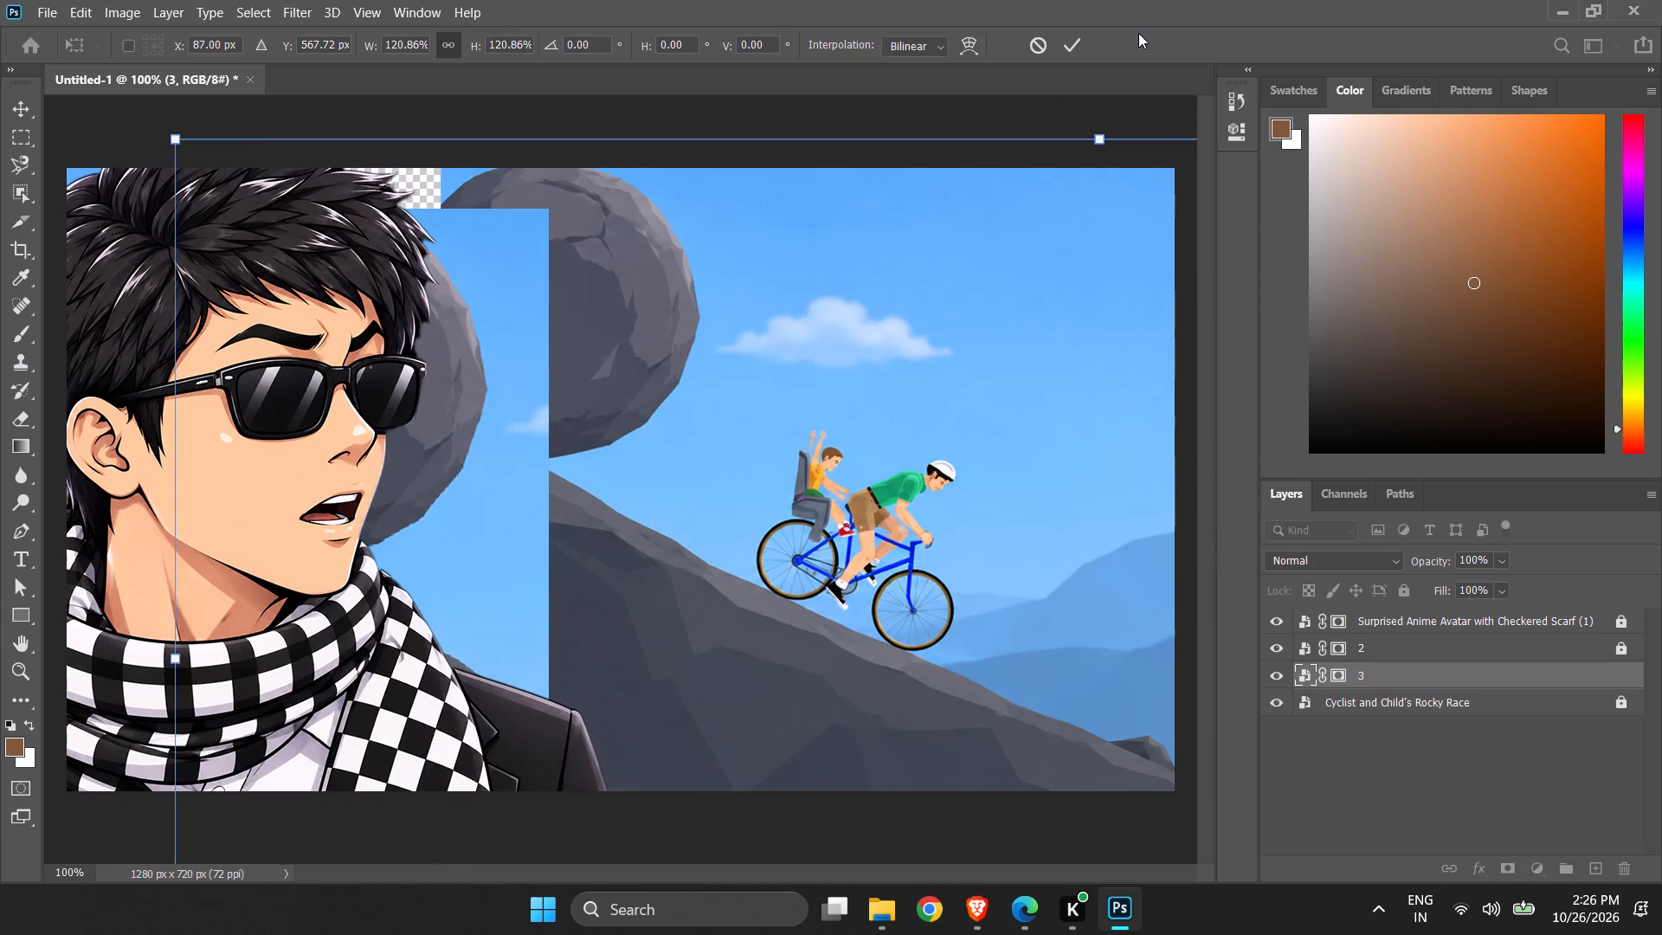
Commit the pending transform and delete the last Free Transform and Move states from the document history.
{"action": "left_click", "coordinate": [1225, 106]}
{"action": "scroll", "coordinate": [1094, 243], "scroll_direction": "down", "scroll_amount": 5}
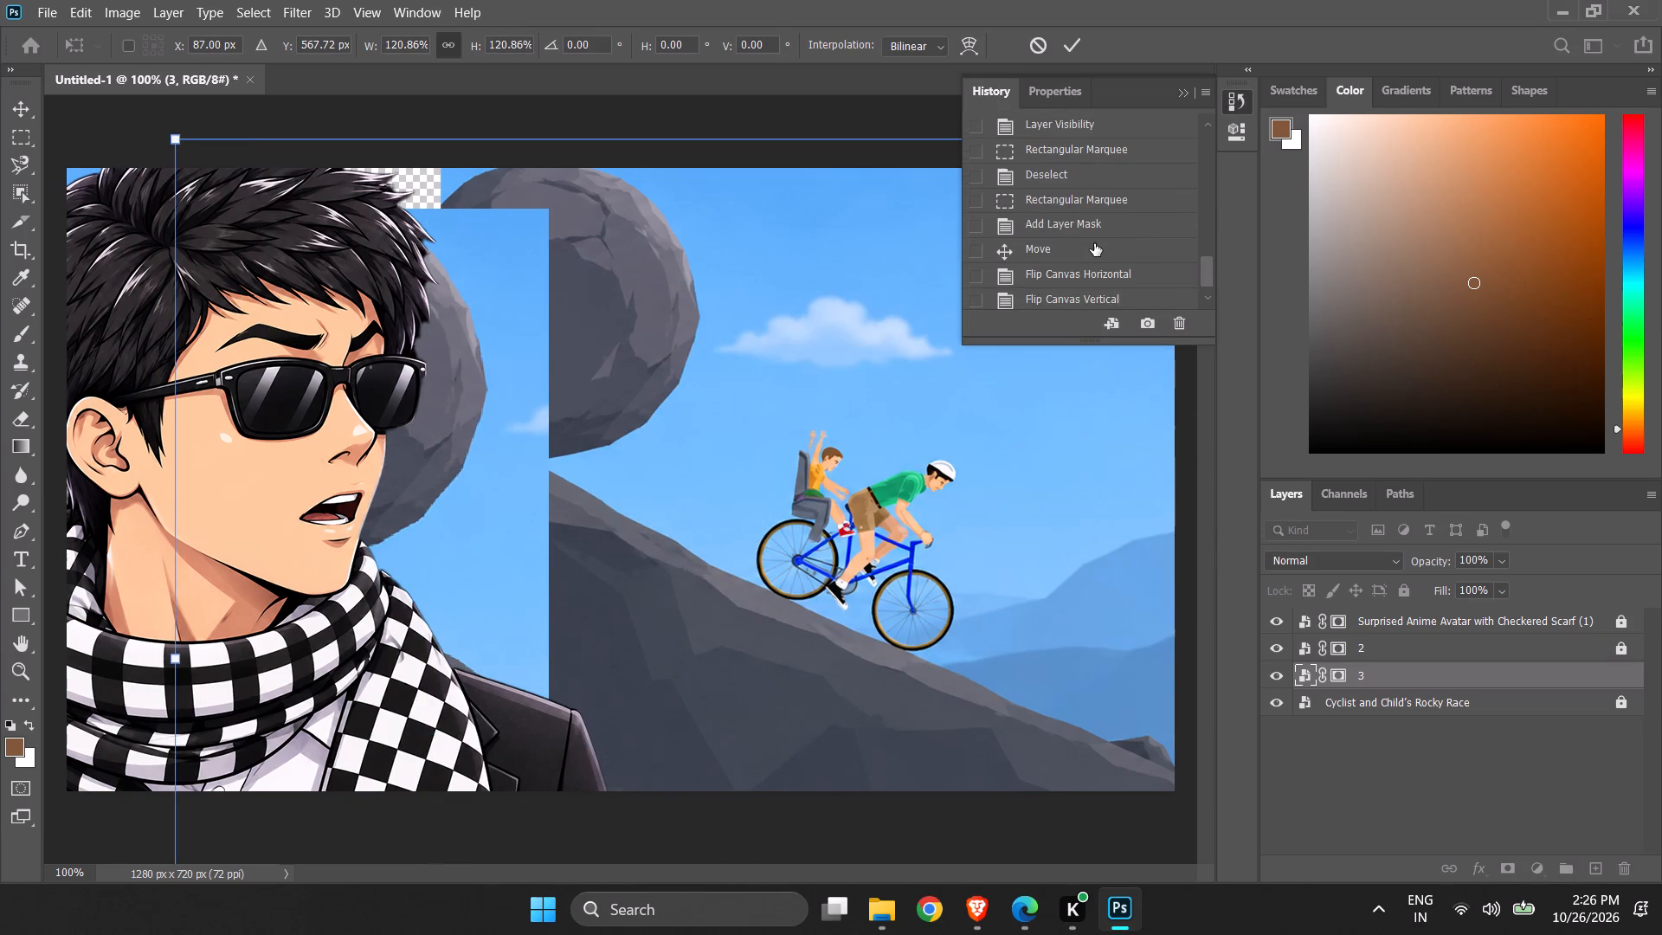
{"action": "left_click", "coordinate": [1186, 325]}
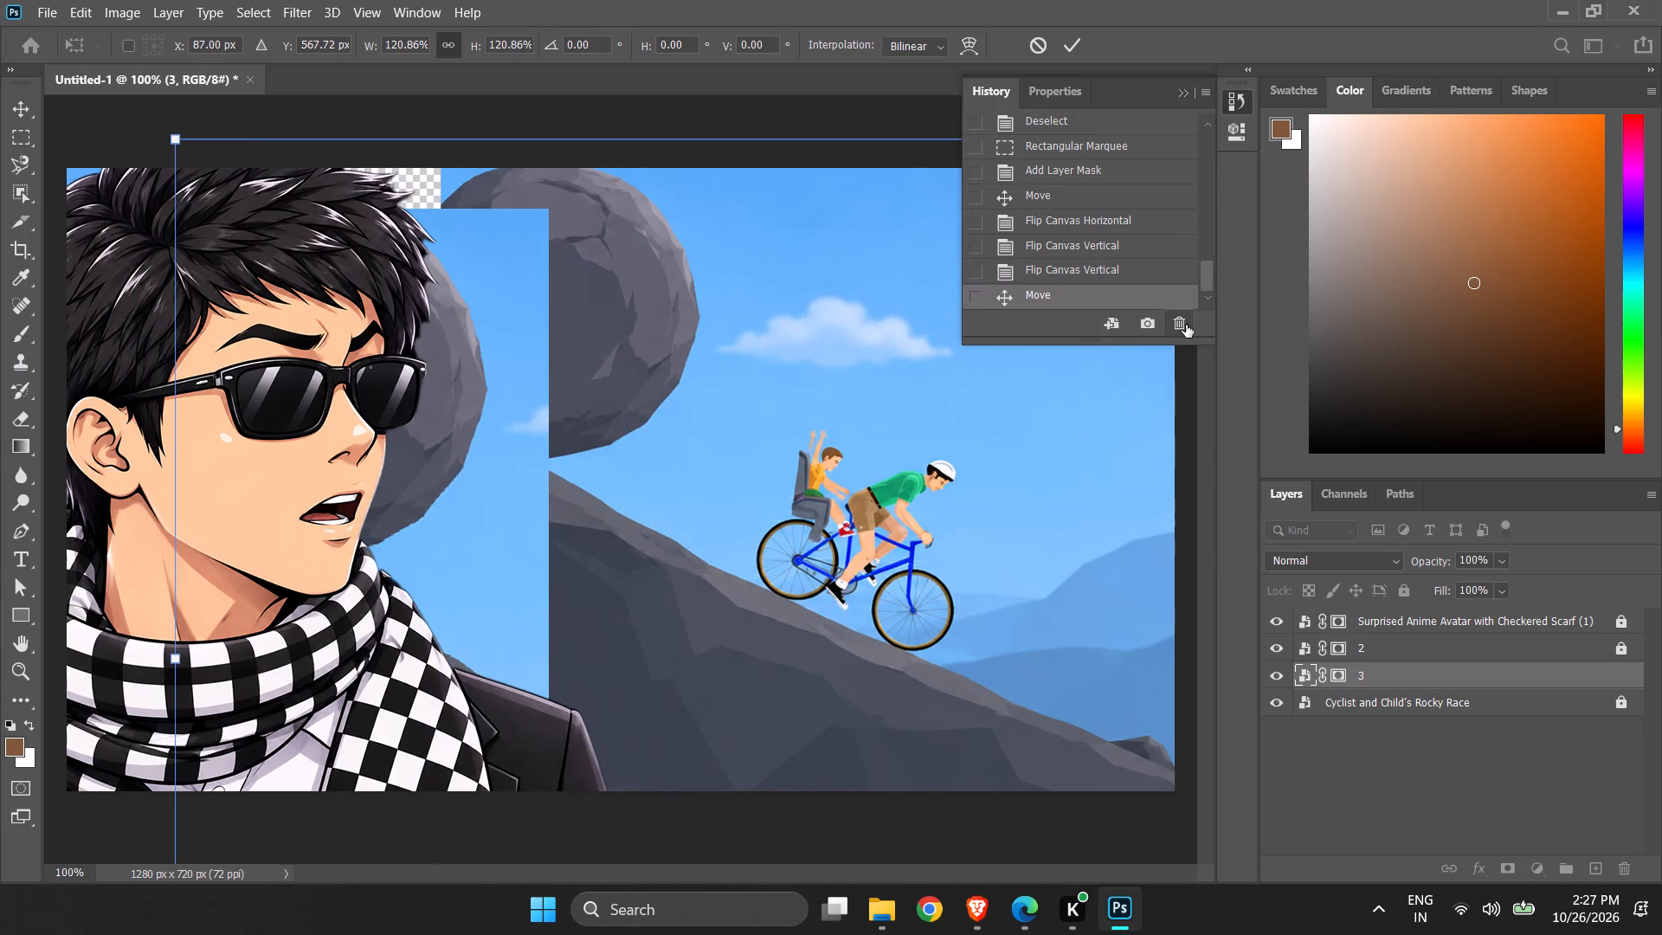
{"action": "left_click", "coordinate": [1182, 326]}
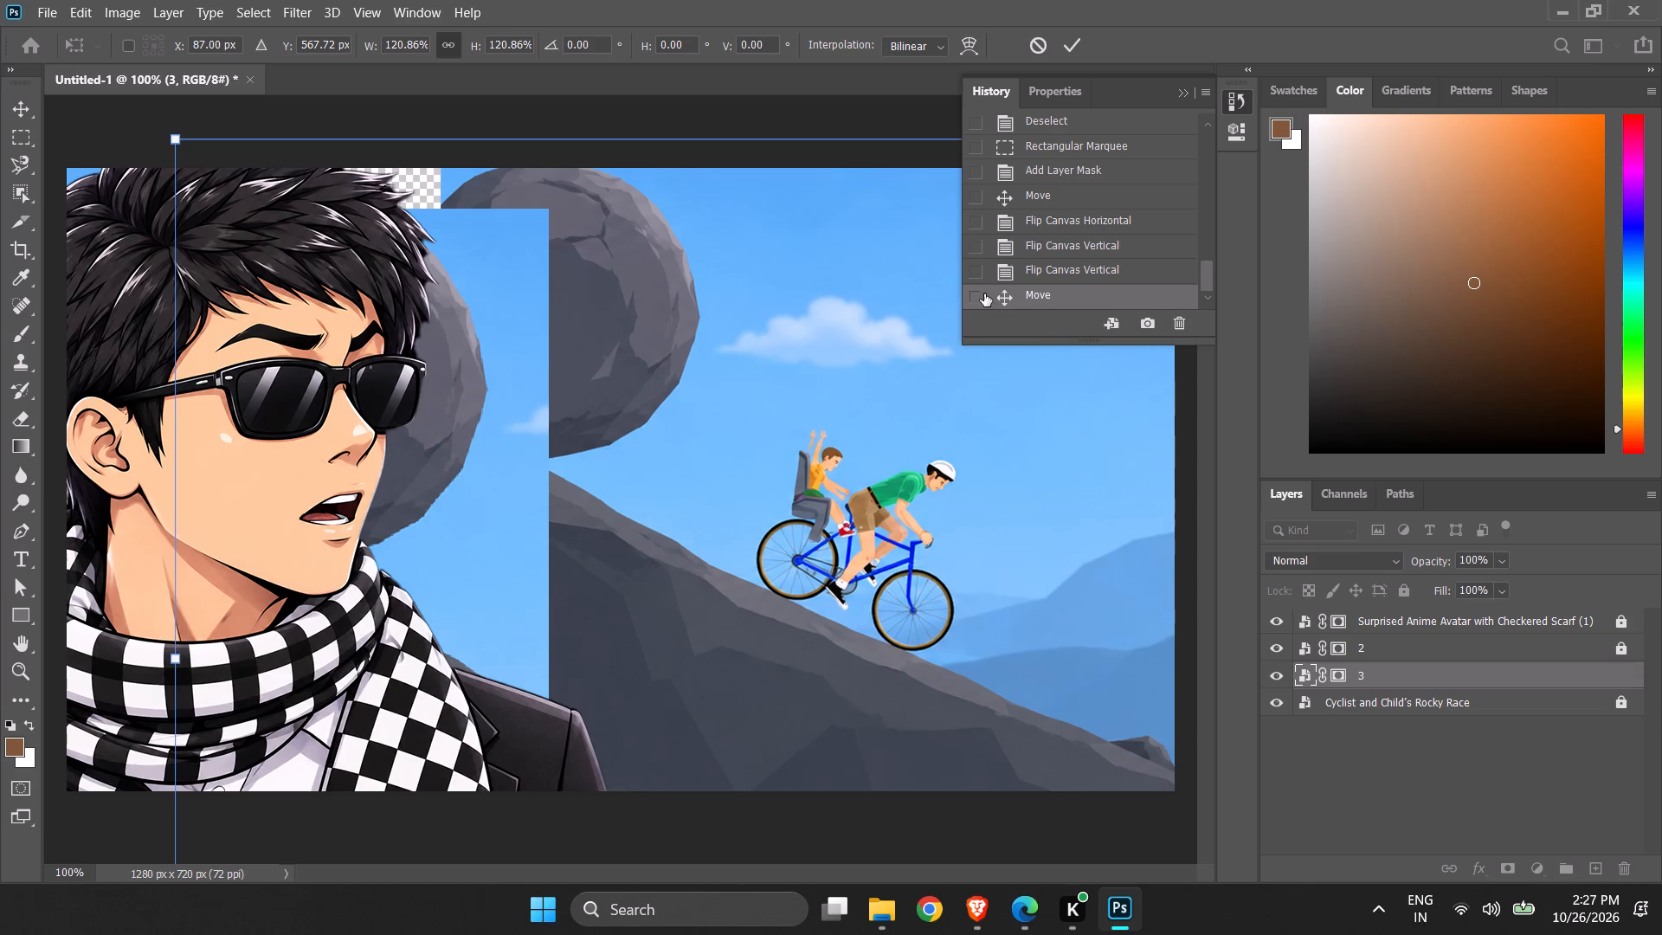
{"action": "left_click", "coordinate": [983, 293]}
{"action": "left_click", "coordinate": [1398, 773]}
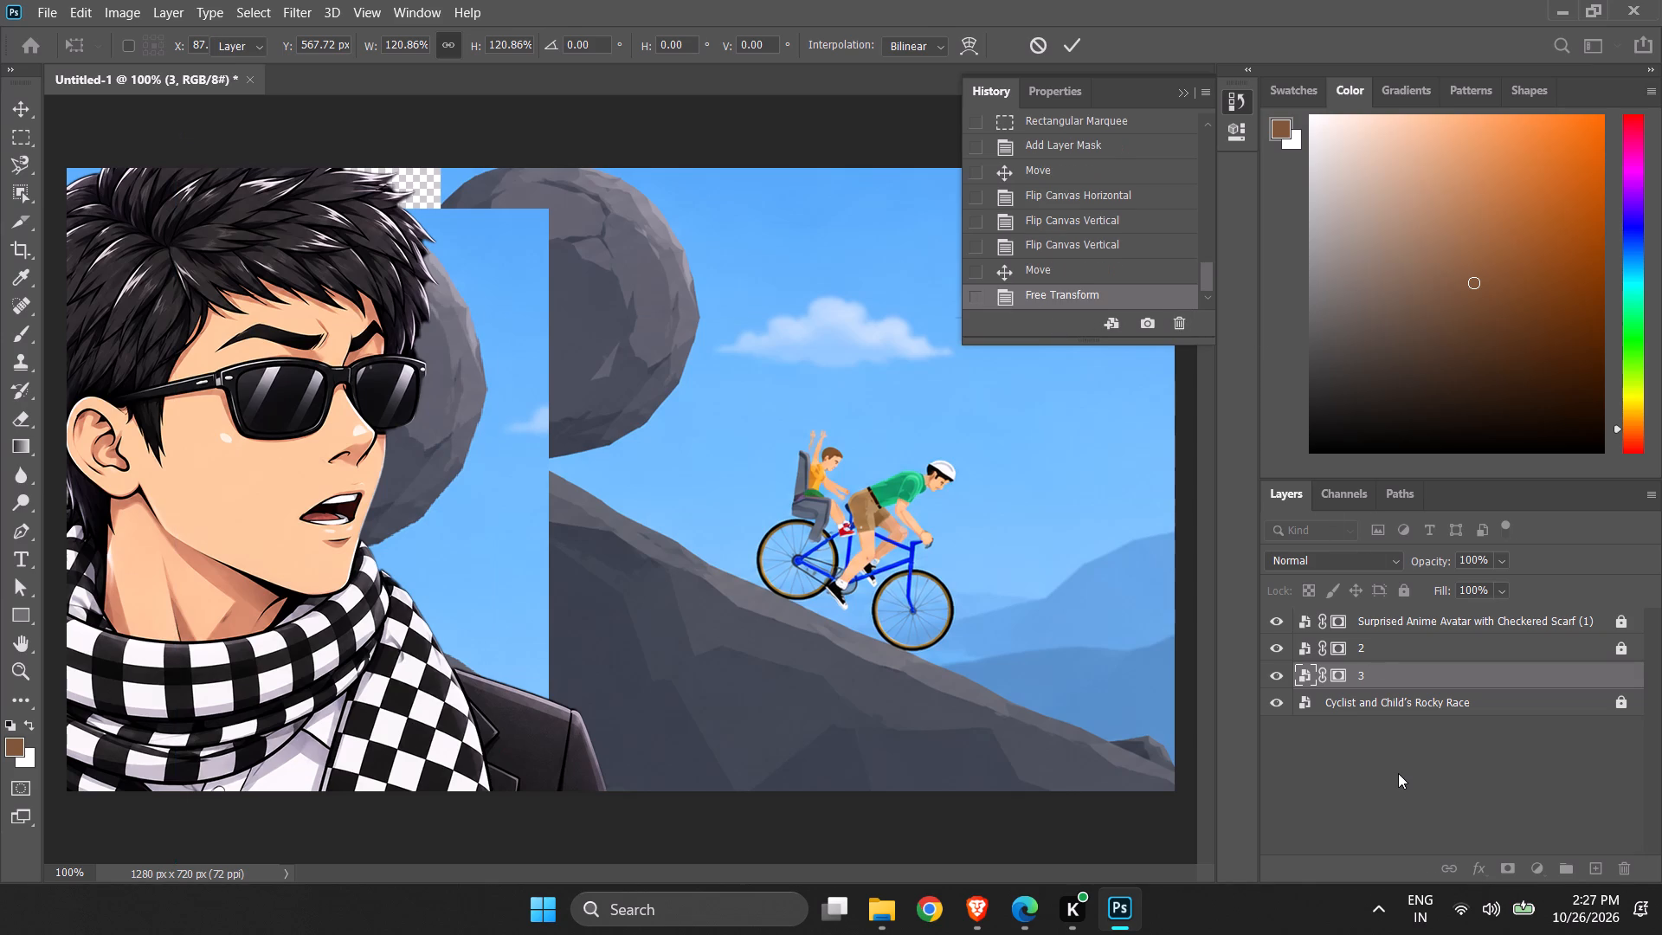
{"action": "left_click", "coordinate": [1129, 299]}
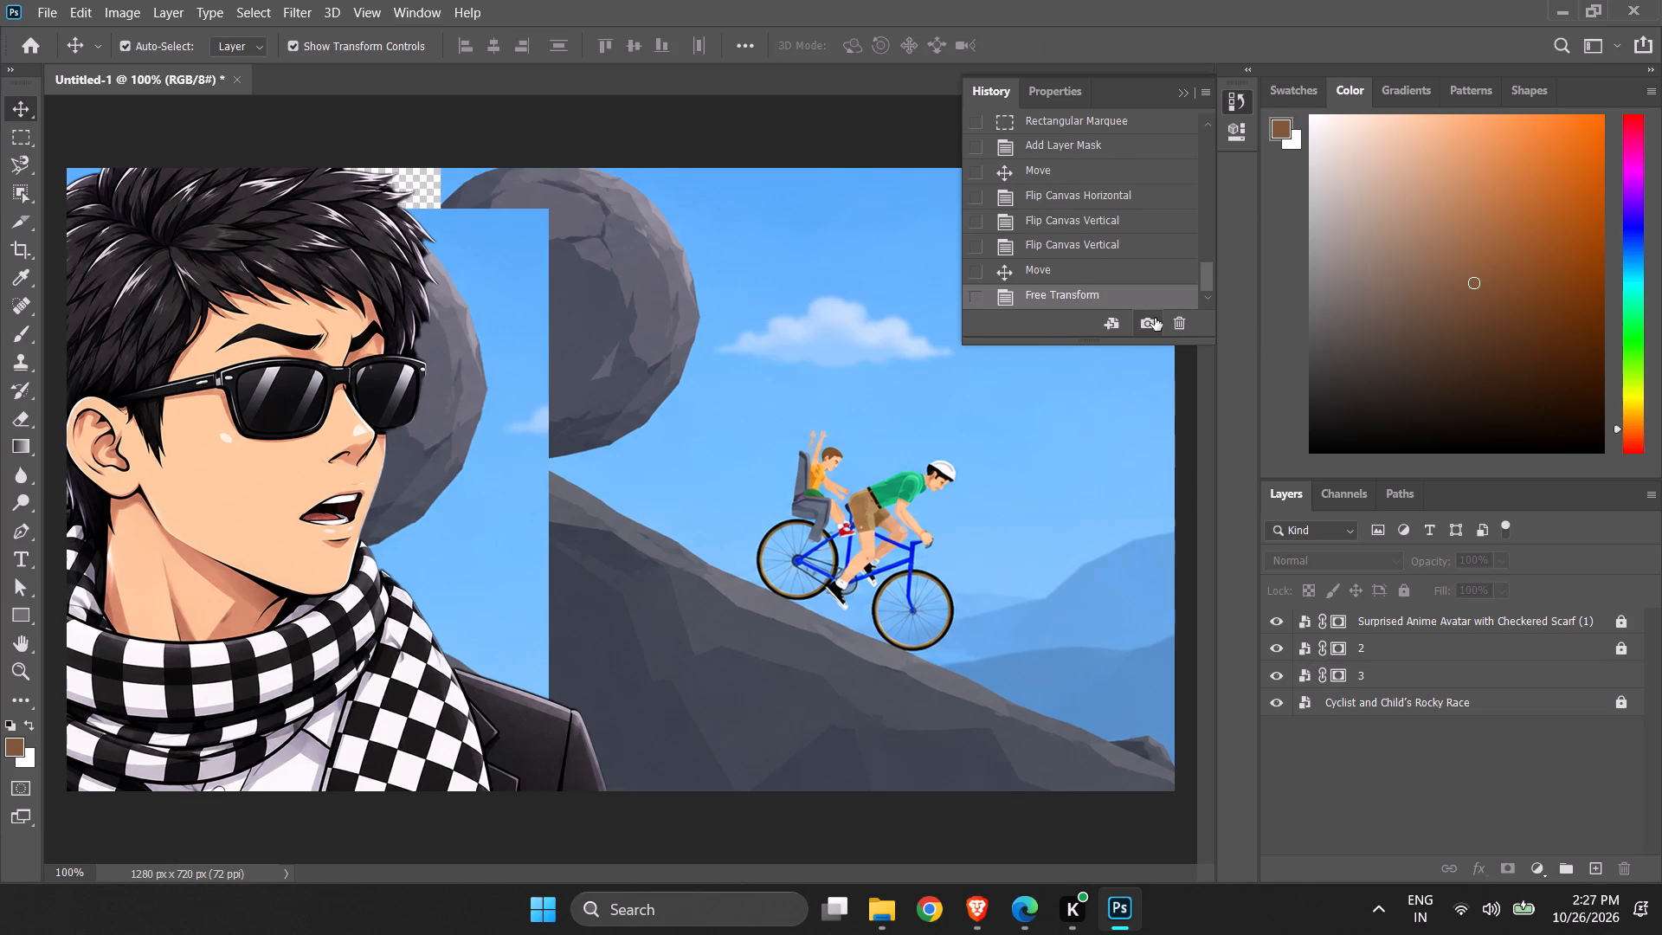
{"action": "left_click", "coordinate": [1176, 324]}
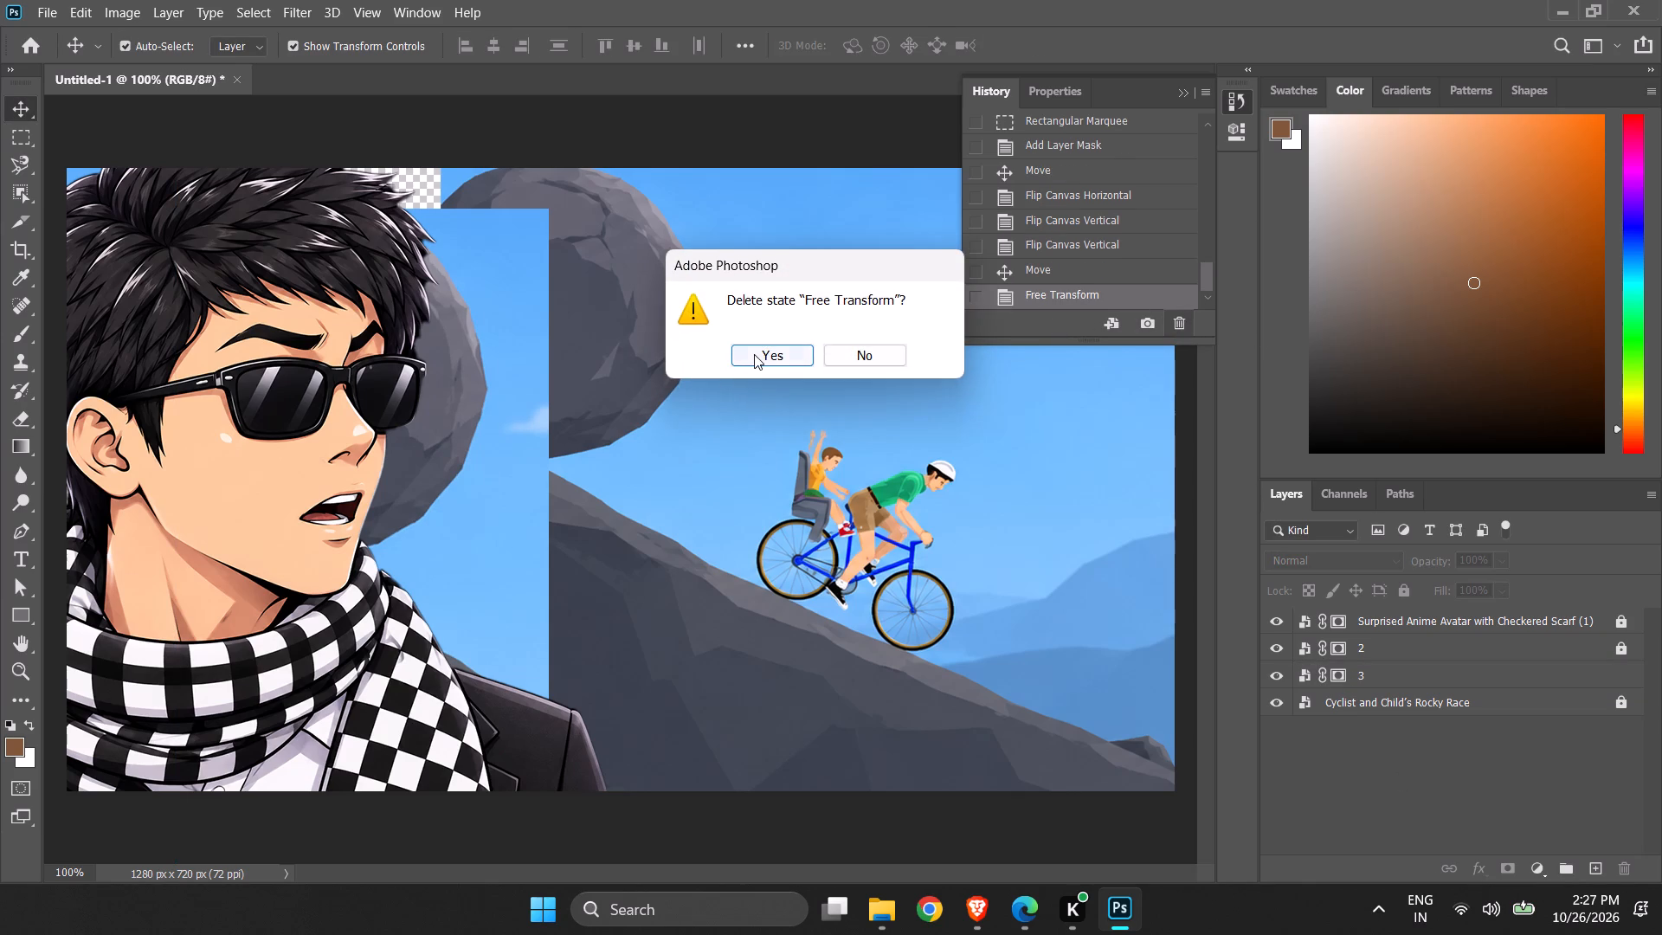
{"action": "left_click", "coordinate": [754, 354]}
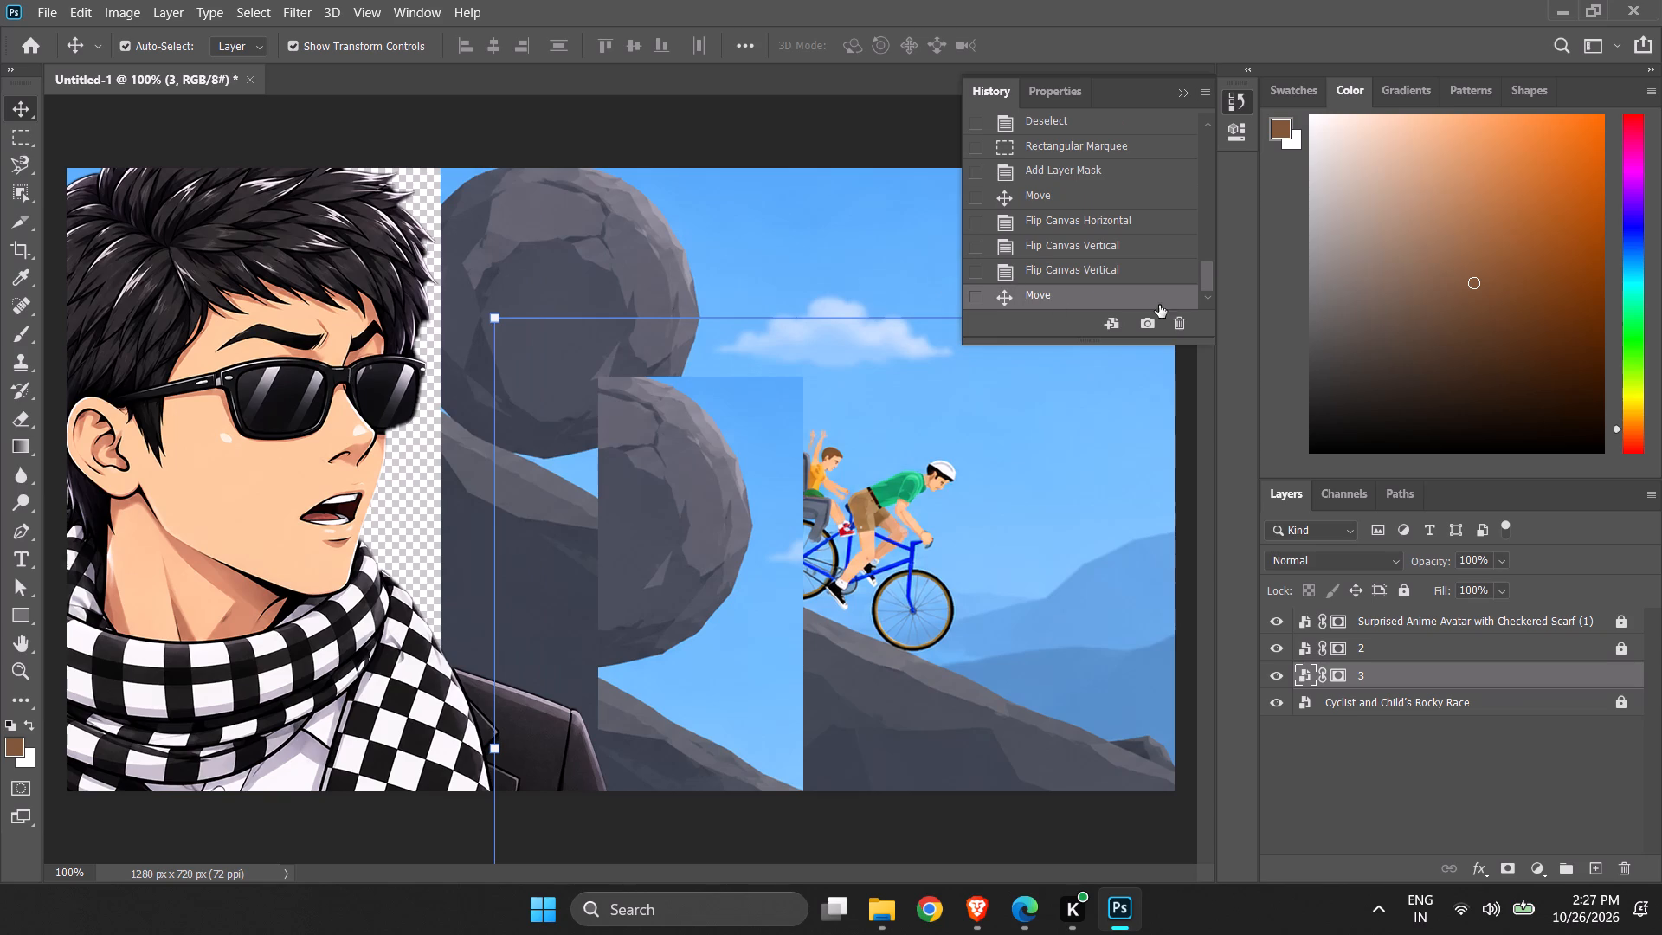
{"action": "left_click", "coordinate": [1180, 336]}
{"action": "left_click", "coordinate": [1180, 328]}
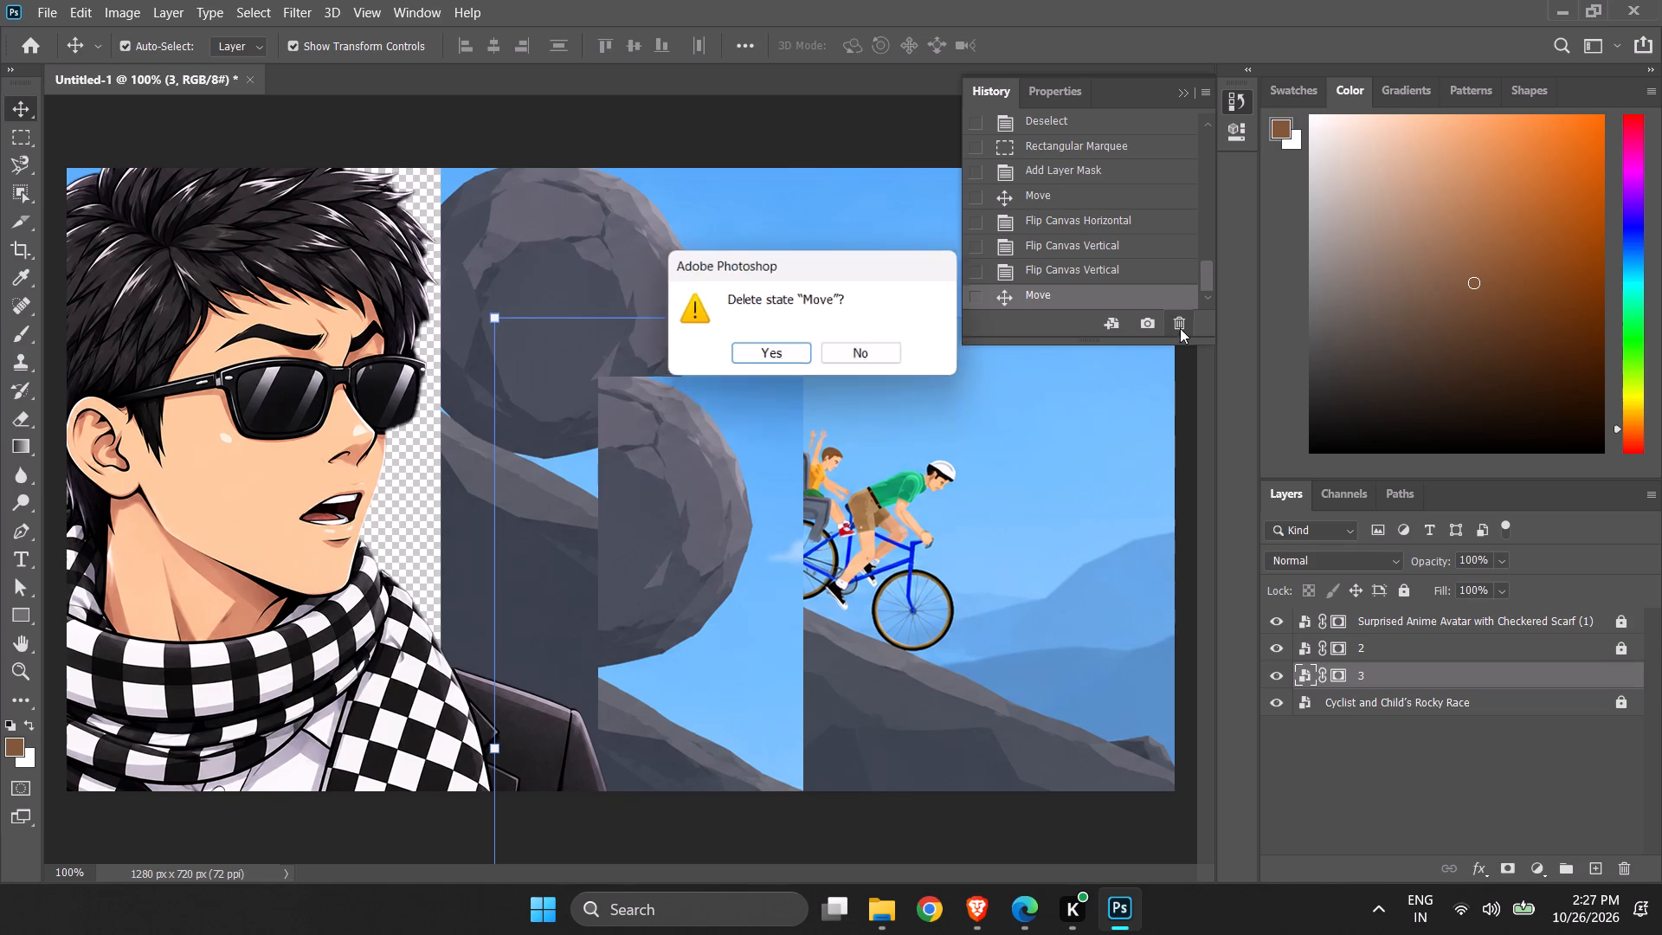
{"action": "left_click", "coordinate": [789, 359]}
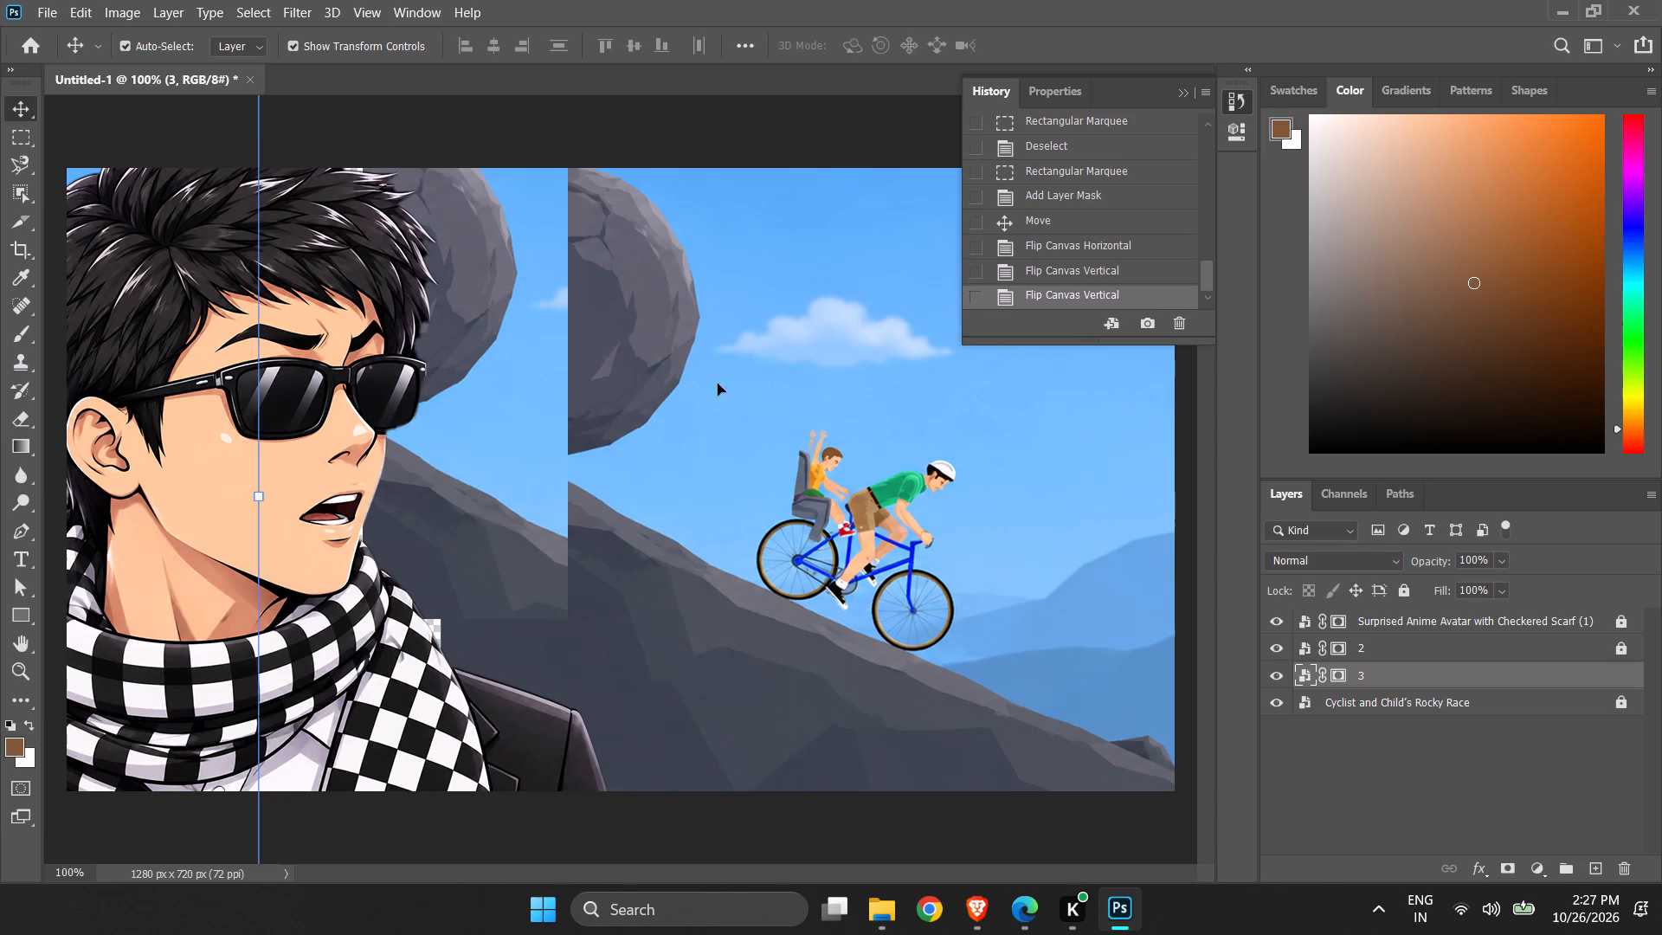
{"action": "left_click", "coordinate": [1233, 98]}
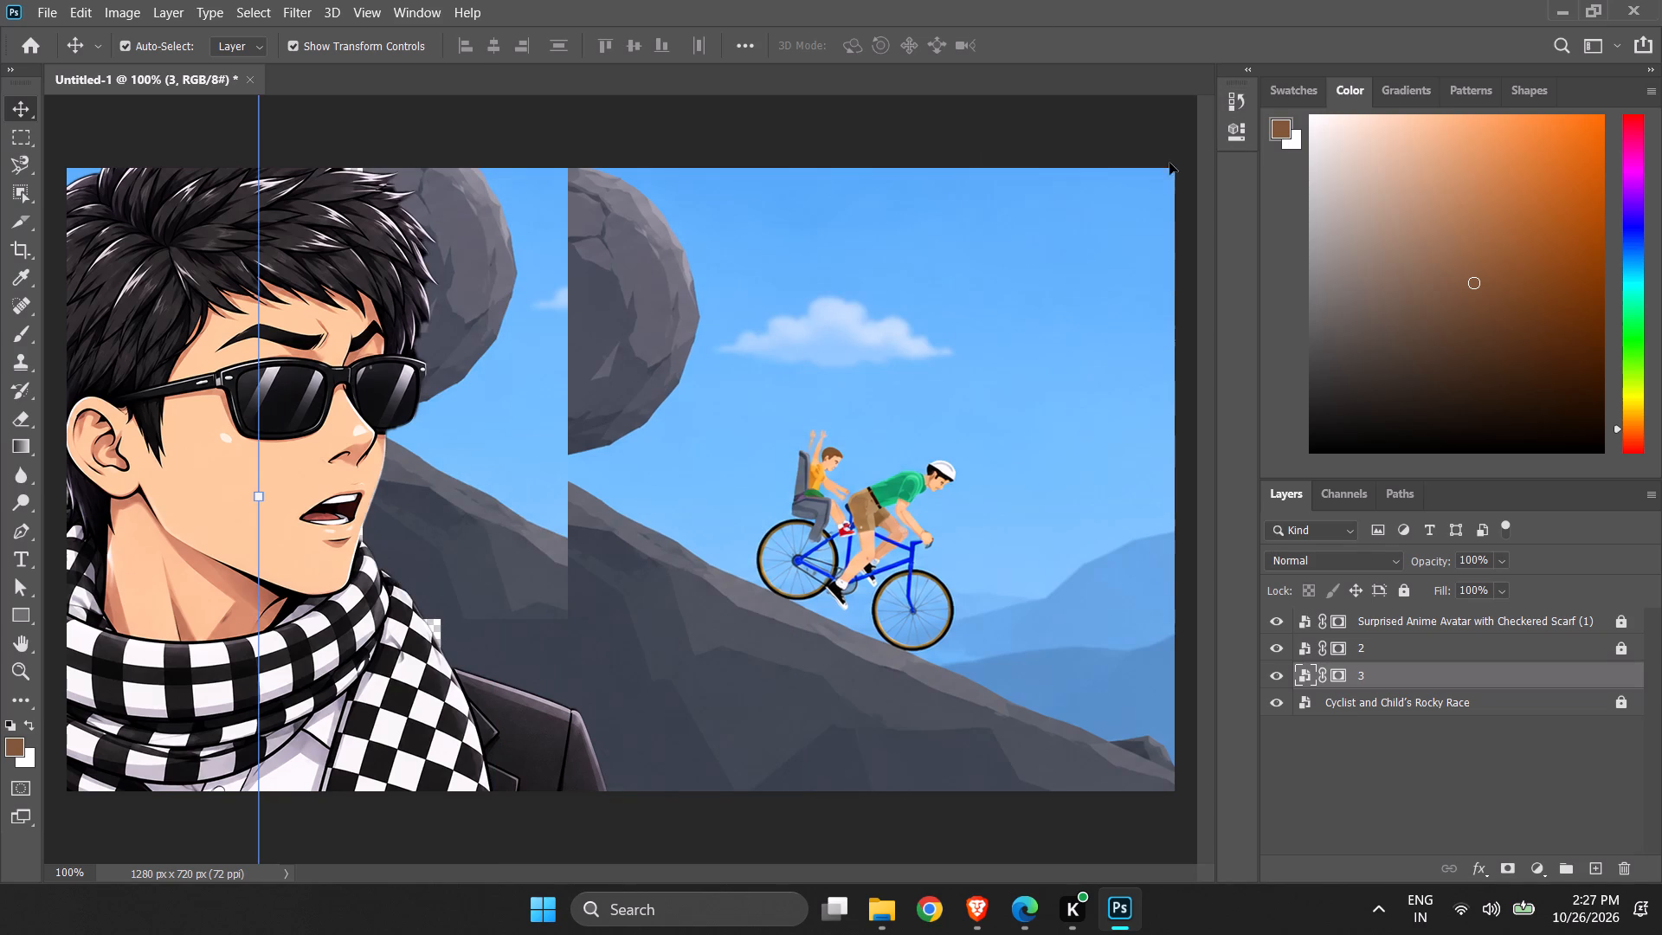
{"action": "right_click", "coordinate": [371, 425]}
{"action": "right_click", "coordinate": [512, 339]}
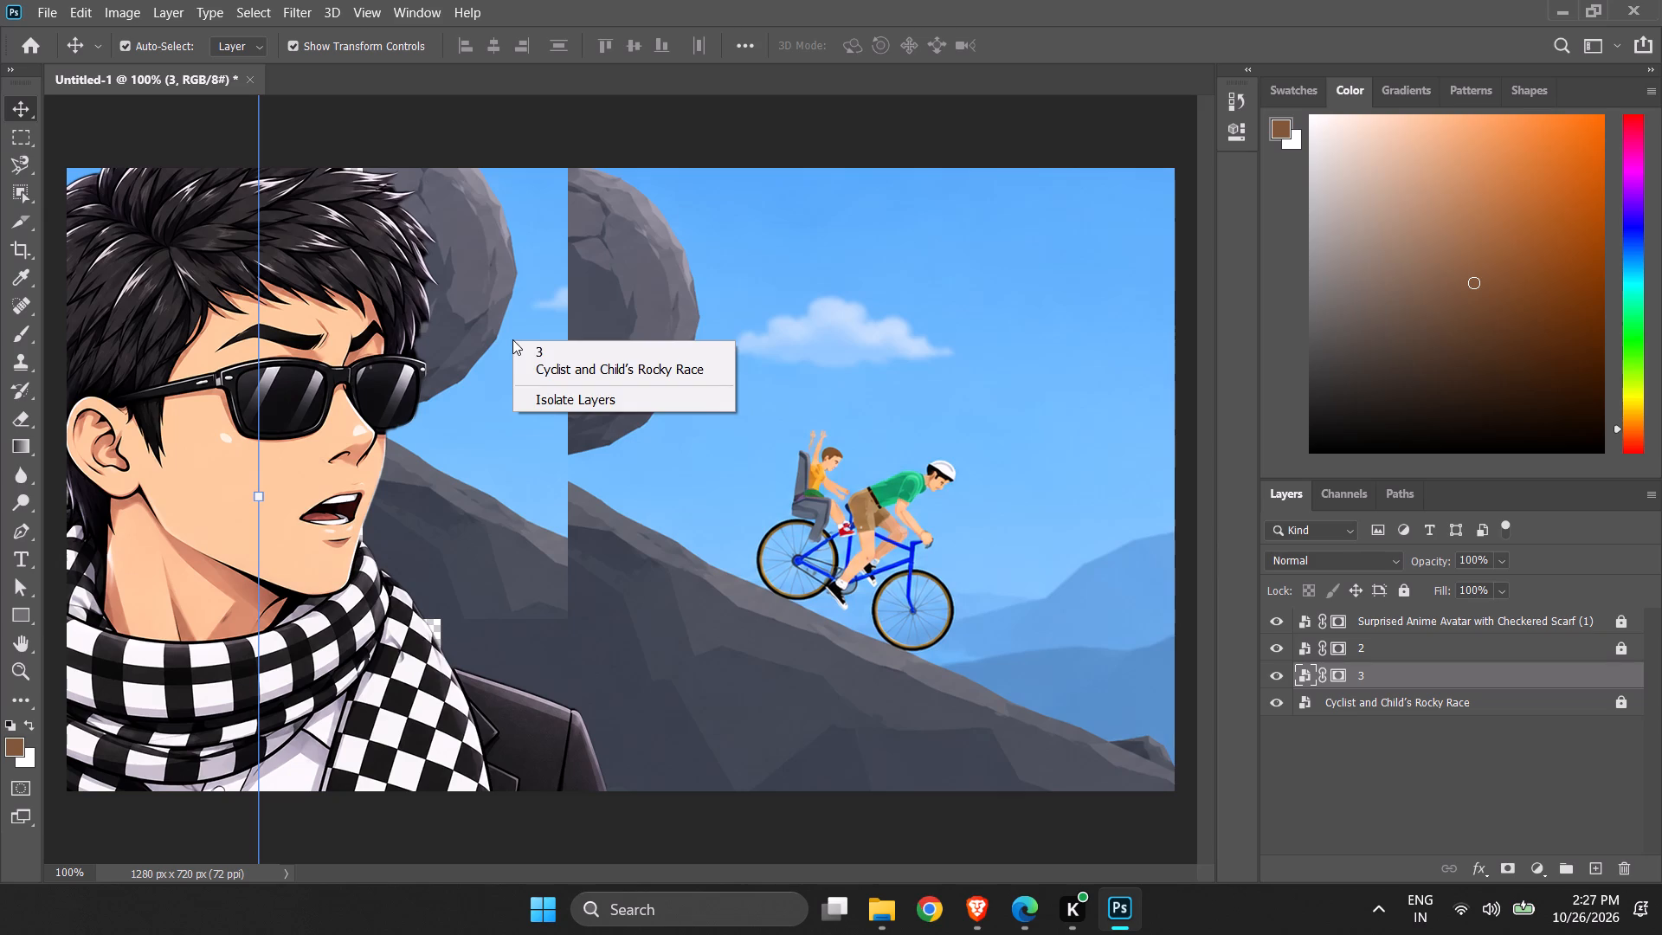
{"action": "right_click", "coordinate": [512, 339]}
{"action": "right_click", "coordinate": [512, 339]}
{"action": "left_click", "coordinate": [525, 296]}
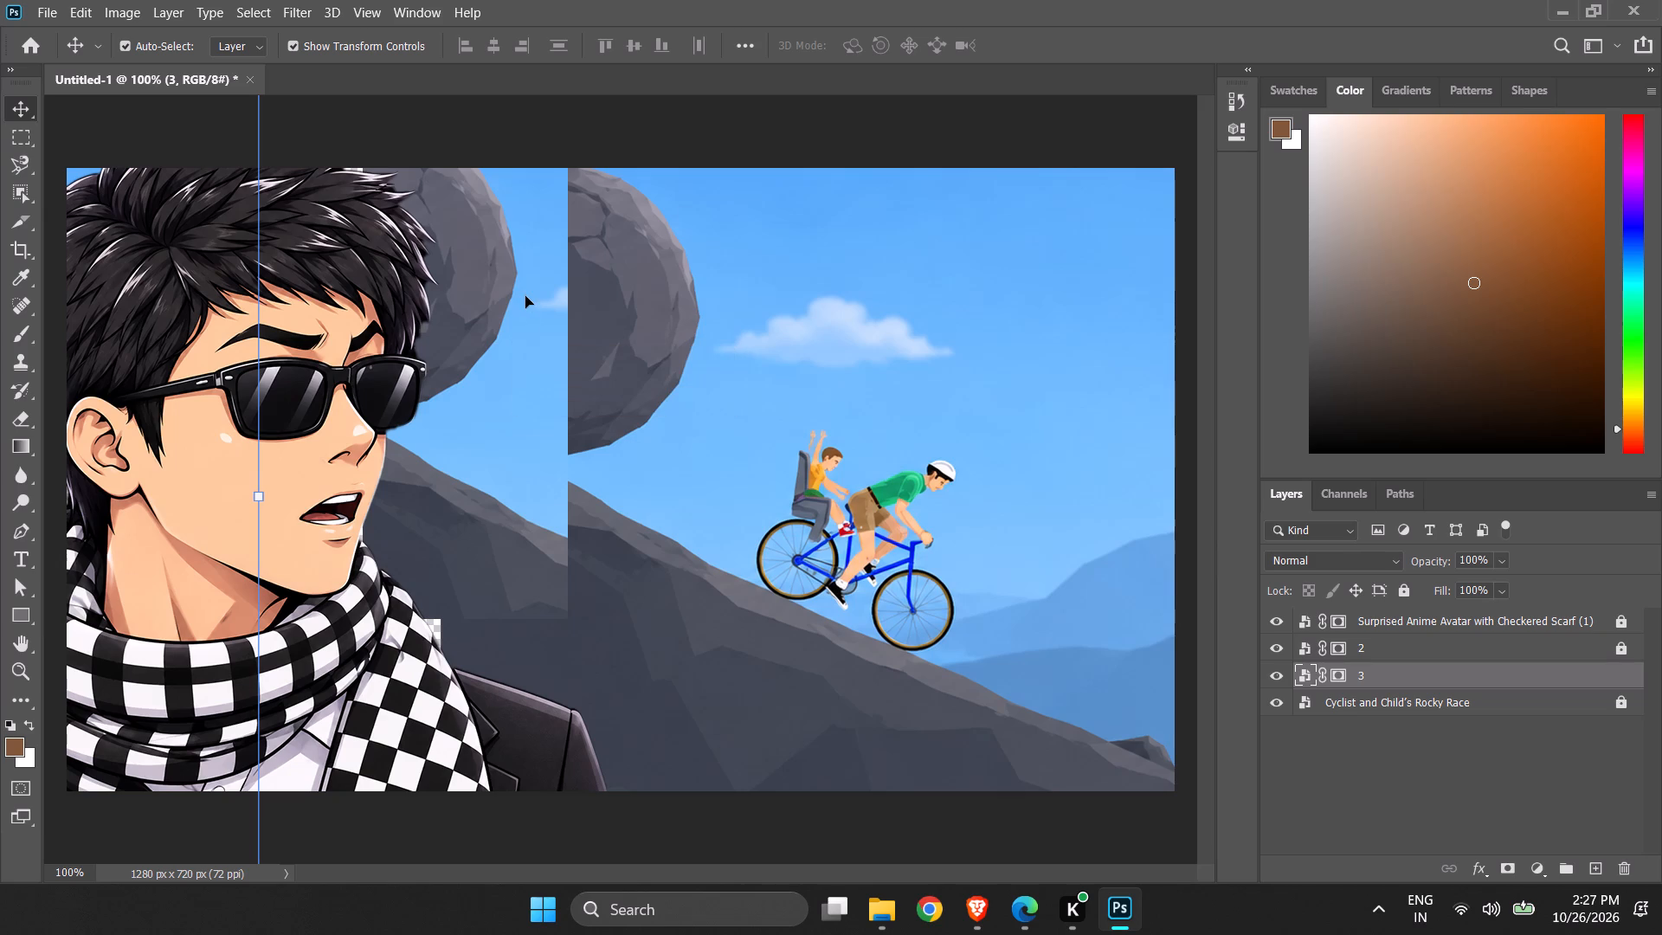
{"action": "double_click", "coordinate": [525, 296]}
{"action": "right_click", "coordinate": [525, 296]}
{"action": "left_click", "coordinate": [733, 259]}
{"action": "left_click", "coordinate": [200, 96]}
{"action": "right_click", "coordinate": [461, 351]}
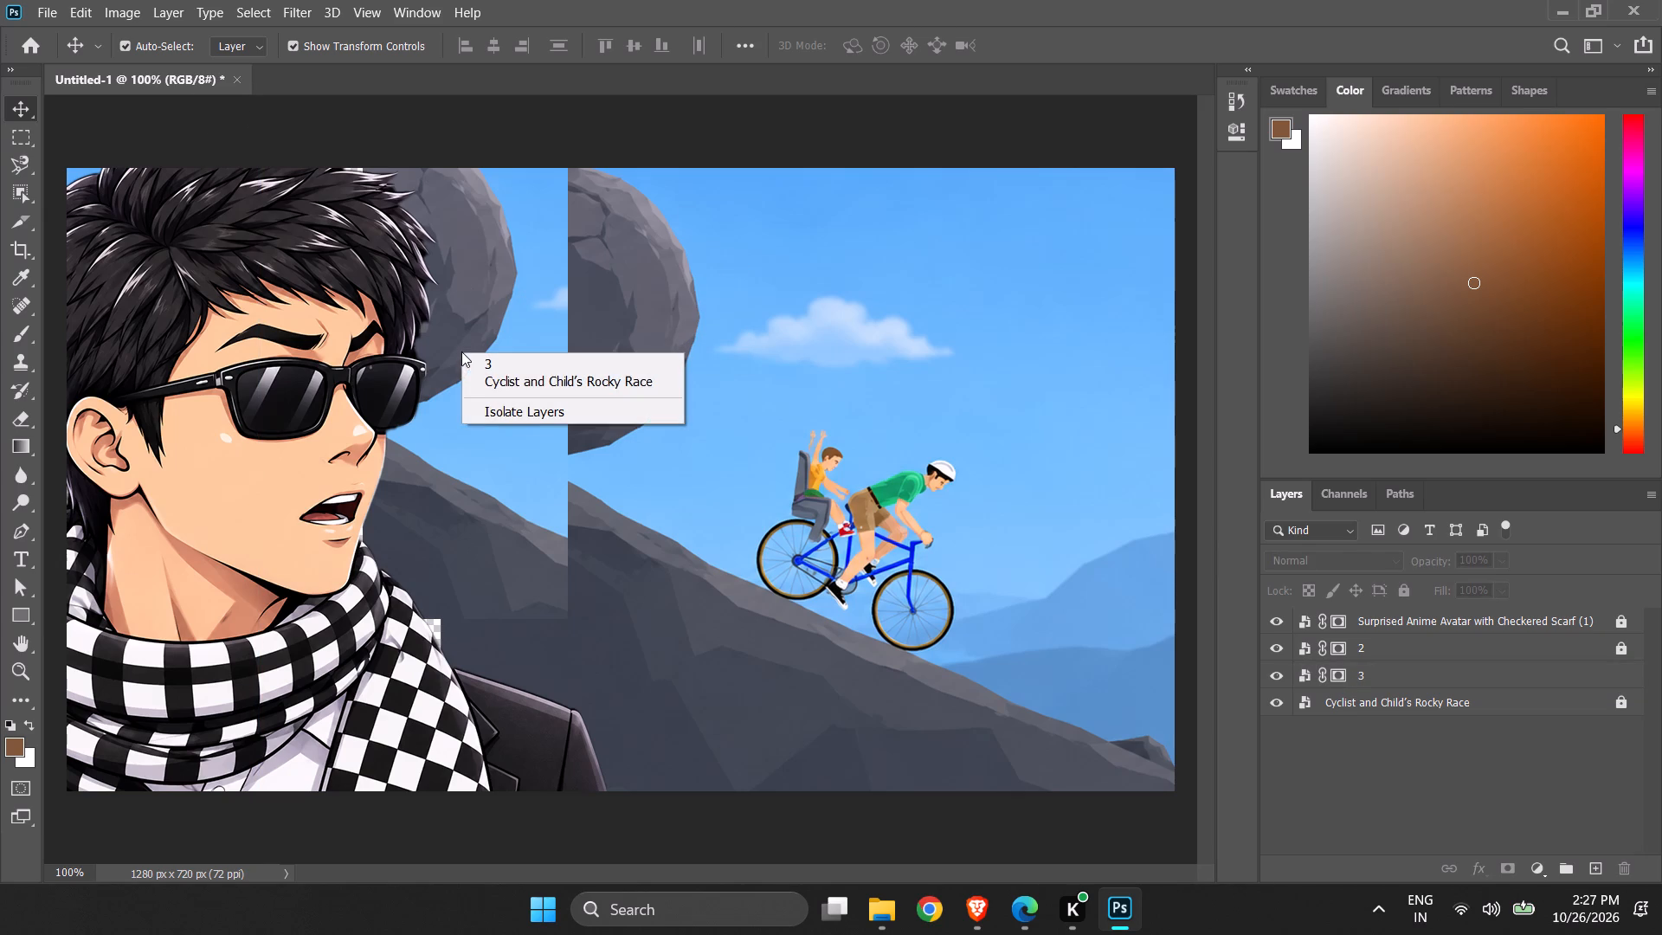
Select layer 3, the boulder patch, and check its layer commands for a way to flip it.
{"action": "left_click", "coordinate": [521, 228]}
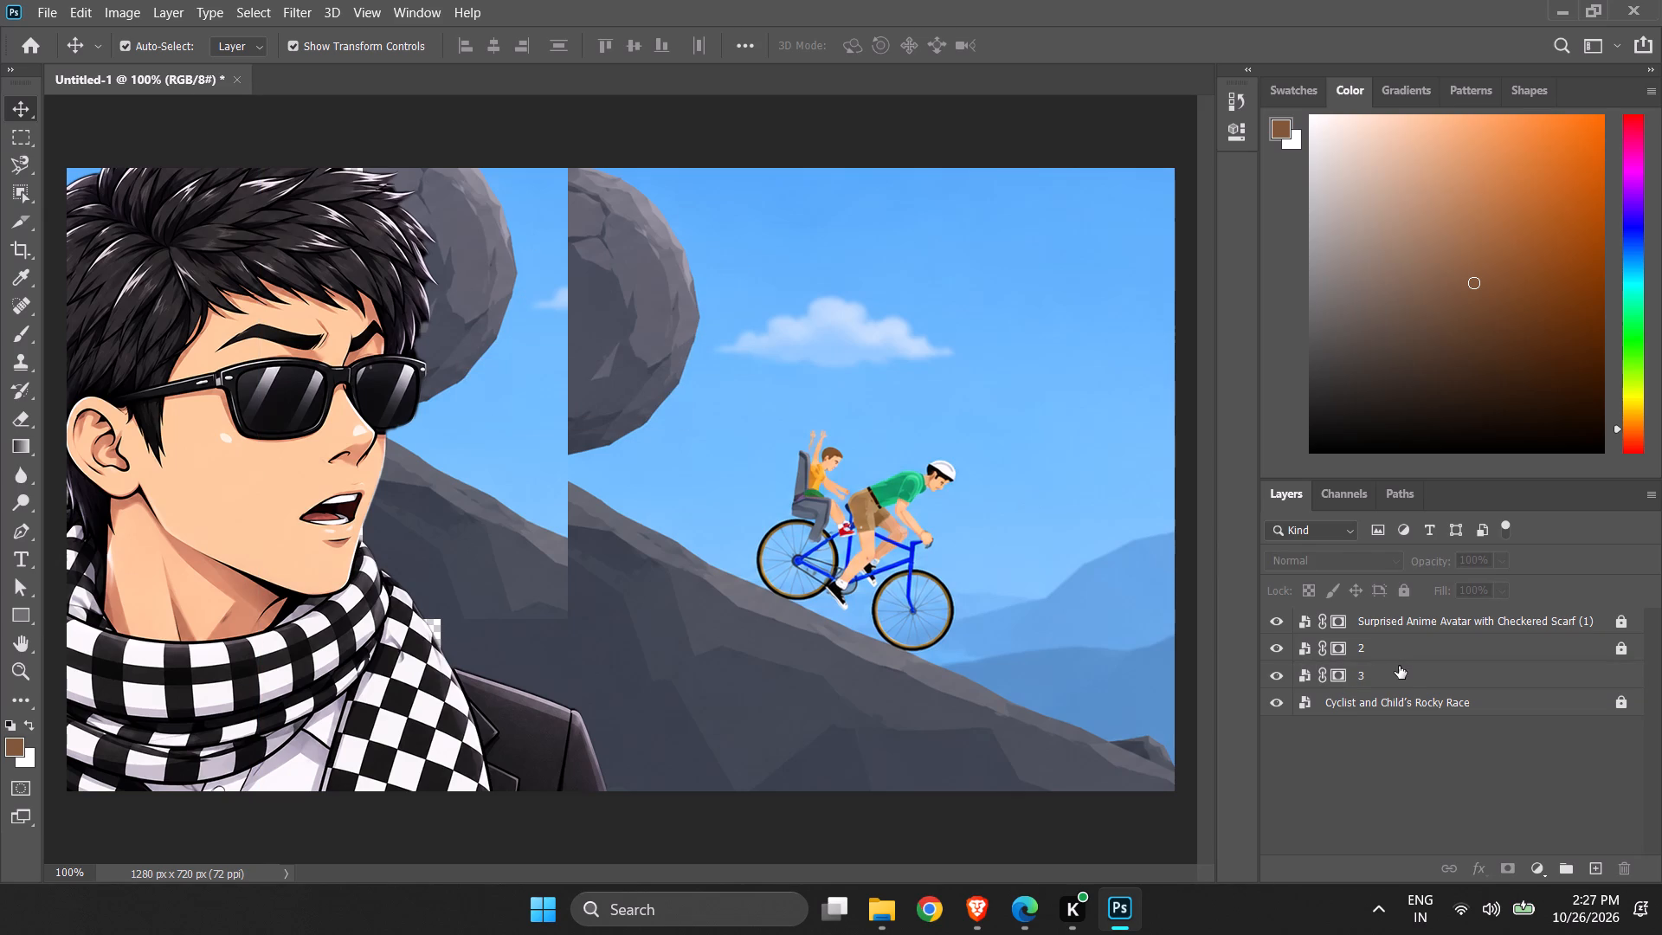
{"action": "left_click", "coordinate": [1399, 667]}
{"action": "left_click", "coordinate": [1404, 678]}
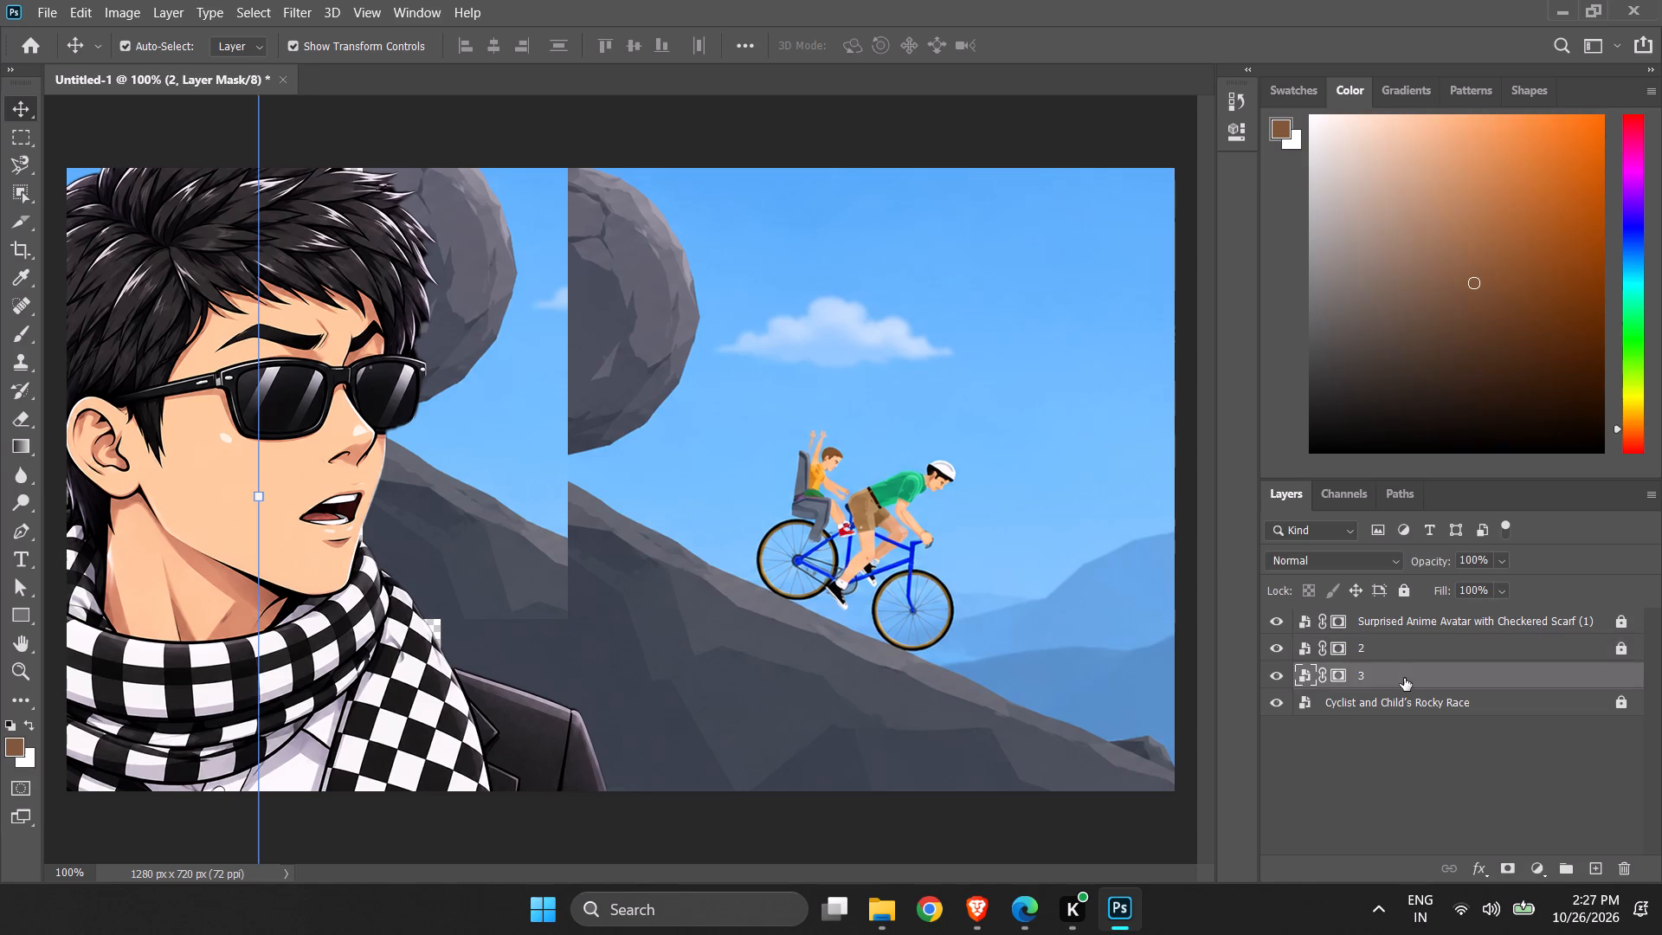
{"action": "right_click", "coordinate": [1404, 678]}
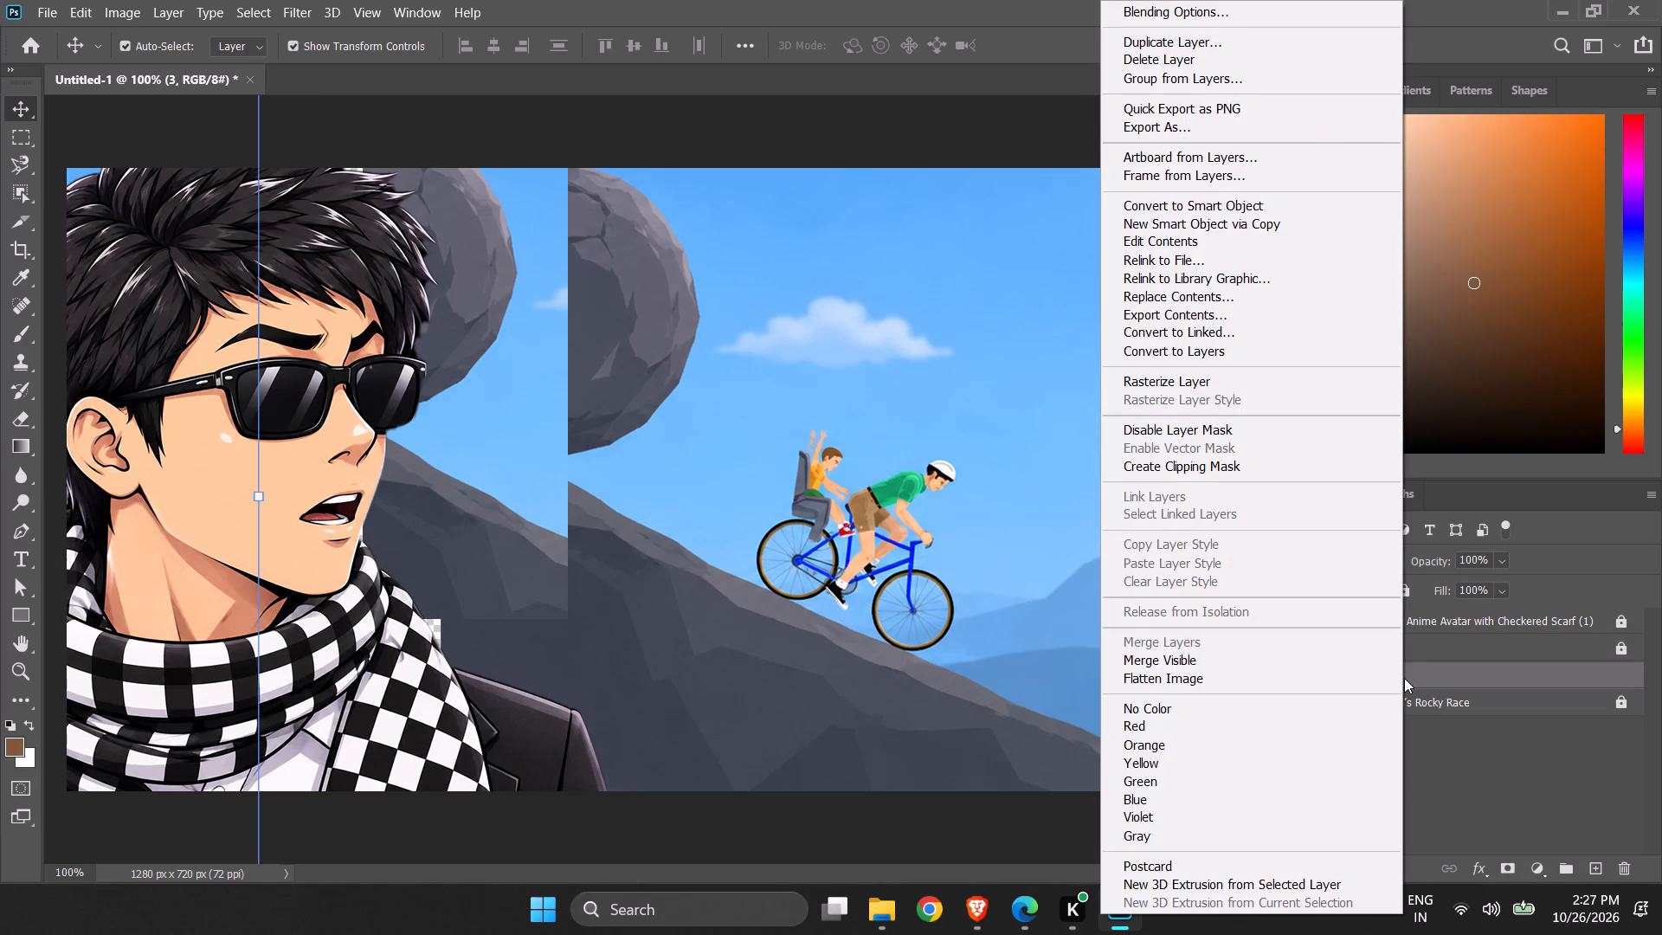
{"action": "left_click", "coordinate": [1535, 796]}
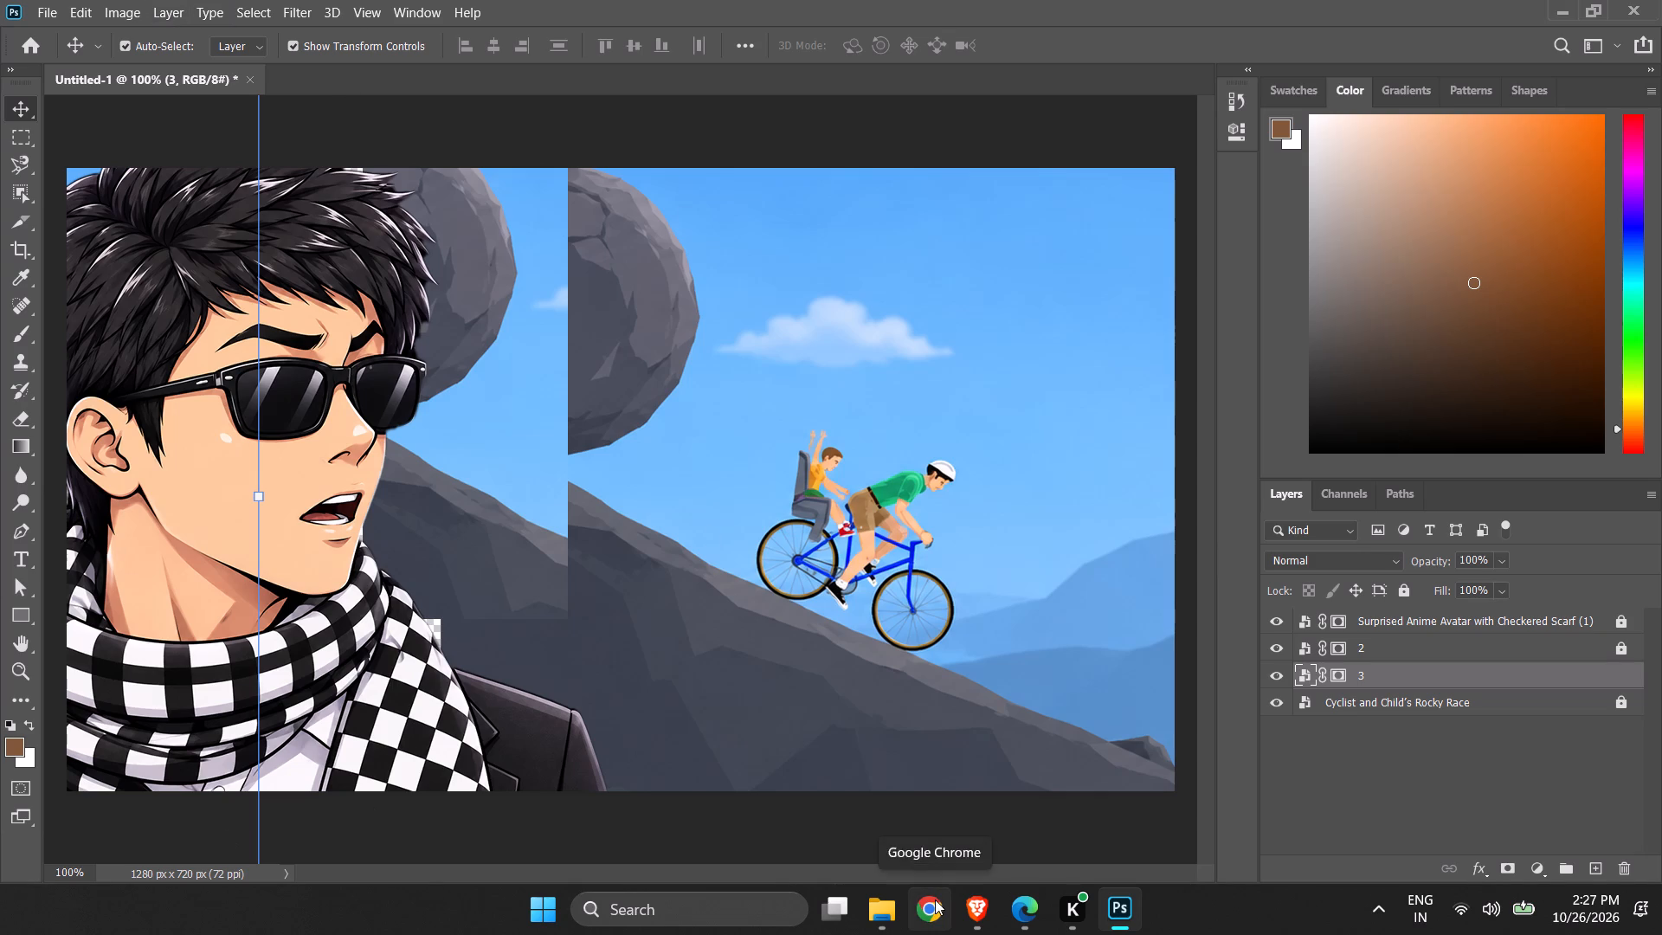
Switch to Brave and find a YouTube video by searching for "flip horizontal in photoshop".
{"action": "left_click", "coordinate": [969, 914]}
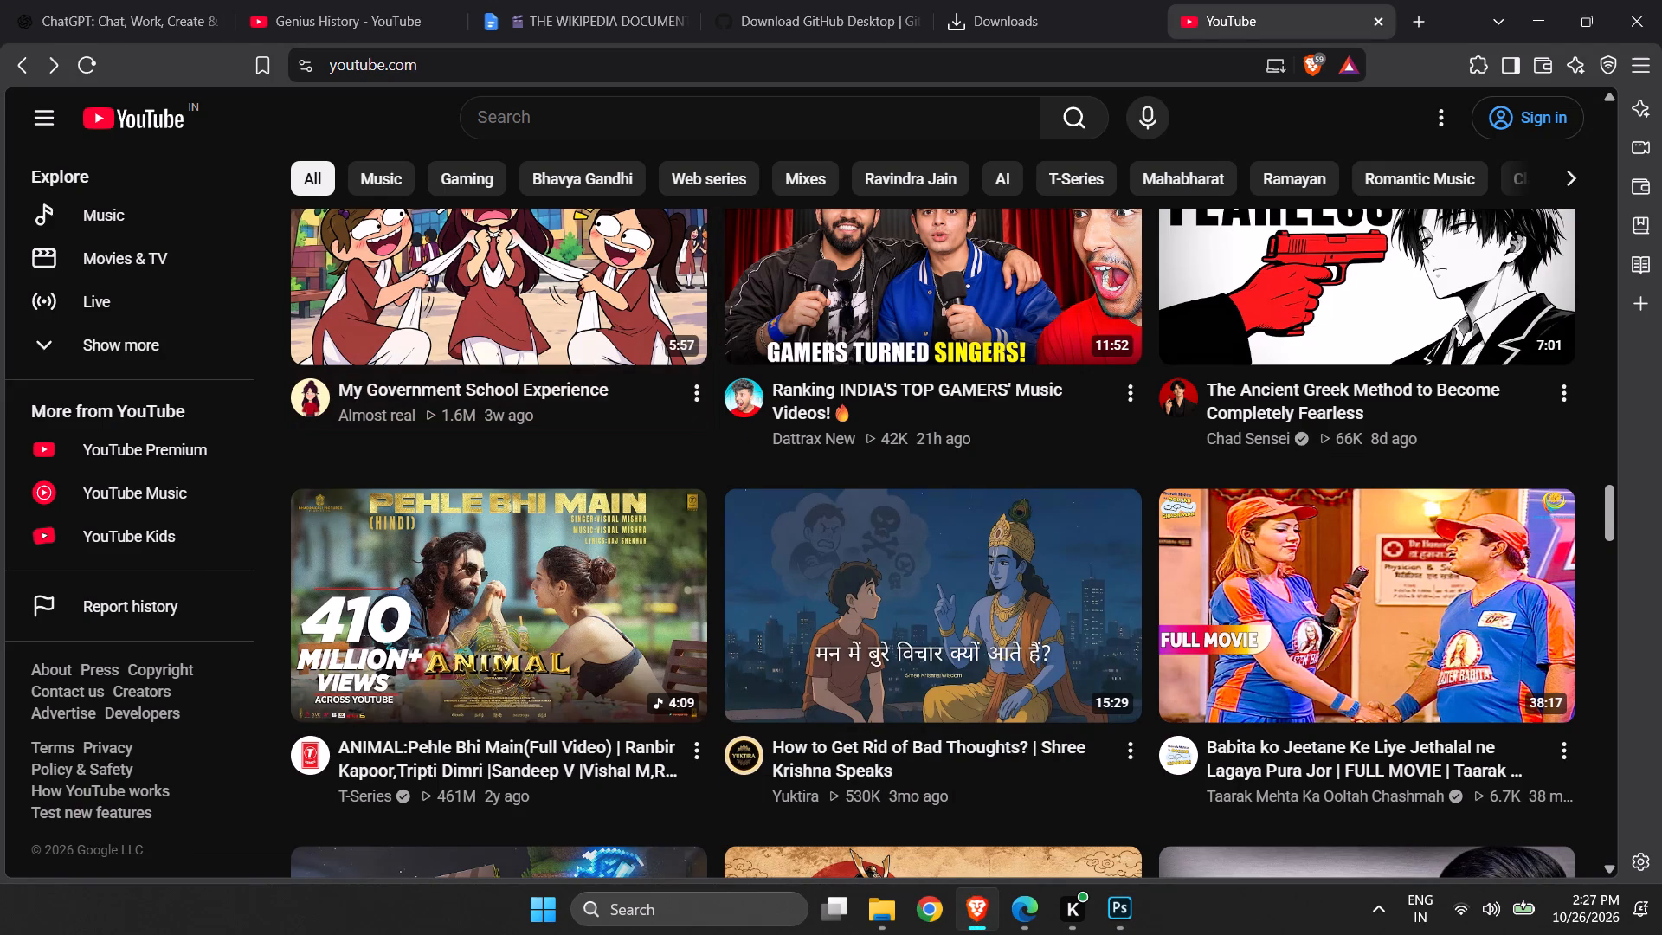
{"action": "left_click", "coordinate": [861, 101]}
{"action": "left_click", "coordinate": [861, 101]}
{"action": "type", "text": "flip"}
{"action": "key", "text": "space"}
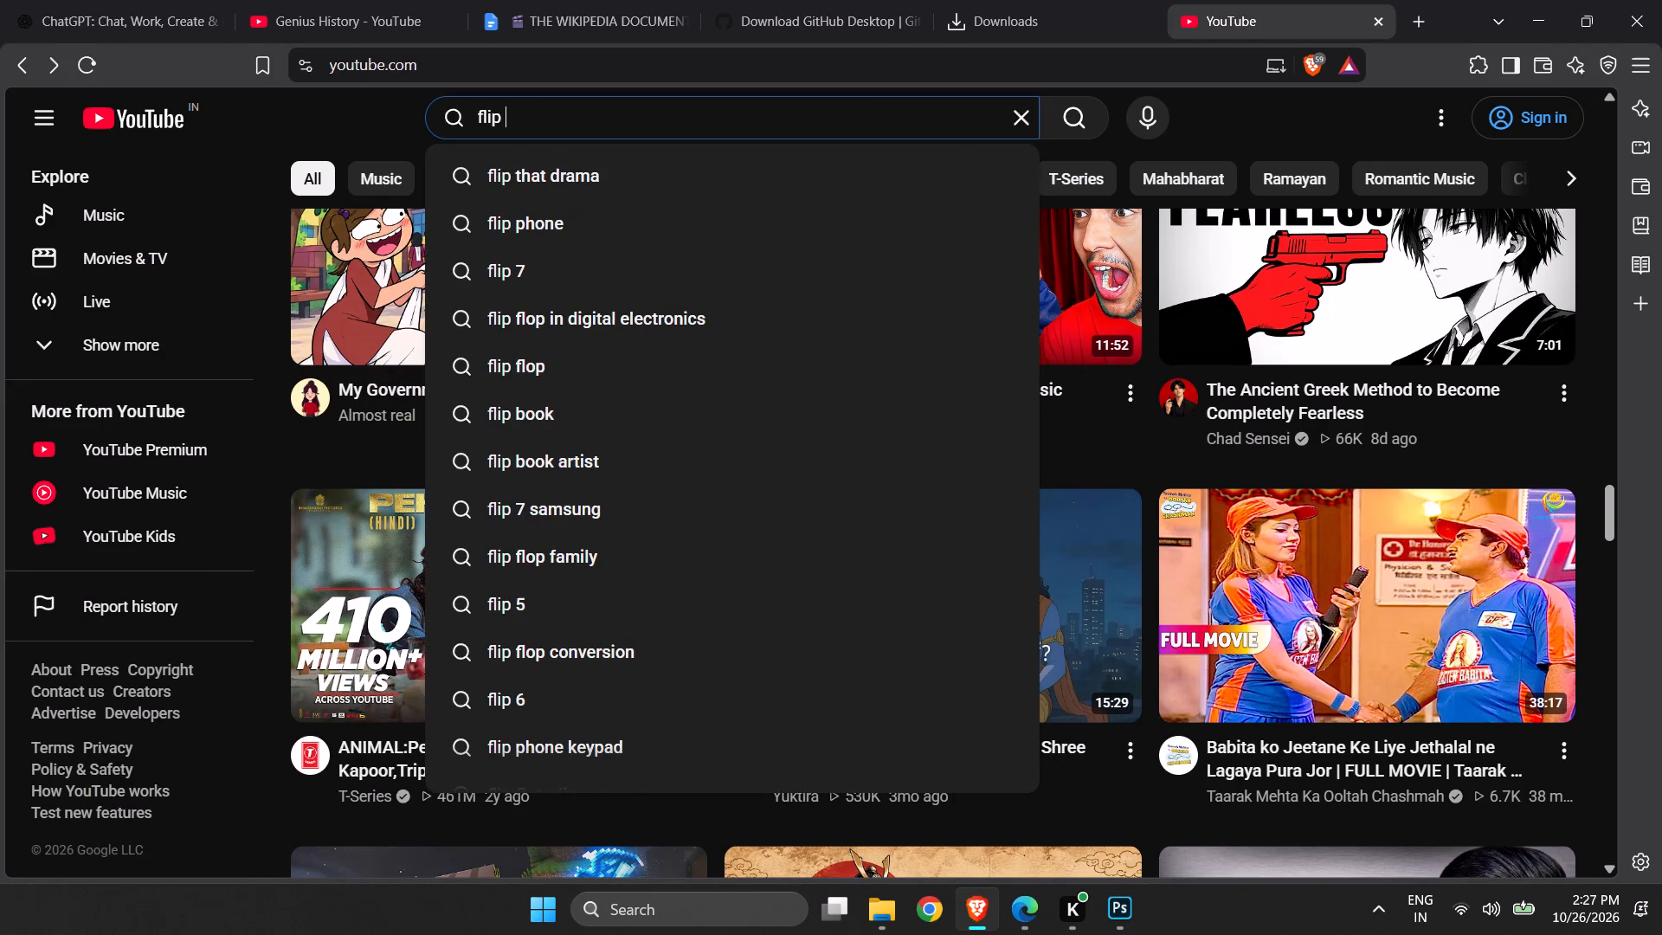
{"action": "type", "text": "ho"}
{"action": "type", "text": "ri"}
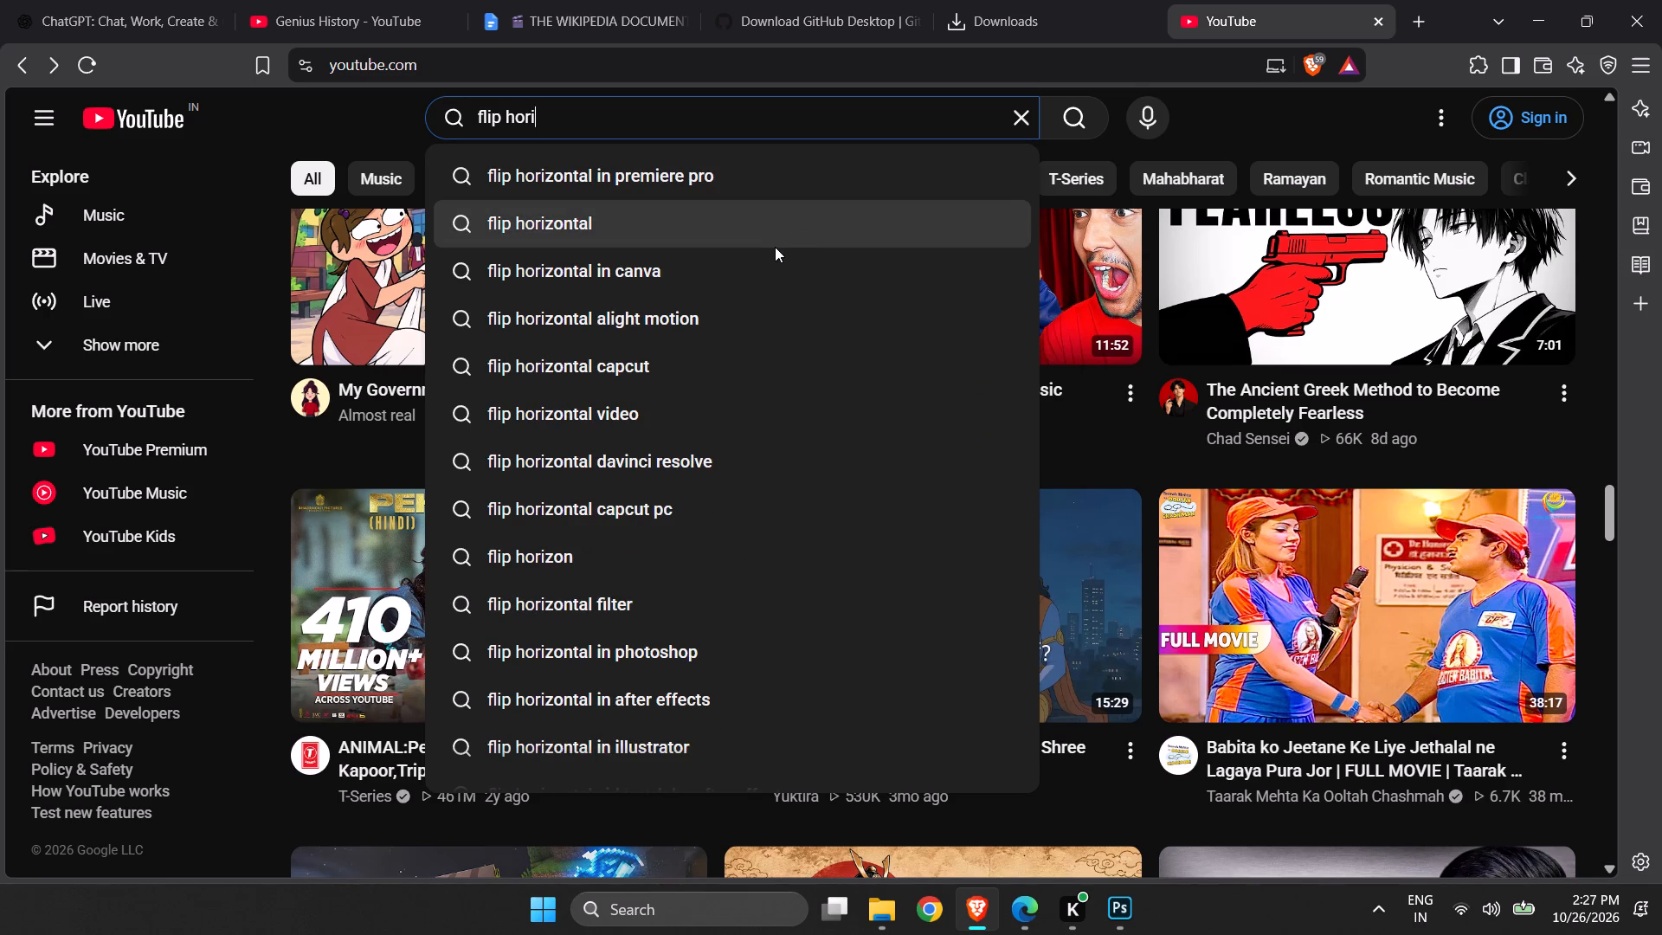
Search YouTube for "flip horizontal in photoshop" and open the Short "How to Flip (Mirror) an Image in Photoshop".
{"action": "left_click", "coordinate": [725, 642]}
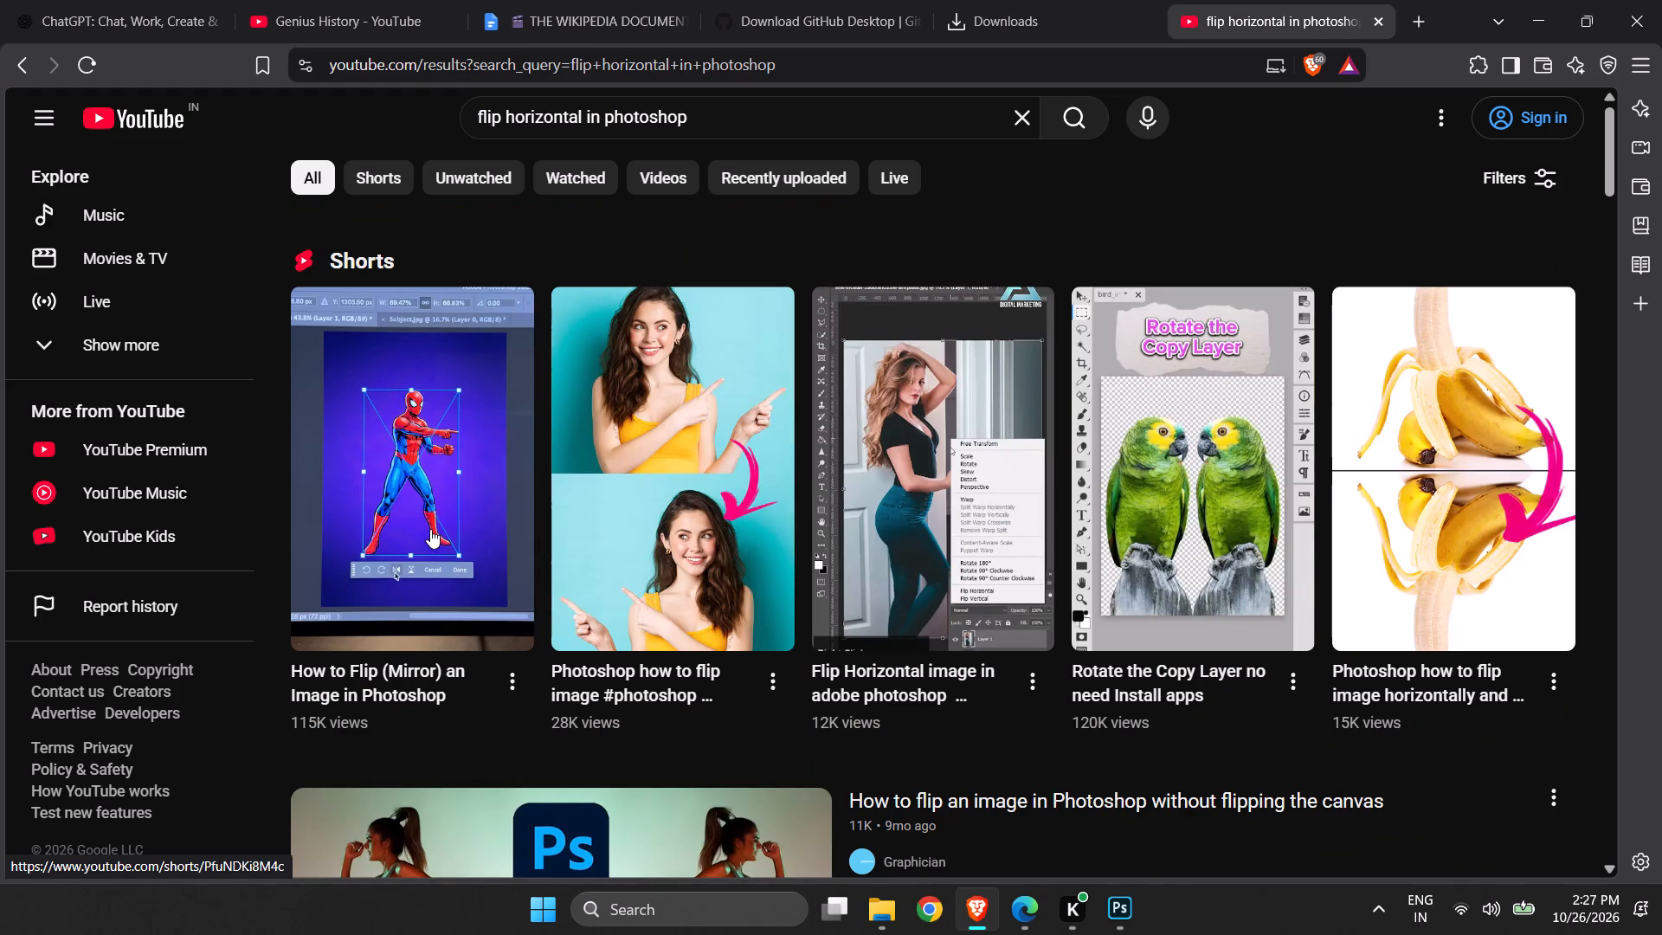
{"action": "left_click", "coordinate": [430, 529]}
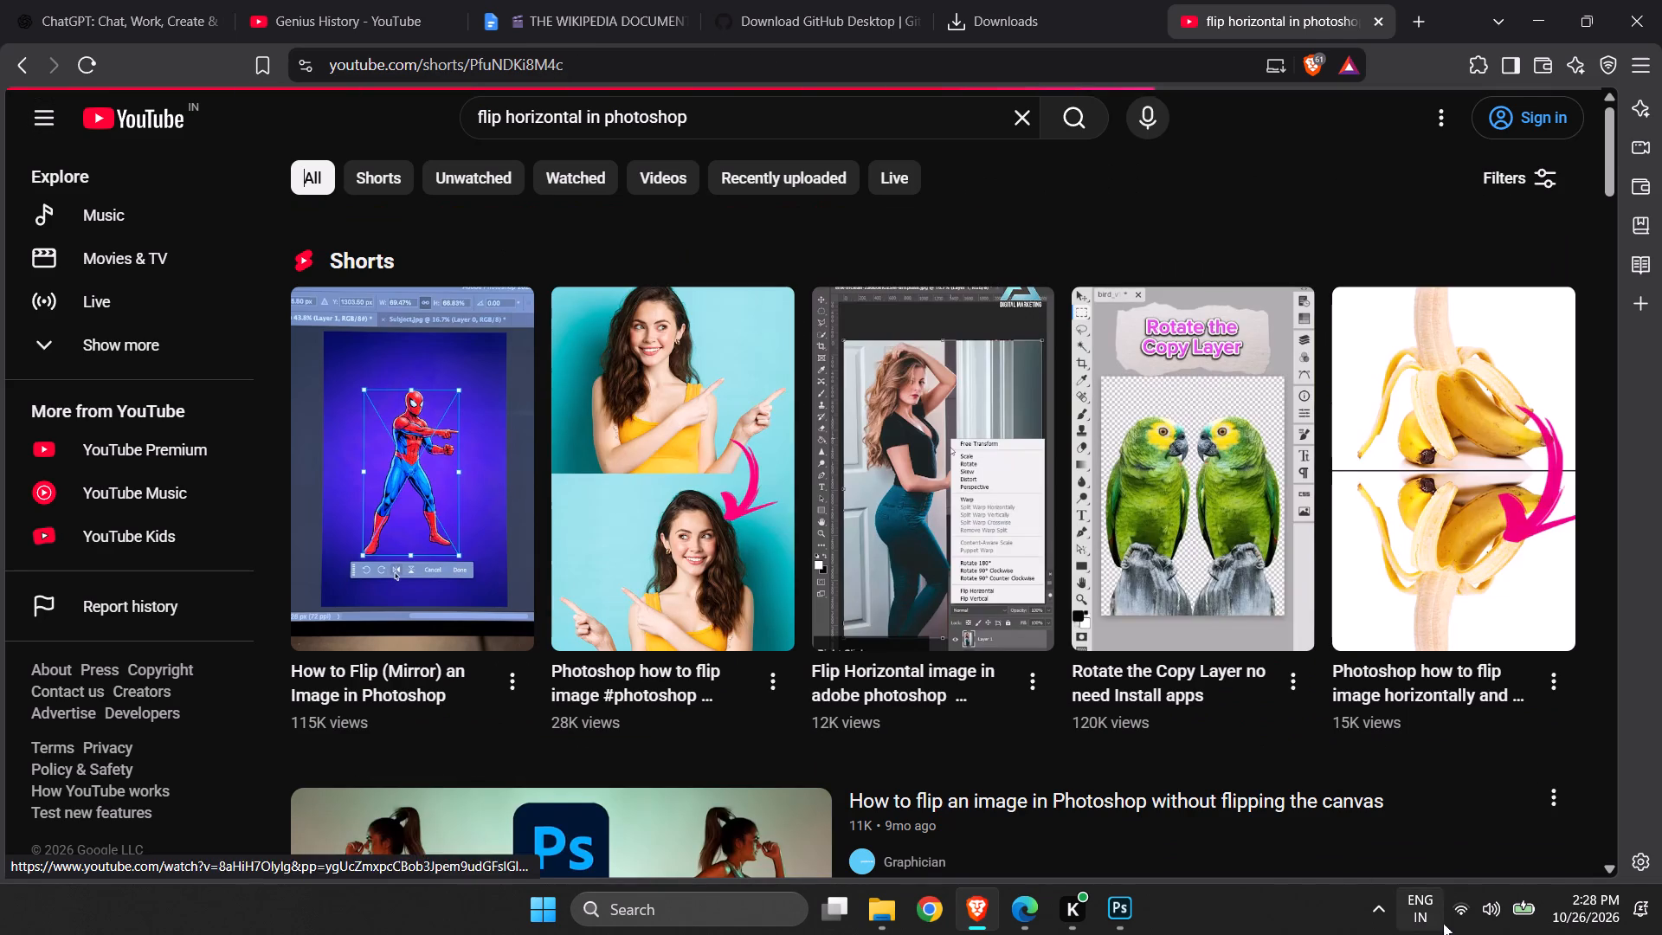
Lower the system volume slightly and watch the Short for where the flip command is found, pausing playback once it is shown.
{"action": "left_click", "coordinate": [1493, 915]}
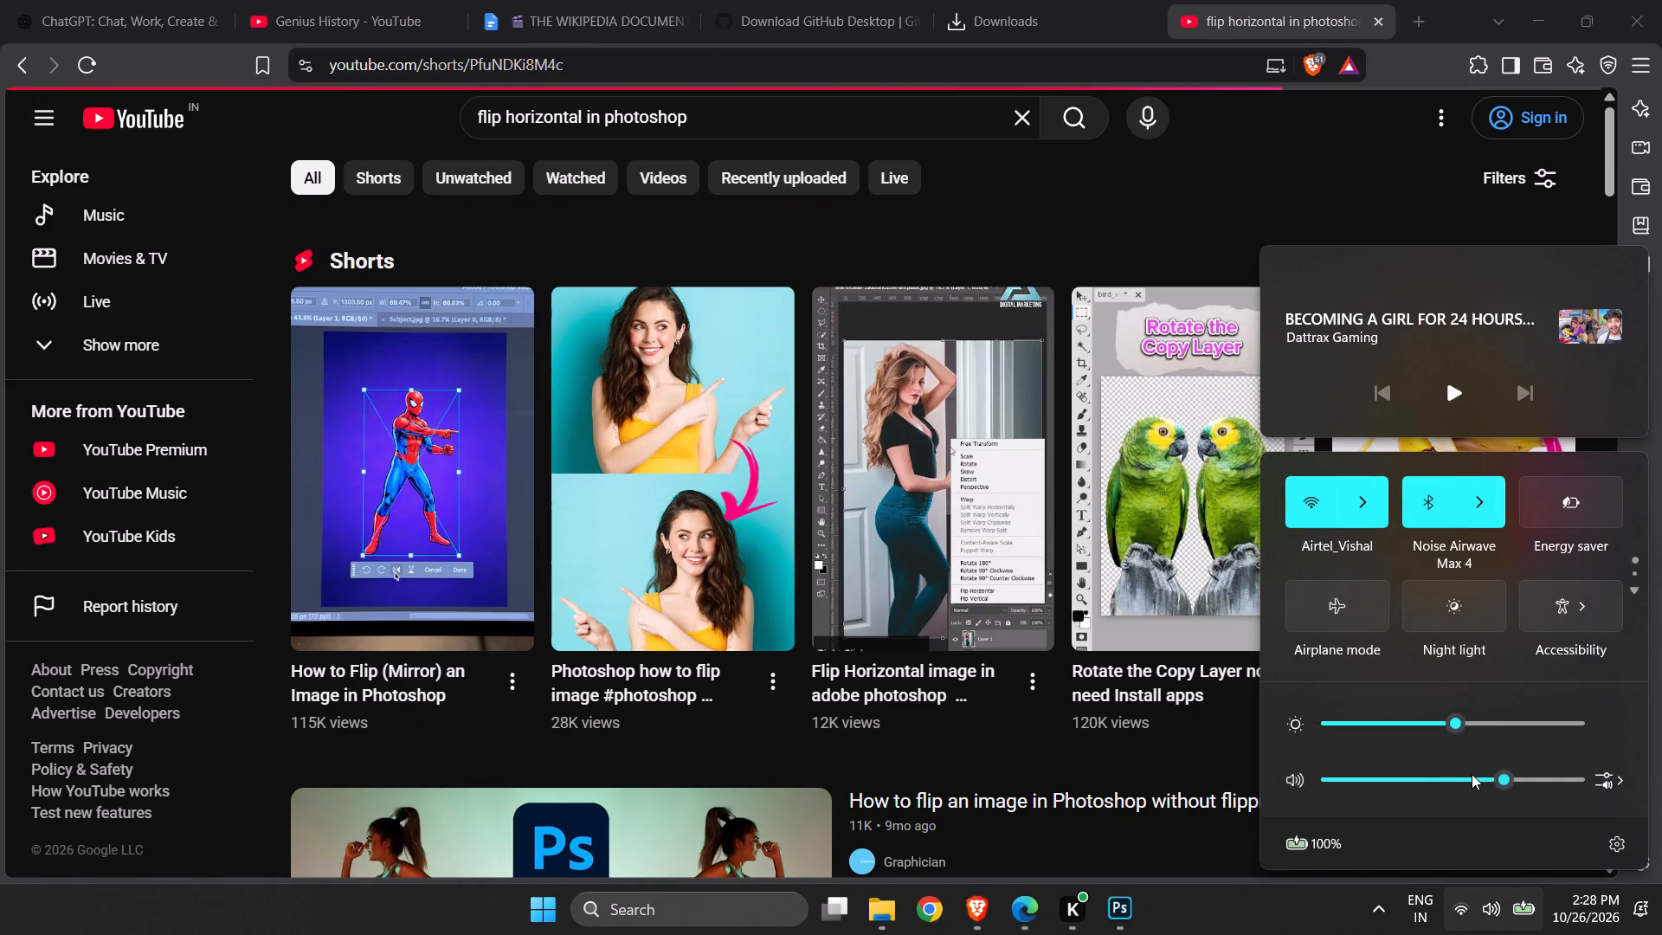
{"action": "left_click", "coordinate": [1472, 774]}
{"action": "left_click", "coordinate": [1485, 903]}
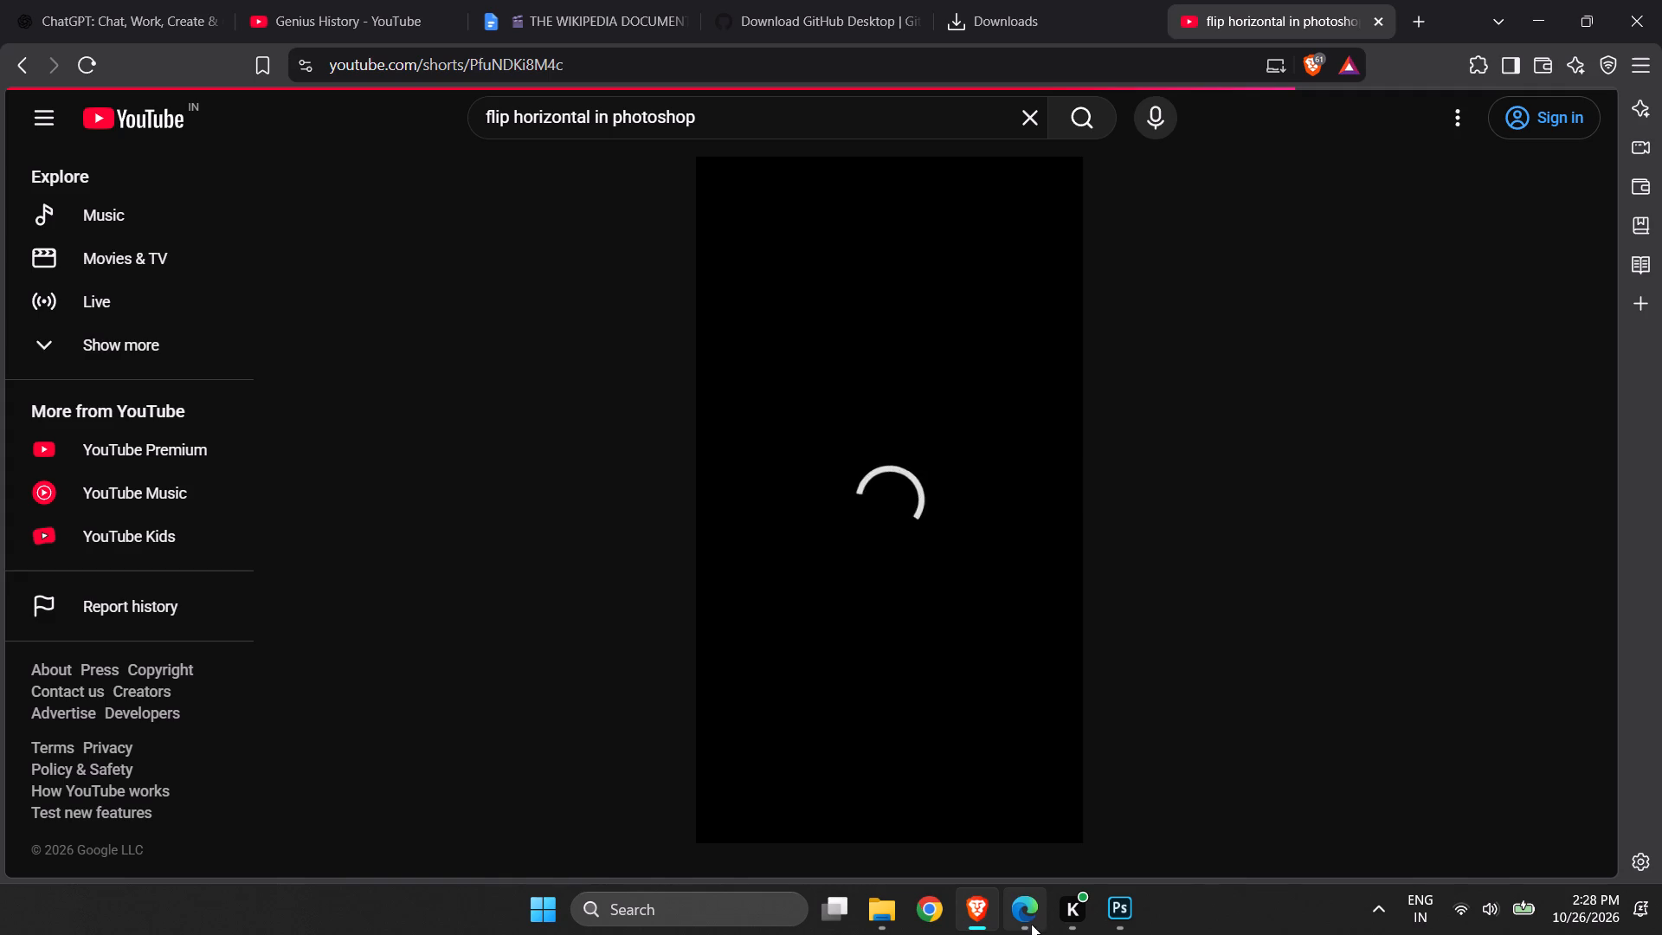
{"action": "left_click", "coordinate": [1030, 921]}
{"action": "left_click", "coordinate": [1030, 921]}
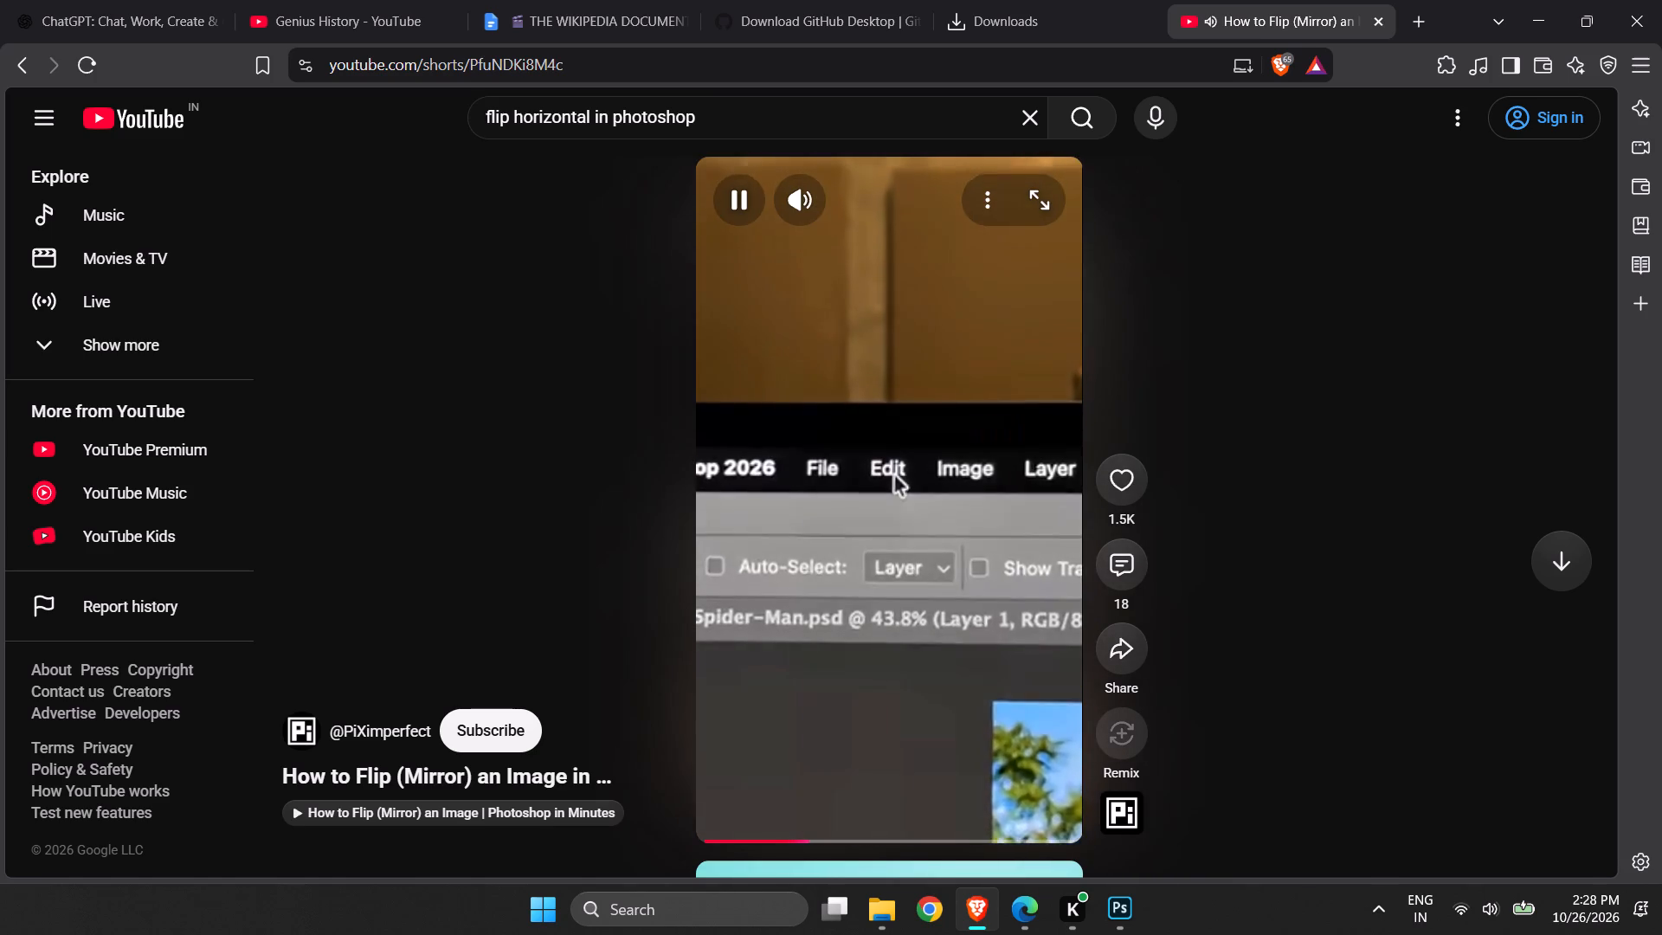
{"action": "left_click", "coordinate": [960, 673]}
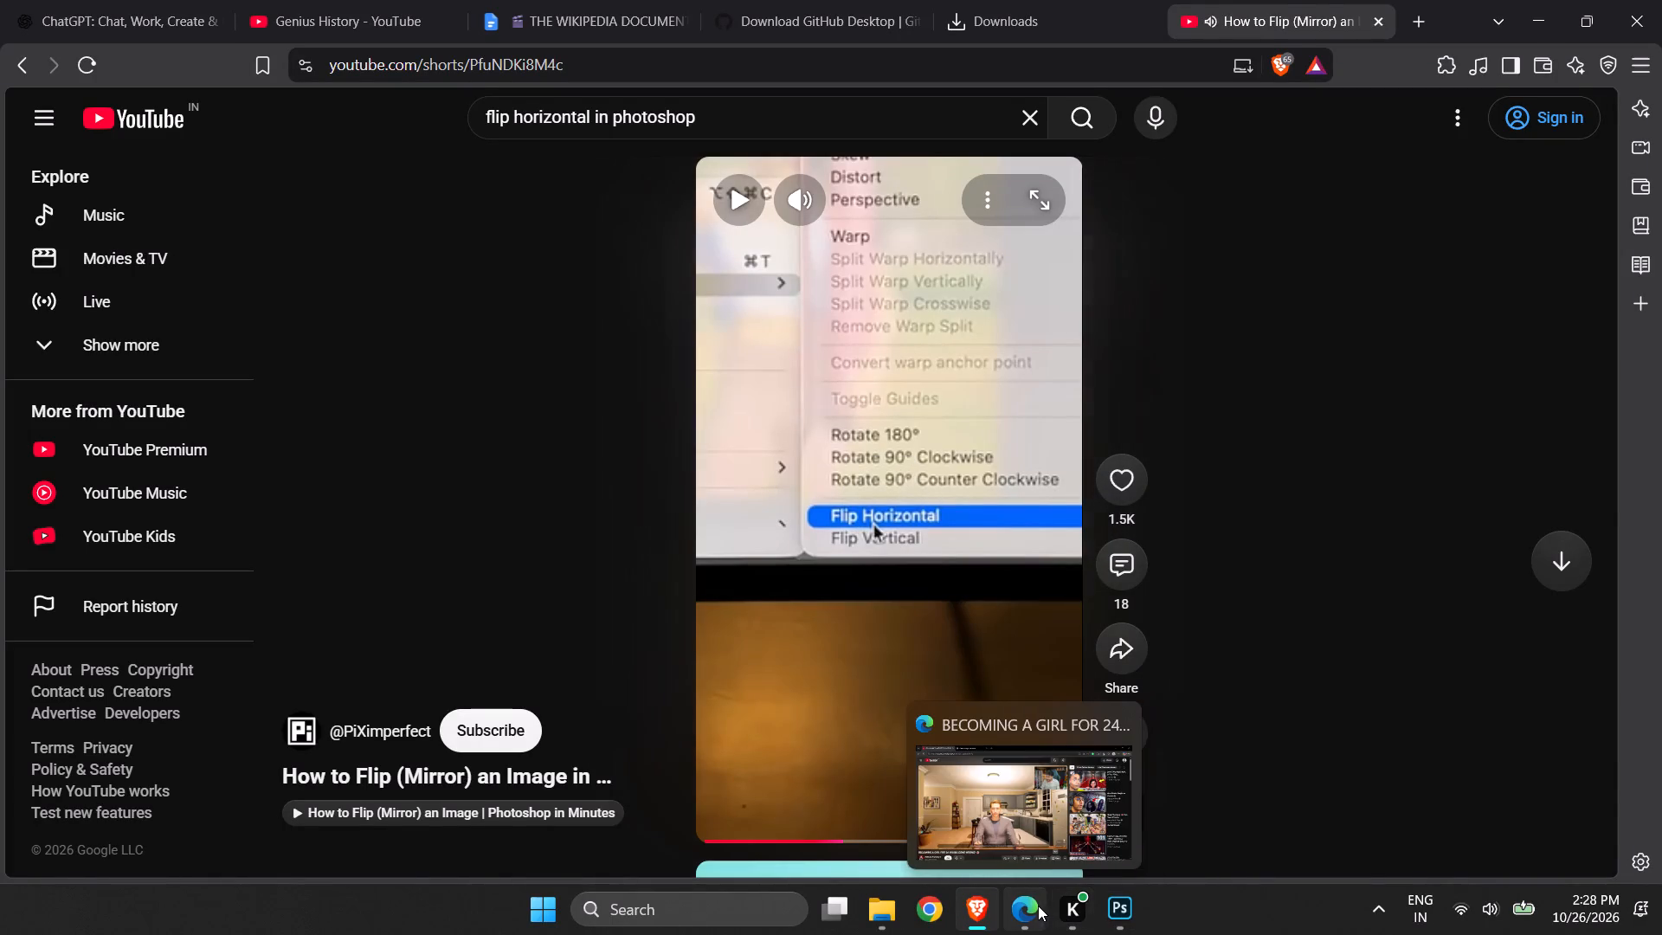
Check Photoshop for the flip command, and replay the tutorial short from about 0:05 to see where it is found.
{"action": "left_click", "coordinate": [1105, 923]}
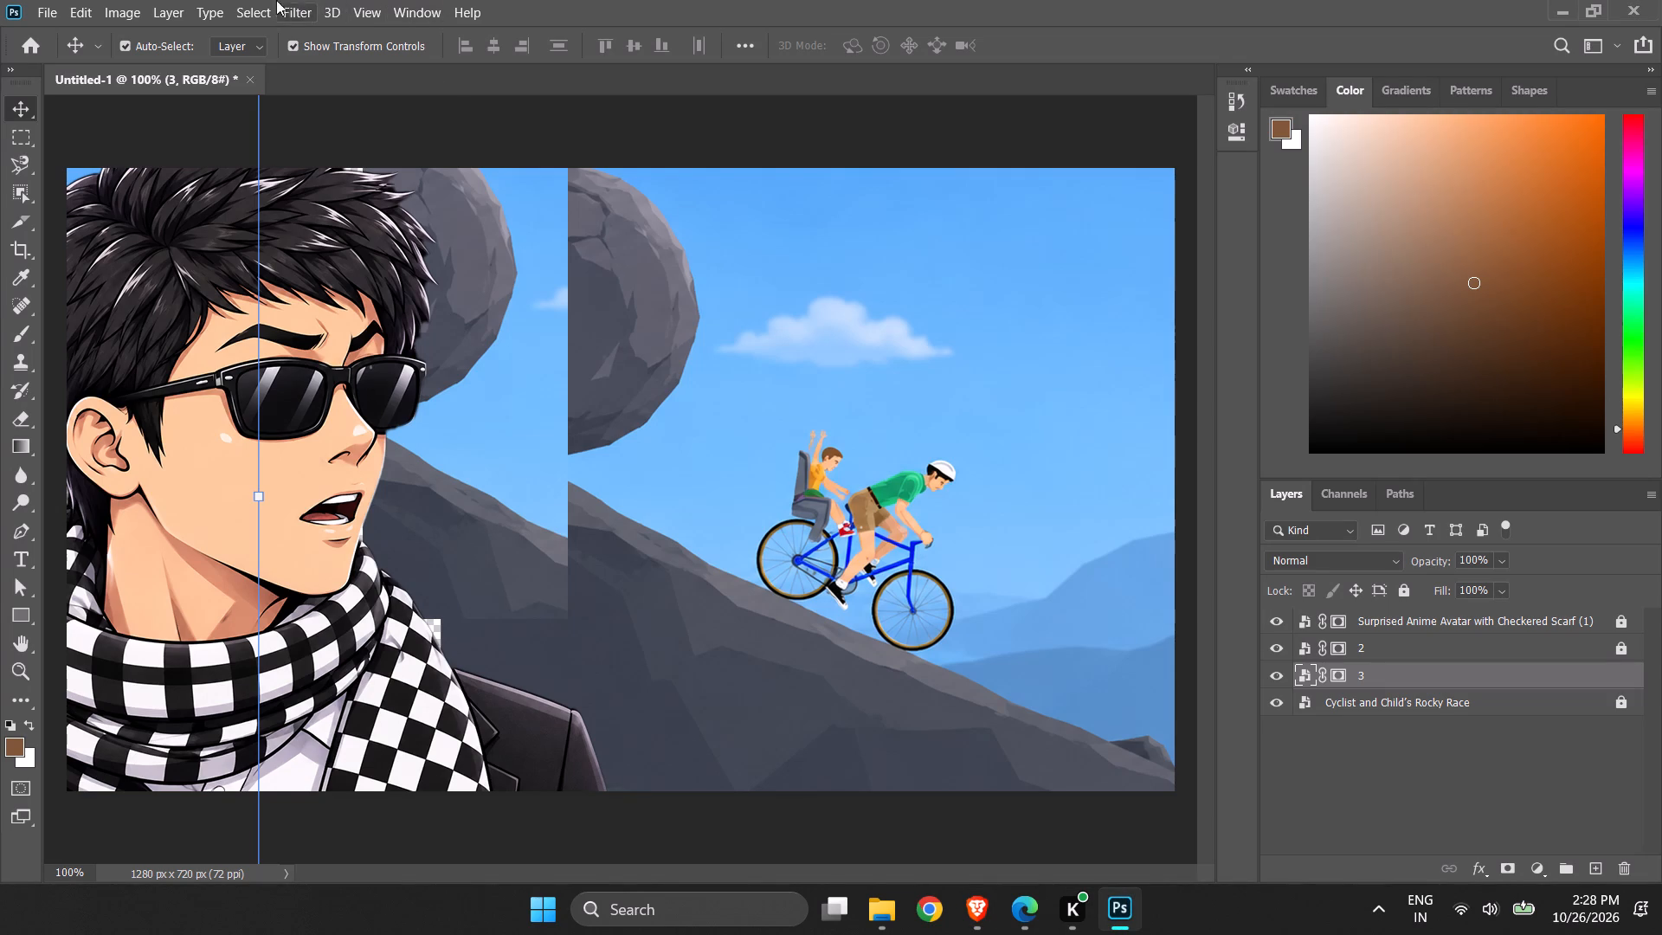
{"action": "left_click", "coordinate": [372, 0]}
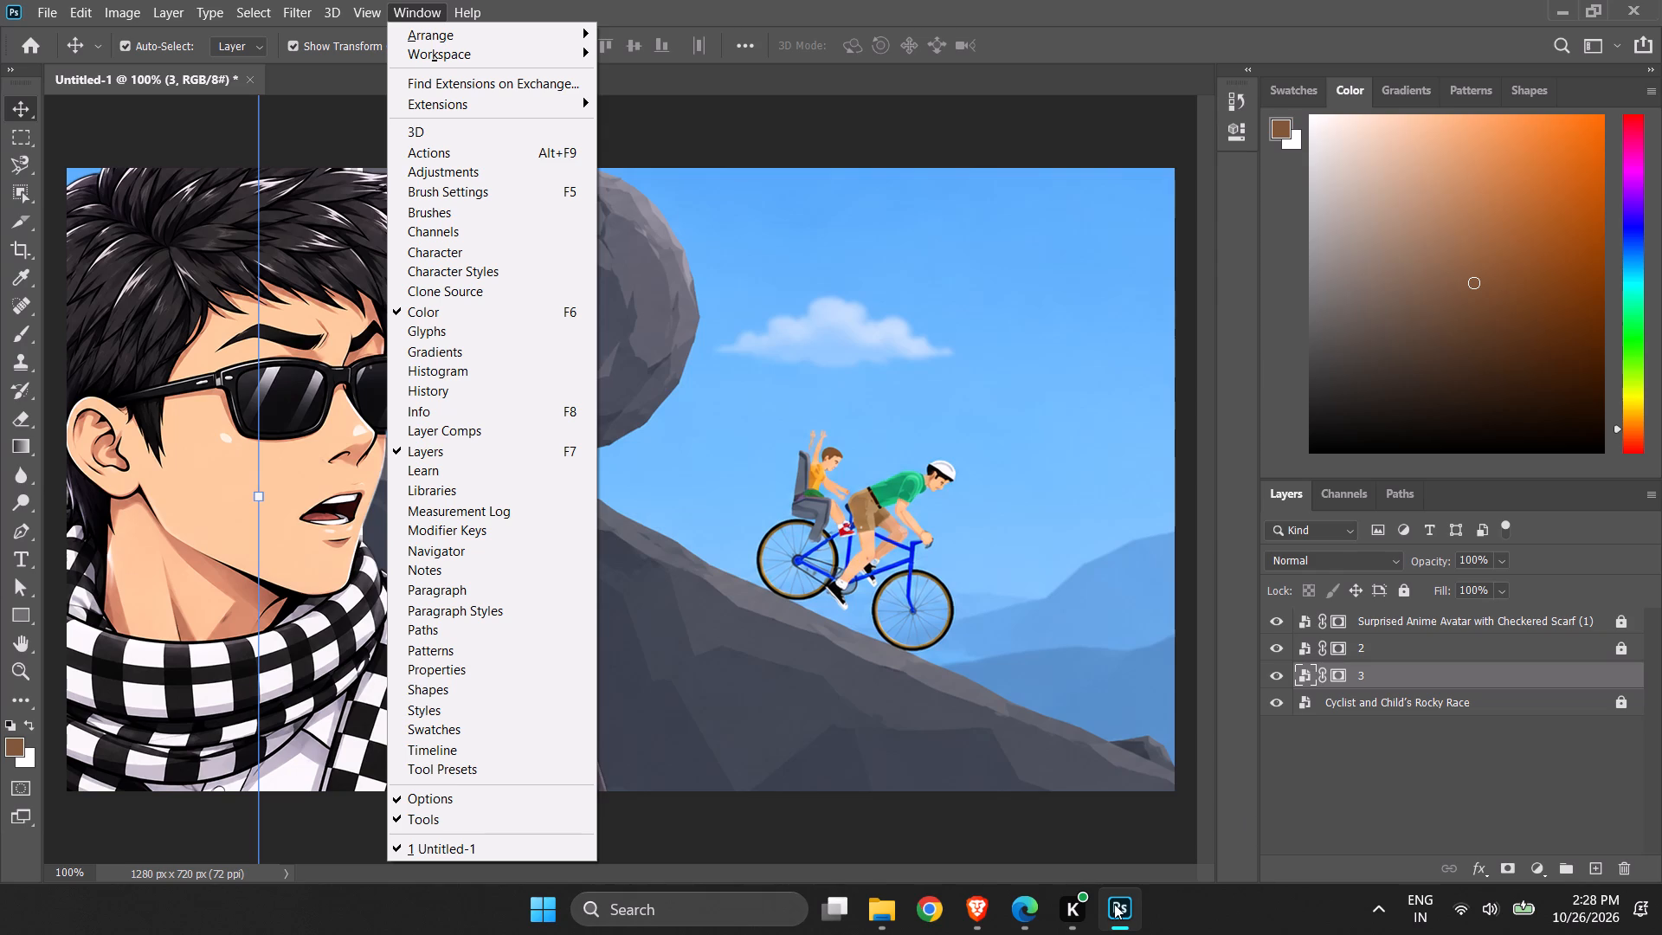
{"action": "left_click", "coordinate": [986, 906]}
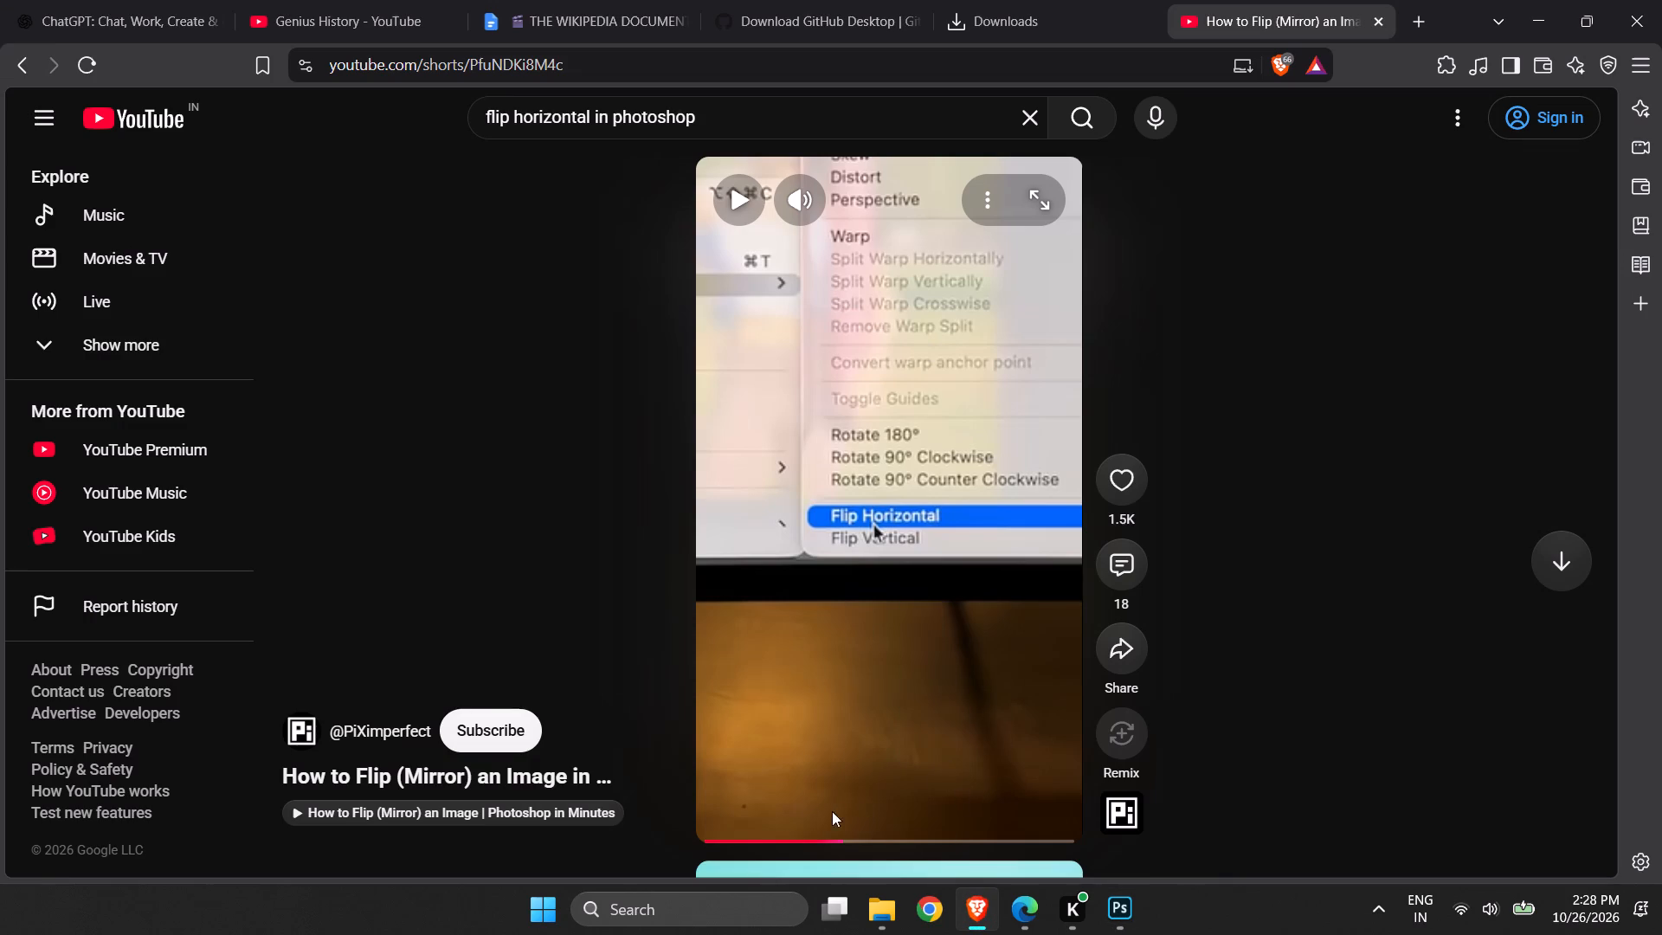
{"action": "left_click", "coordinate": [789, 845]}
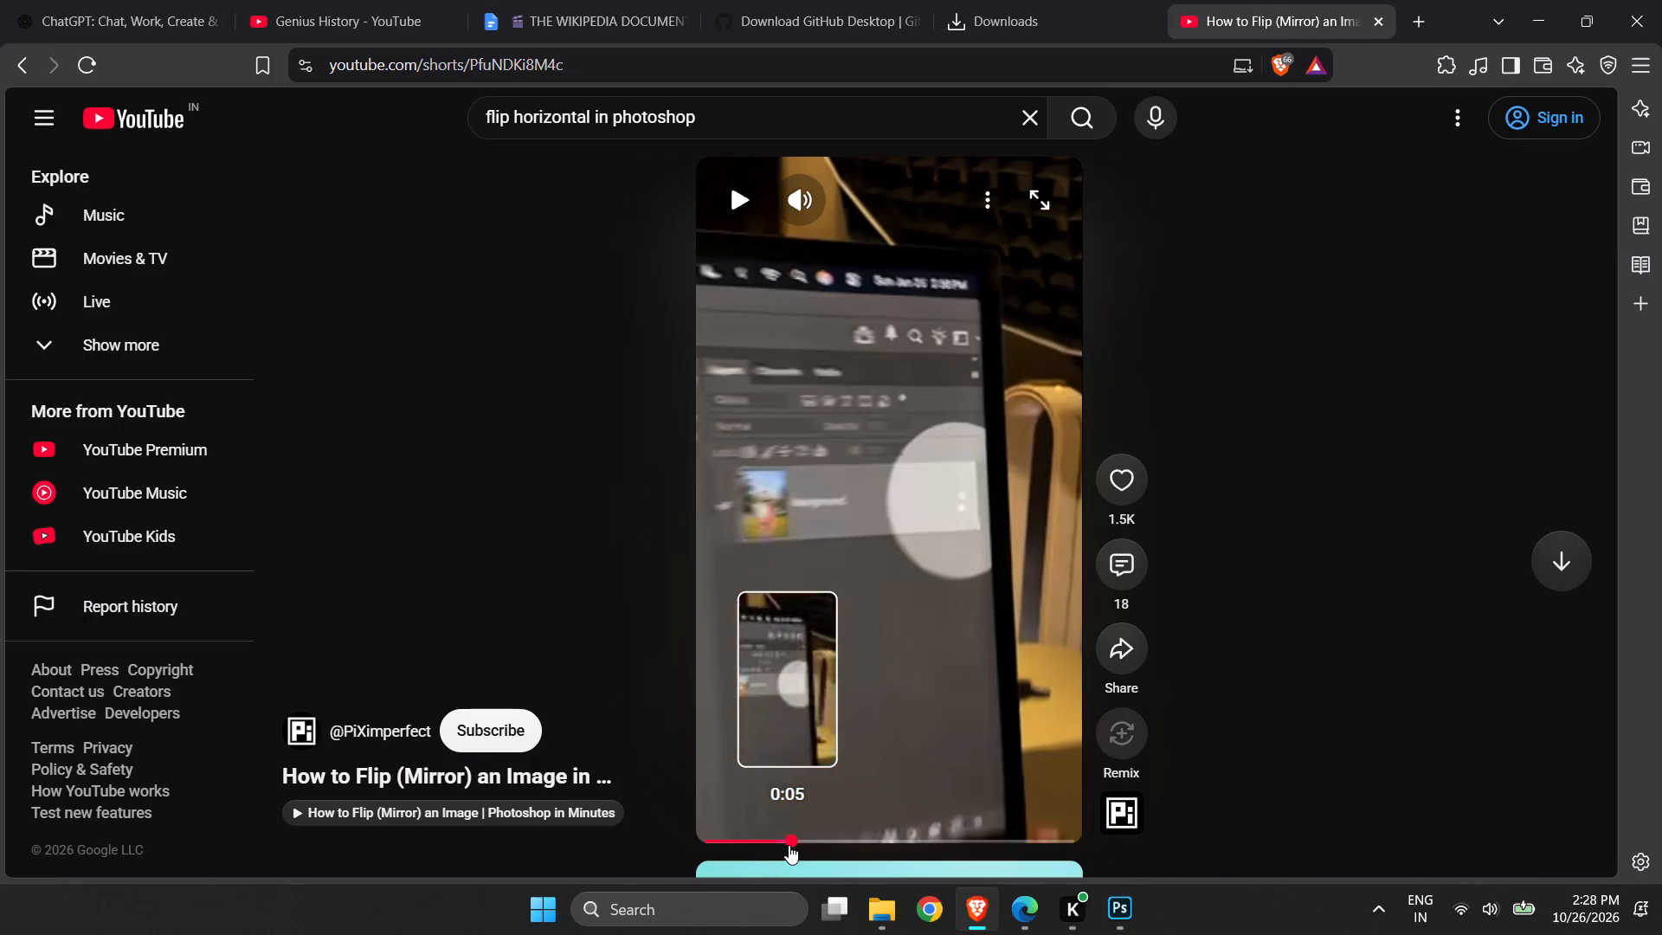
{"action": "left_click", "coordinate": [830, 663]}
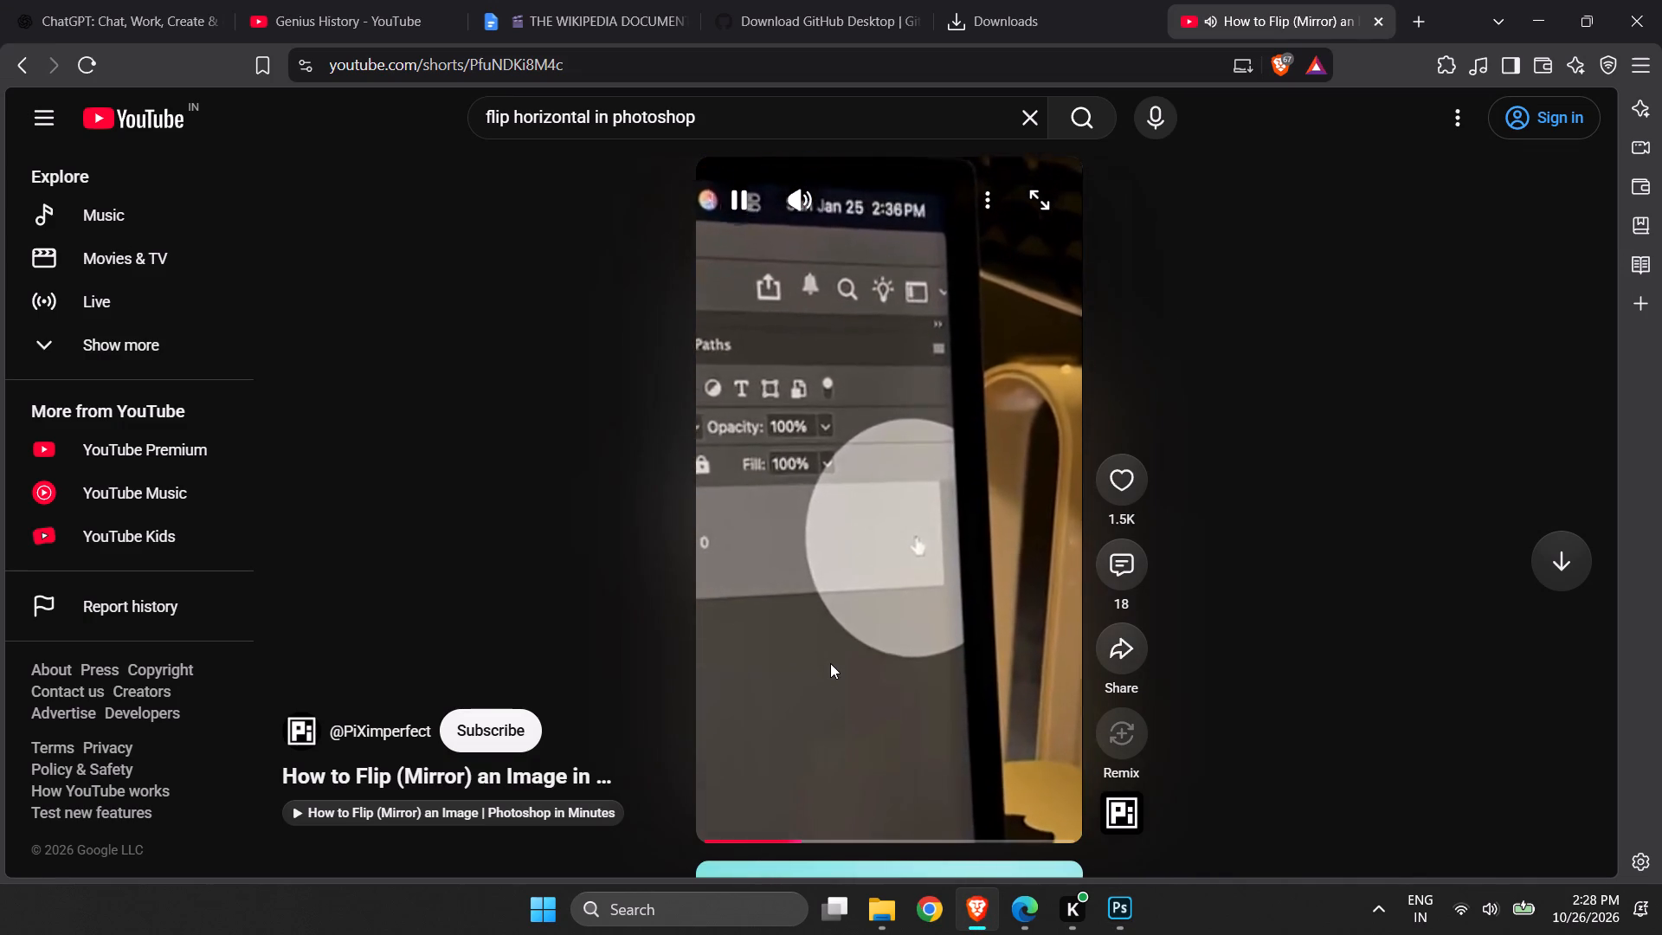
{"action": "left_click", "coordinate": [855, 641]}
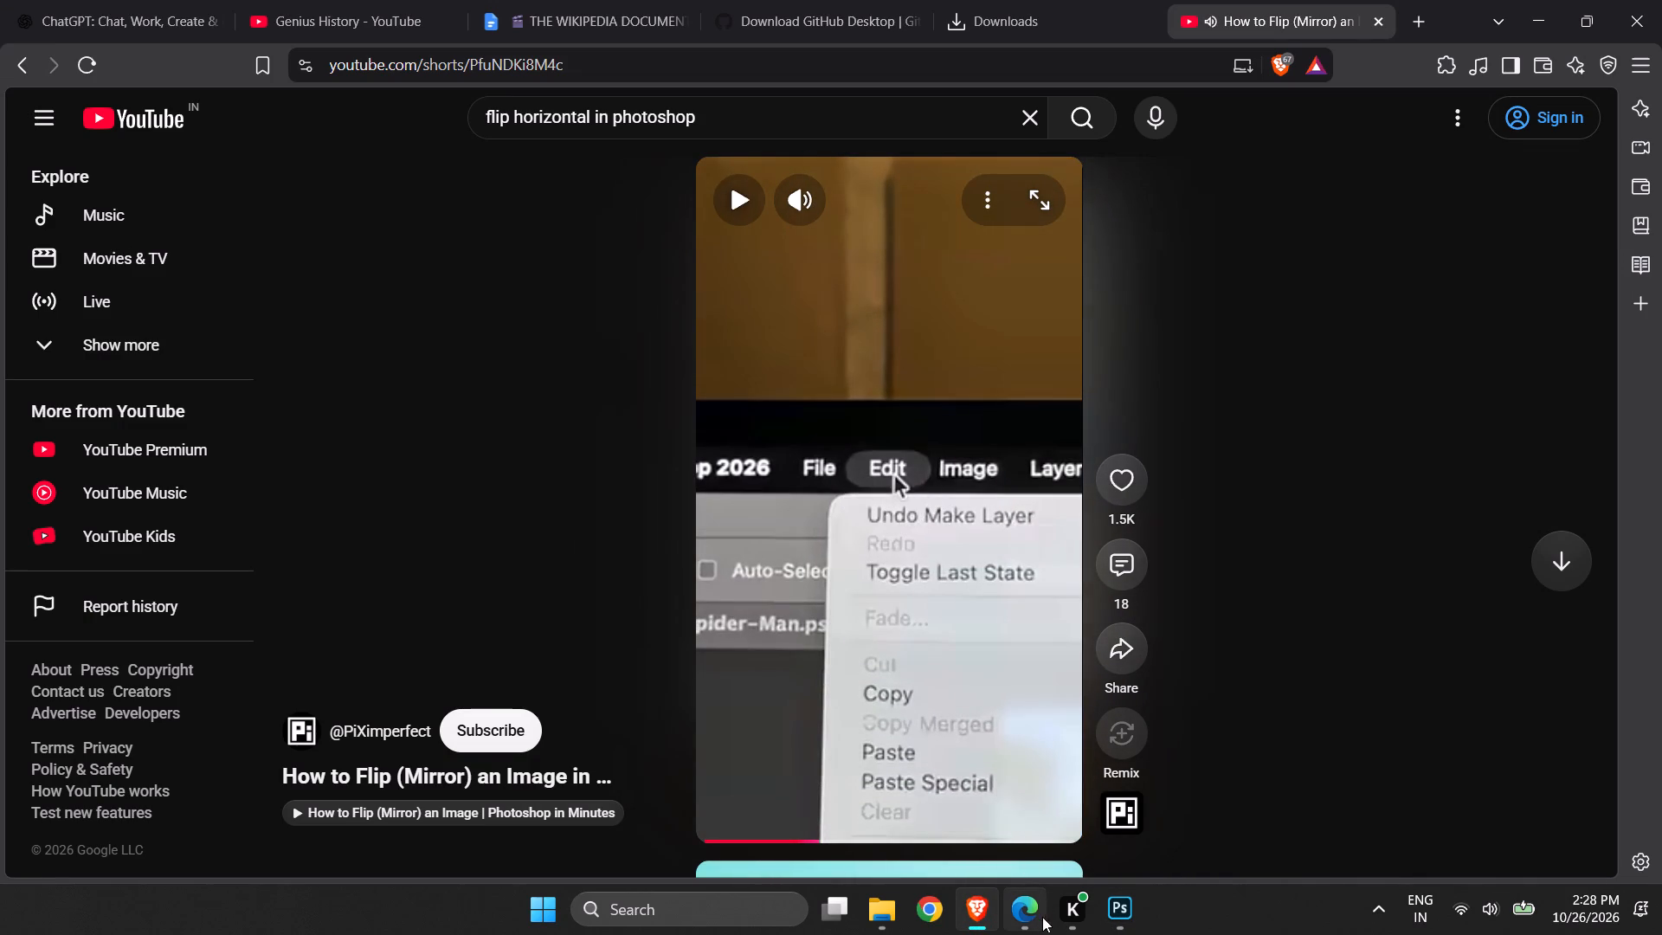
{"action": "left_click", "coordinate": [1034, 917]}
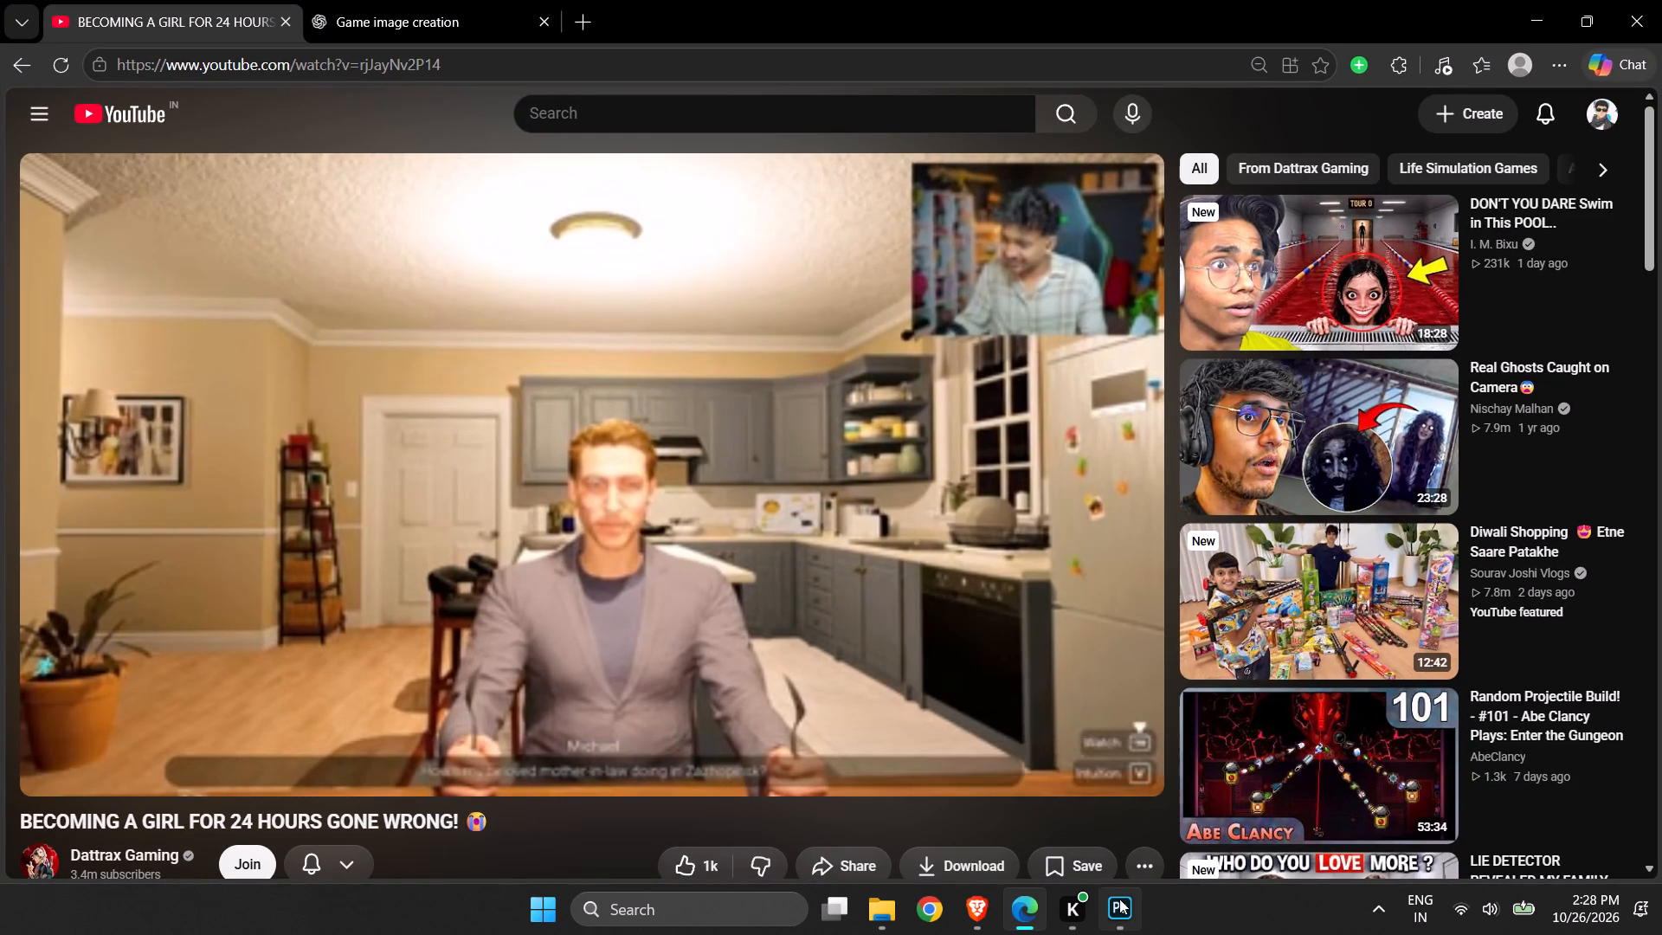
Switch back to Photoshop and flip layer 3 horizontally on its own using Transform.
{"action": "left_click", "coordinate": [1119, 899]}
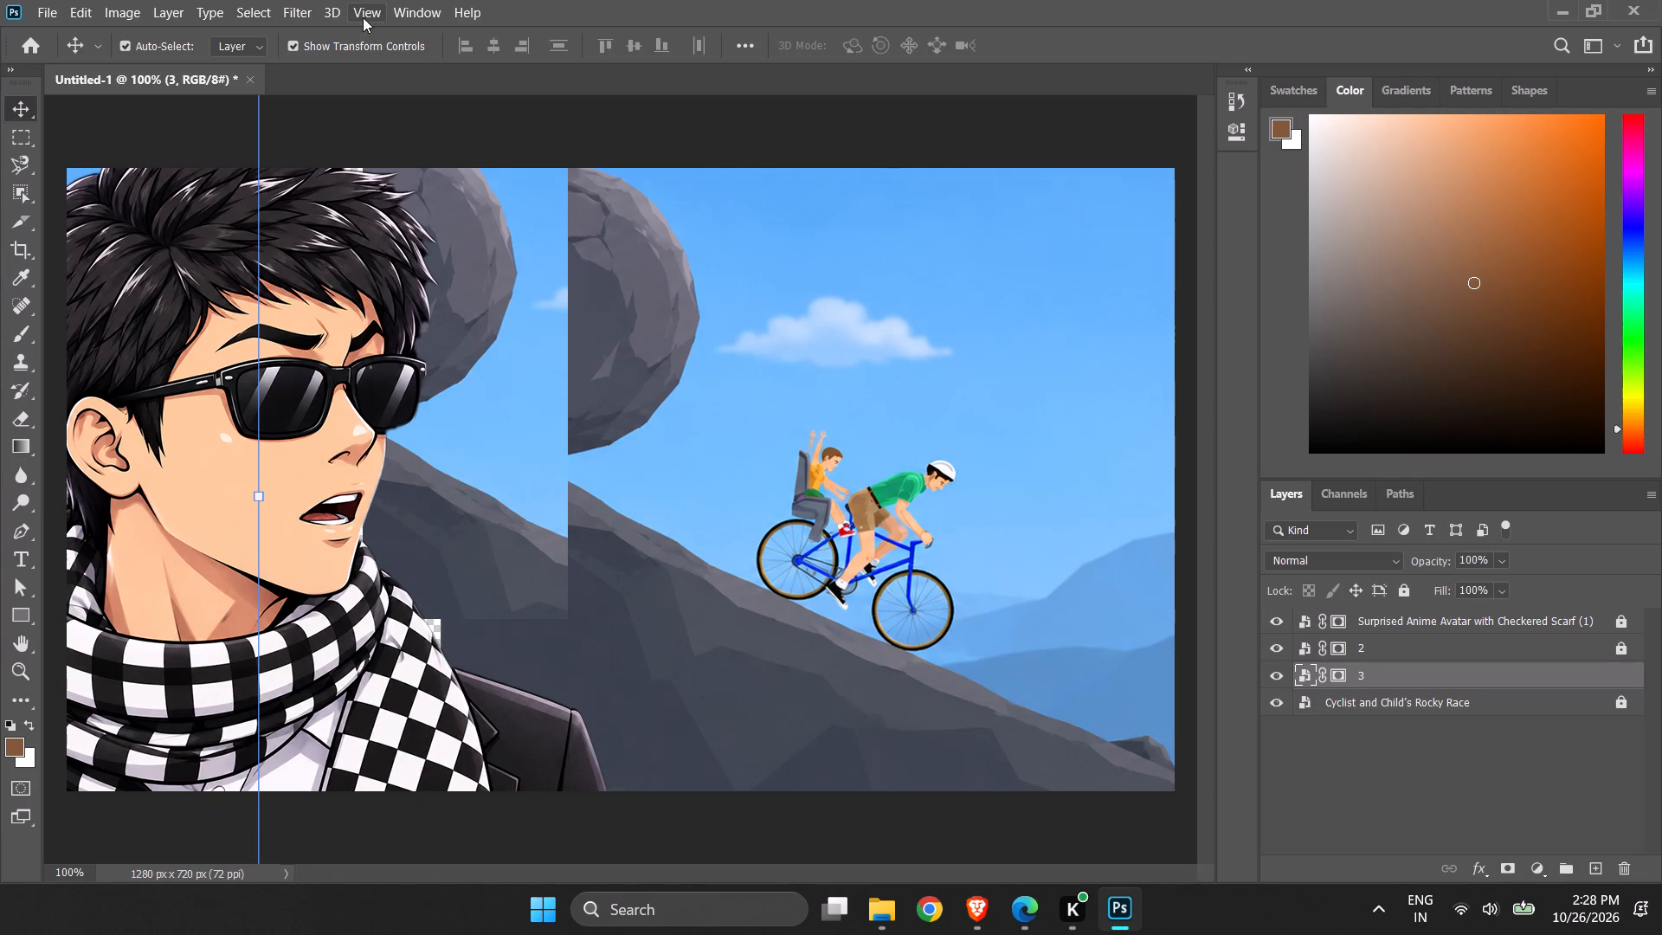
{"action": "left_click", "coordinate": [69, 5]}
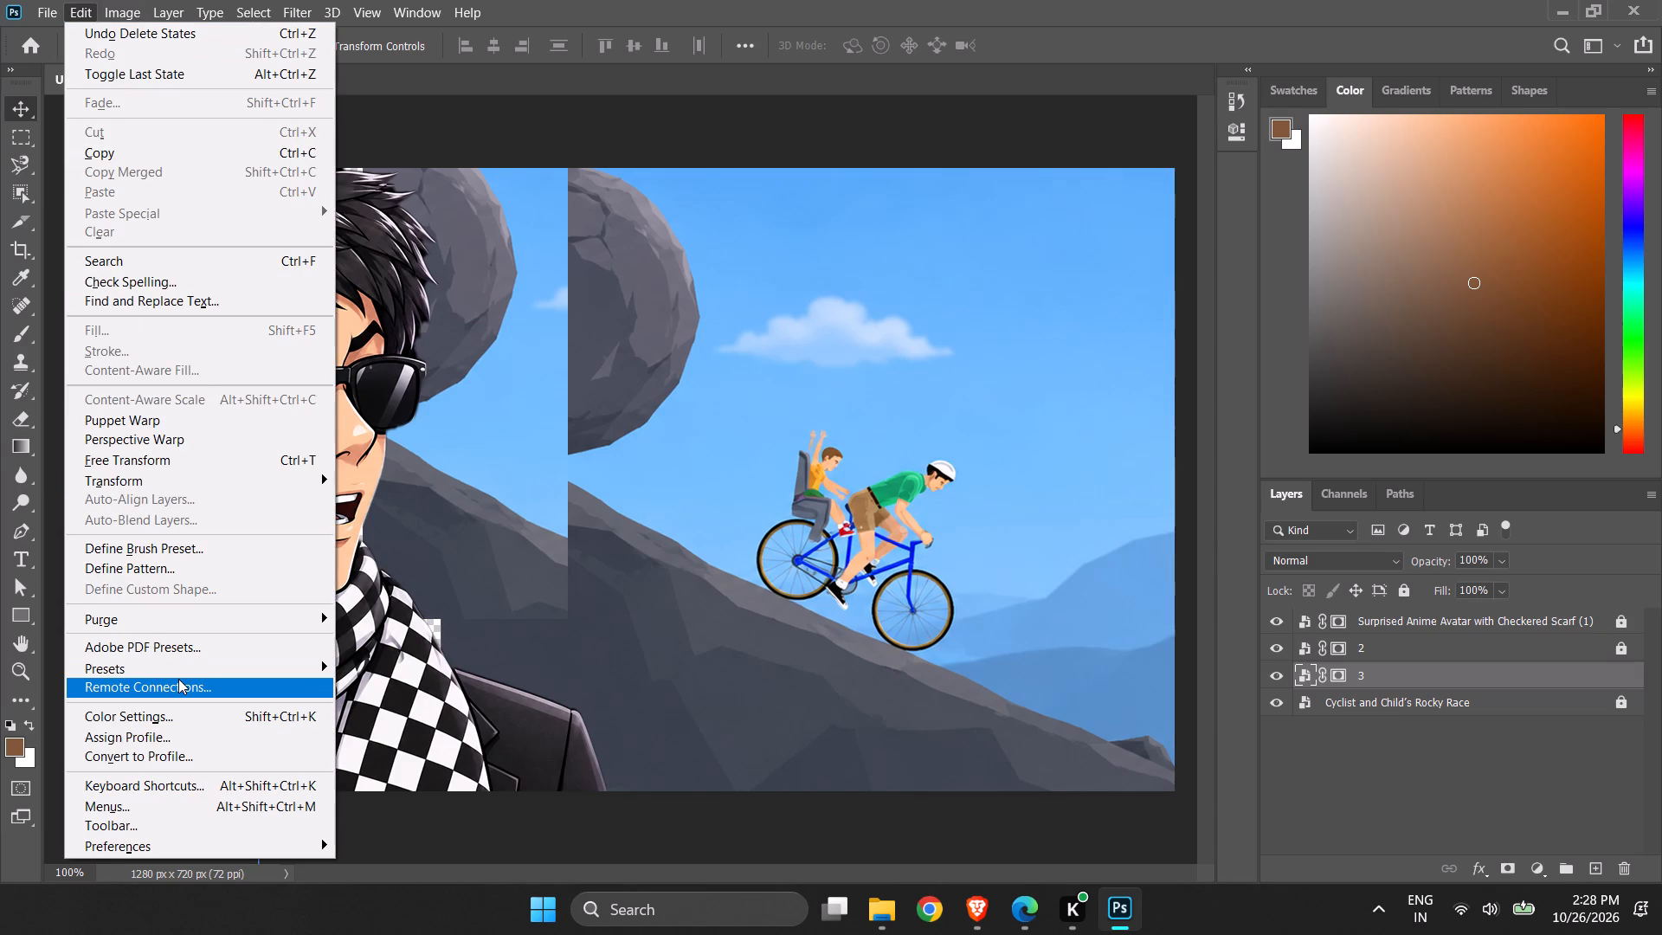
{"action": "scroll", "coordinate": [178, 679], "scroll_direction": "down", "scroll_amount": 2}
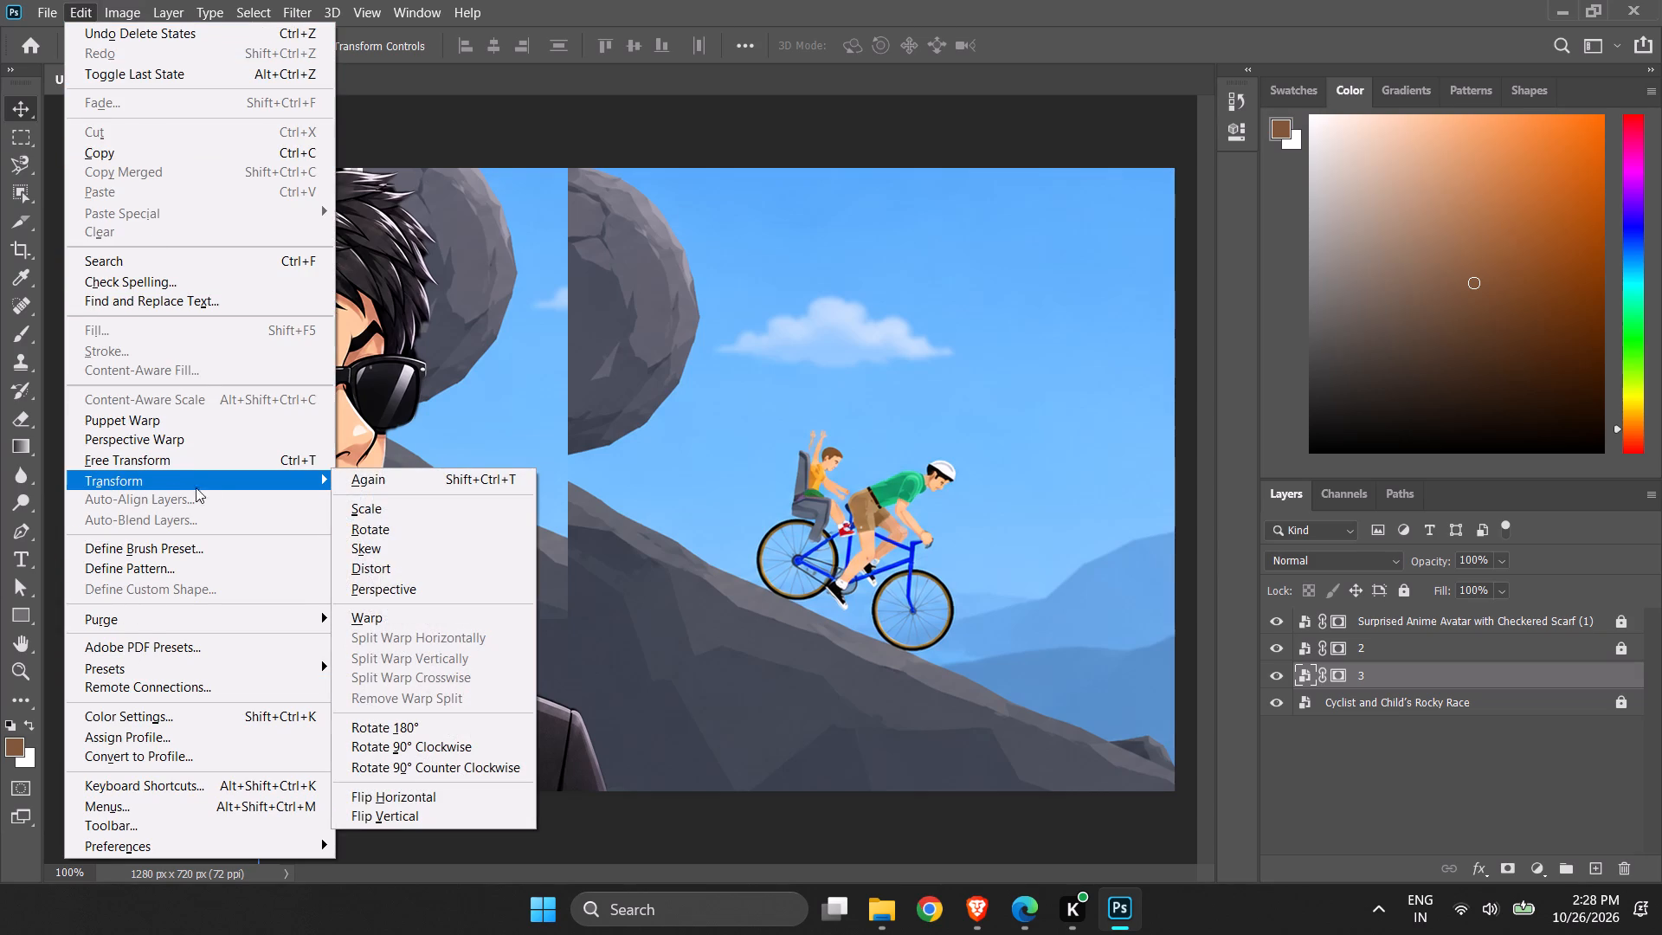
{"action": "left_click", "coordinate": [470, 796]}
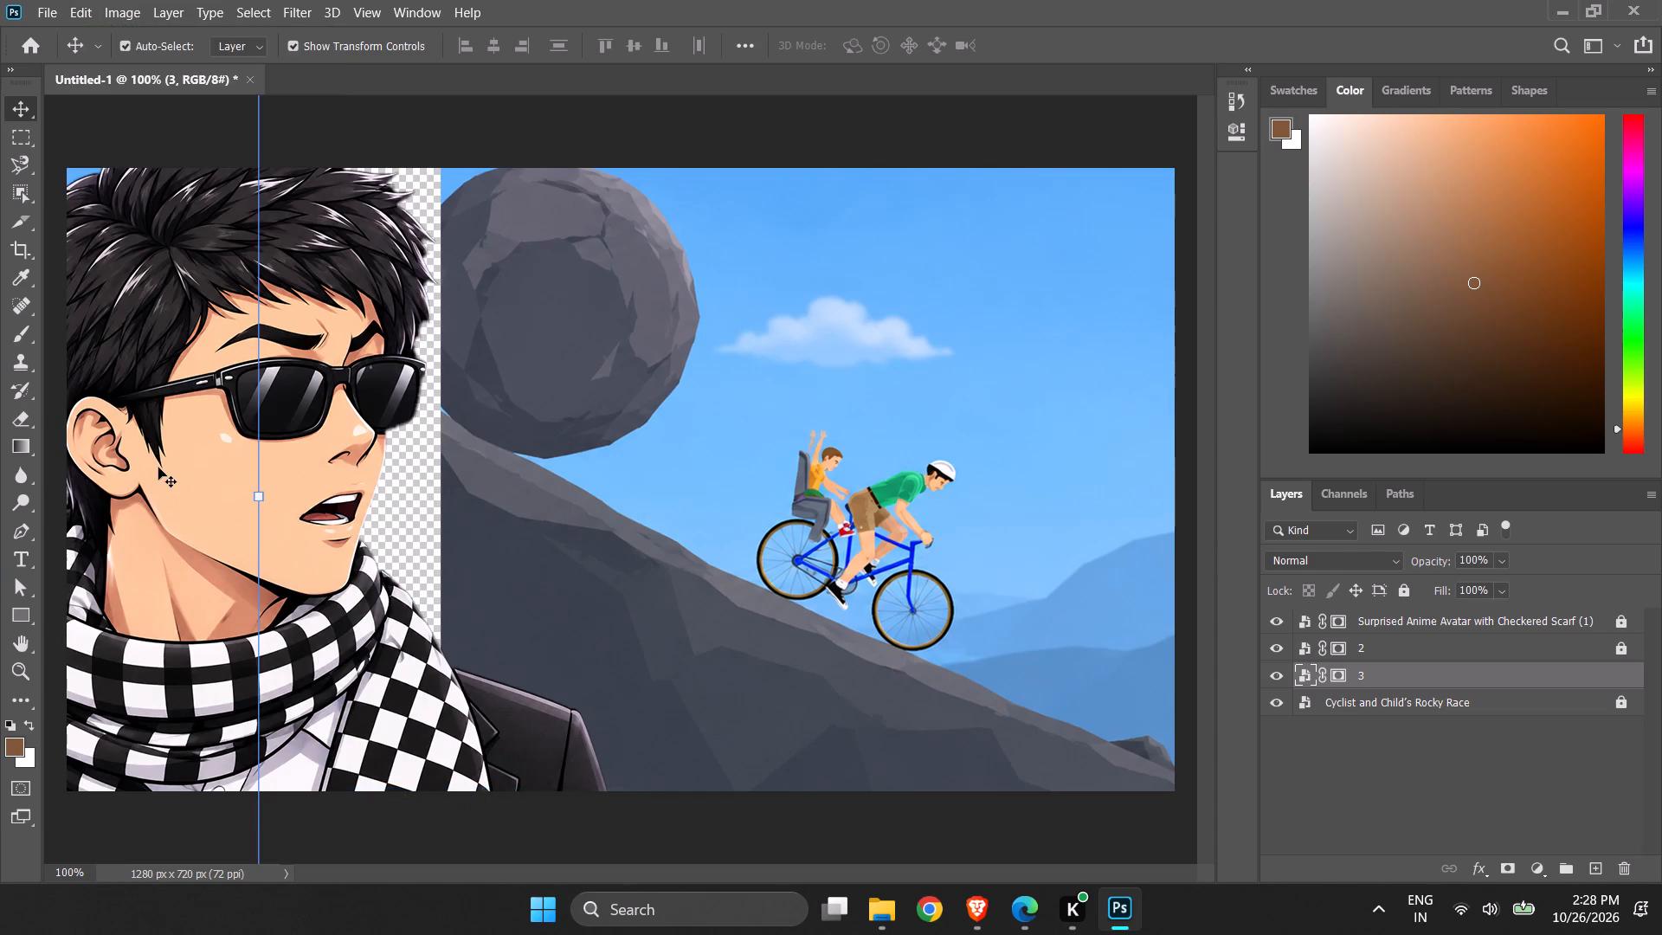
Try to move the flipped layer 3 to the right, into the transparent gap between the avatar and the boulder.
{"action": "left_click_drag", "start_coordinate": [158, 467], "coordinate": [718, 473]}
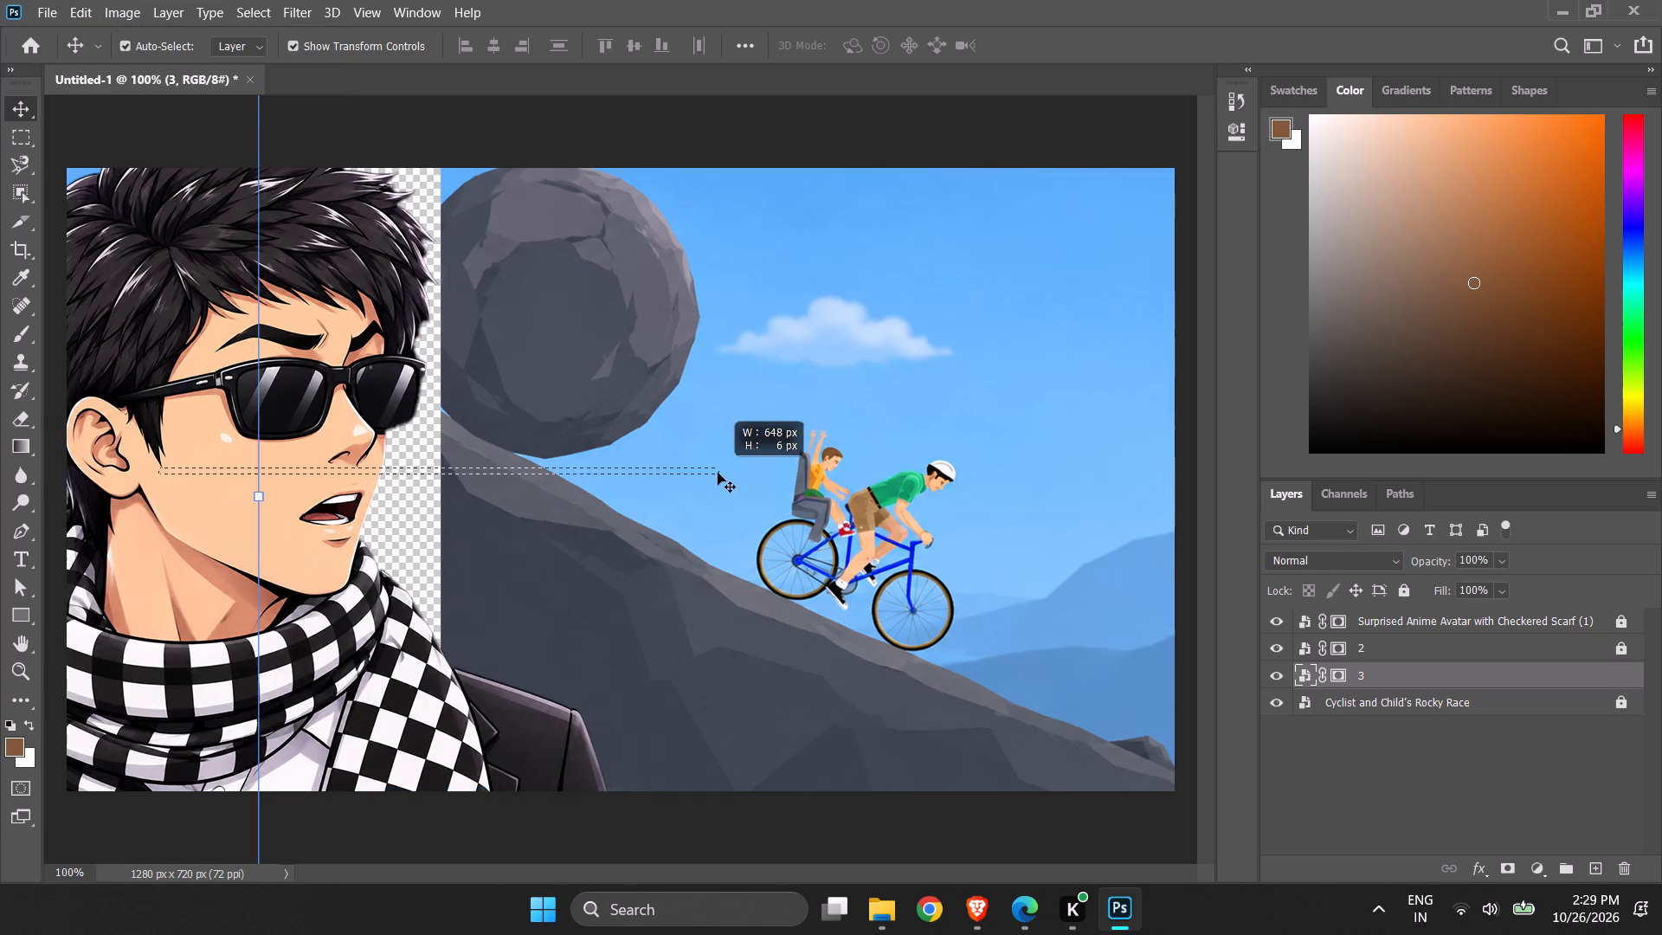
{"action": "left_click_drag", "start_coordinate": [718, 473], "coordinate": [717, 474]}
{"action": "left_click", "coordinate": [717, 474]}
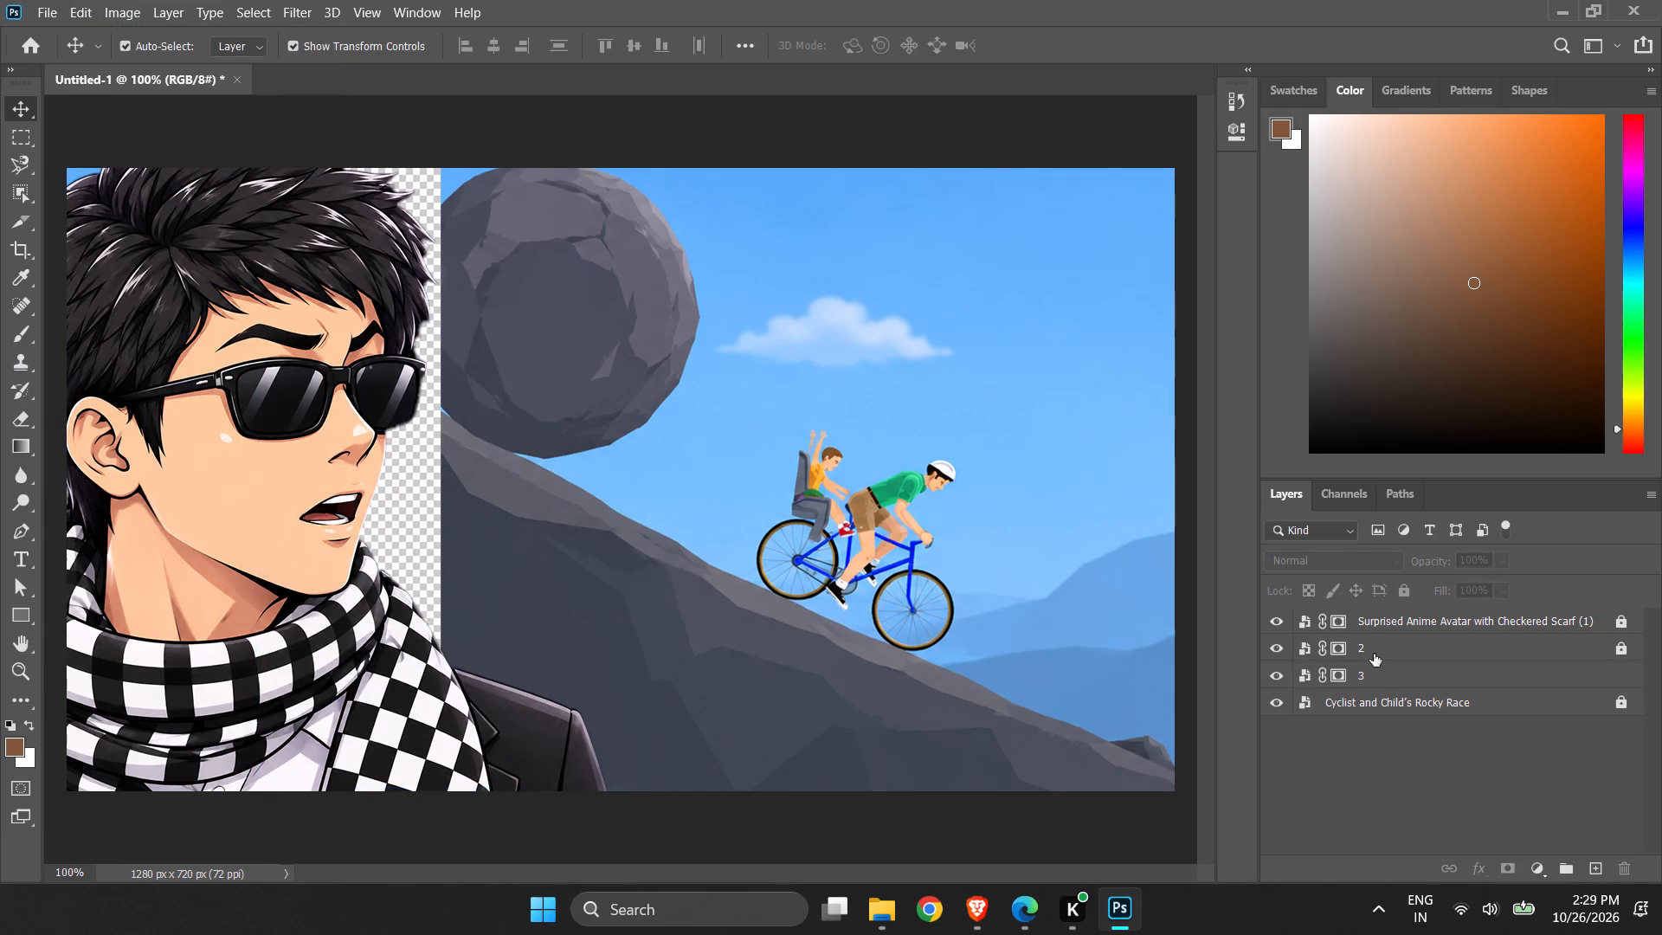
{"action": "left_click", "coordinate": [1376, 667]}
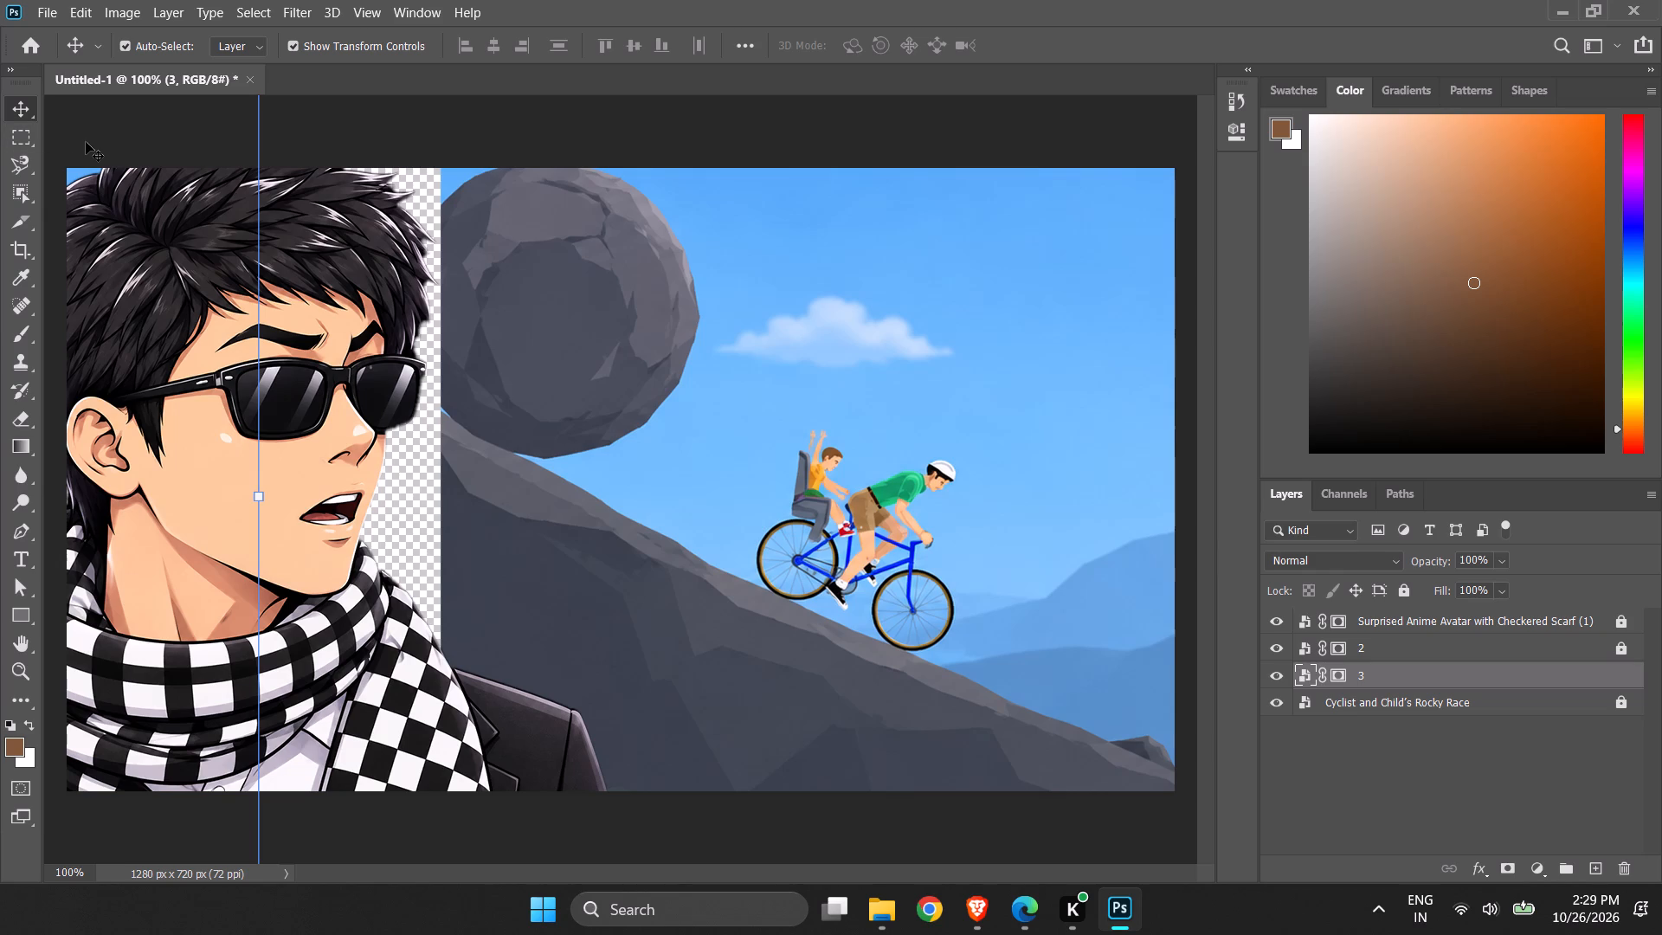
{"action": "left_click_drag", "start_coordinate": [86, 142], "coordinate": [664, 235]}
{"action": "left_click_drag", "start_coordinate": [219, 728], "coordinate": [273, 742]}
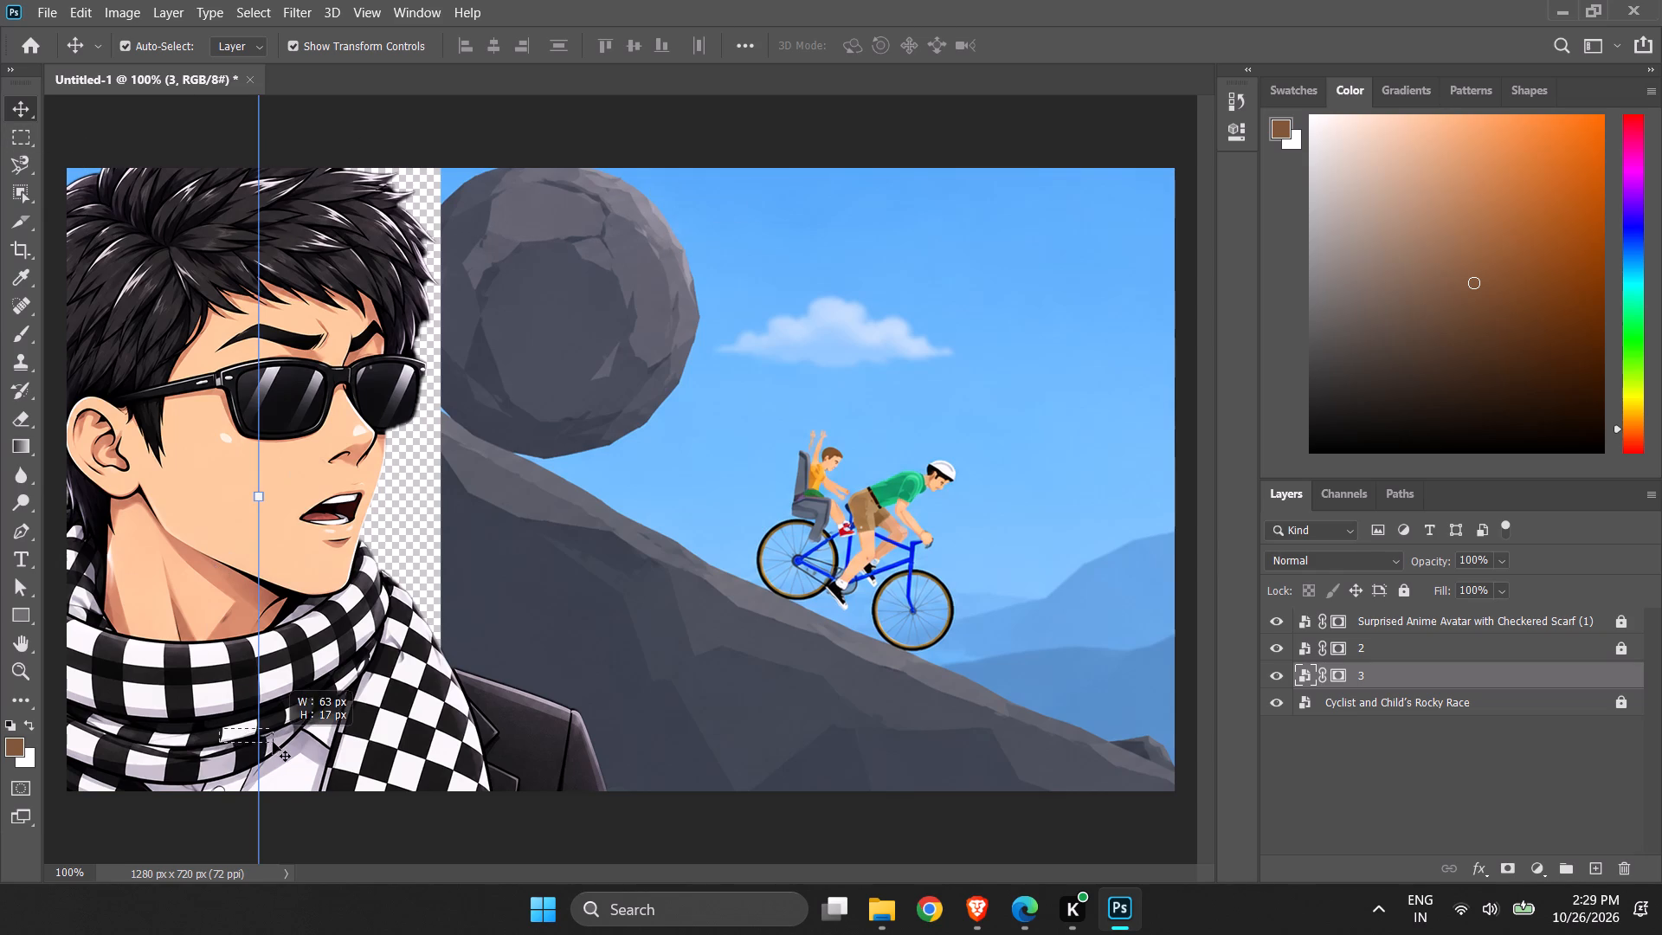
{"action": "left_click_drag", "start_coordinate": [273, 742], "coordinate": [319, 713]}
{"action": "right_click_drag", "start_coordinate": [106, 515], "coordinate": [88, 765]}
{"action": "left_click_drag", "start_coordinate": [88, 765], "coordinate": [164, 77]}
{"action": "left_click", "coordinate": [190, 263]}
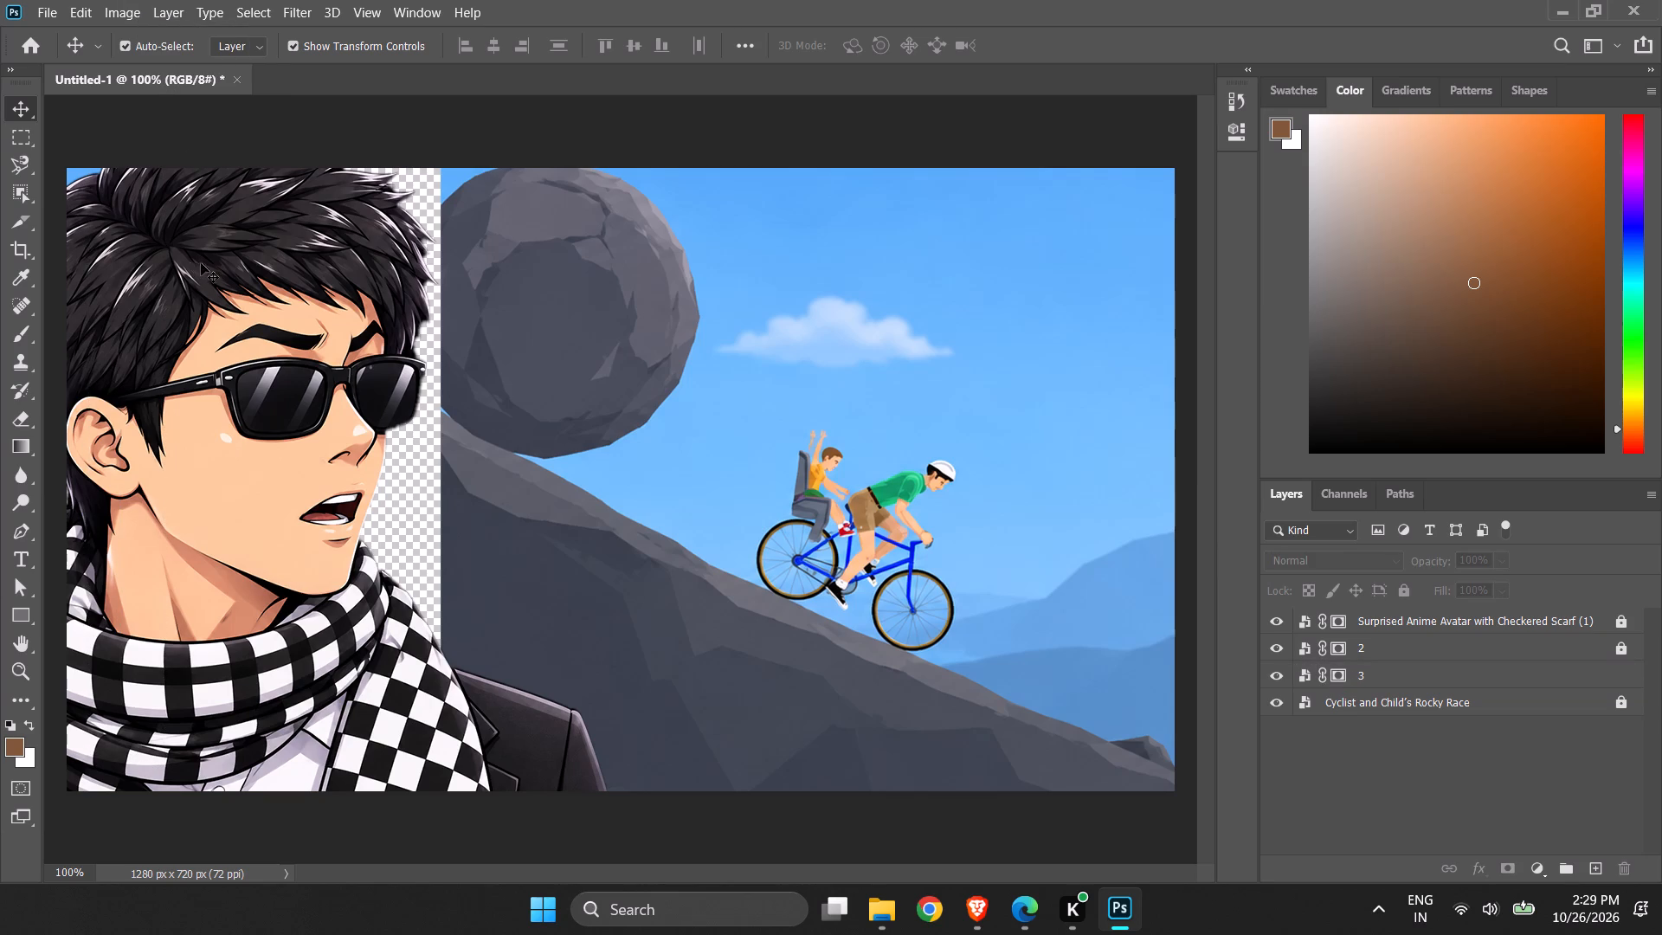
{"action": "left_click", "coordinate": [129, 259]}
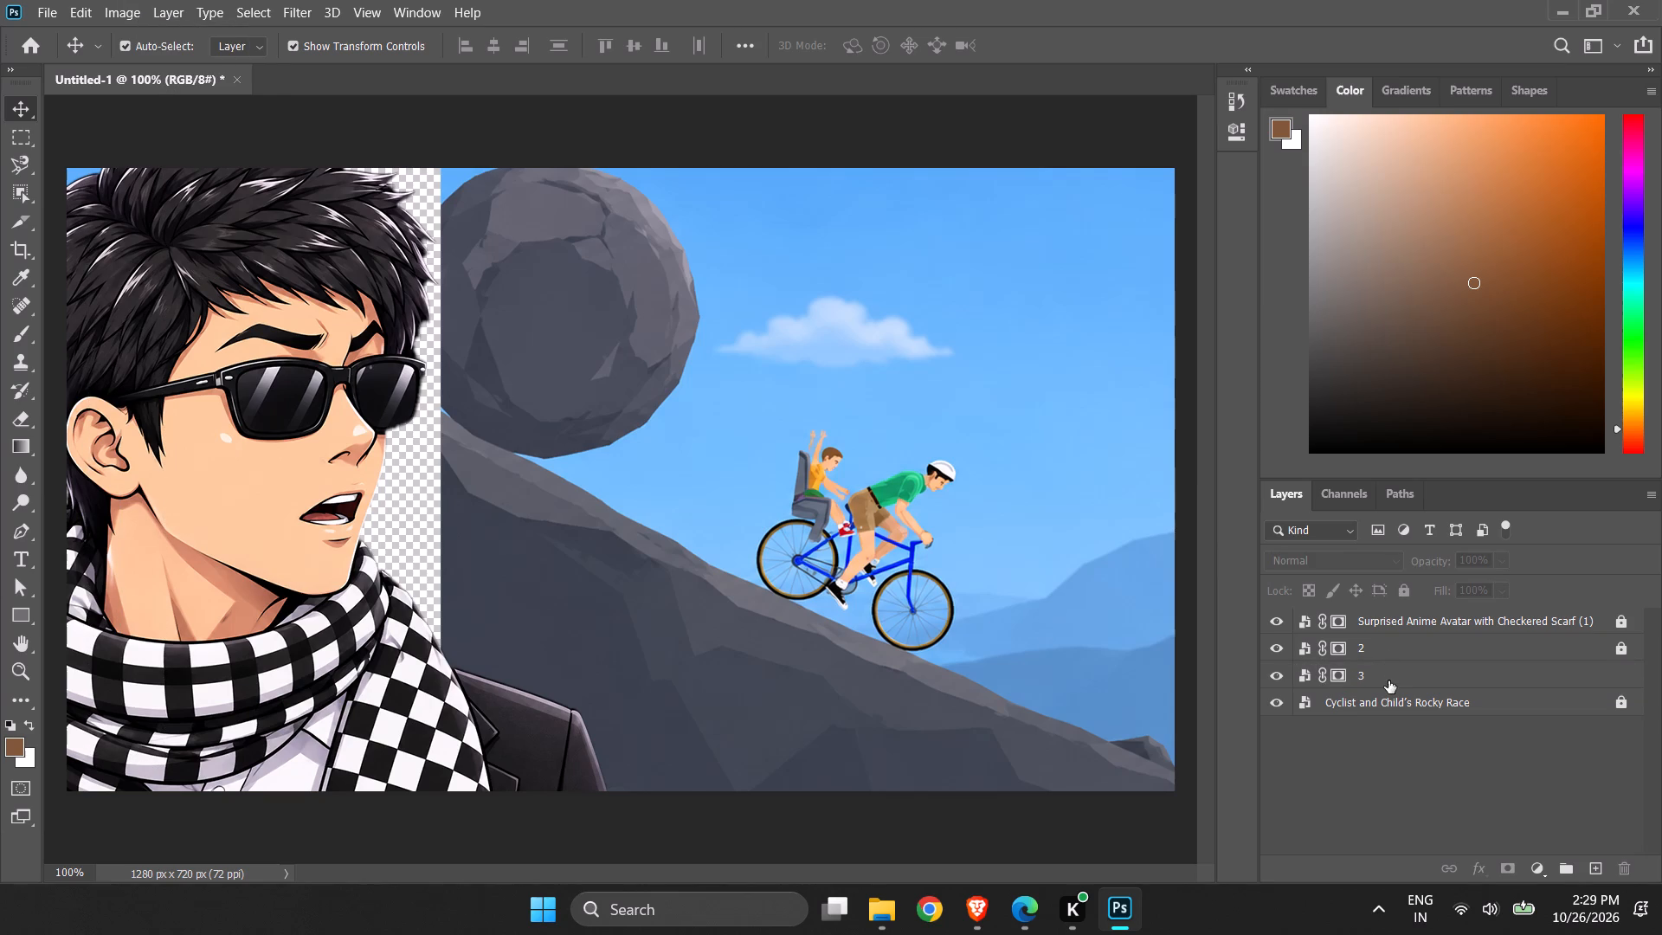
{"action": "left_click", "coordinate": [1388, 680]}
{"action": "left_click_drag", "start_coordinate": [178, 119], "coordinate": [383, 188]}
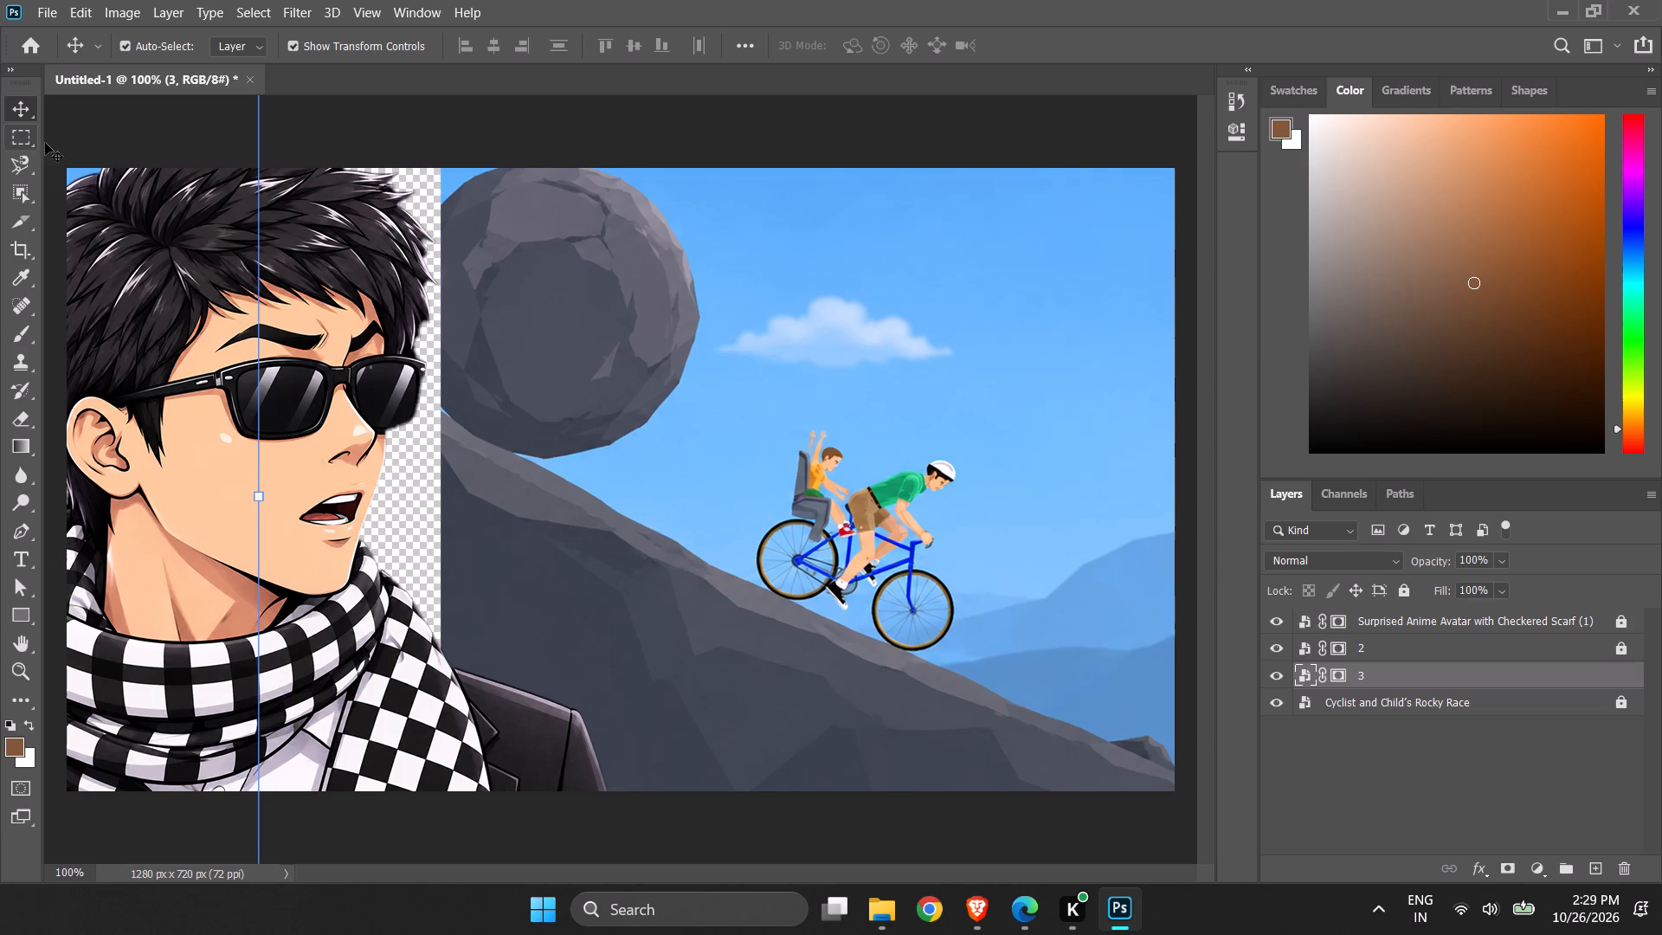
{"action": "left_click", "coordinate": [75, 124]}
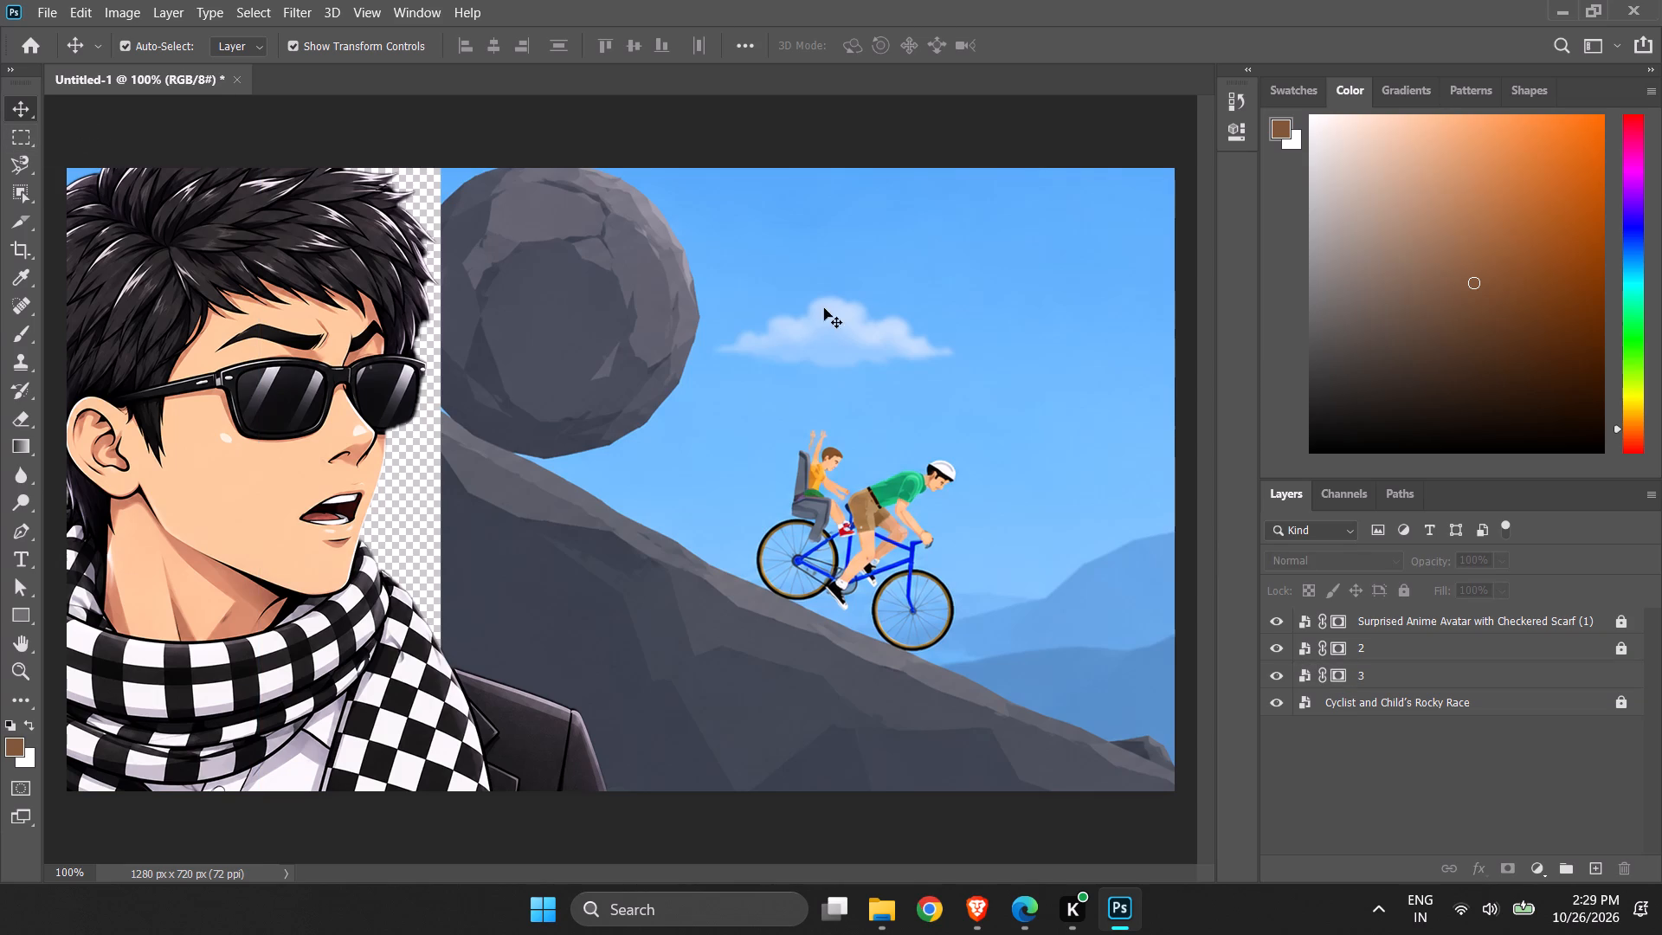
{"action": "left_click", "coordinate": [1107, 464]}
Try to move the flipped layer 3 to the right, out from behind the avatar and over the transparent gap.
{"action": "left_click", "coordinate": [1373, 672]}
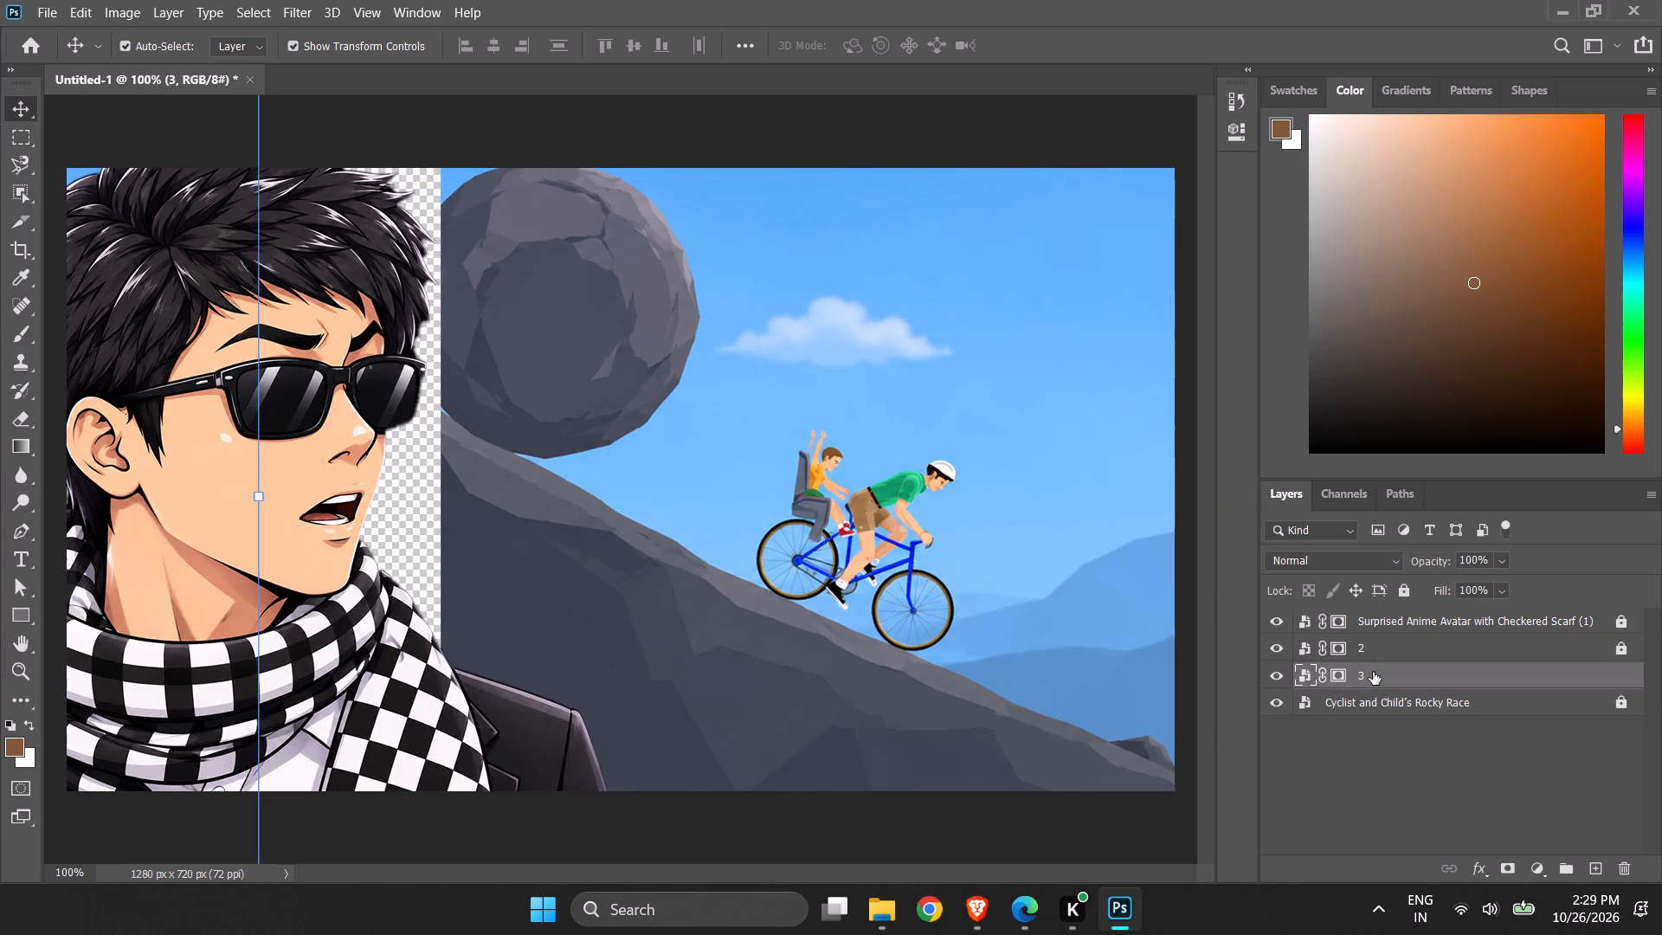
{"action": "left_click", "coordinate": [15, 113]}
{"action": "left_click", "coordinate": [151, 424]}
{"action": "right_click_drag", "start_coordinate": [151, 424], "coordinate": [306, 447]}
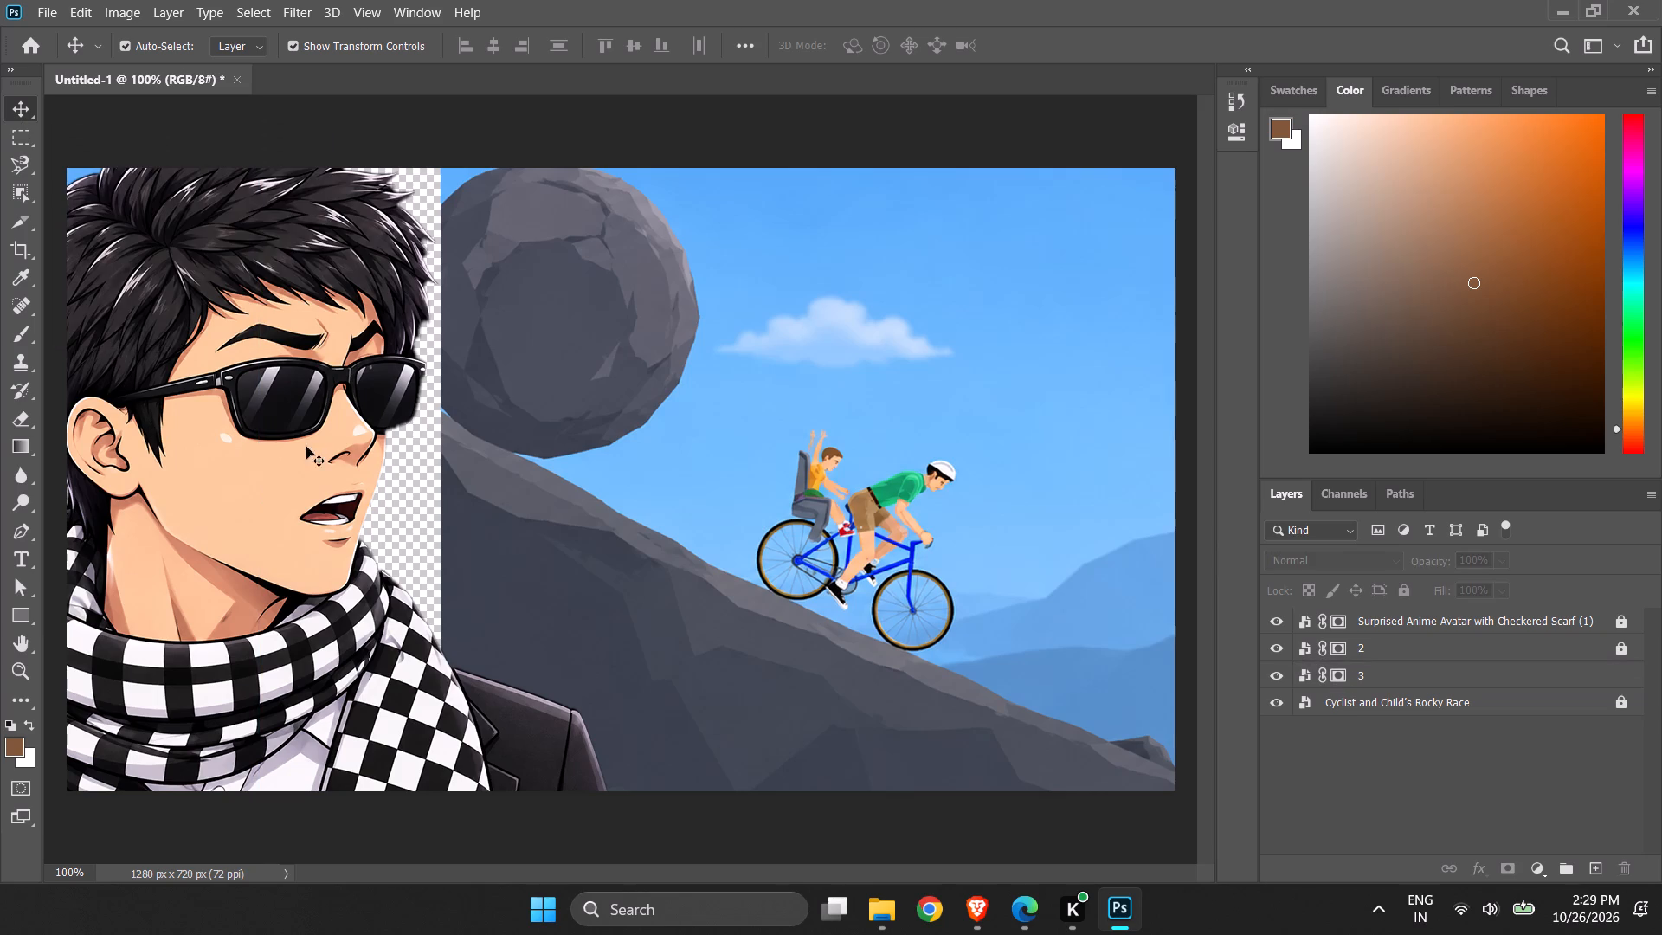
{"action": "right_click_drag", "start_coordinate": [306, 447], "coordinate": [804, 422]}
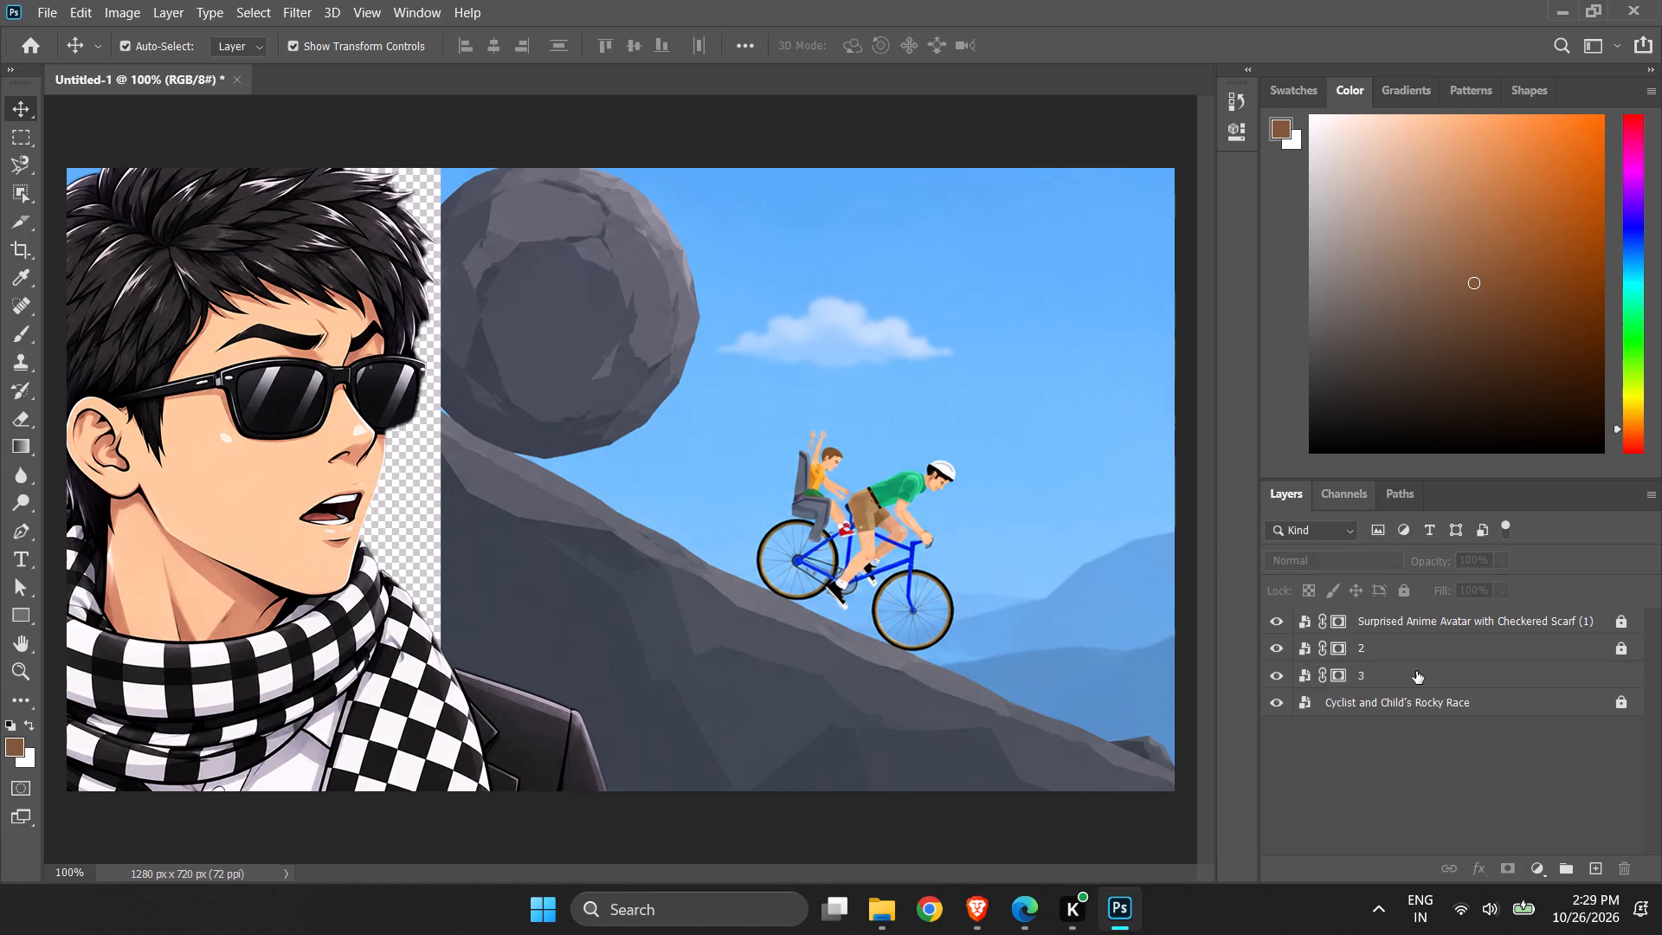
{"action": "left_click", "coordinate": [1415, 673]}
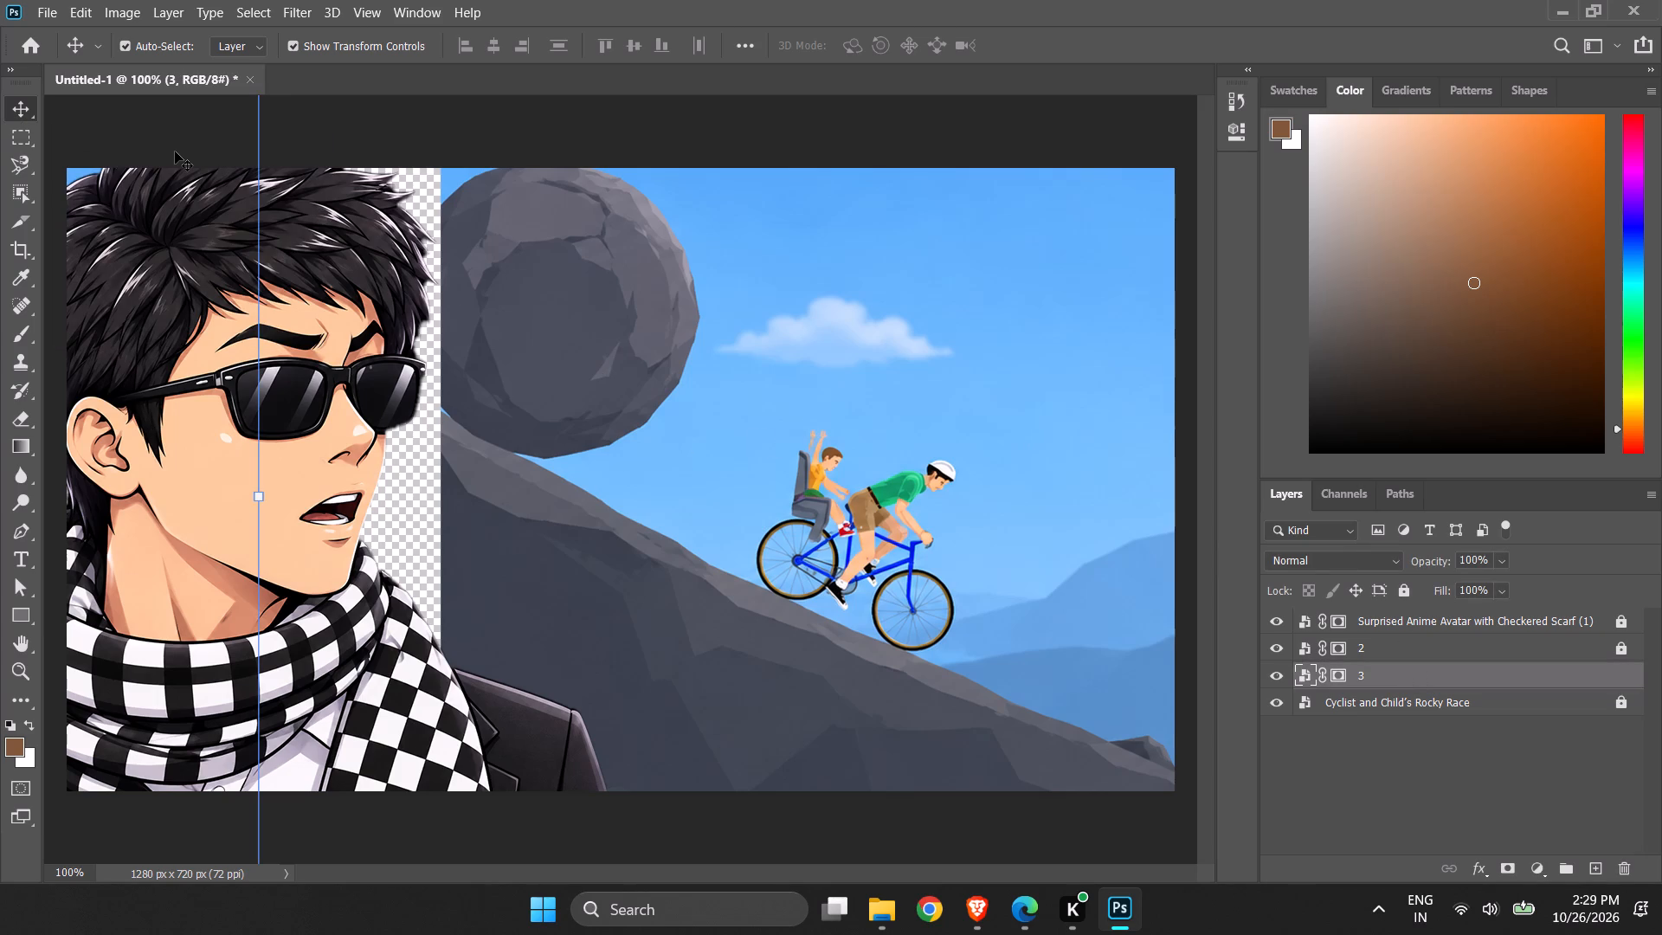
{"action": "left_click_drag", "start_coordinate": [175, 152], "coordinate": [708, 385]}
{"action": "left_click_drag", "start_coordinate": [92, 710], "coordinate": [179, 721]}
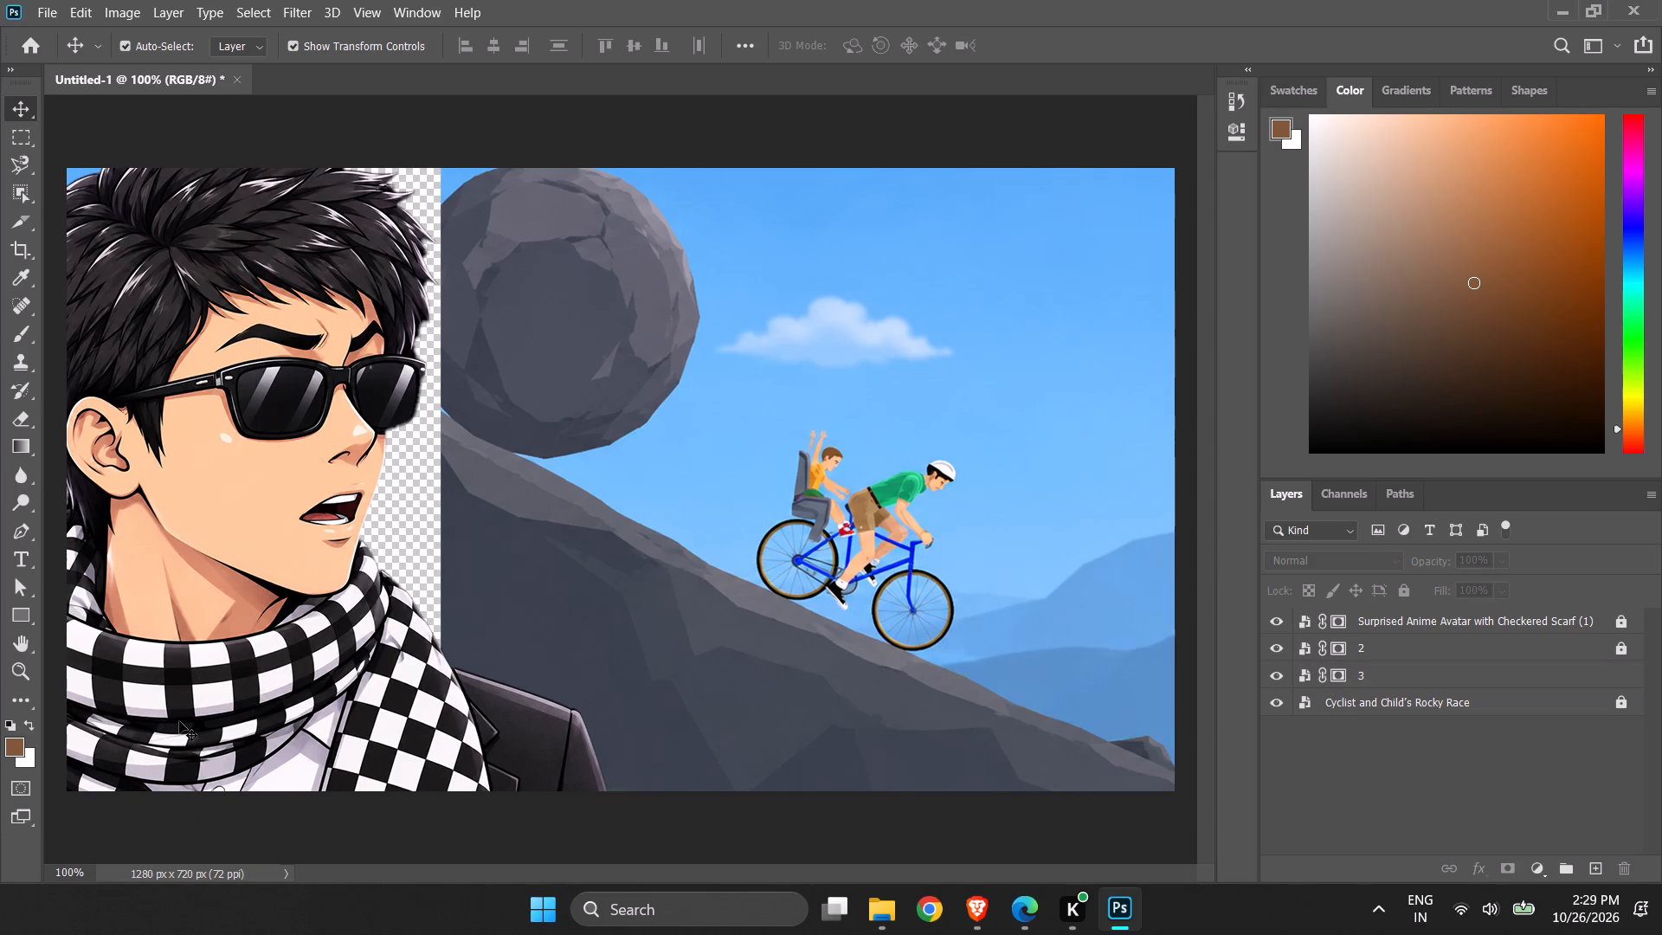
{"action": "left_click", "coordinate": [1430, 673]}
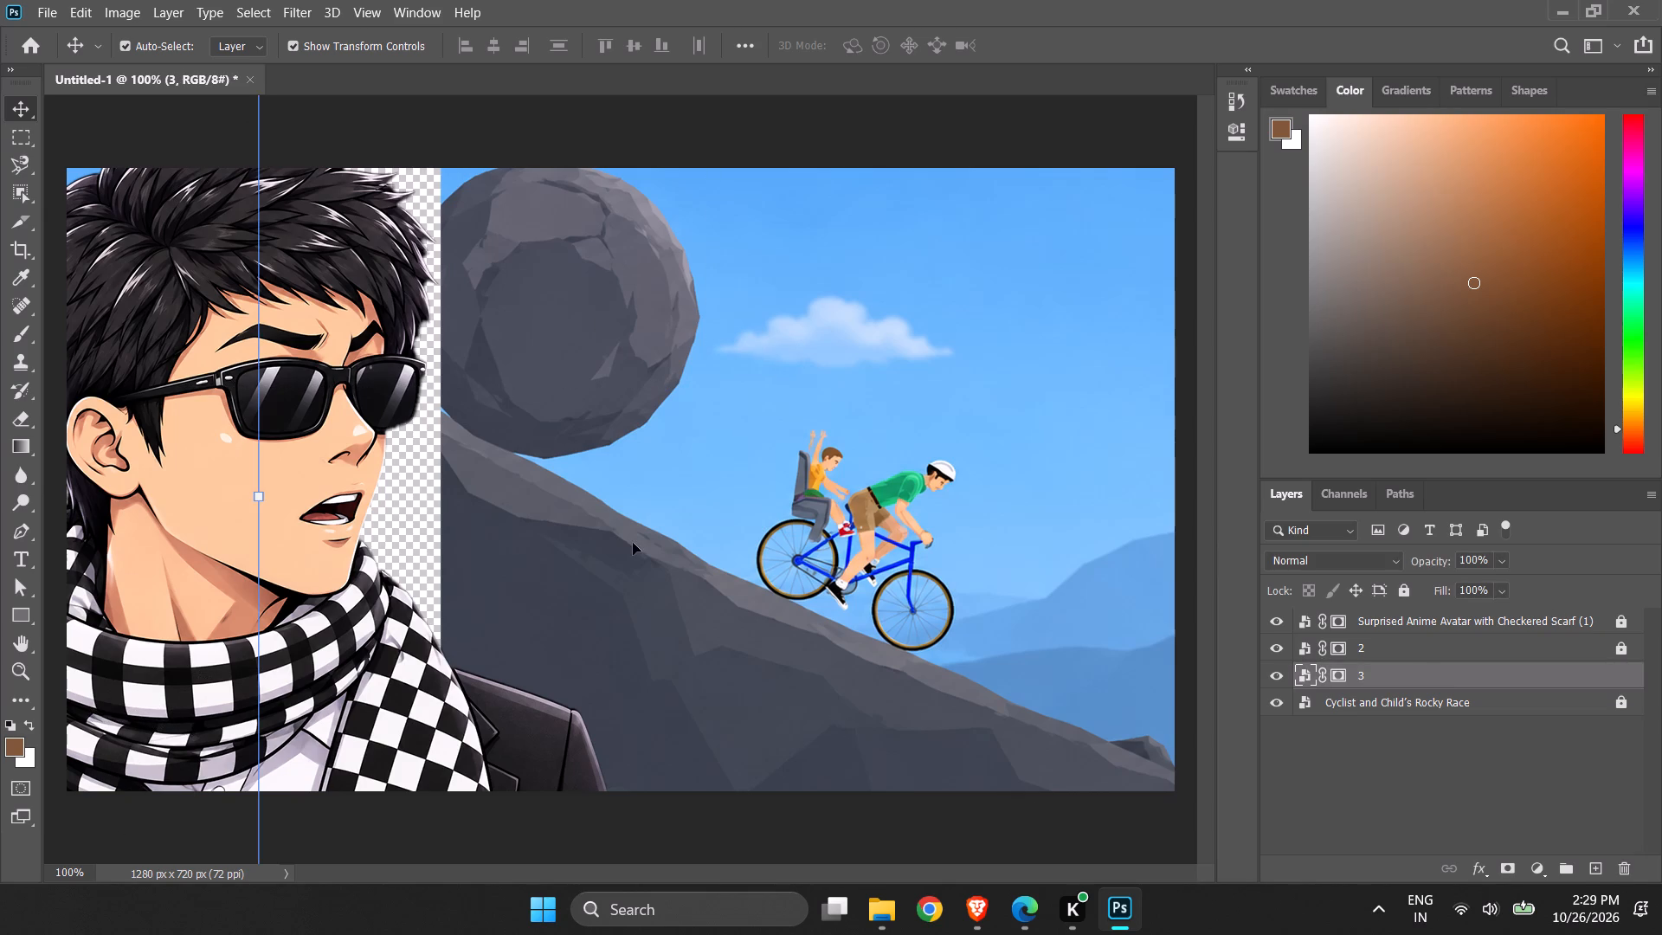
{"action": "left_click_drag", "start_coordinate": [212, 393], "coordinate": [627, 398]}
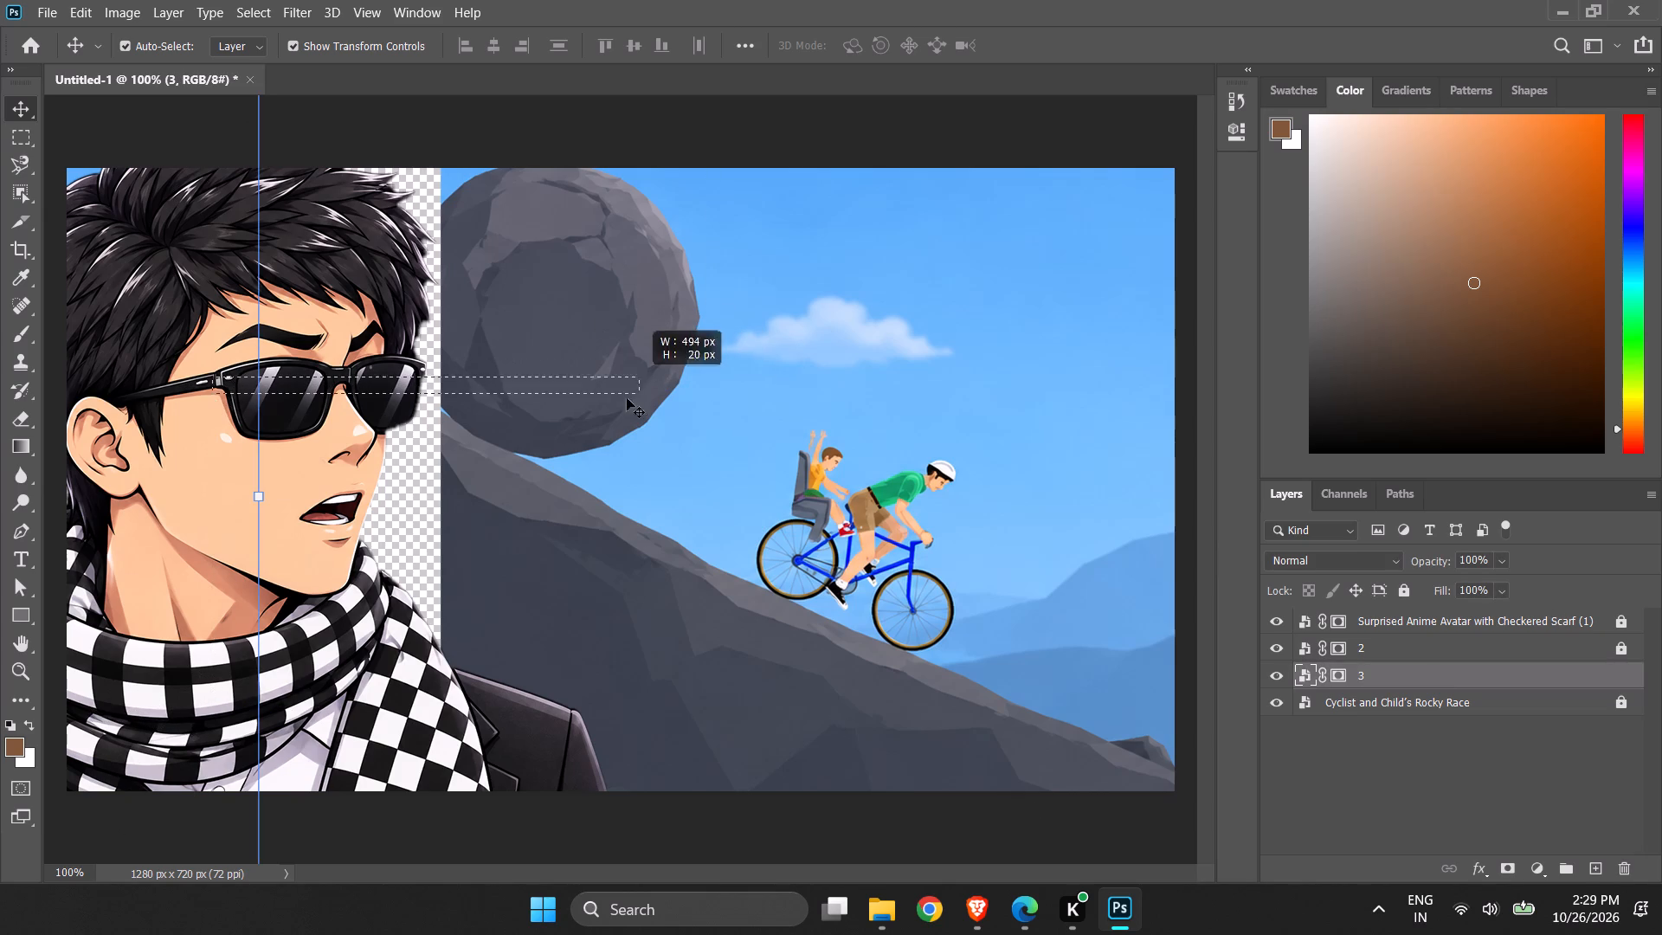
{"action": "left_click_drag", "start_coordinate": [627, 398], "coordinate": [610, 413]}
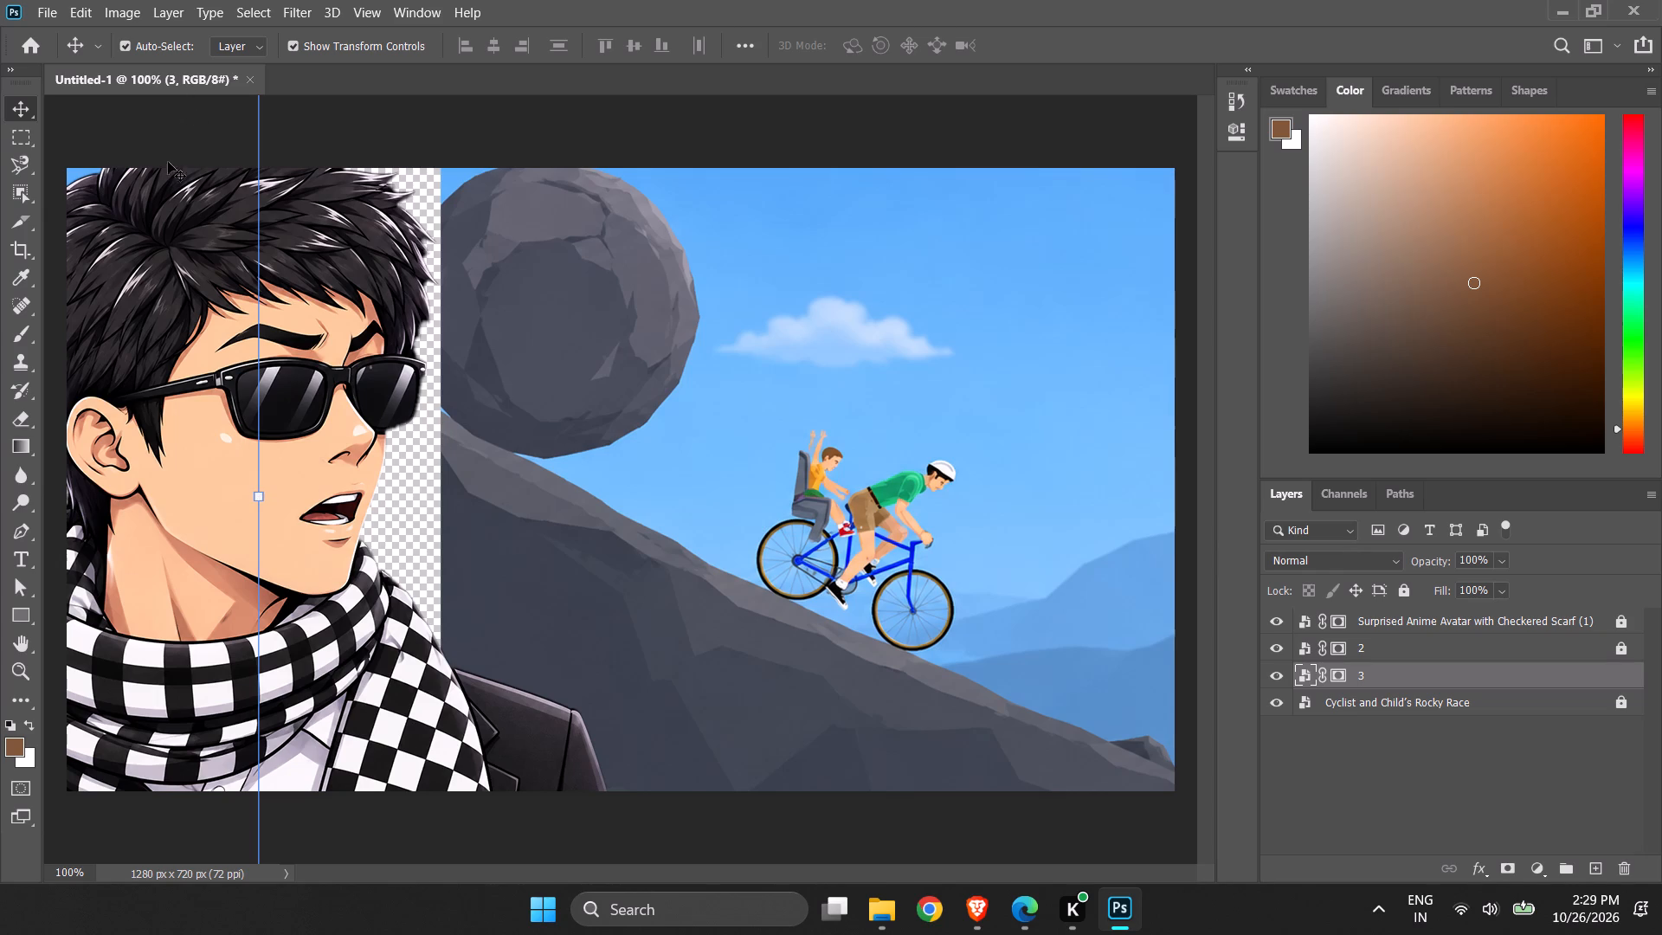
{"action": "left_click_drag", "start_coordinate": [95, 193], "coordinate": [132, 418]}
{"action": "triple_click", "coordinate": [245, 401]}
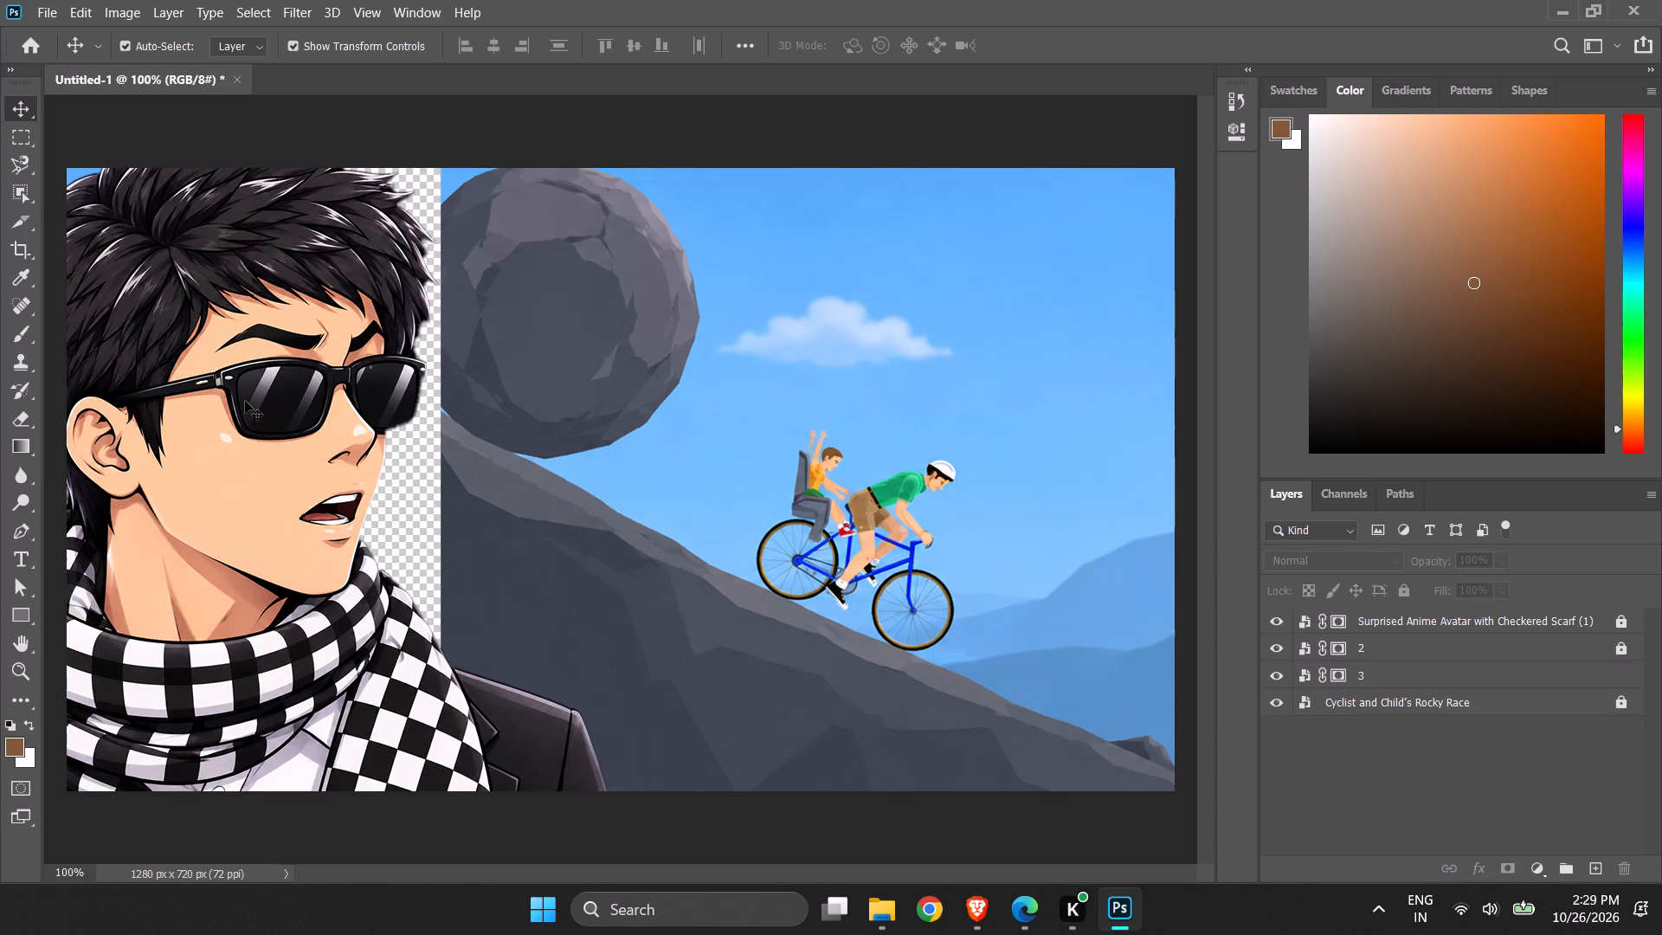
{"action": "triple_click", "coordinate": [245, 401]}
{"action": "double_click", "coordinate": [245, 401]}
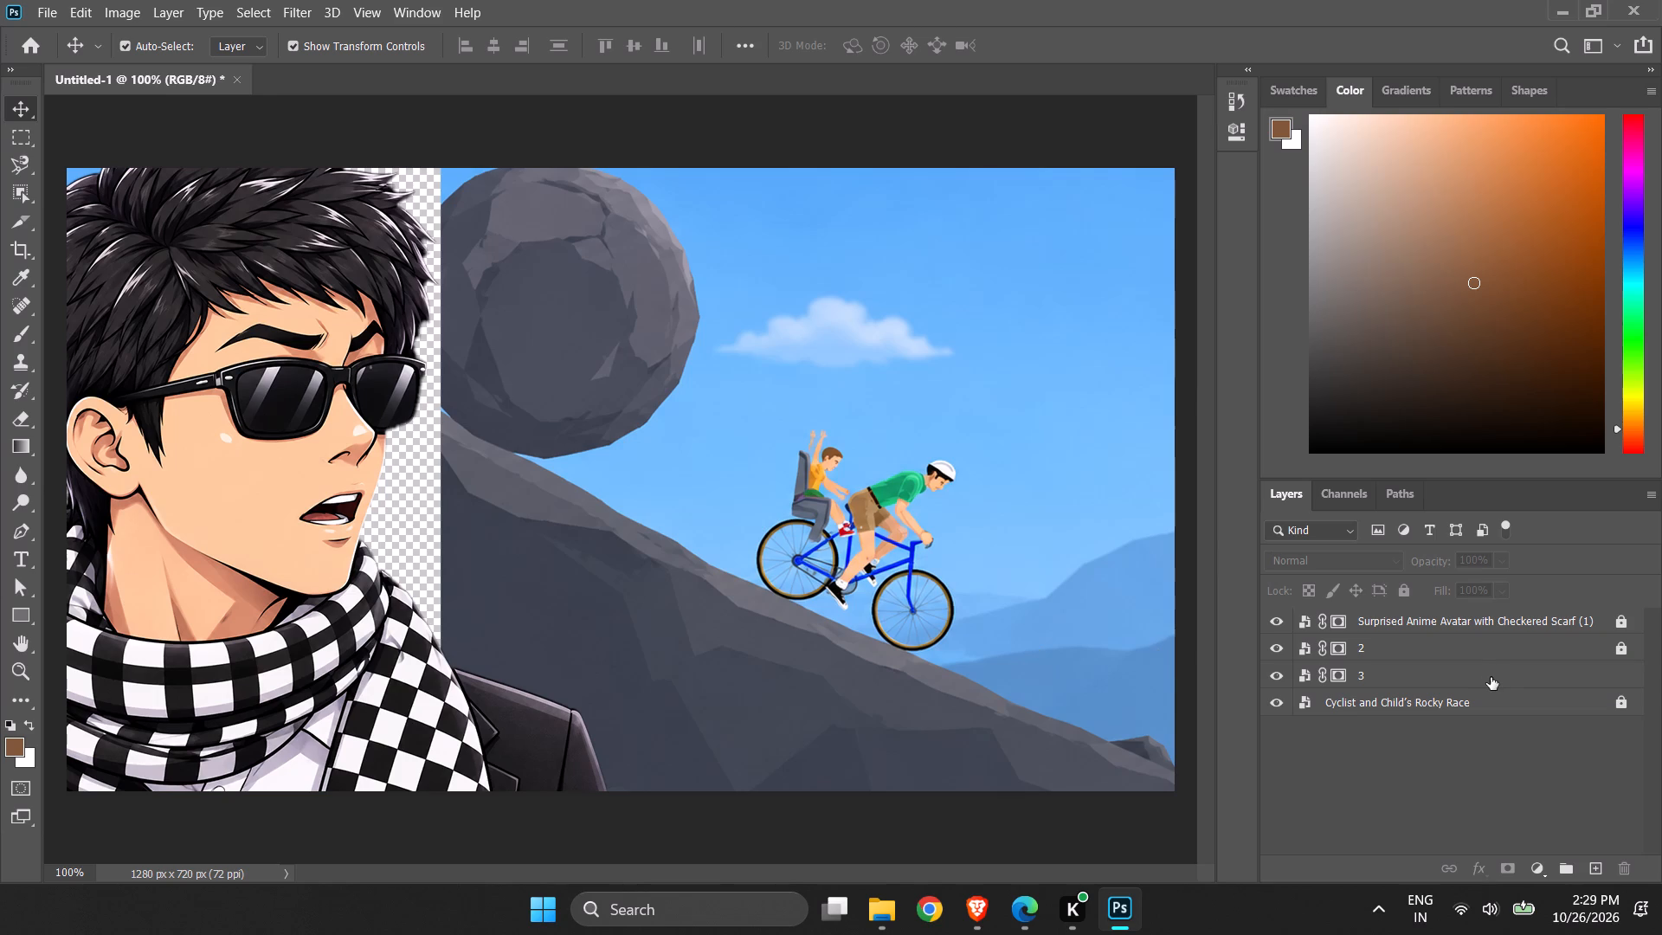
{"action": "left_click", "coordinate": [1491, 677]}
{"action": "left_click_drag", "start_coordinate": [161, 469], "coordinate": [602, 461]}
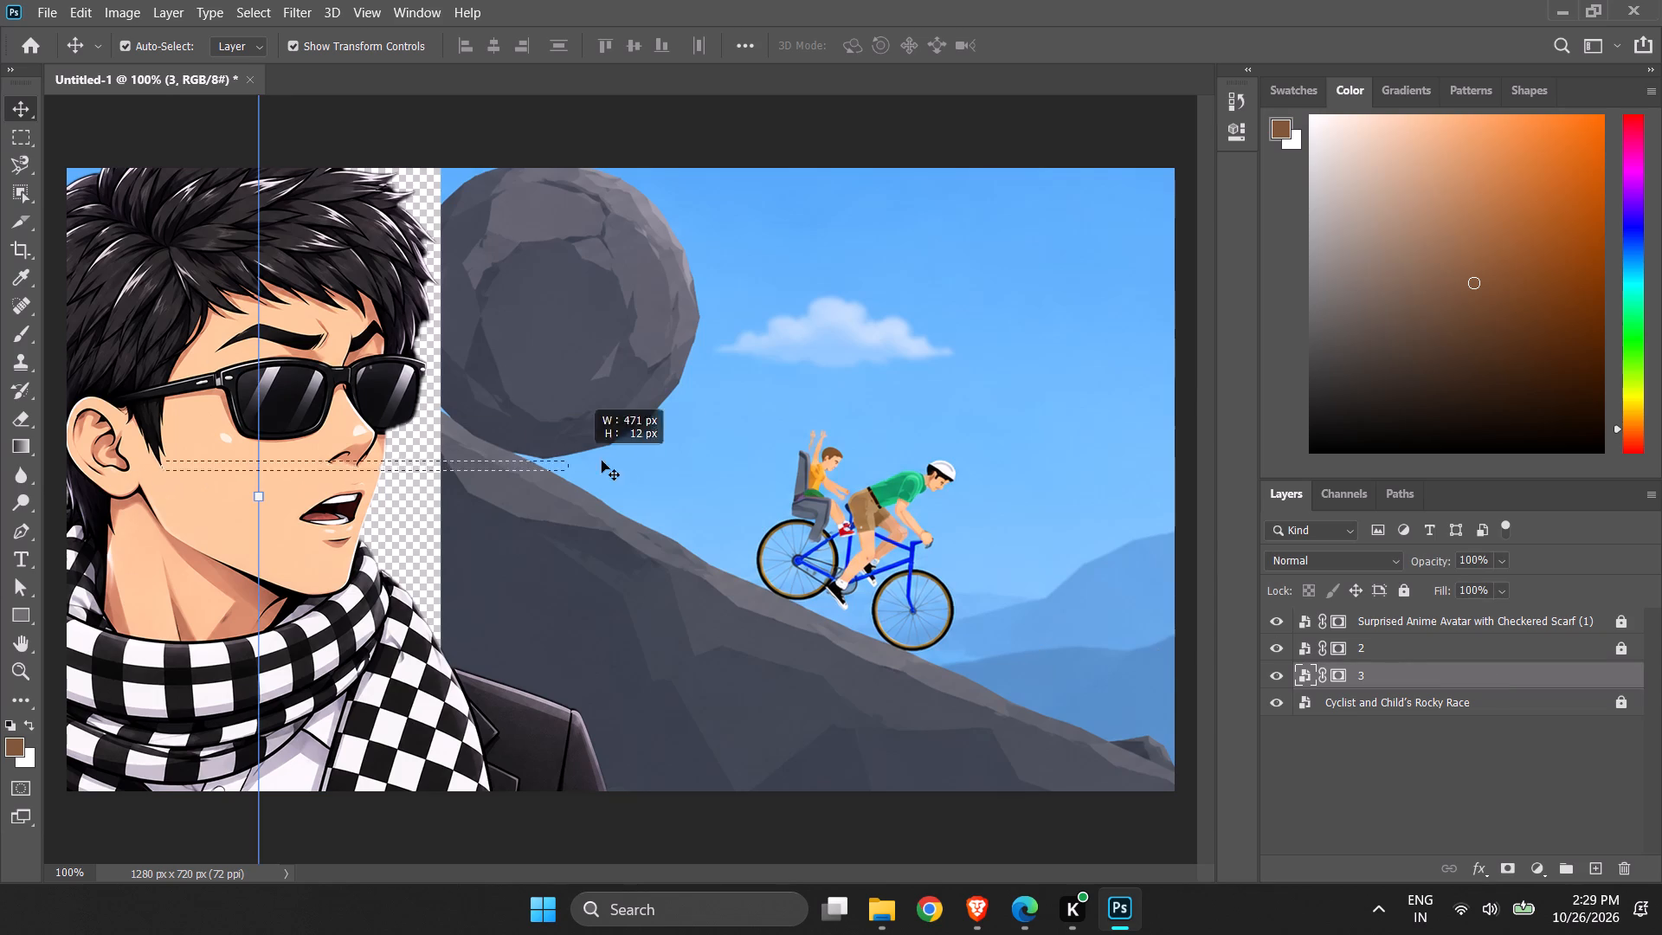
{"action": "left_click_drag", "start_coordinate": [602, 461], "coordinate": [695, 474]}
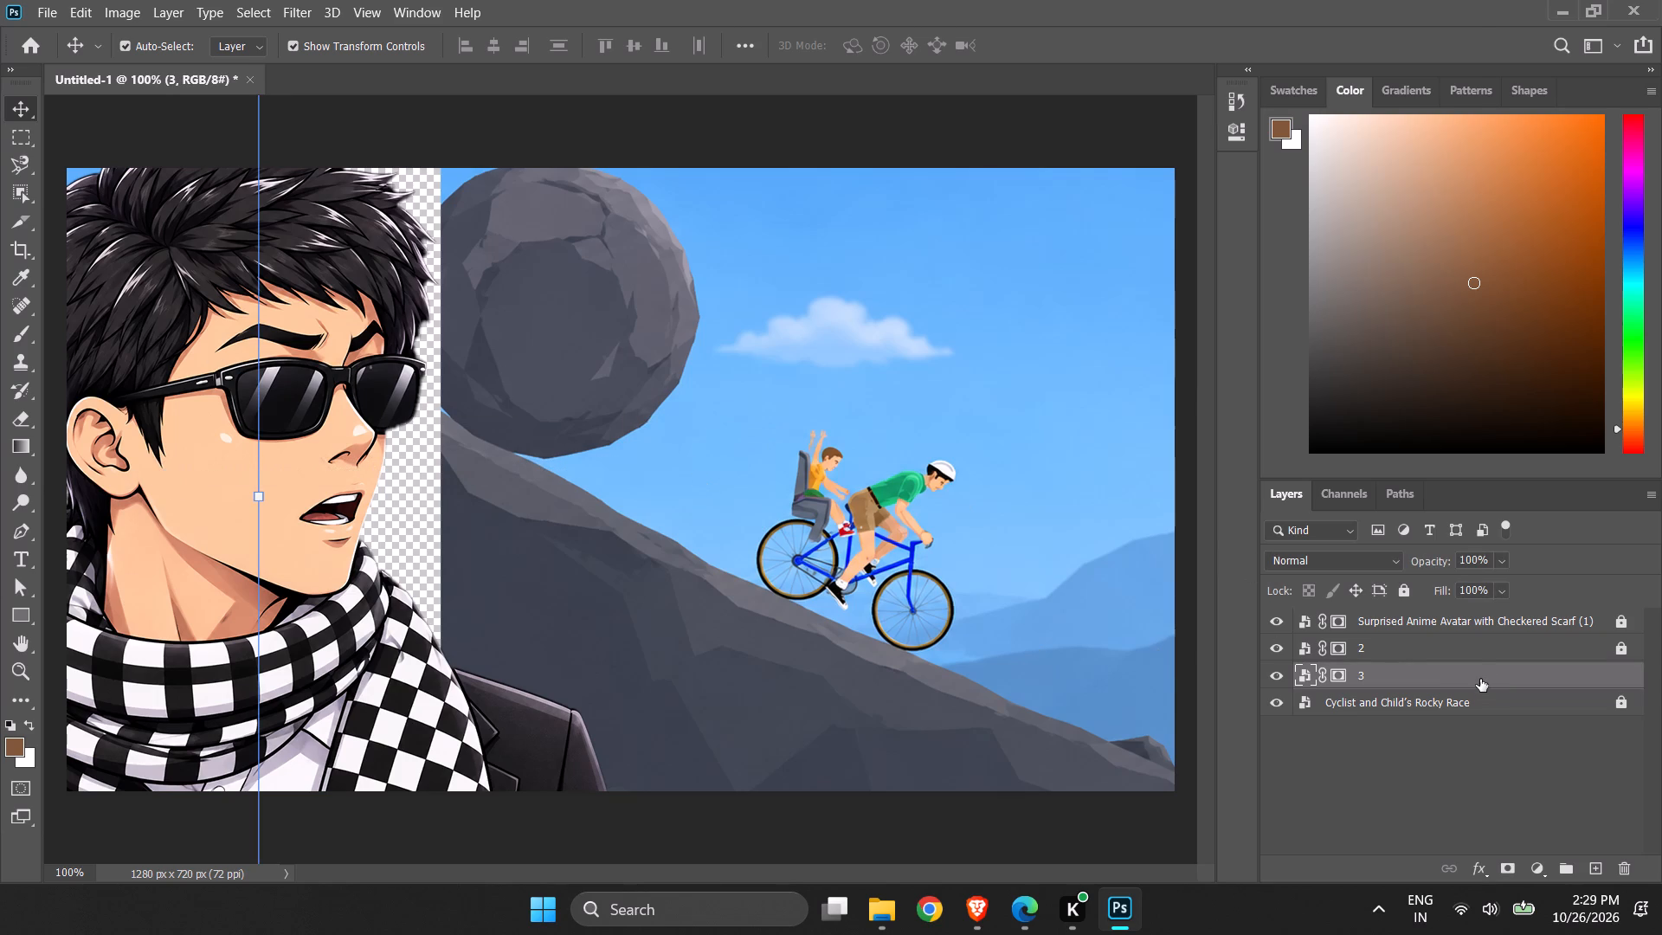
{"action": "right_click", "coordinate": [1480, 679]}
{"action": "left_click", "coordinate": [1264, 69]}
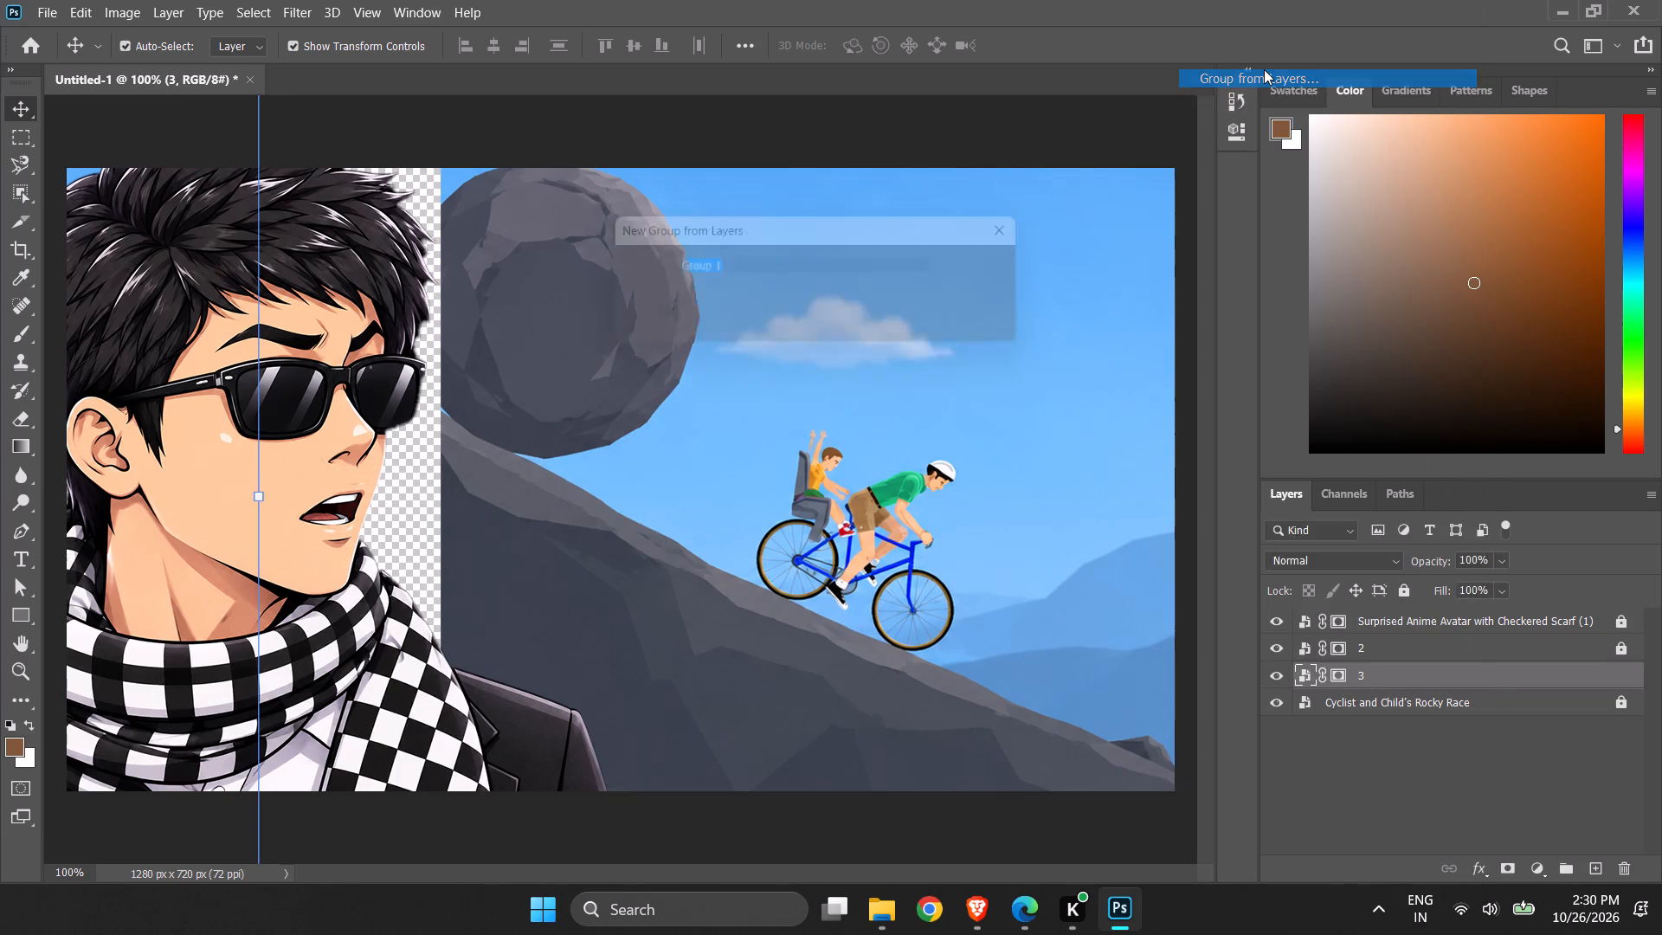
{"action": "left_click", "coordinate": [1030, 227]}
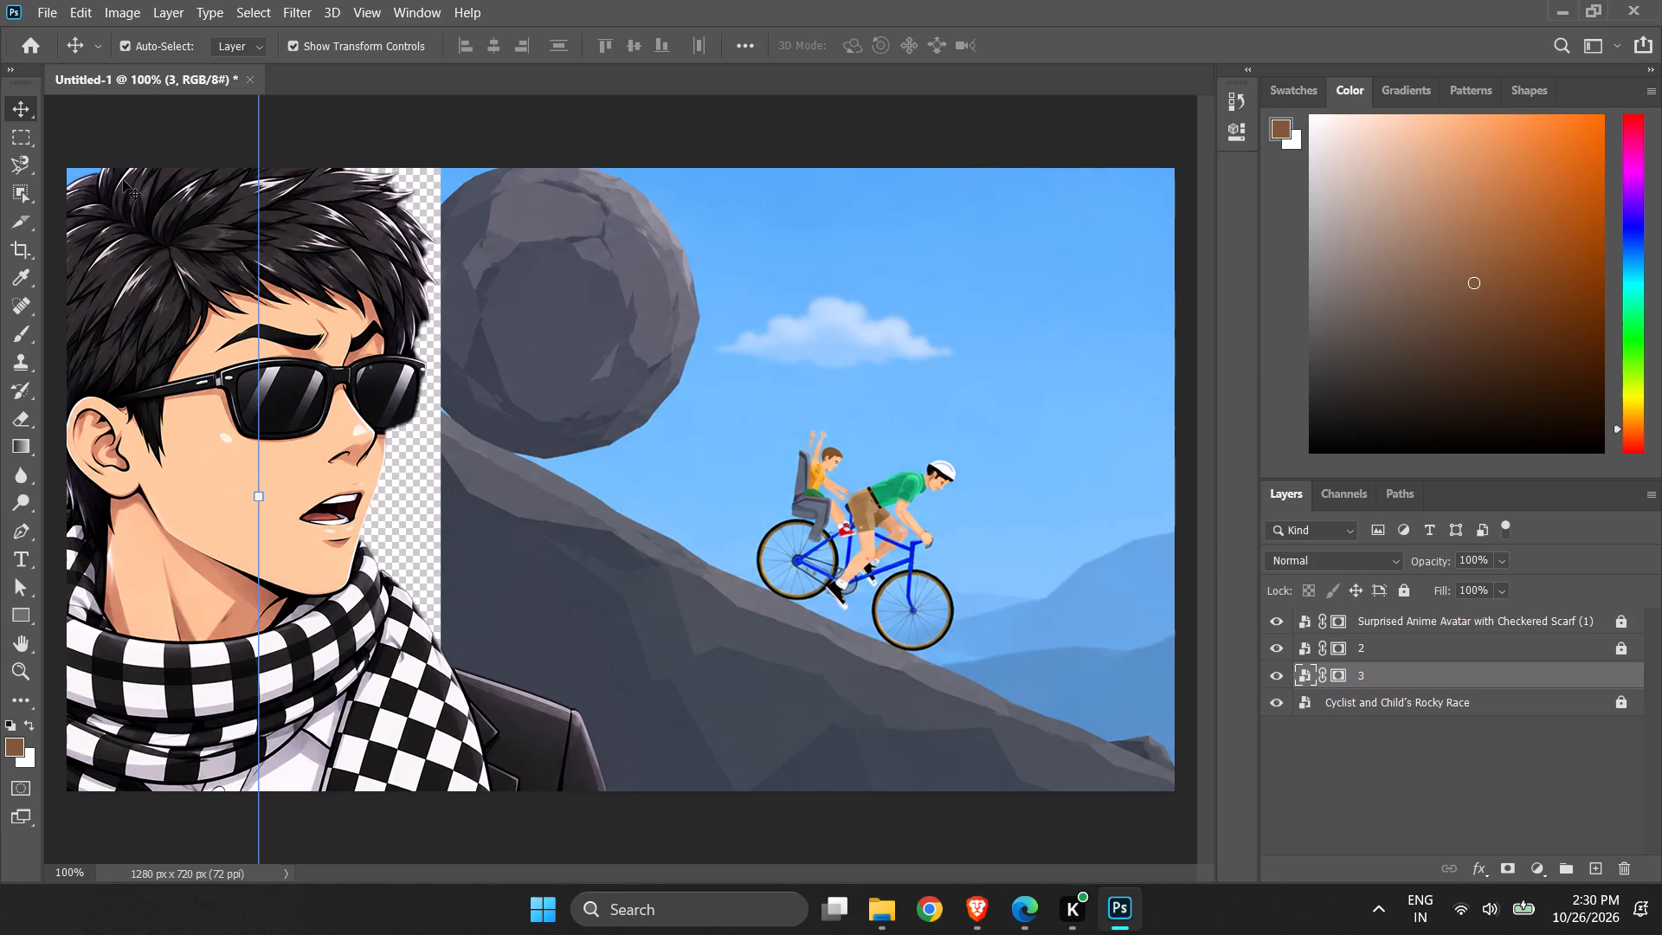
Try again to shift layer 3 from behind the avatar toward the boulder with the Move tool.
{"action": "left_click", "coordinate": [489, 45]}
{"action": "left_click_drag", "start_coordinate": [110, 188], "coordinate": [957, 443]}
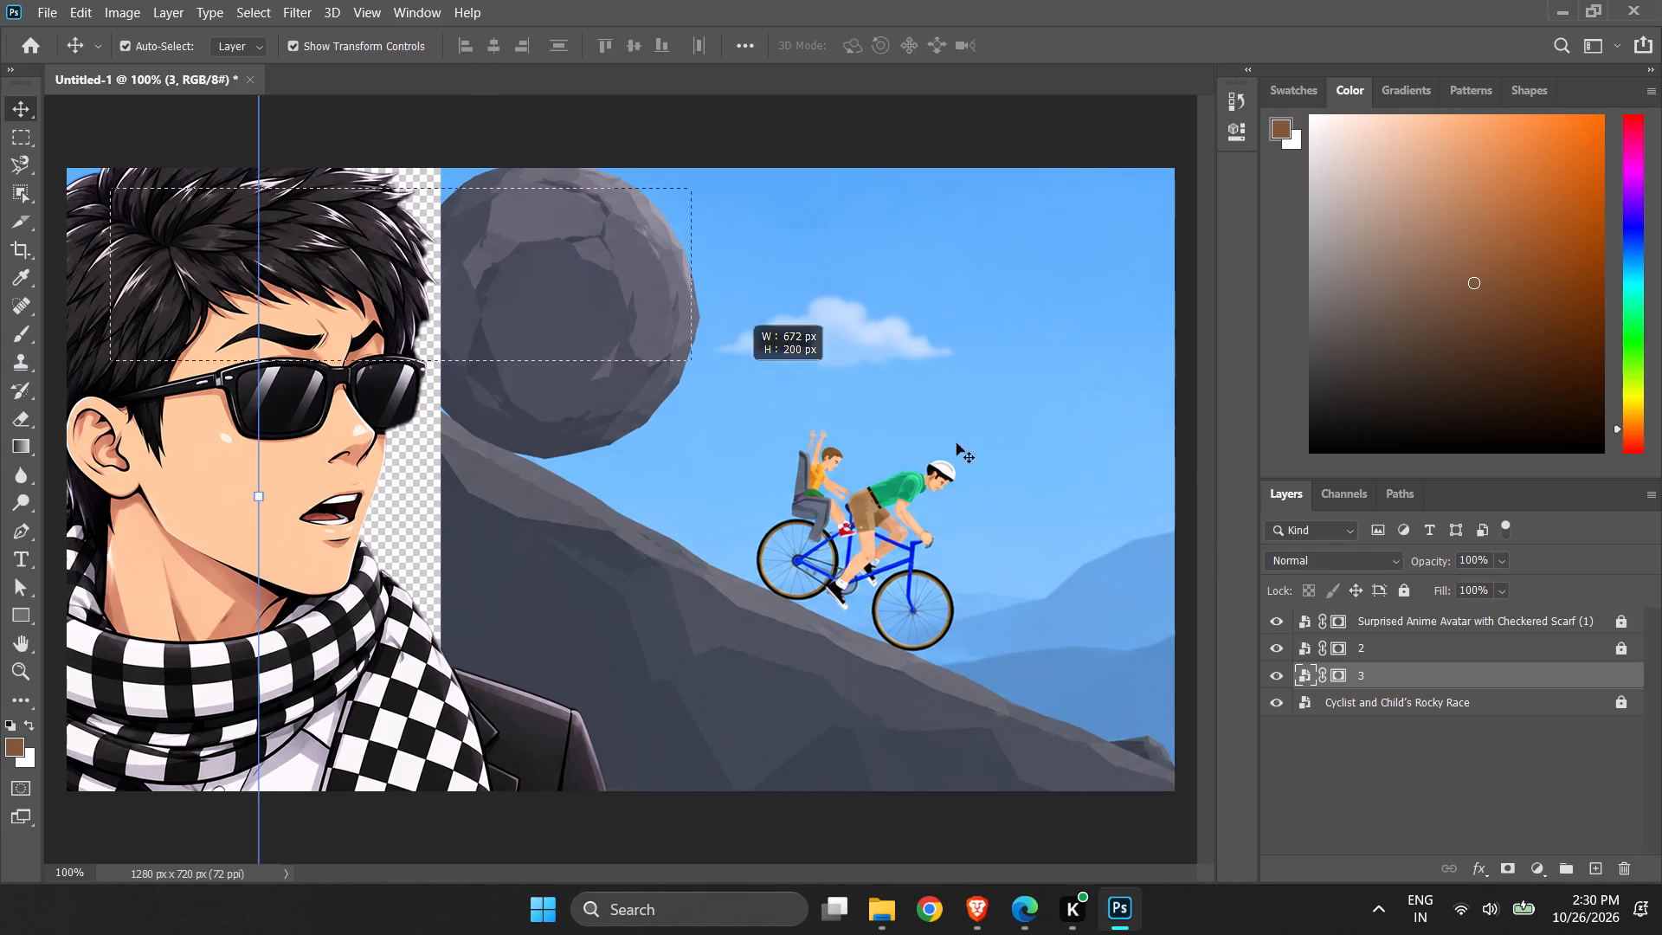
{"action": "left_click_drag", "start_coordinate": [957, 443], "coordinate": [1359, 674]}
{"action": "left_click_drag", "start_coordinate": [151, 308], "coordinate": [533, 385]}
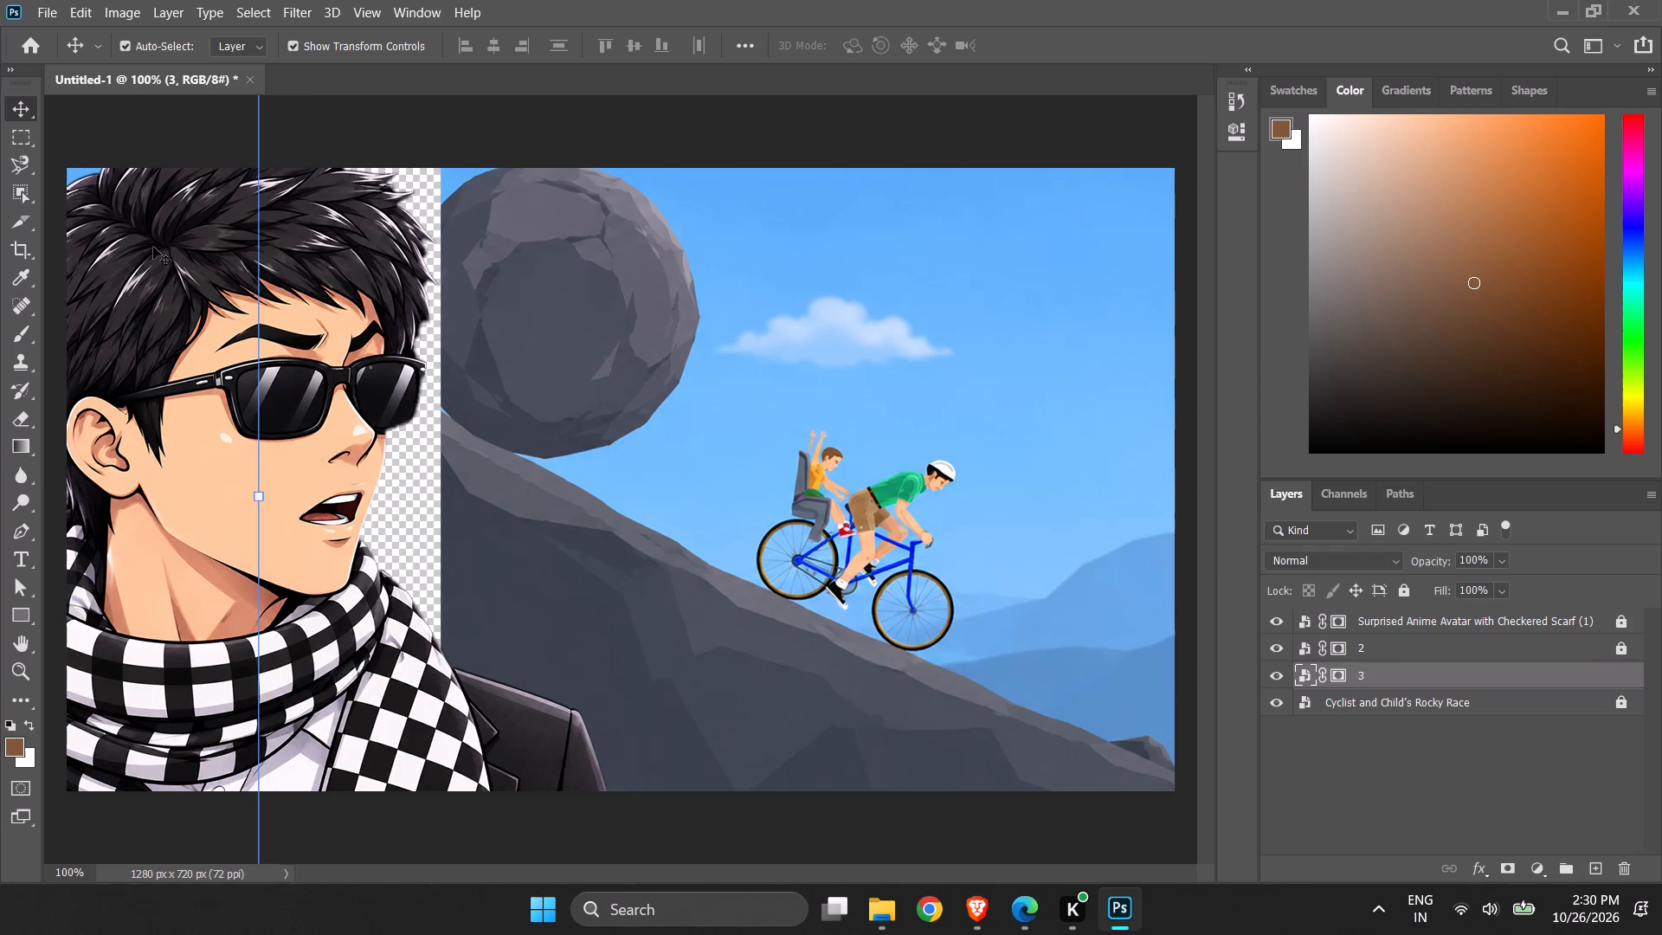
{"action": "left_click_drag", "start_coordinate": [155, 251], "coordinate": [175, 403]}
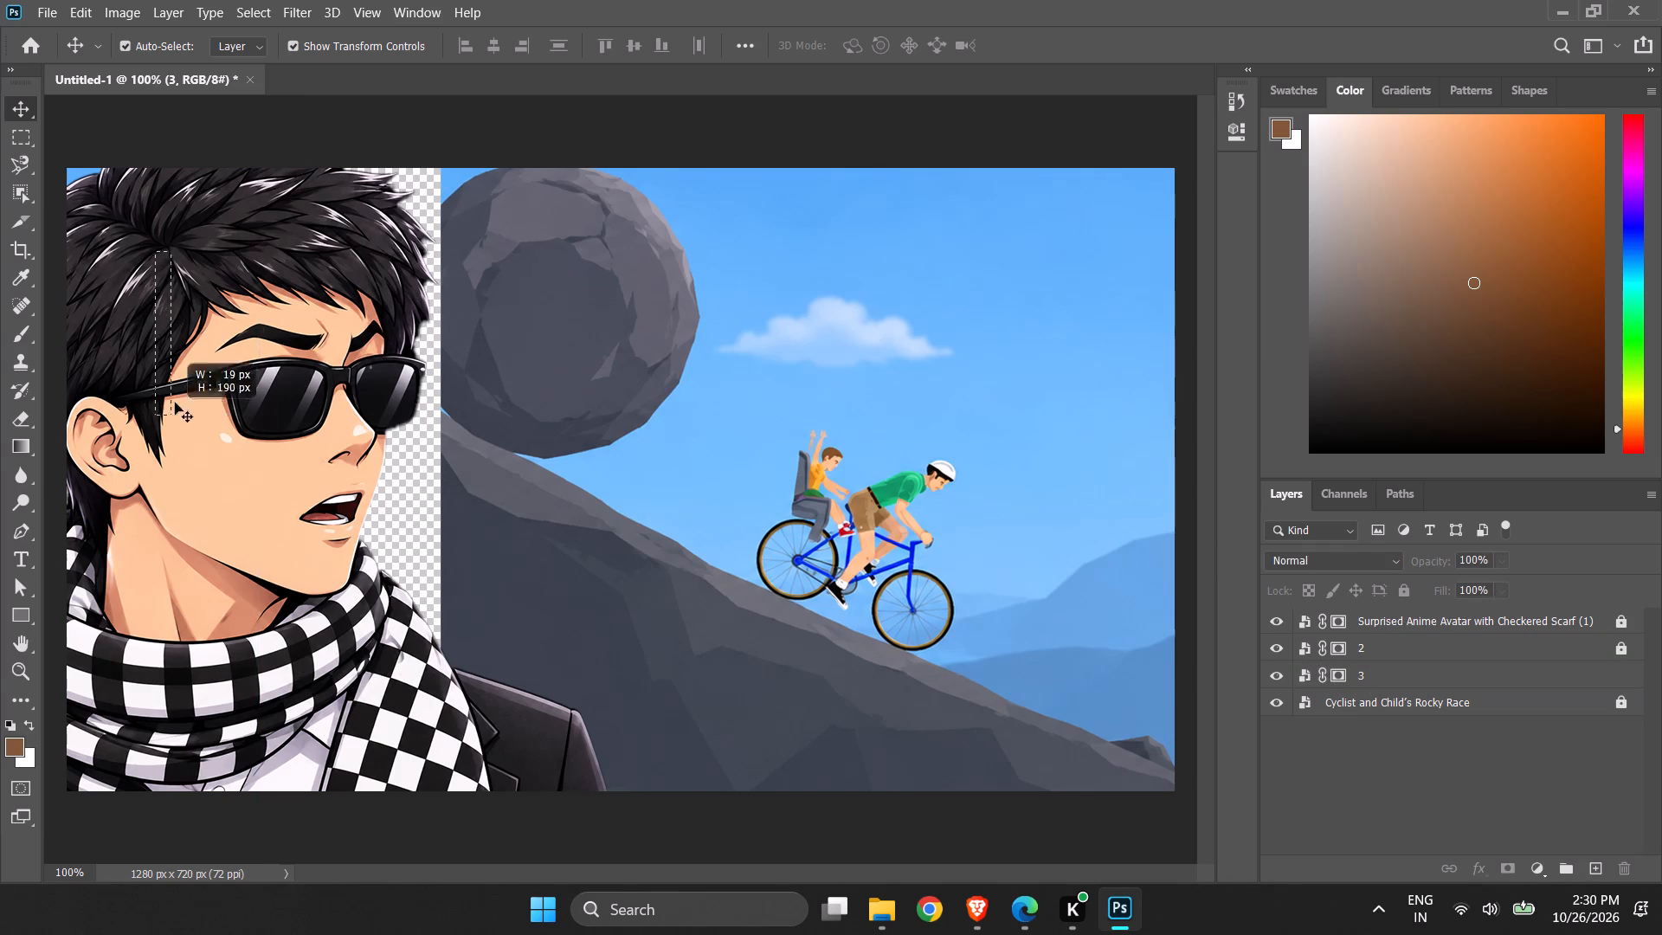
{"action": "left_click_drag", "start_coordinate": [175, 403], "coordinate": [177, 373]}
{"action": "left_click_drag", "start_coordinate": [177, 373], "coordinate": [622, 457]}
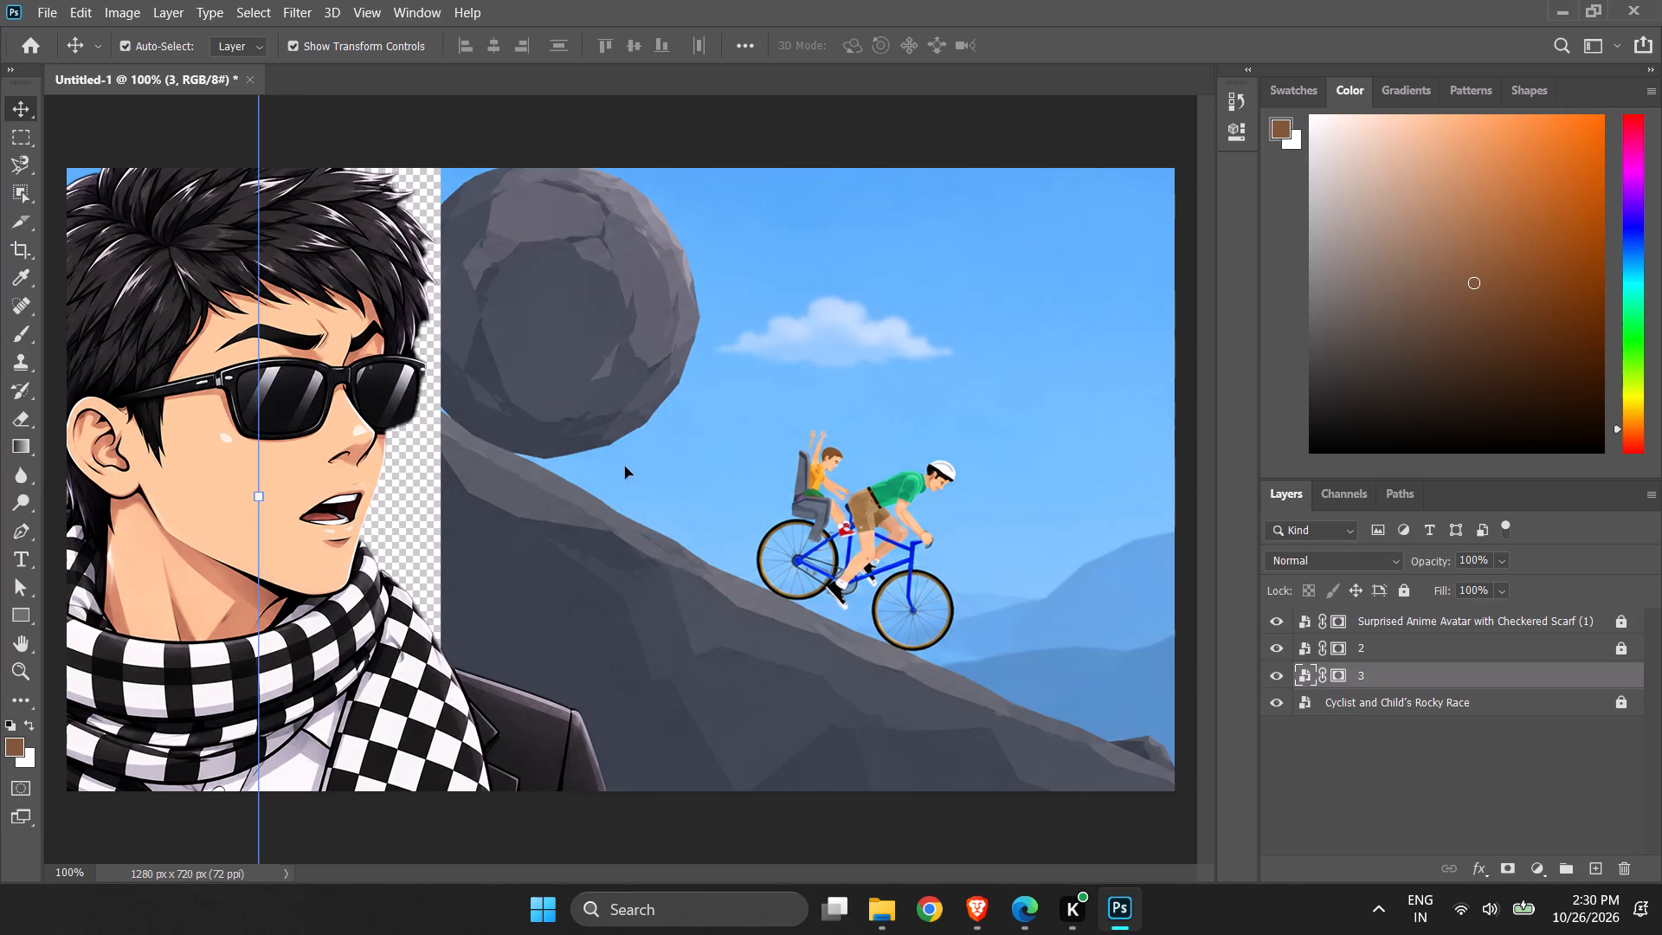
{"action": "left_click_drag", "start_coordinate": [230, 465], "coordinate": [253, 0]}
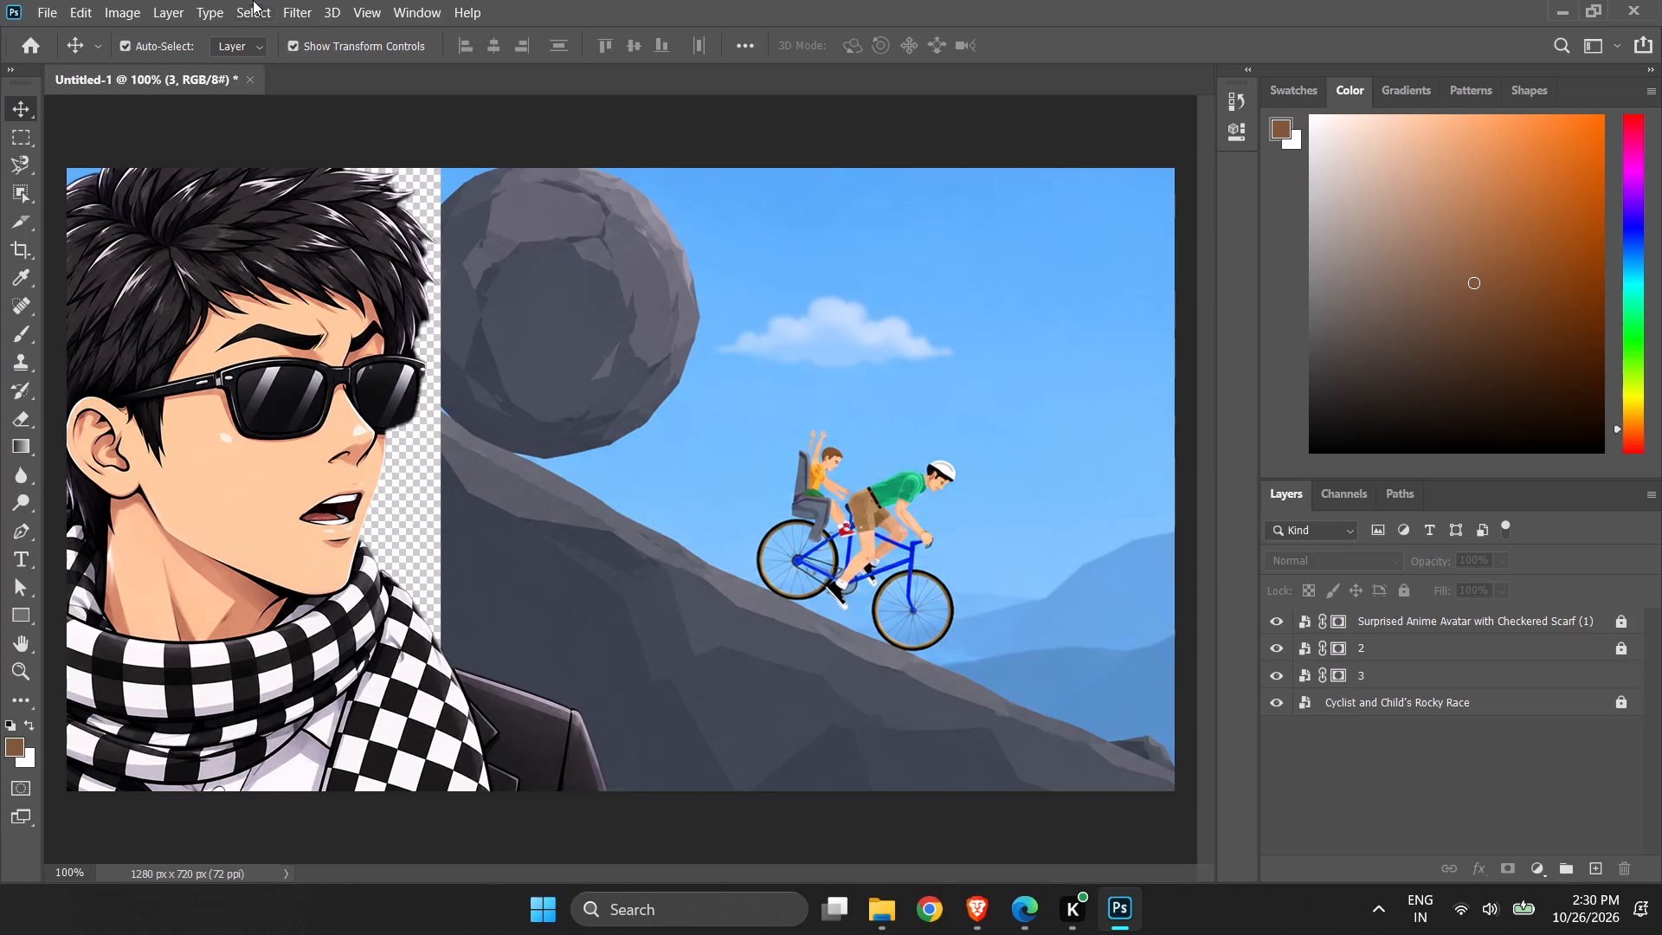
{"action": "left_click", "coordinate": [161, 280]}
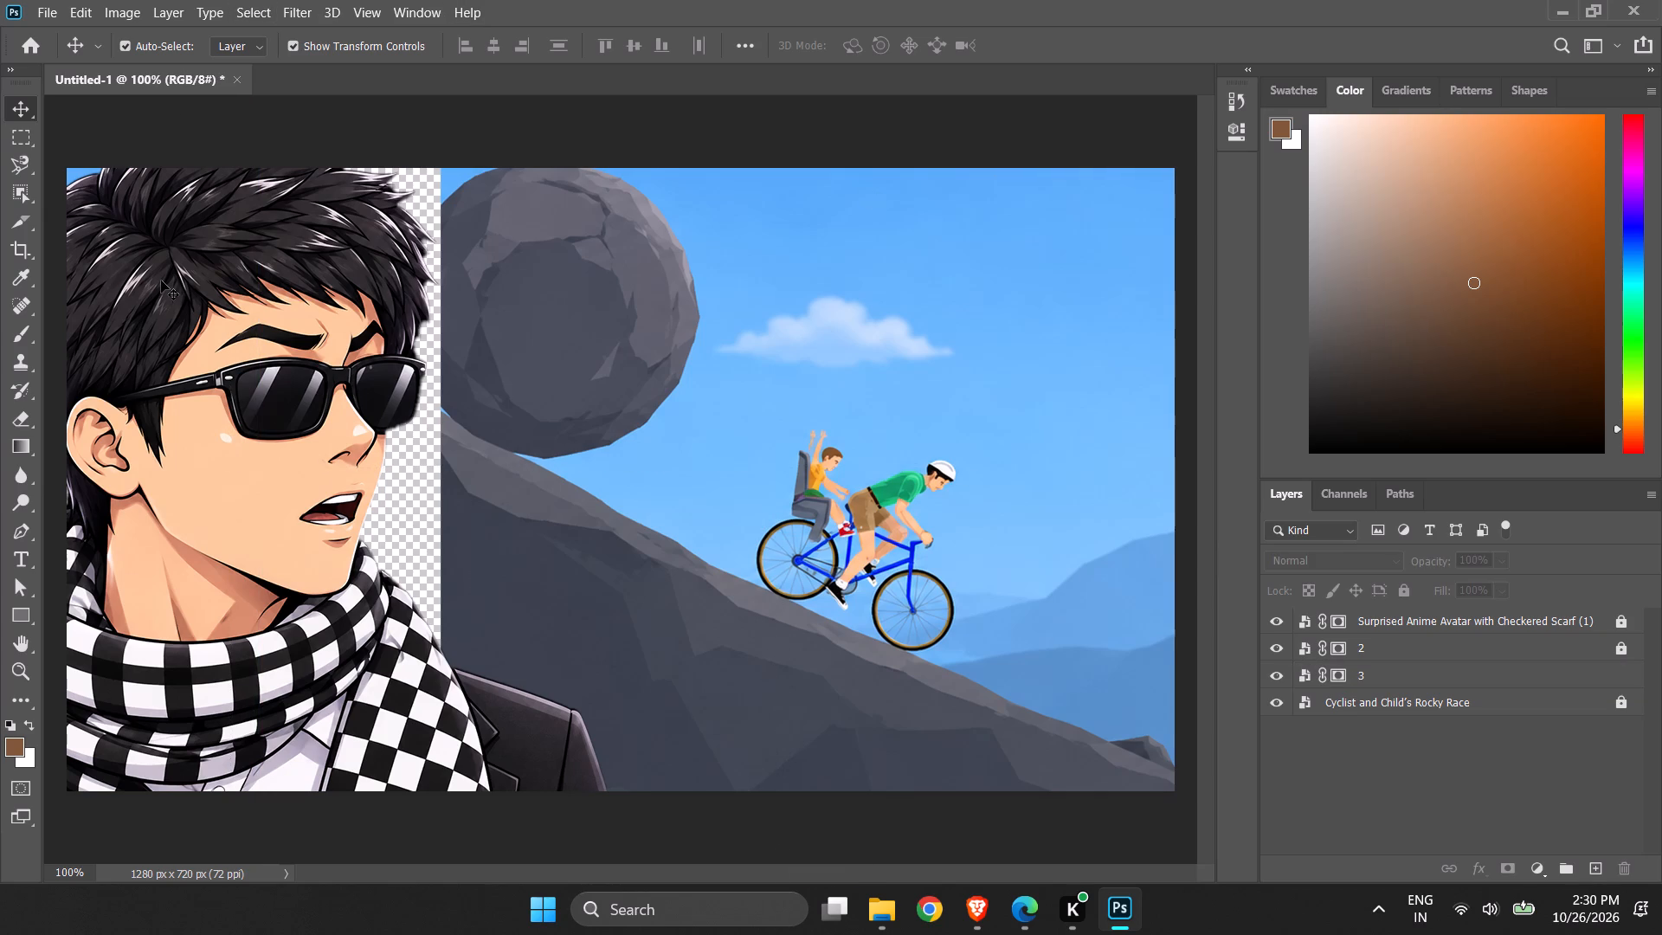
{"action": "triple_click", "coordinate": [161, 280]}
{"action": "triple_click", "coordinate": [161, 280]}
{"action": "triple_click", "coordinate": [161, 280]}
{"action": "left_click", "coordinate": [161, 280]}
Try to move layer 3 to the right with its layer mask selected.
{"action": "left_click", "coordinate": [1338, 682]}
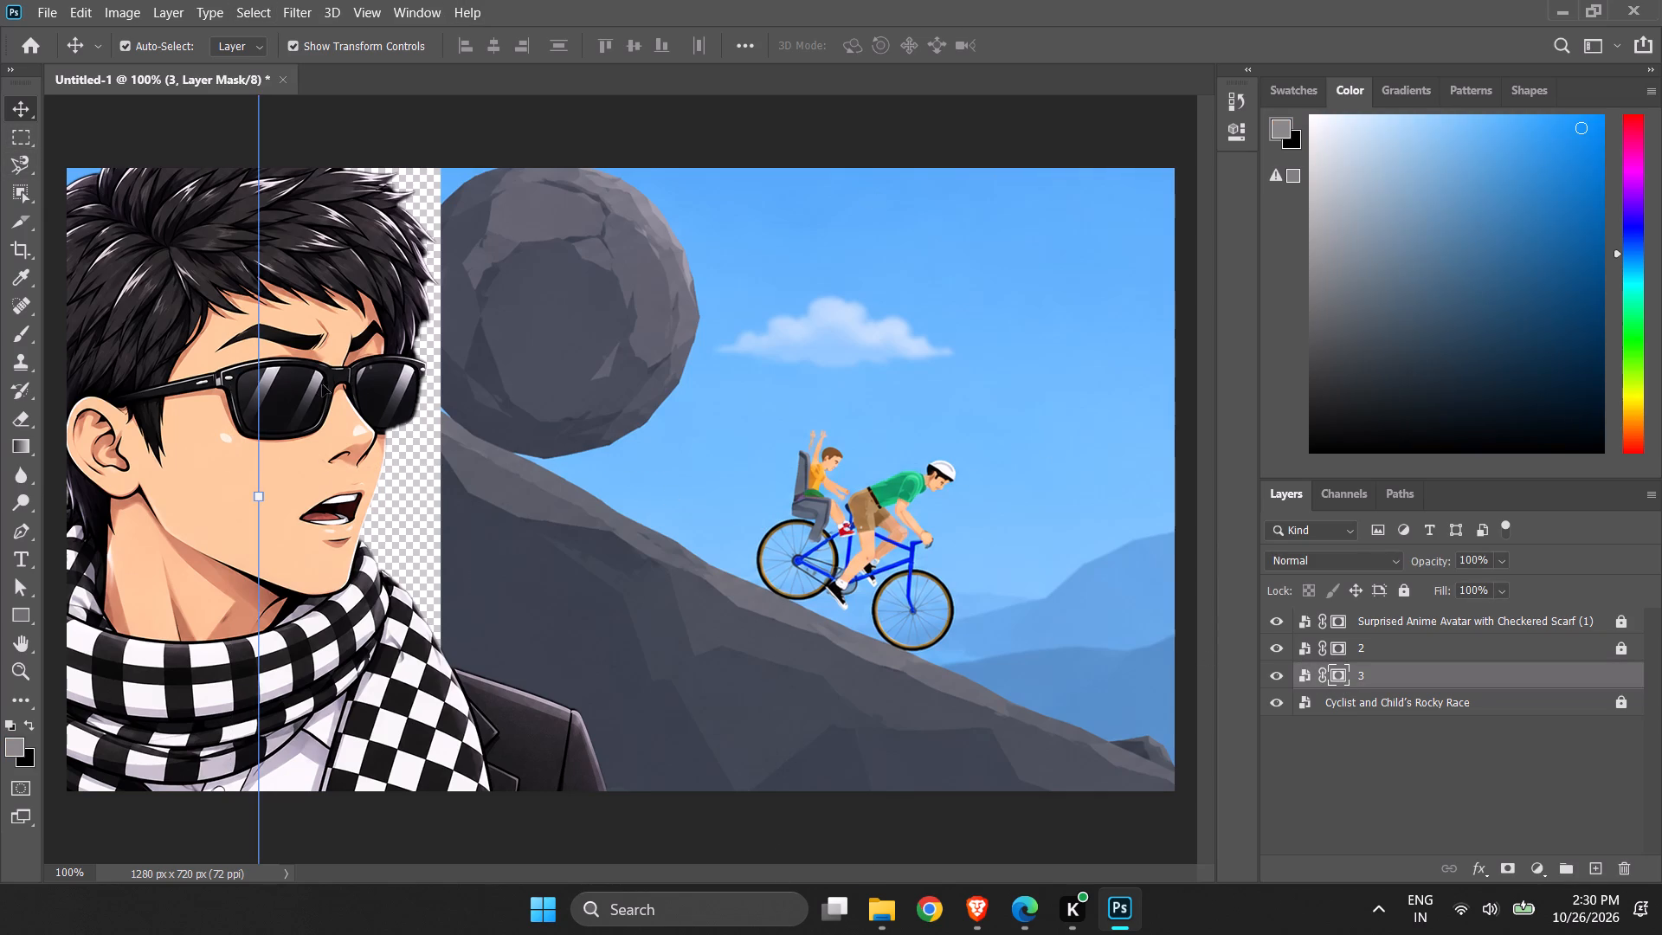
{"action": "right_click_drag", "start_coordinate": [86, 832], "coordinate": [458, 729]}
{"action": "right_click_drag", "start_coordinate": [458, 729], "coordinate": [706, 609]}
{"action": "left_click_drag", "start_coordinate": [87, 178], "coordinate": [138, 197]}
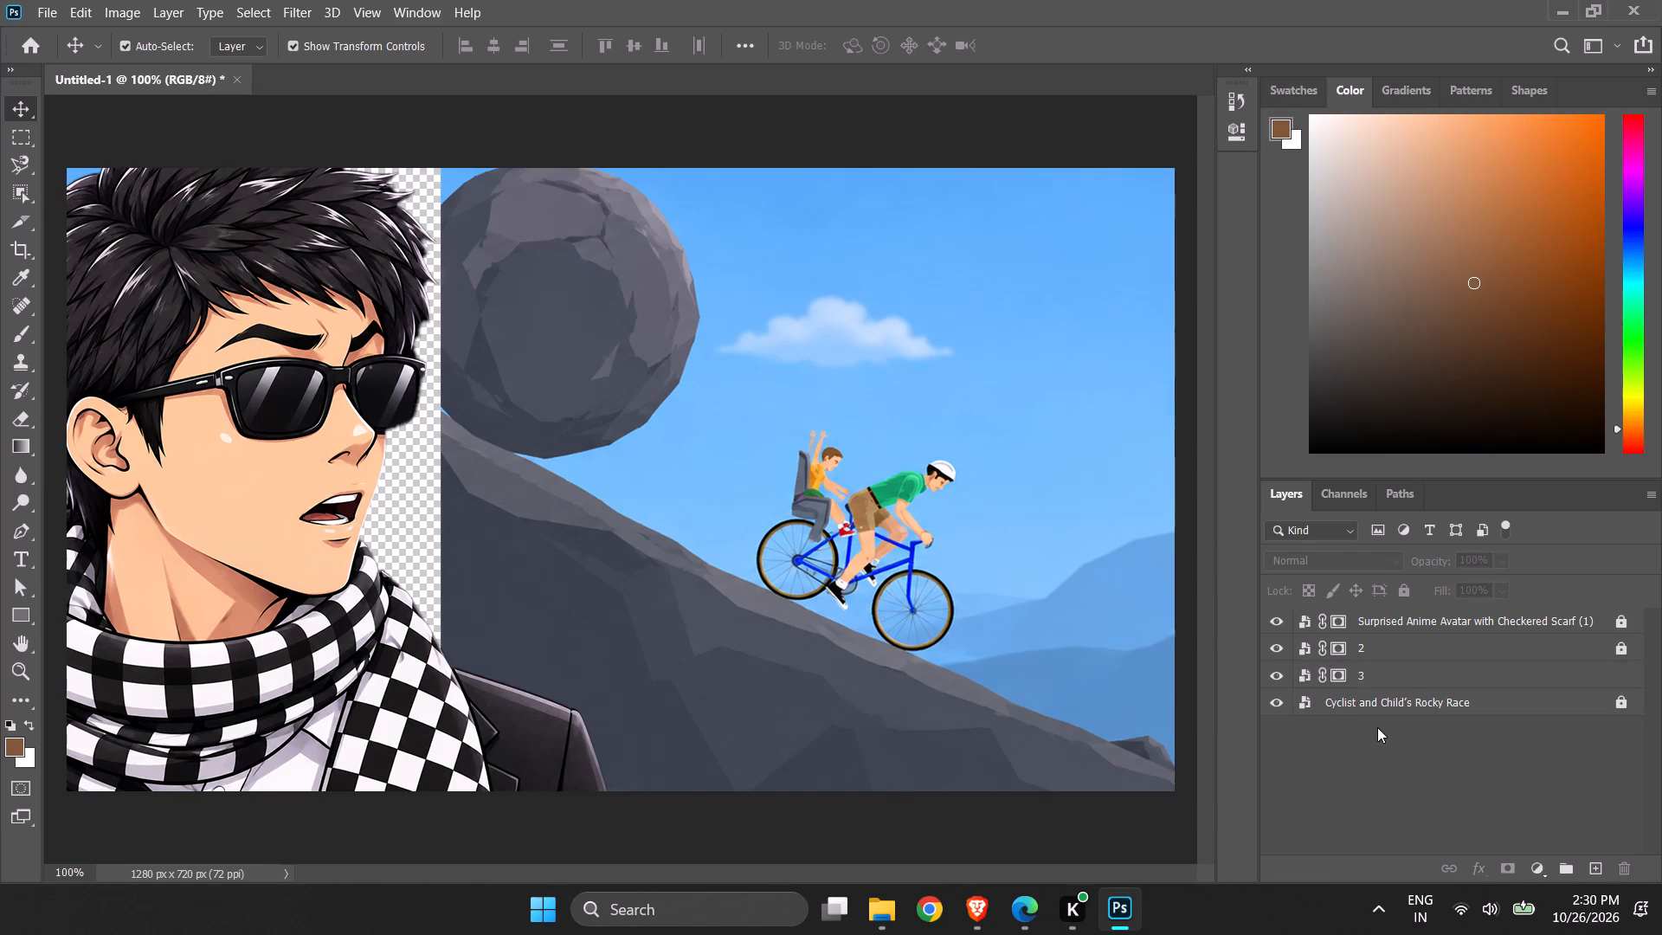
Delete the flipped layer 3.
{"action": "left_click", "coordinate": [1401, 684]}
{"action": "right_click", "coordinate": [1401, 684]}
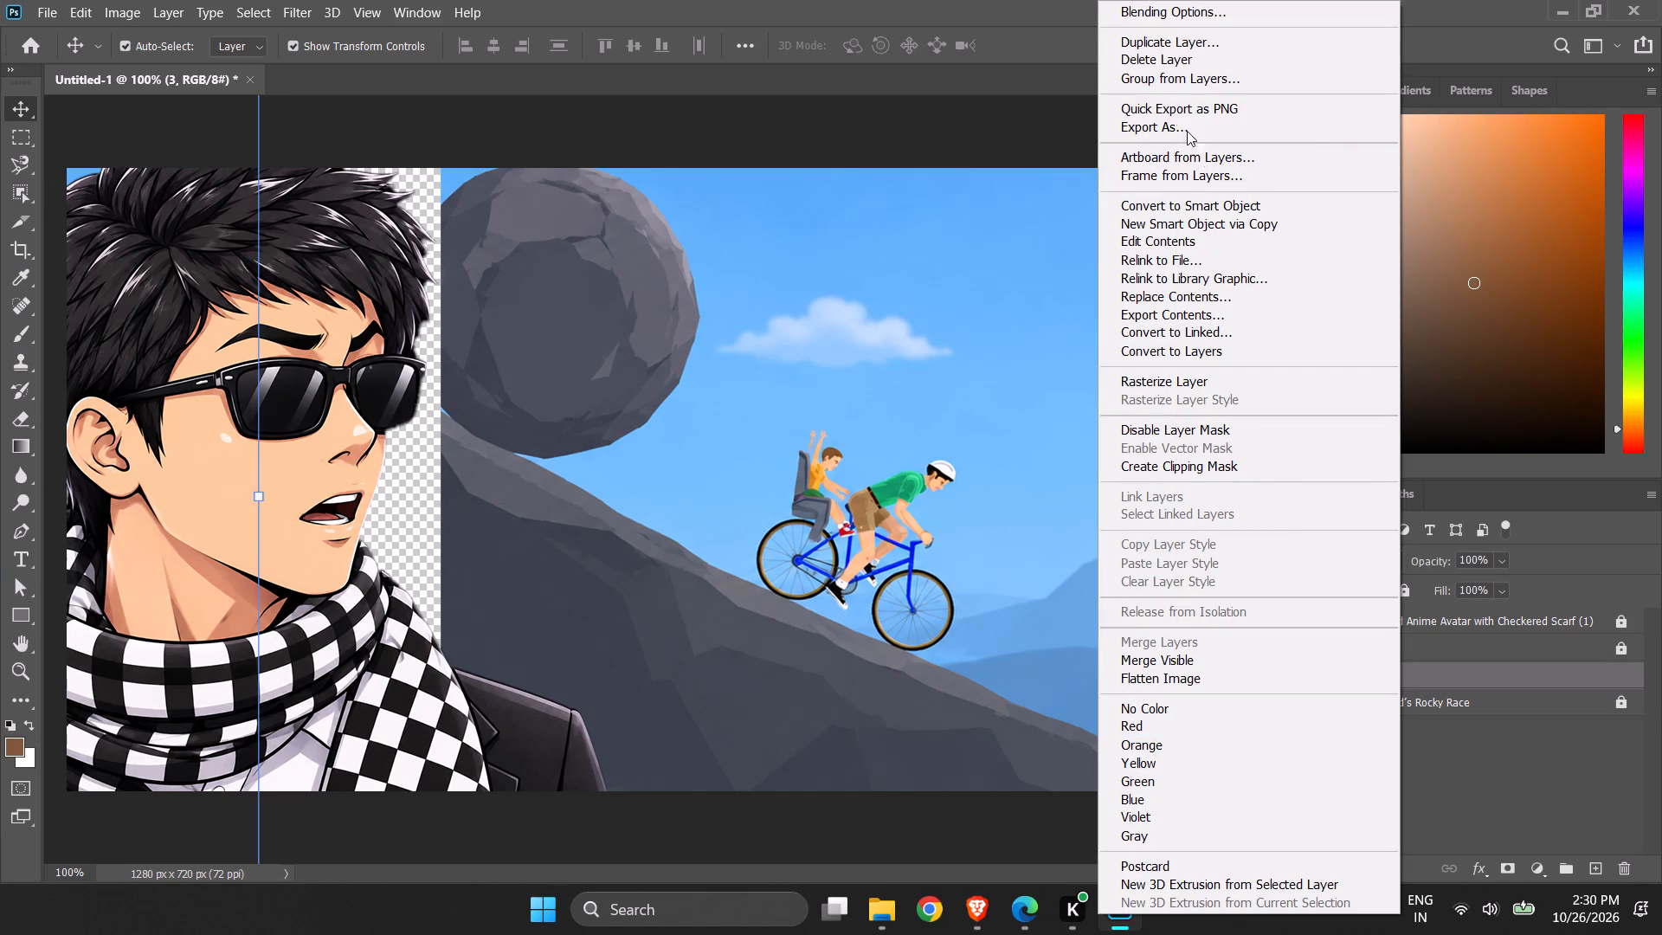
{"action": "left_click", "coordinate": [1151, 67]}
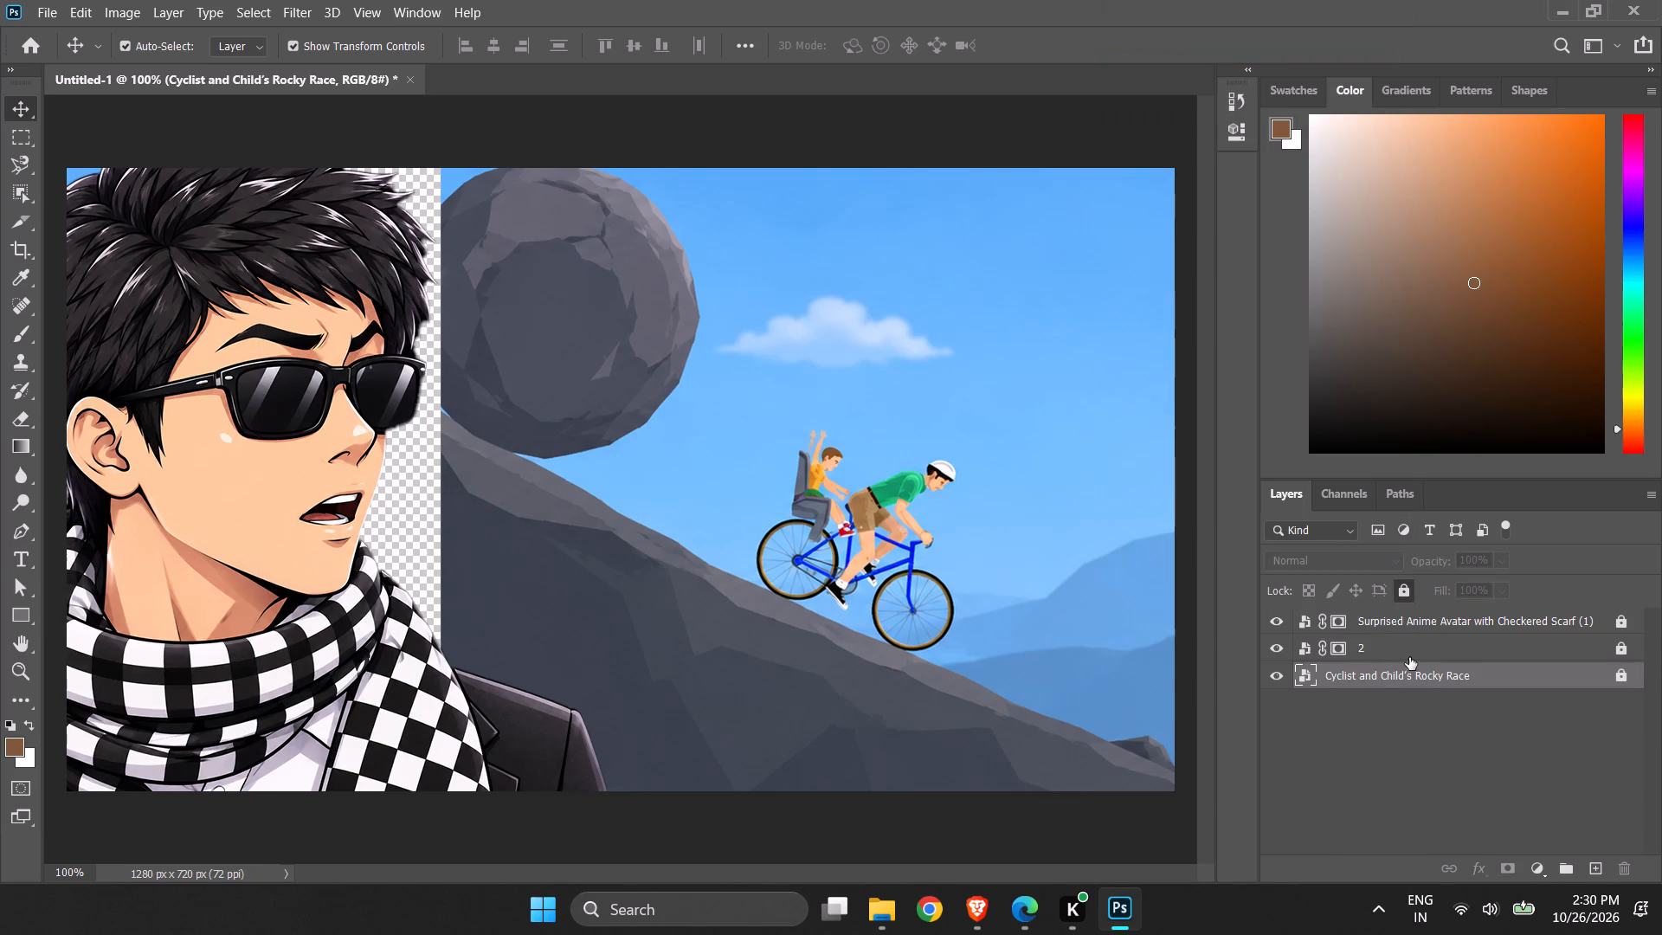
Duplicate the Cyclist and Child's Rocky Race layer as 3 and unlock the copy.
{"action": "left_click", "coordinate": [1409, 658]}
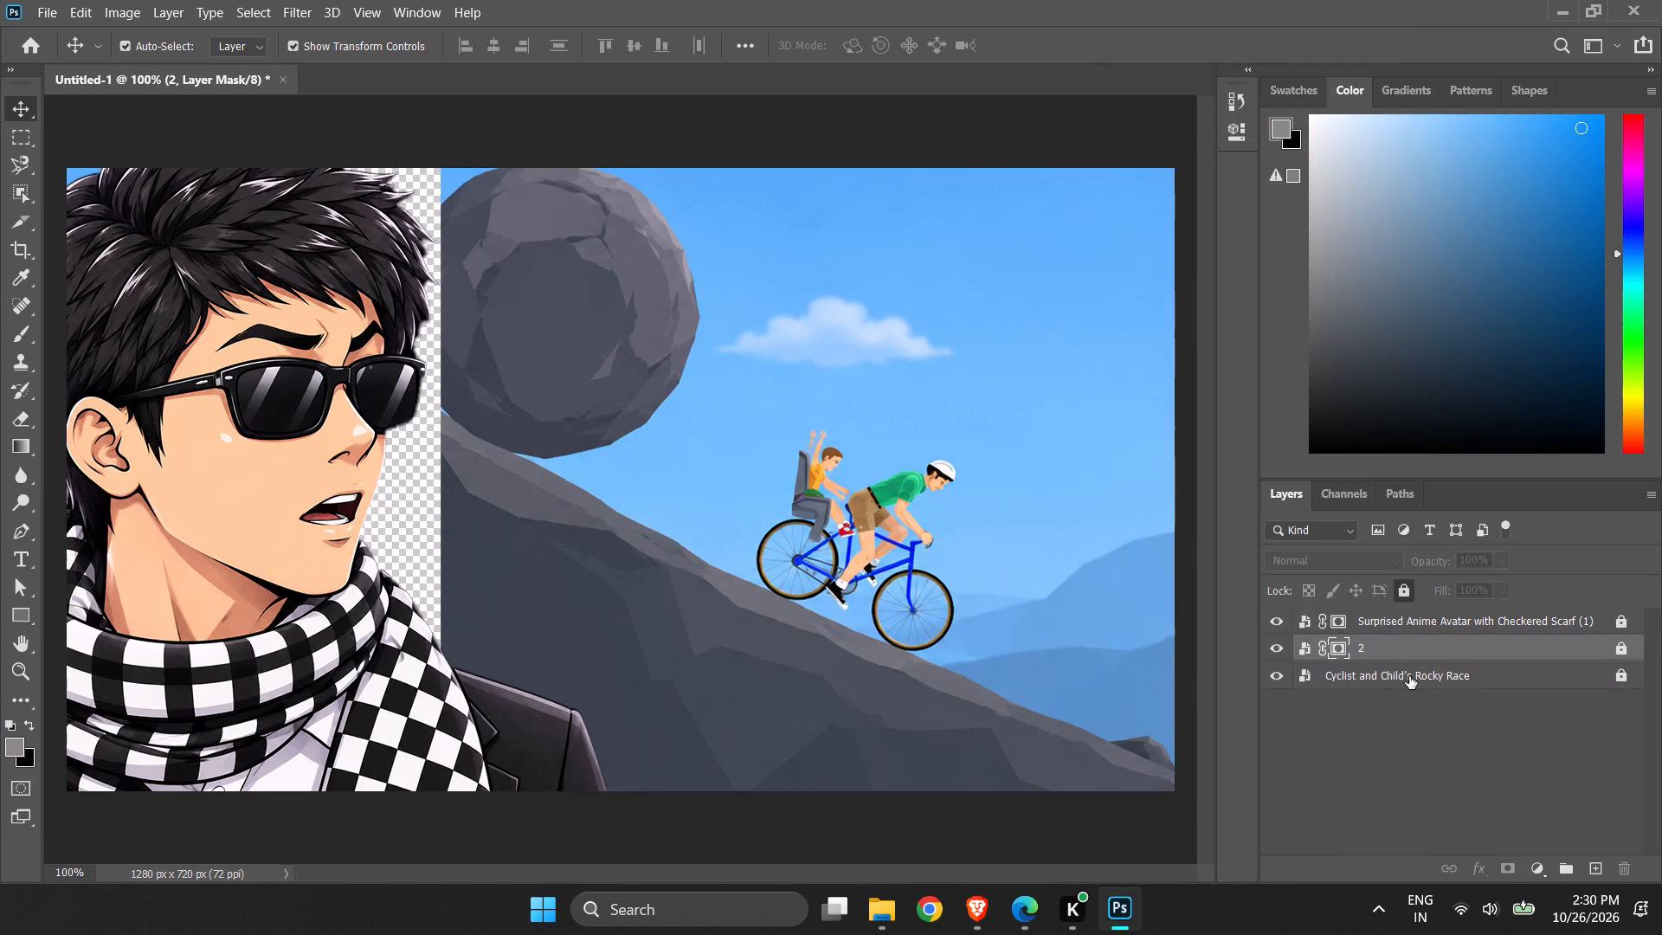
{"action": "left_click", "coordinate": [1409, 676]}
{"action": "right_click", "coordinate": [1409, 676]}
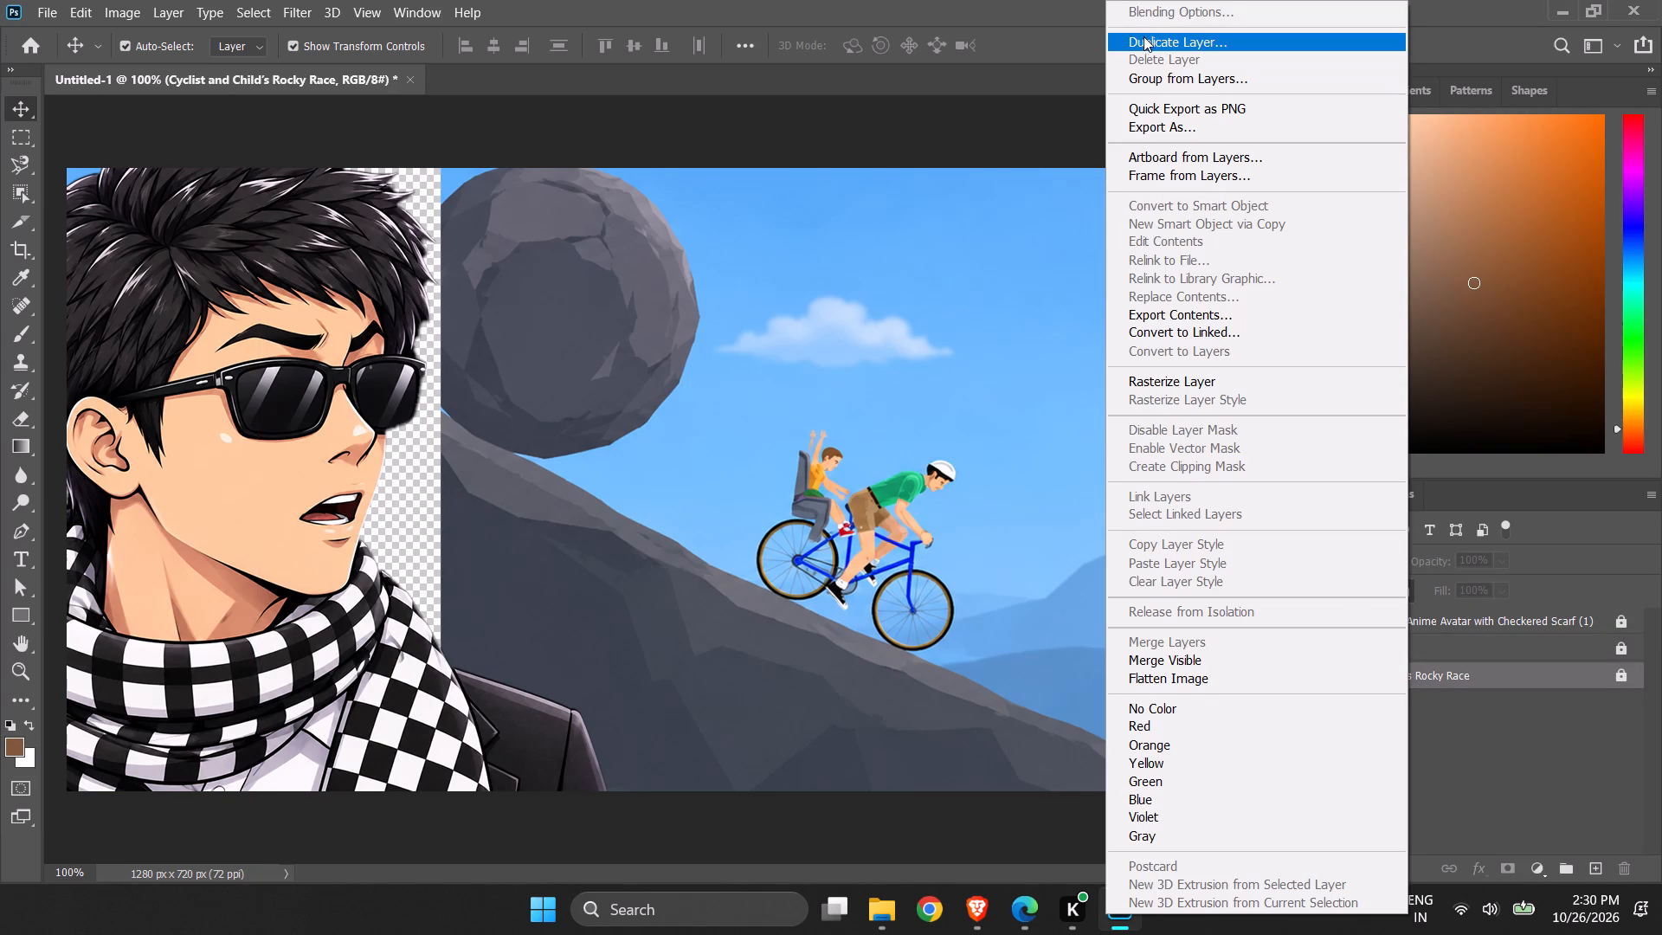
{"action": "left_click", "coordinate": [1143, 36]}
{"action": "key", "text": "3"}
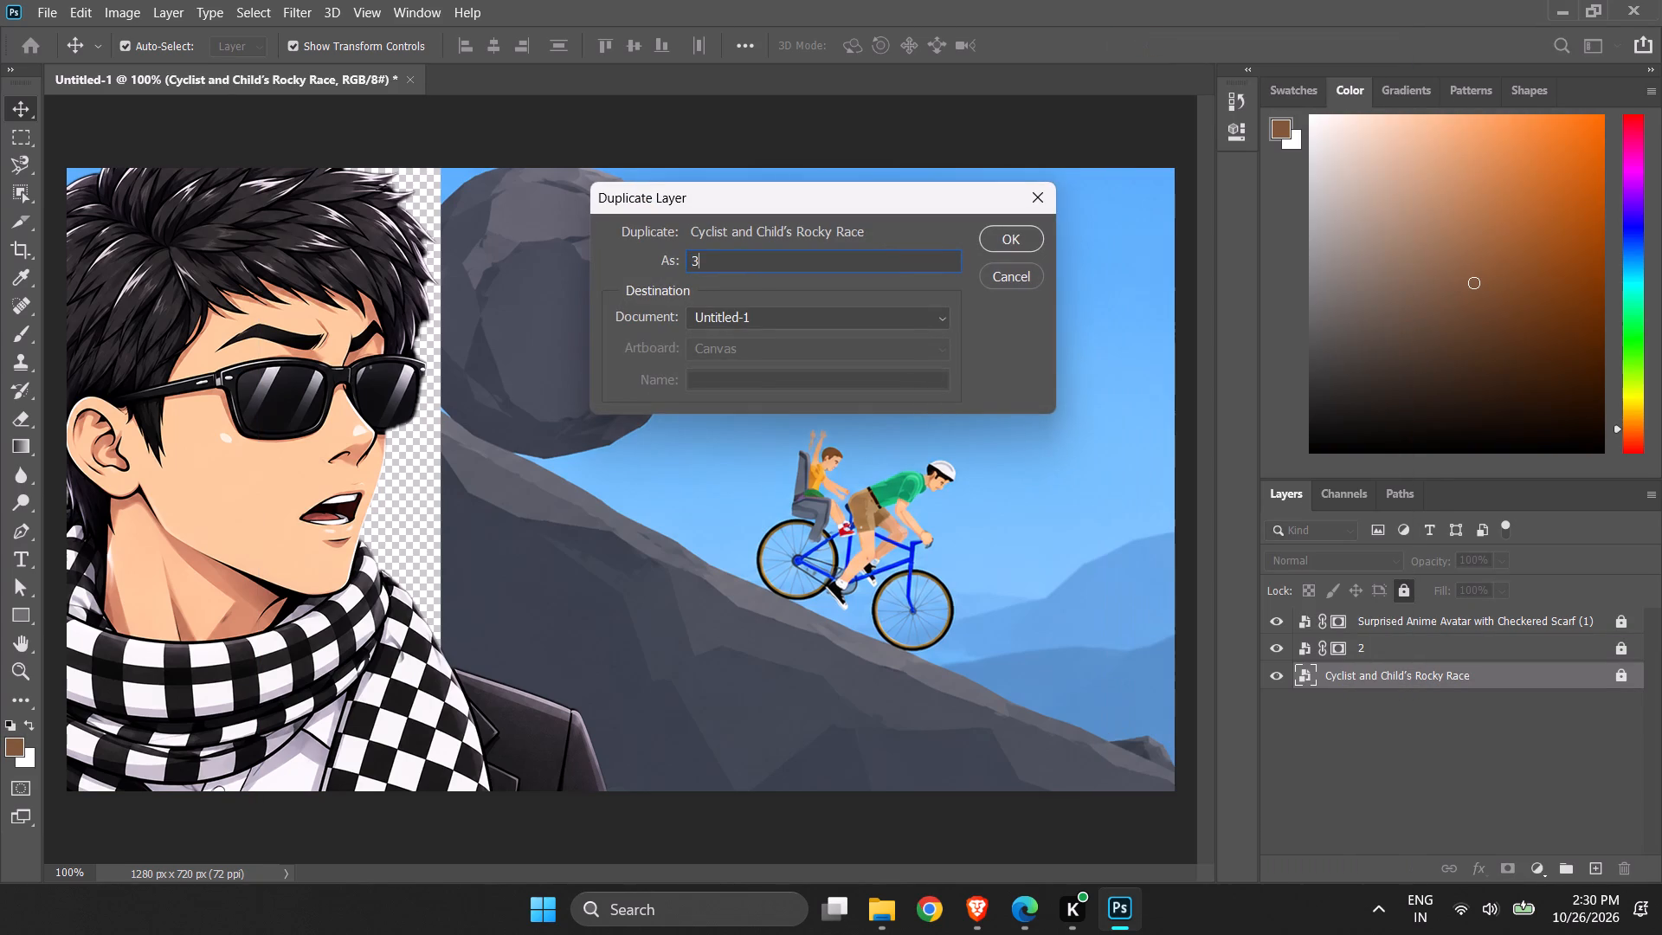
{"action": "key", "text": "Return"}
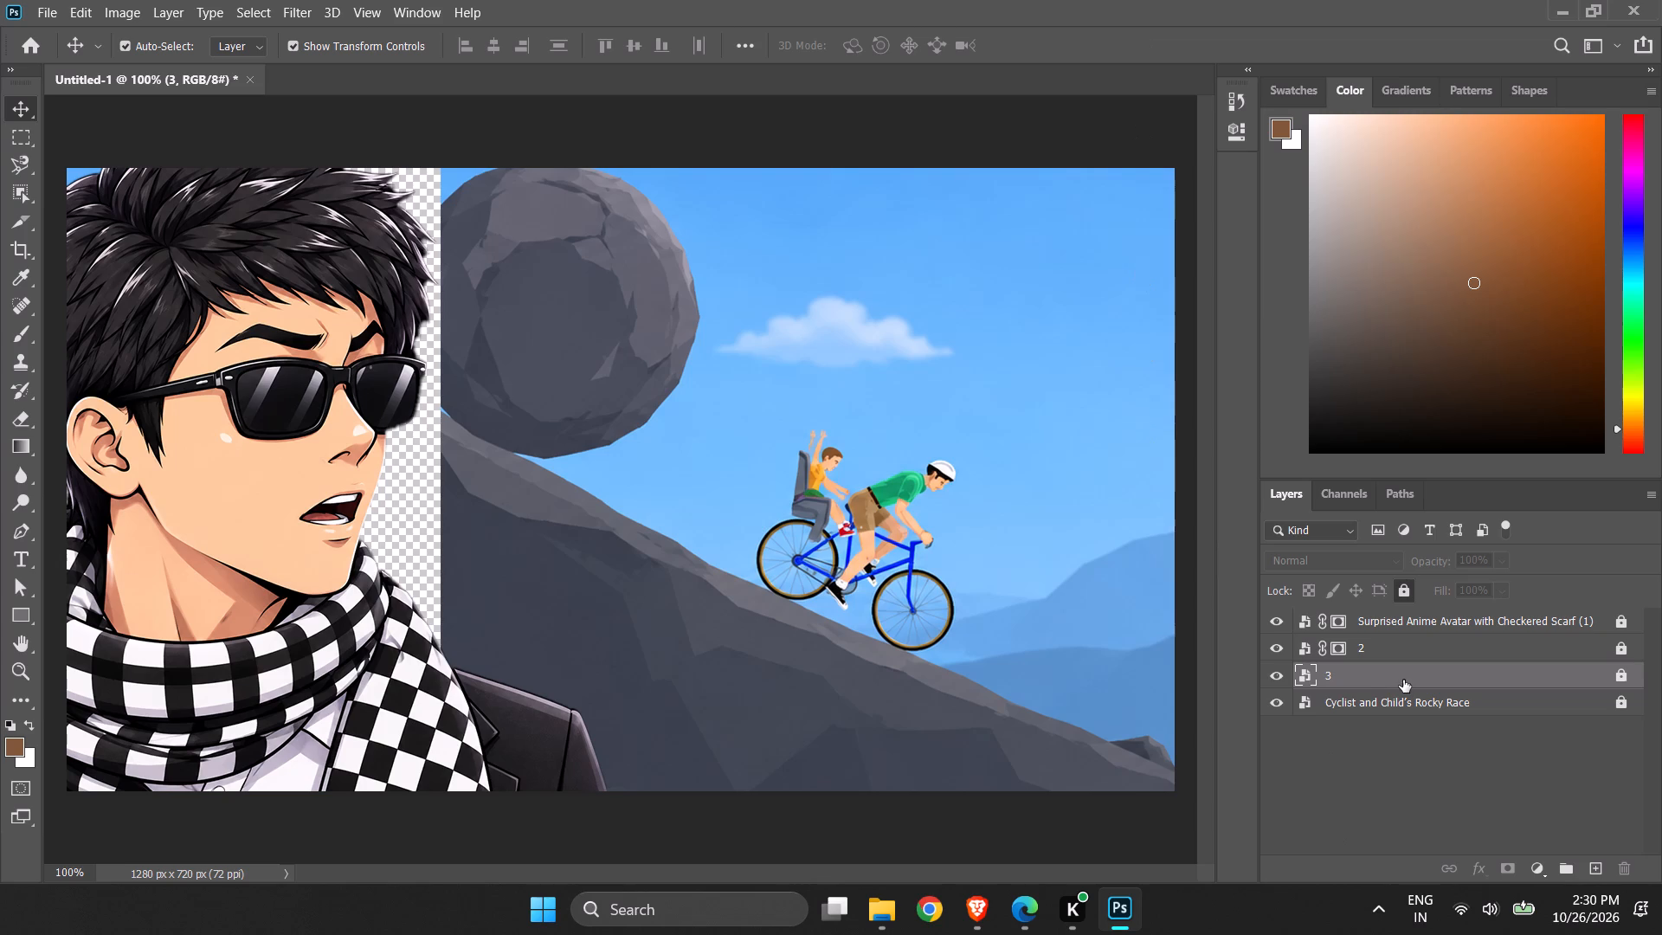
{"action": "left_click", "coordinate": [1408, 590]}
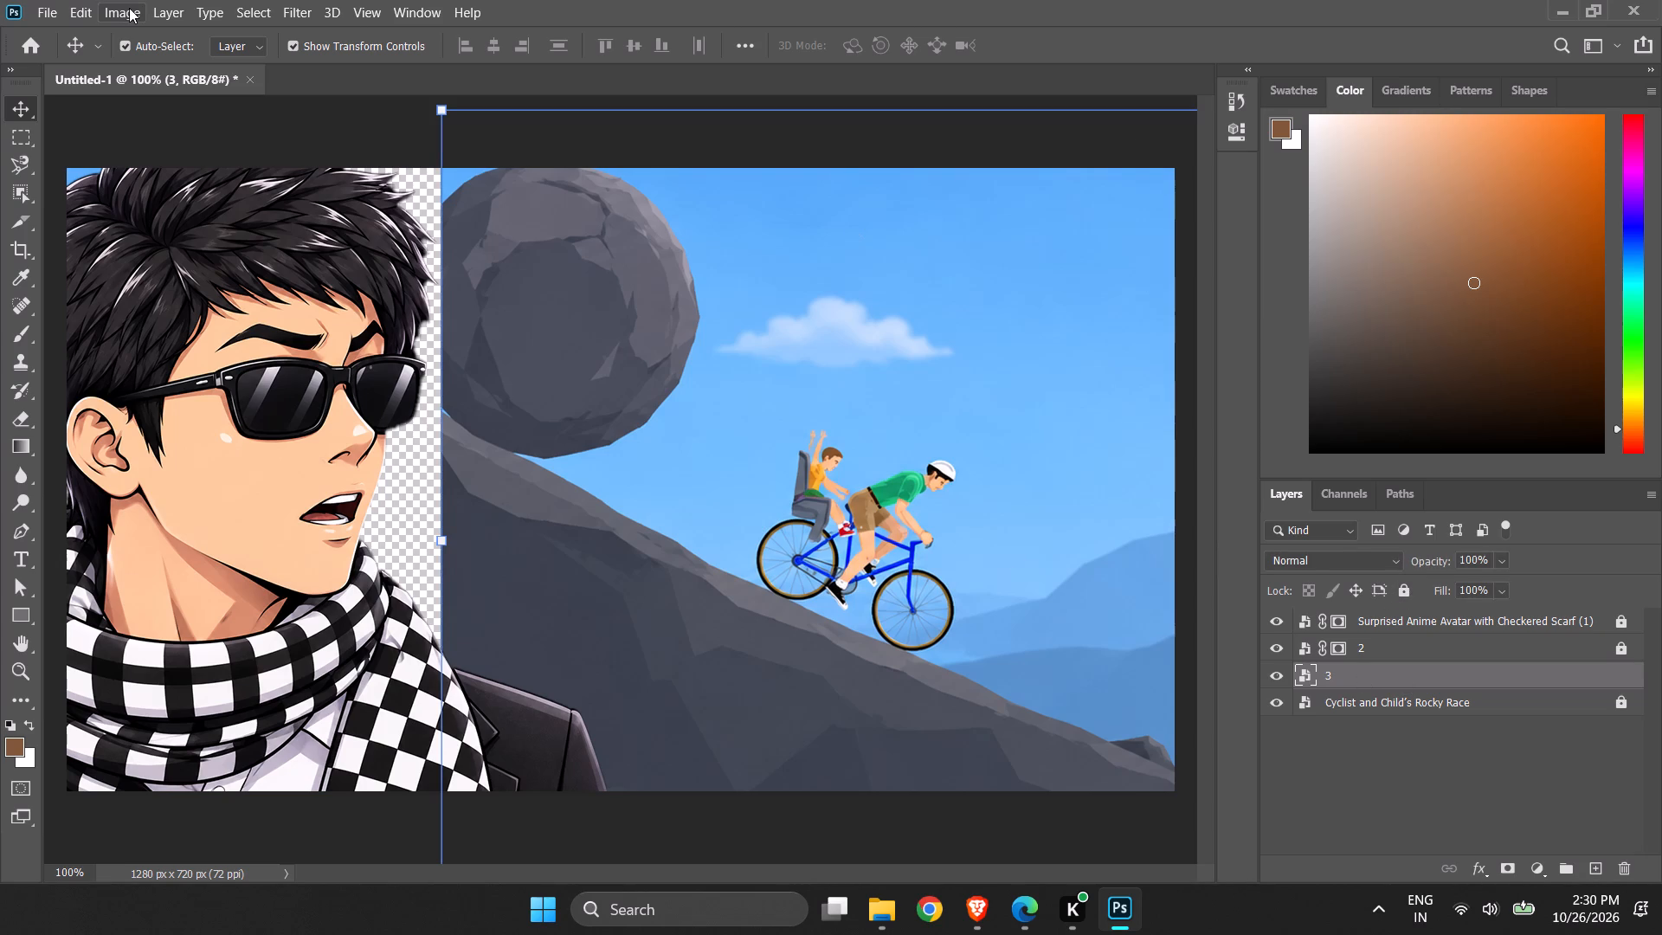
Flip layer 3 horizontally.
{"action": "left_click", "coordinate": [75, 0]}
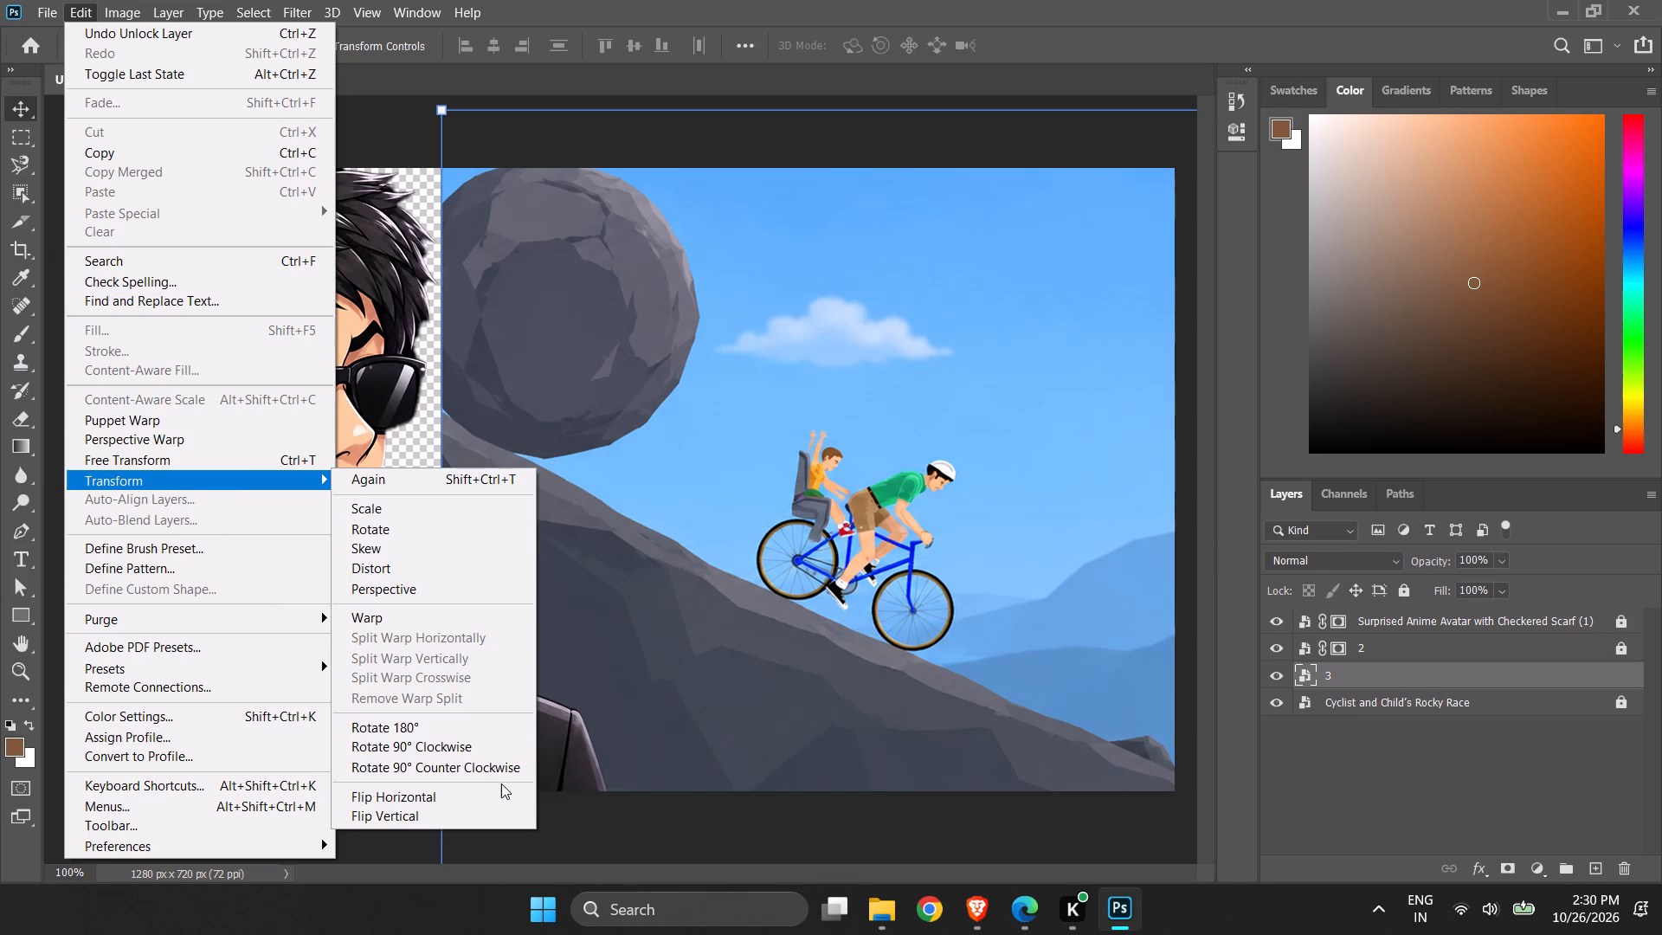
{"action": "left_click", "coordinate": [480, 790]}
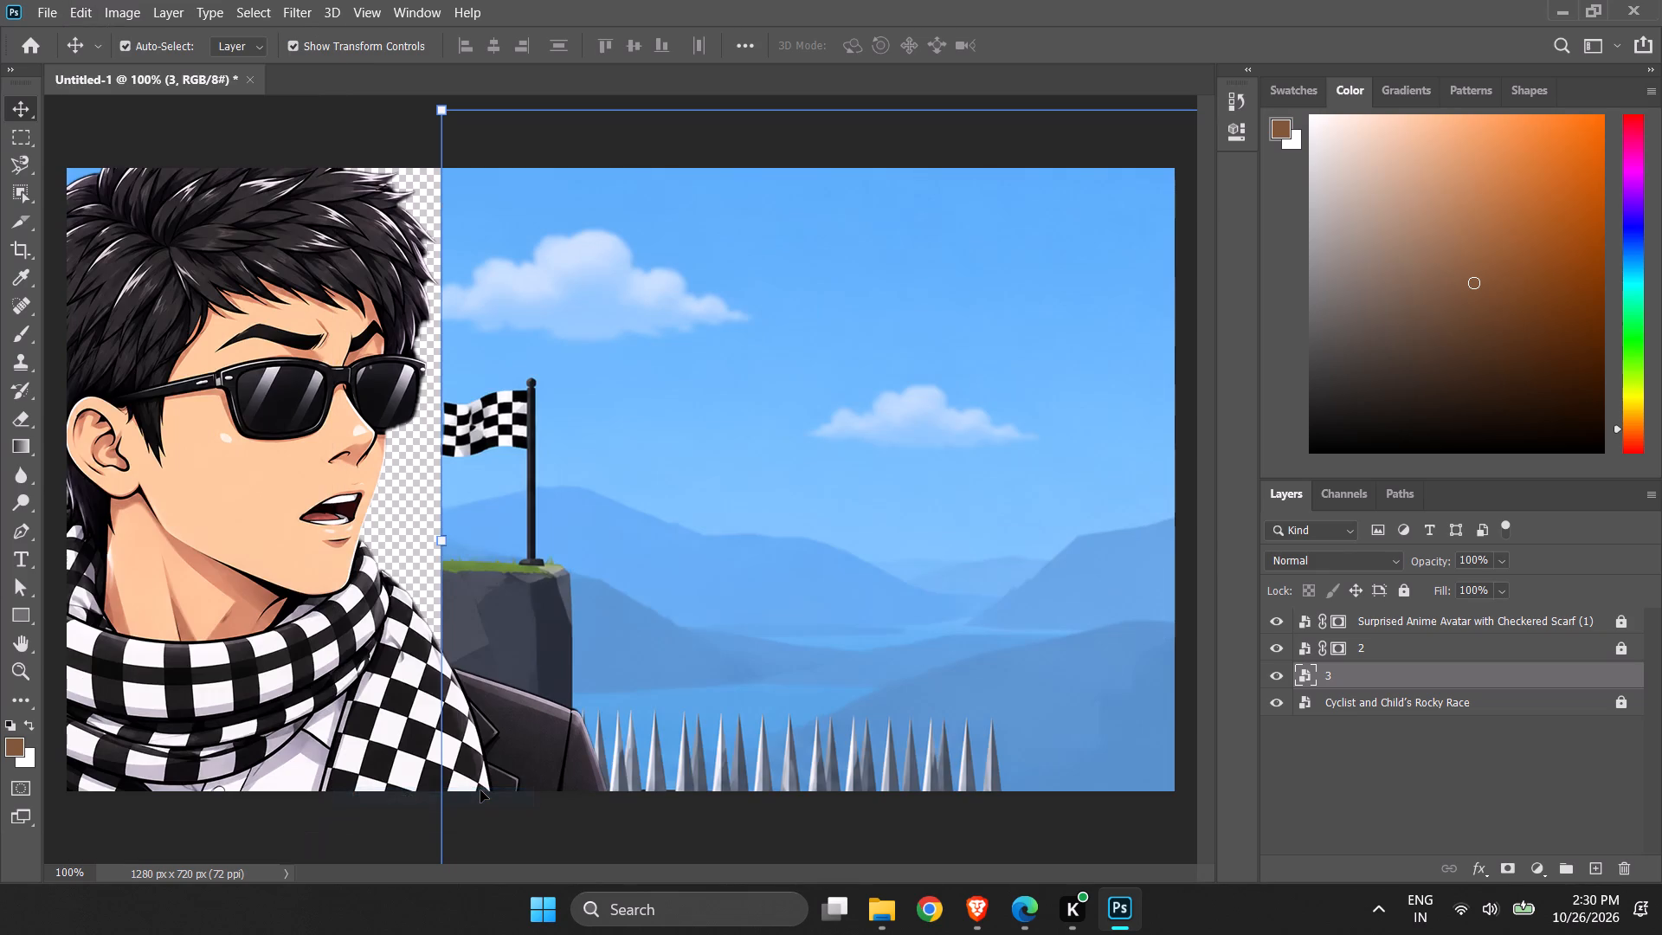
Move flipped layer 3 so its whole boulder sits mid-canvas and its mirrored cyclists lie just beside the avatar.
{"action": "left_click_drag", "start_coordinate": [640, 400], "coordinate": [577, 456]}
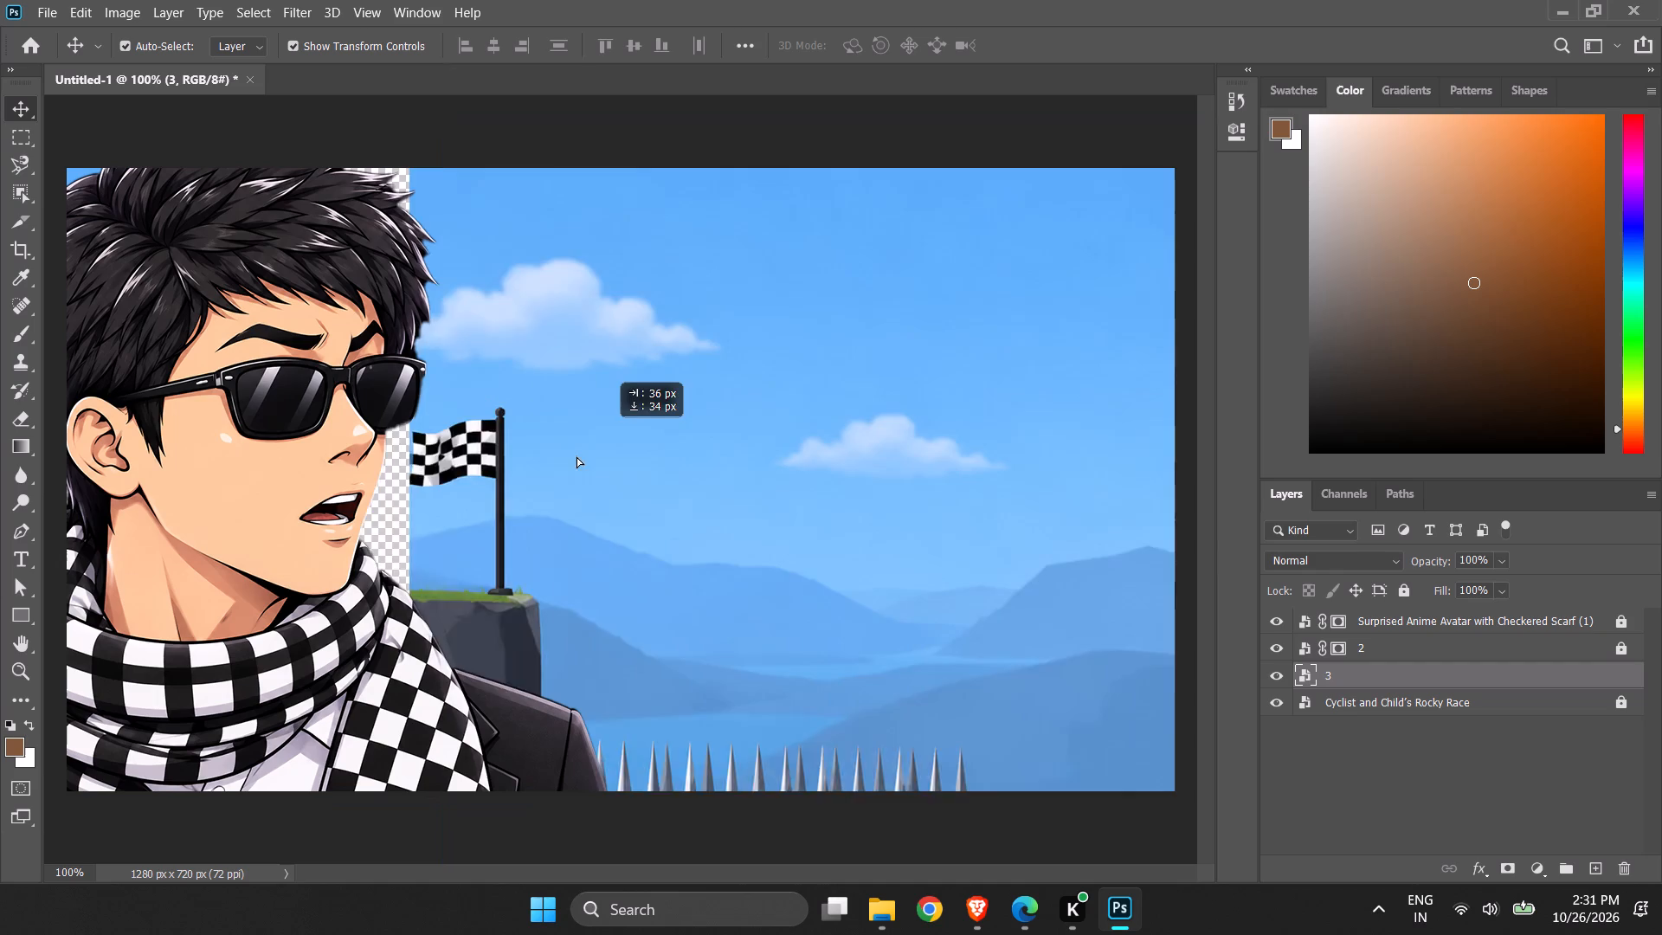
{"action": "left_click_drag", "start_coordinate": [577, 456], "coordinate": [261, 251]}
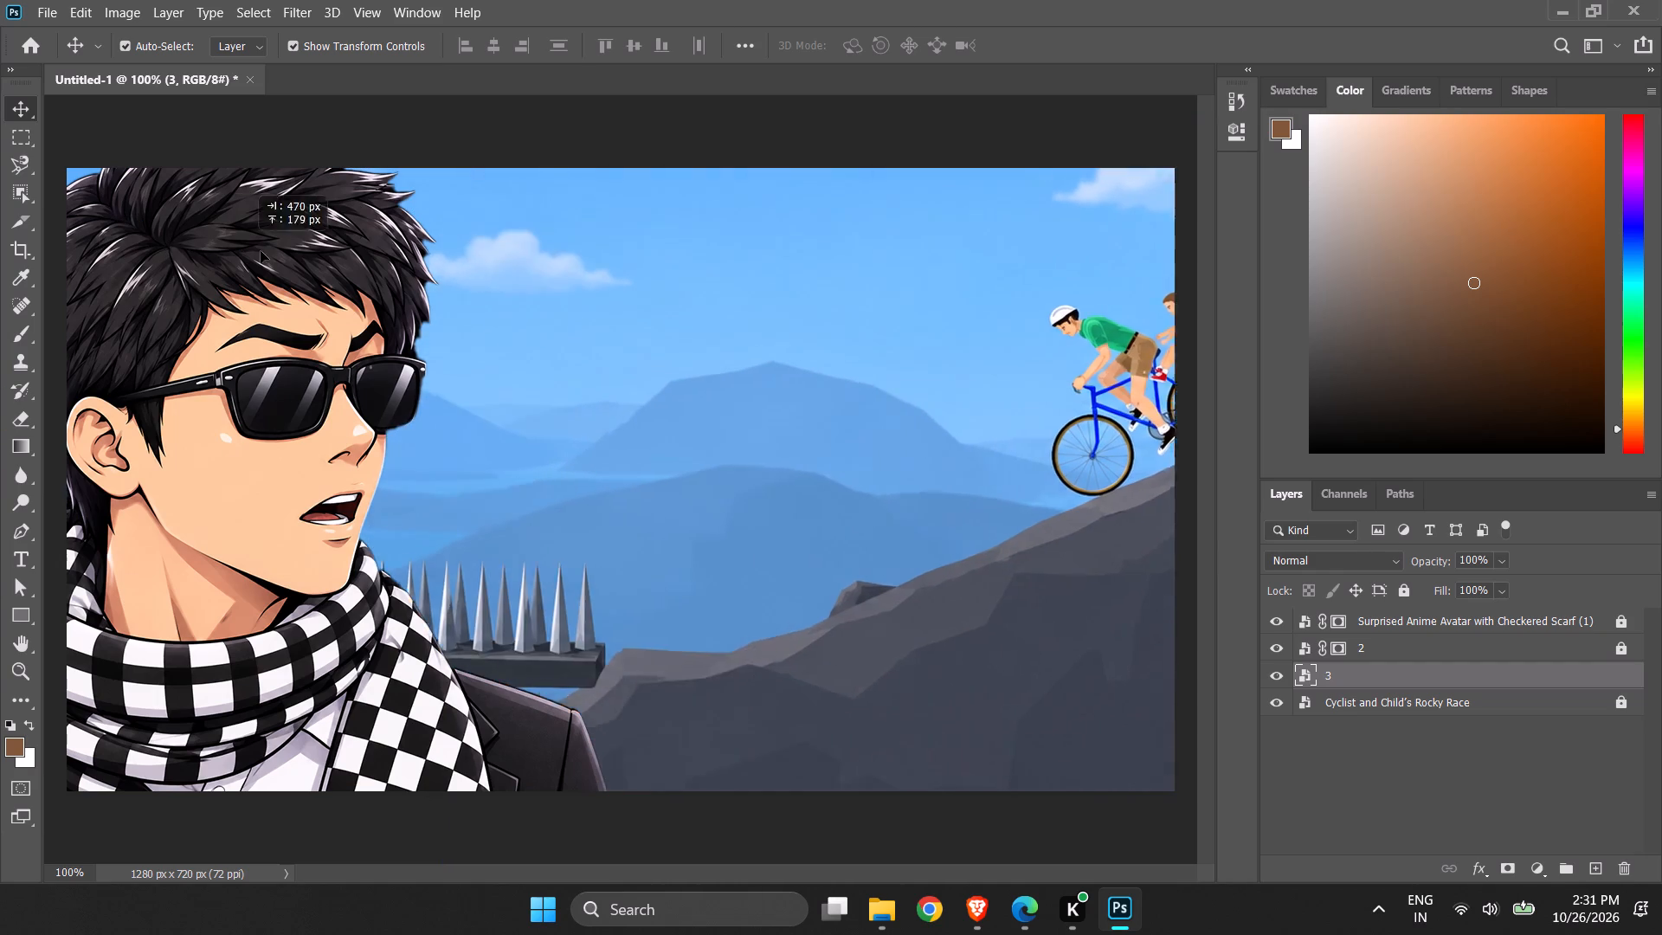
{"action": "left_click_drag", "start_coordinate": [261, 251], "coordinate": [52, 284]}
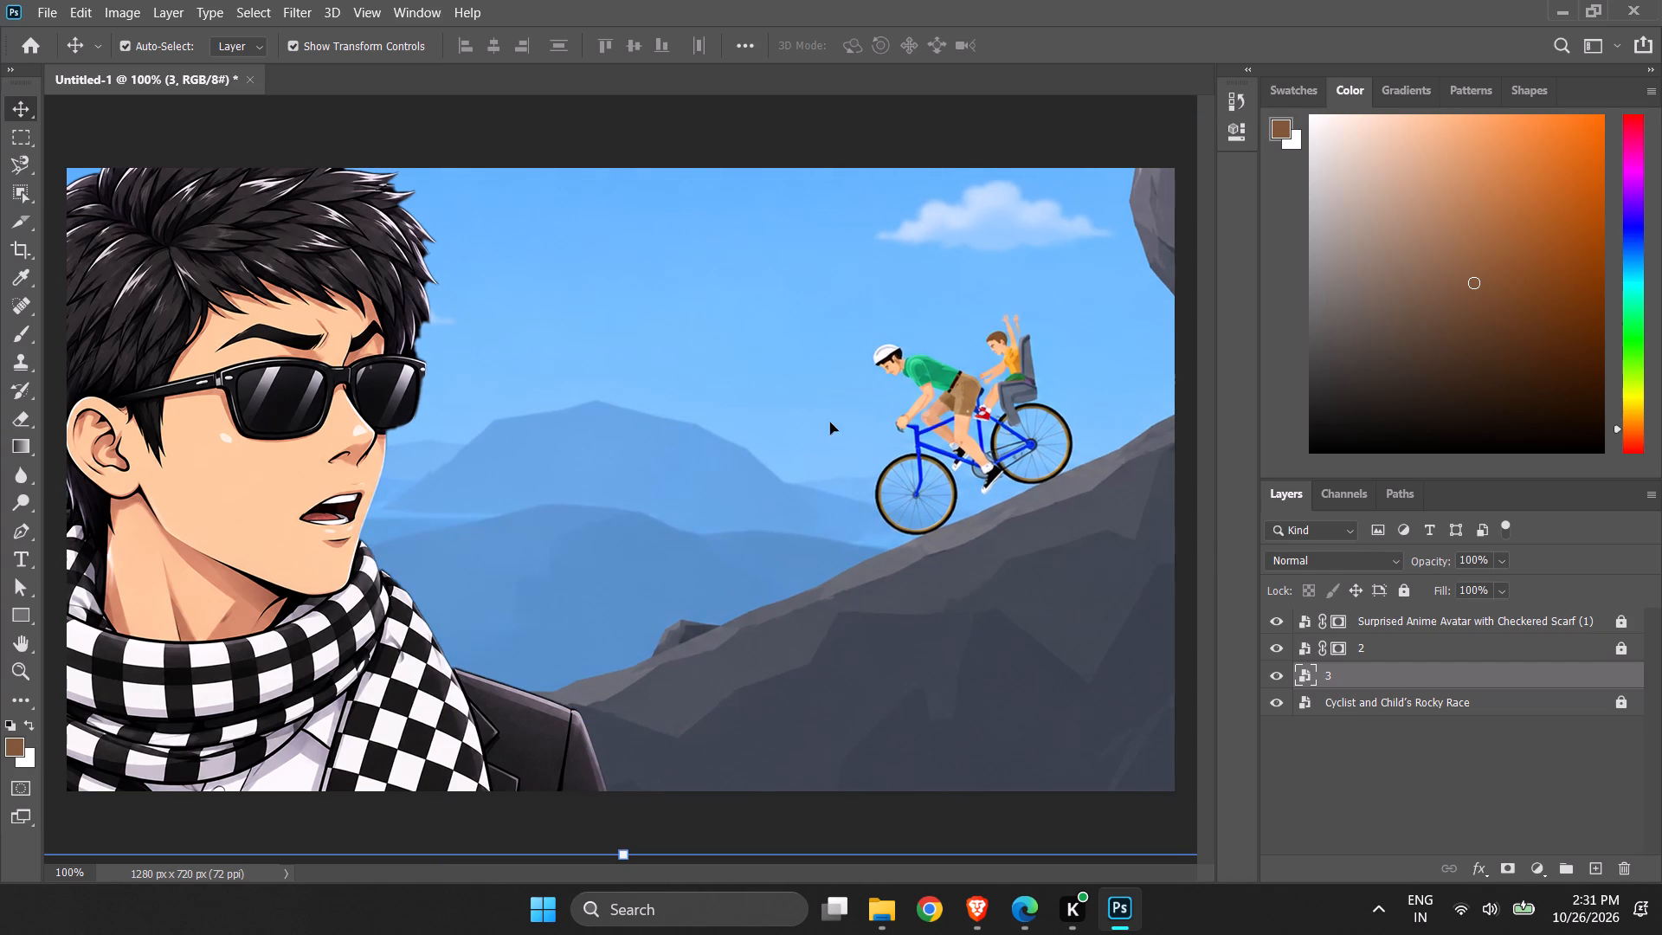
{"action": "left_click_drag", "start_coordinate": [1073, 435], "coordinate": [566, 599]}
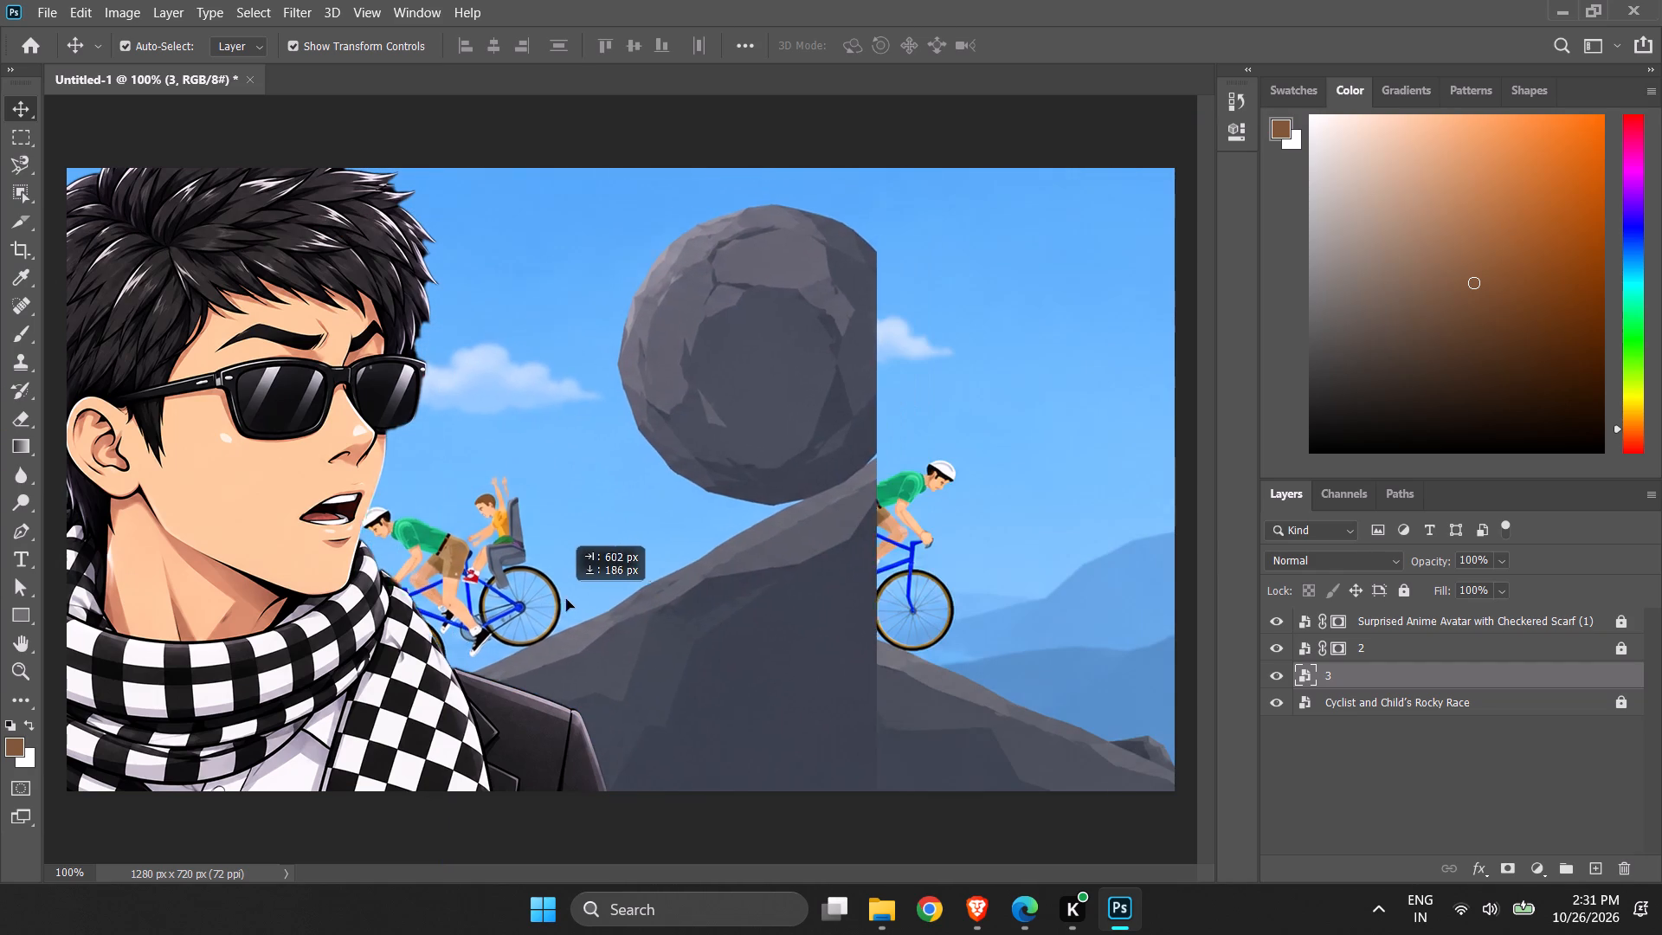
{"action": "left_click_drag", "start_coordinate": [566, 599], "coordinate": [569, 599]}
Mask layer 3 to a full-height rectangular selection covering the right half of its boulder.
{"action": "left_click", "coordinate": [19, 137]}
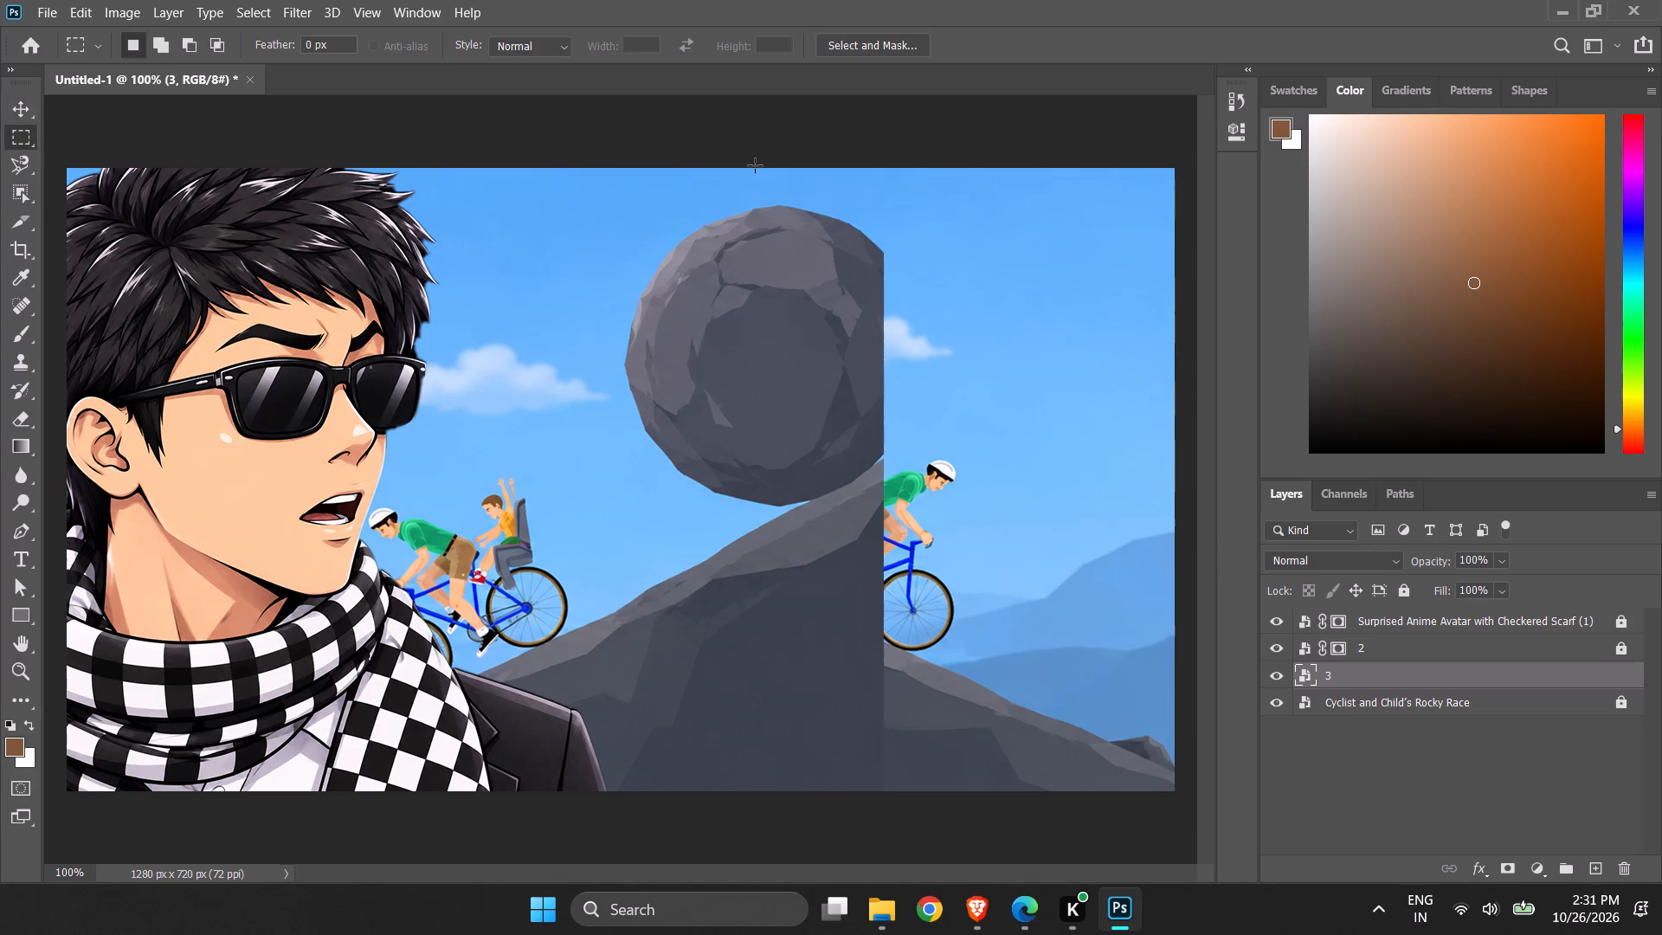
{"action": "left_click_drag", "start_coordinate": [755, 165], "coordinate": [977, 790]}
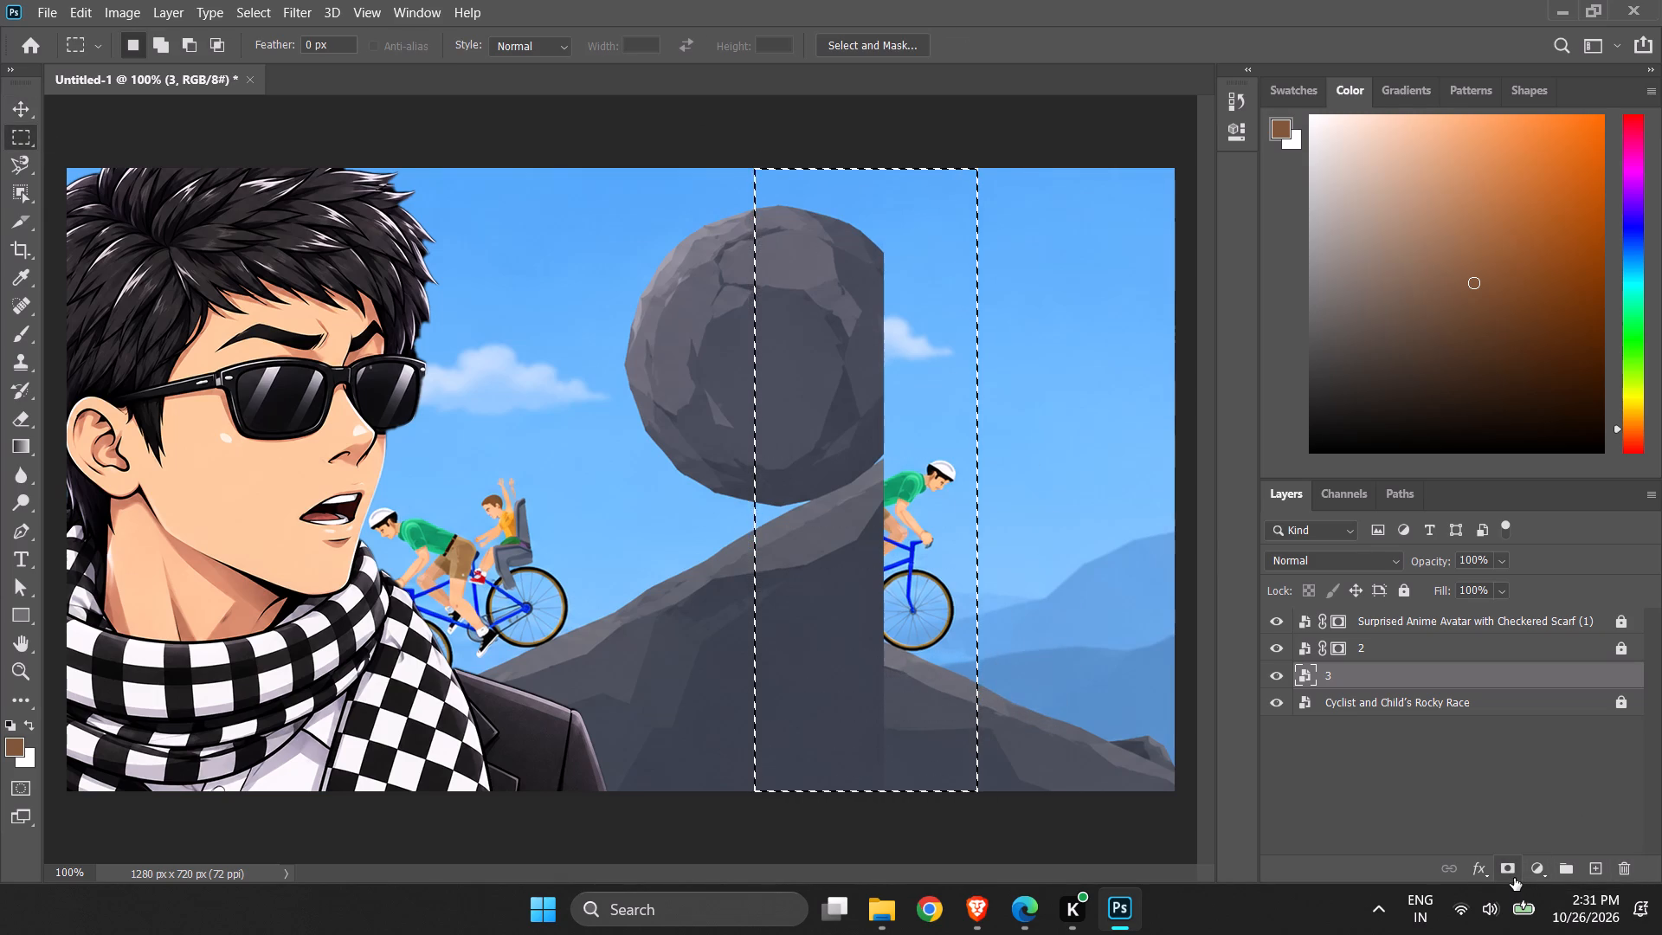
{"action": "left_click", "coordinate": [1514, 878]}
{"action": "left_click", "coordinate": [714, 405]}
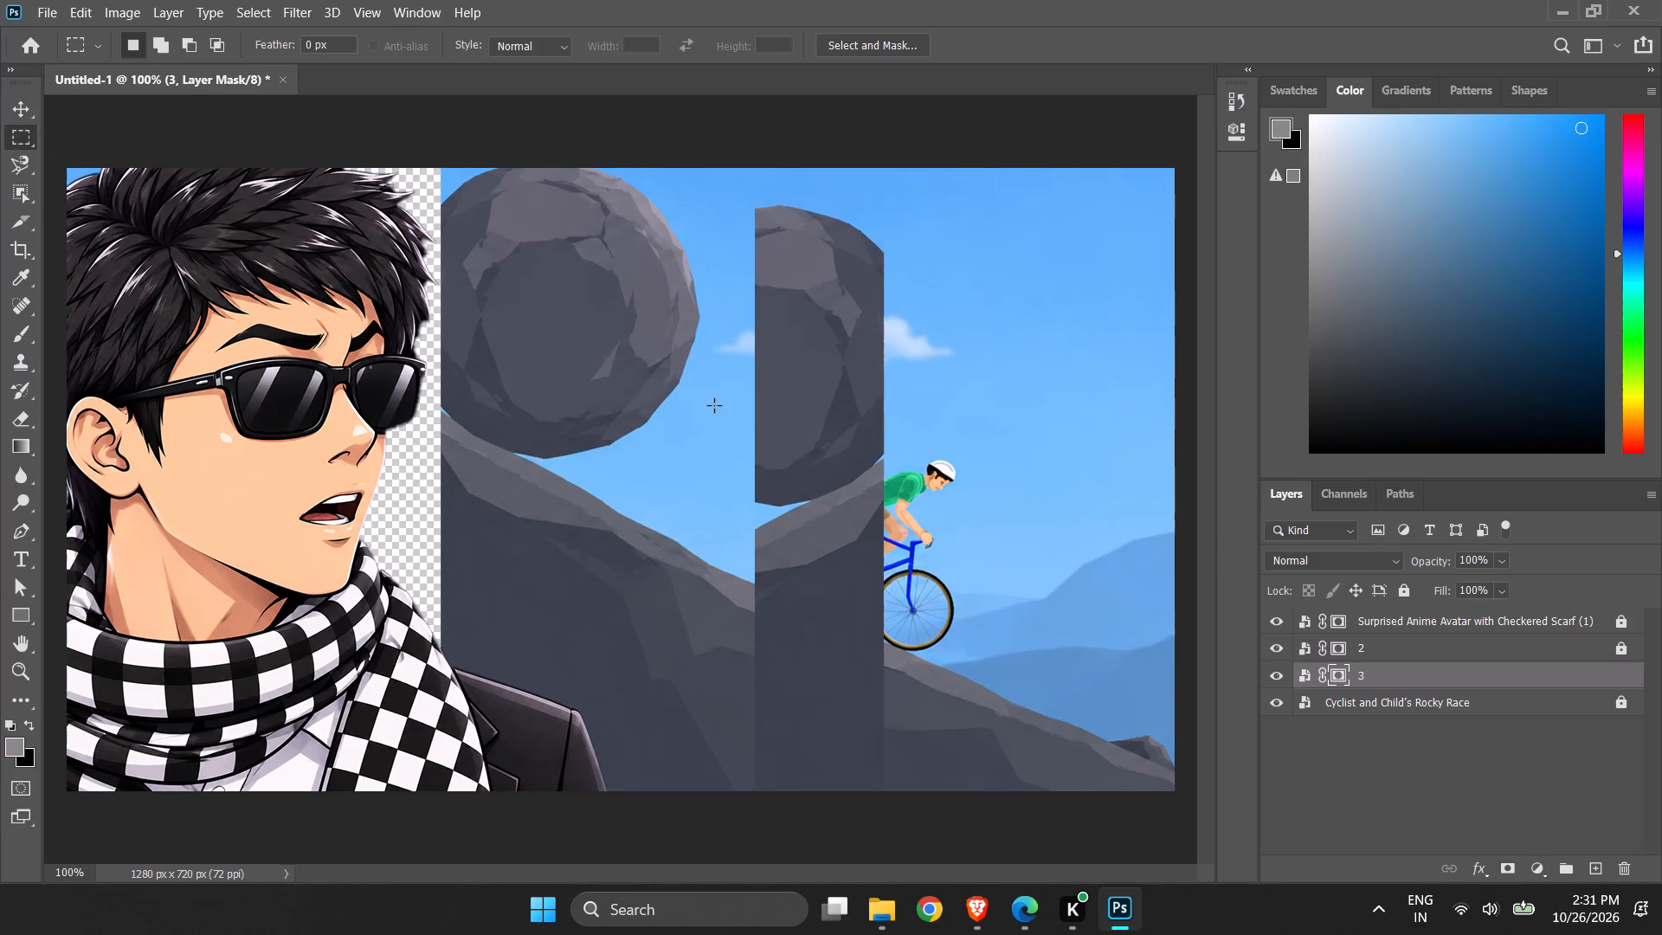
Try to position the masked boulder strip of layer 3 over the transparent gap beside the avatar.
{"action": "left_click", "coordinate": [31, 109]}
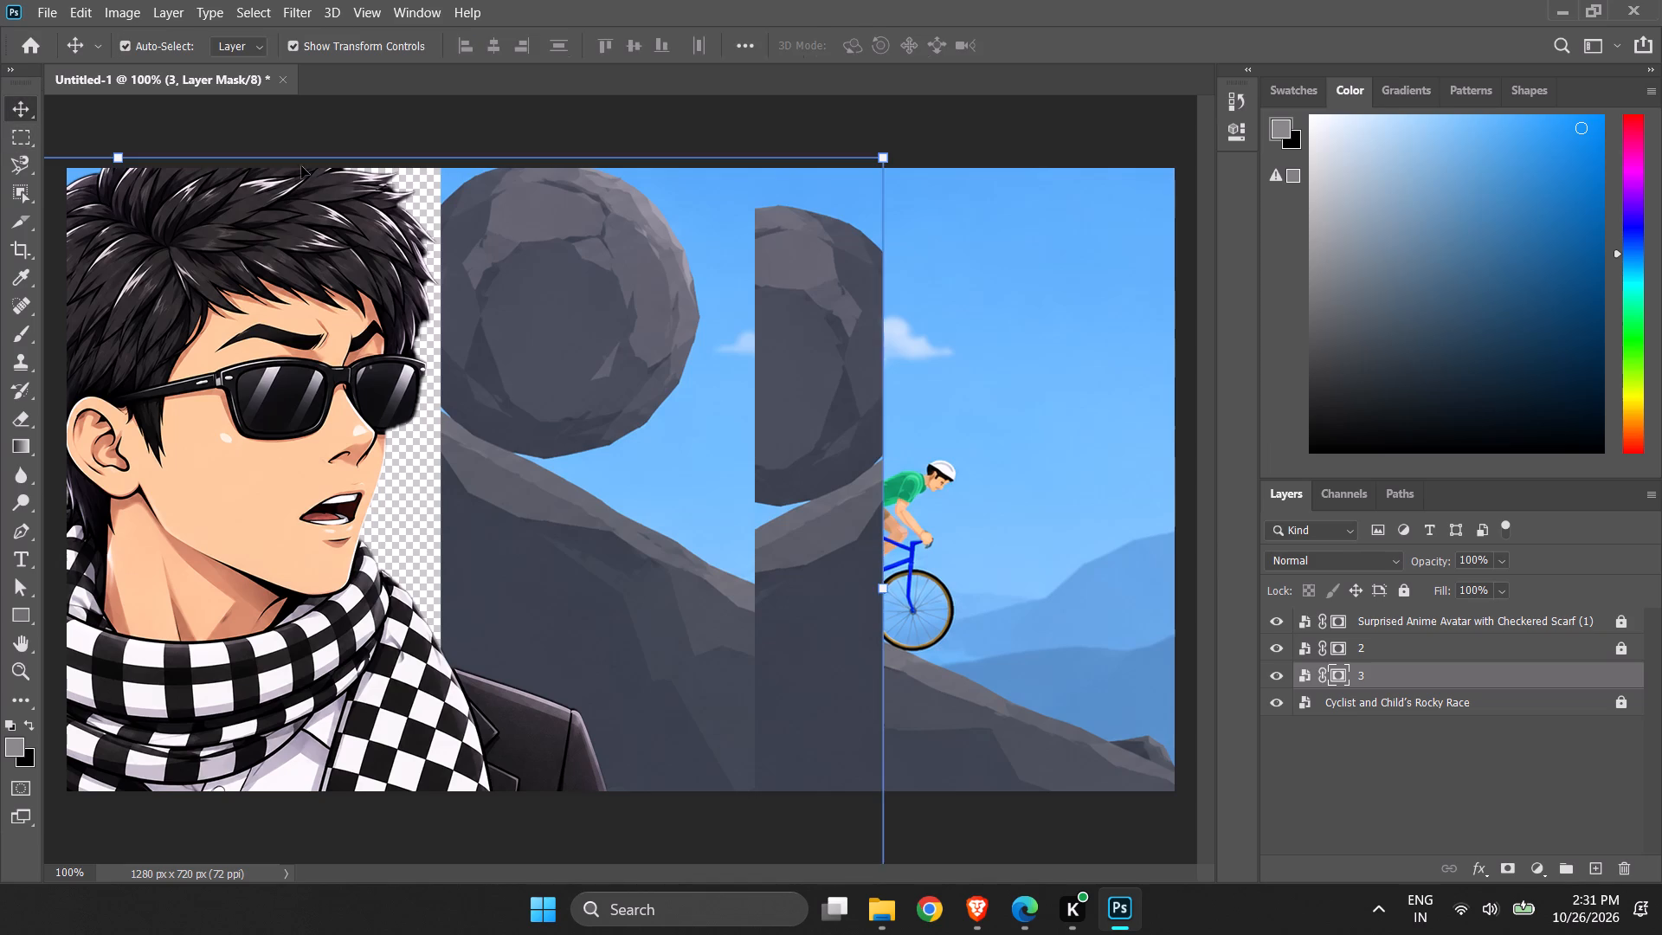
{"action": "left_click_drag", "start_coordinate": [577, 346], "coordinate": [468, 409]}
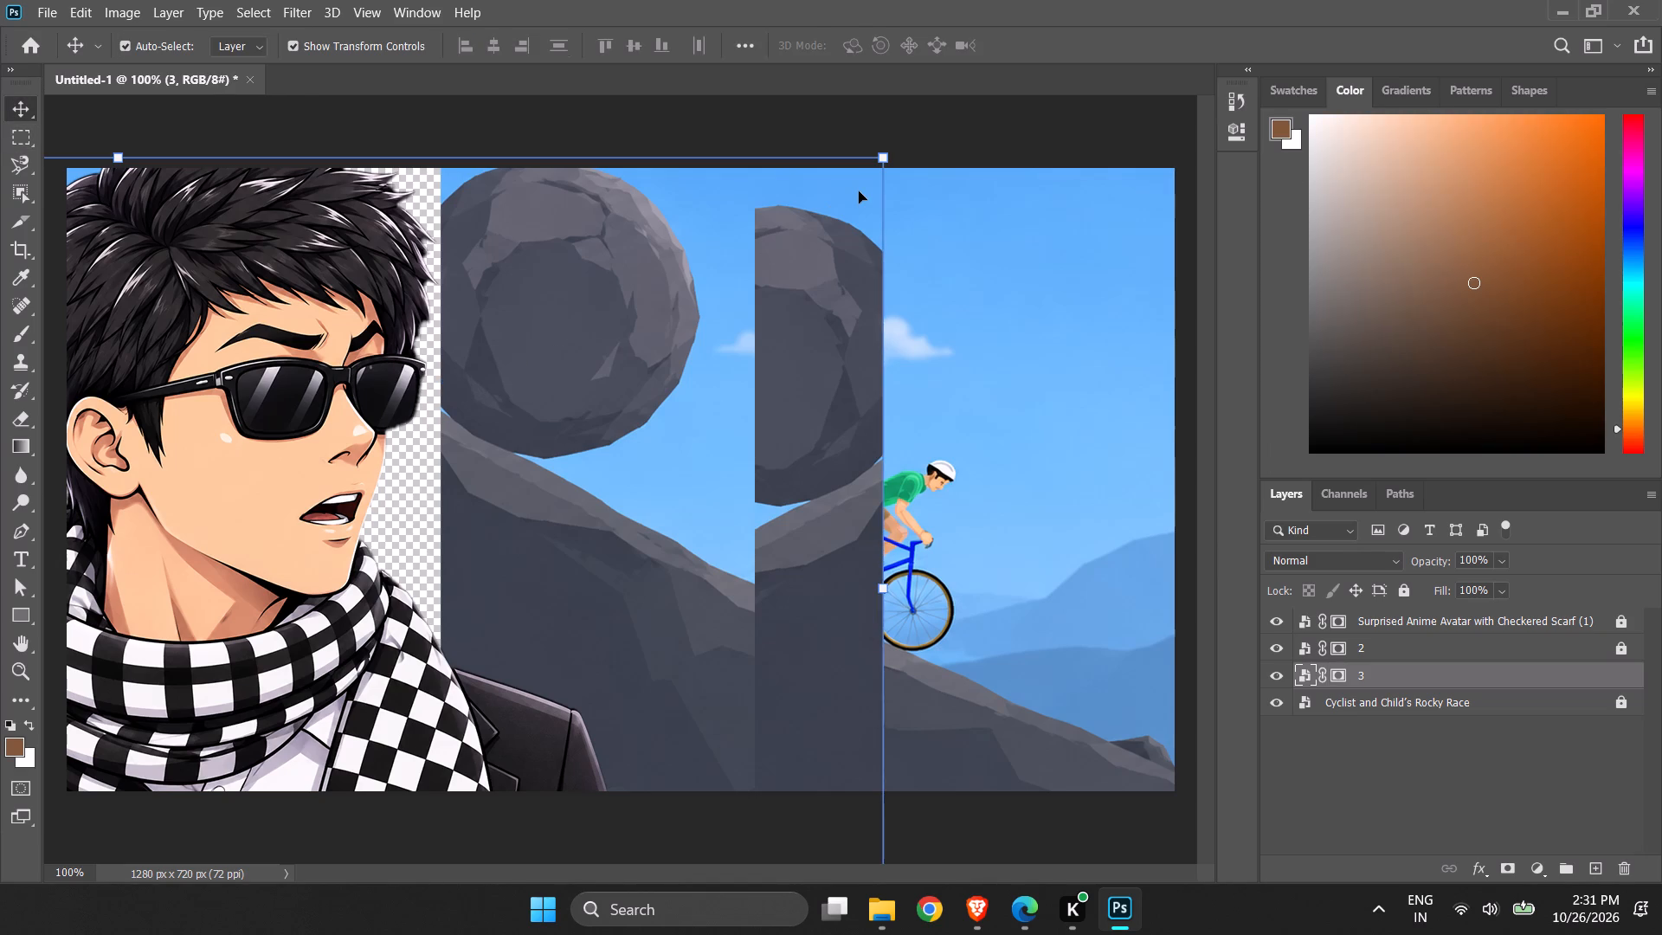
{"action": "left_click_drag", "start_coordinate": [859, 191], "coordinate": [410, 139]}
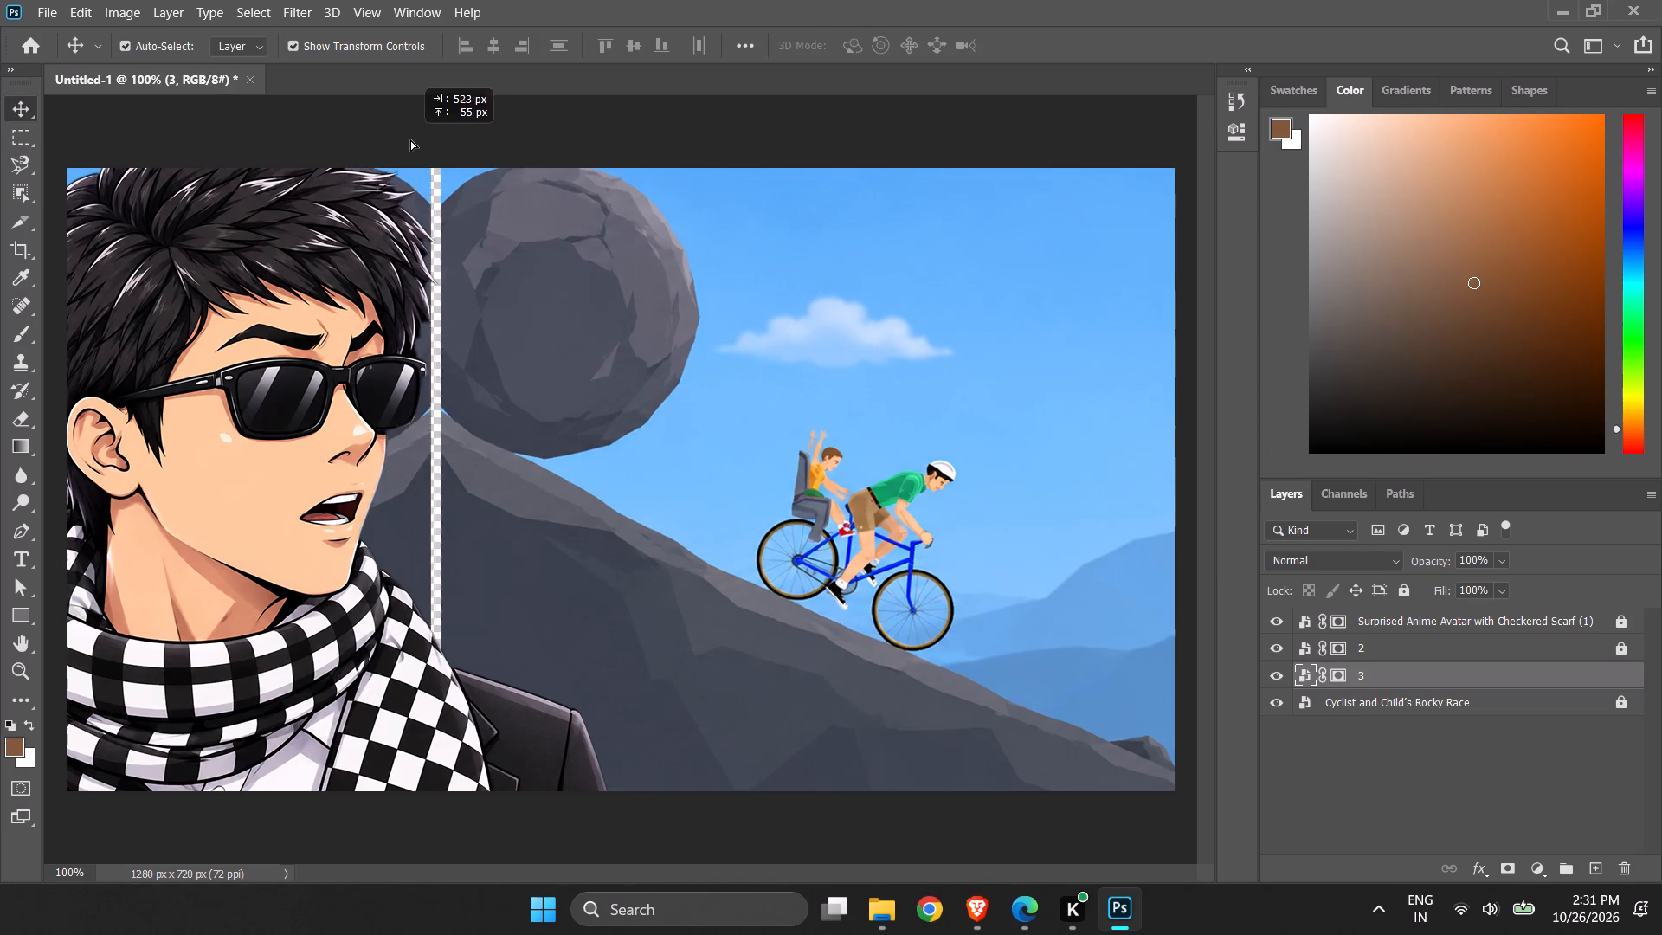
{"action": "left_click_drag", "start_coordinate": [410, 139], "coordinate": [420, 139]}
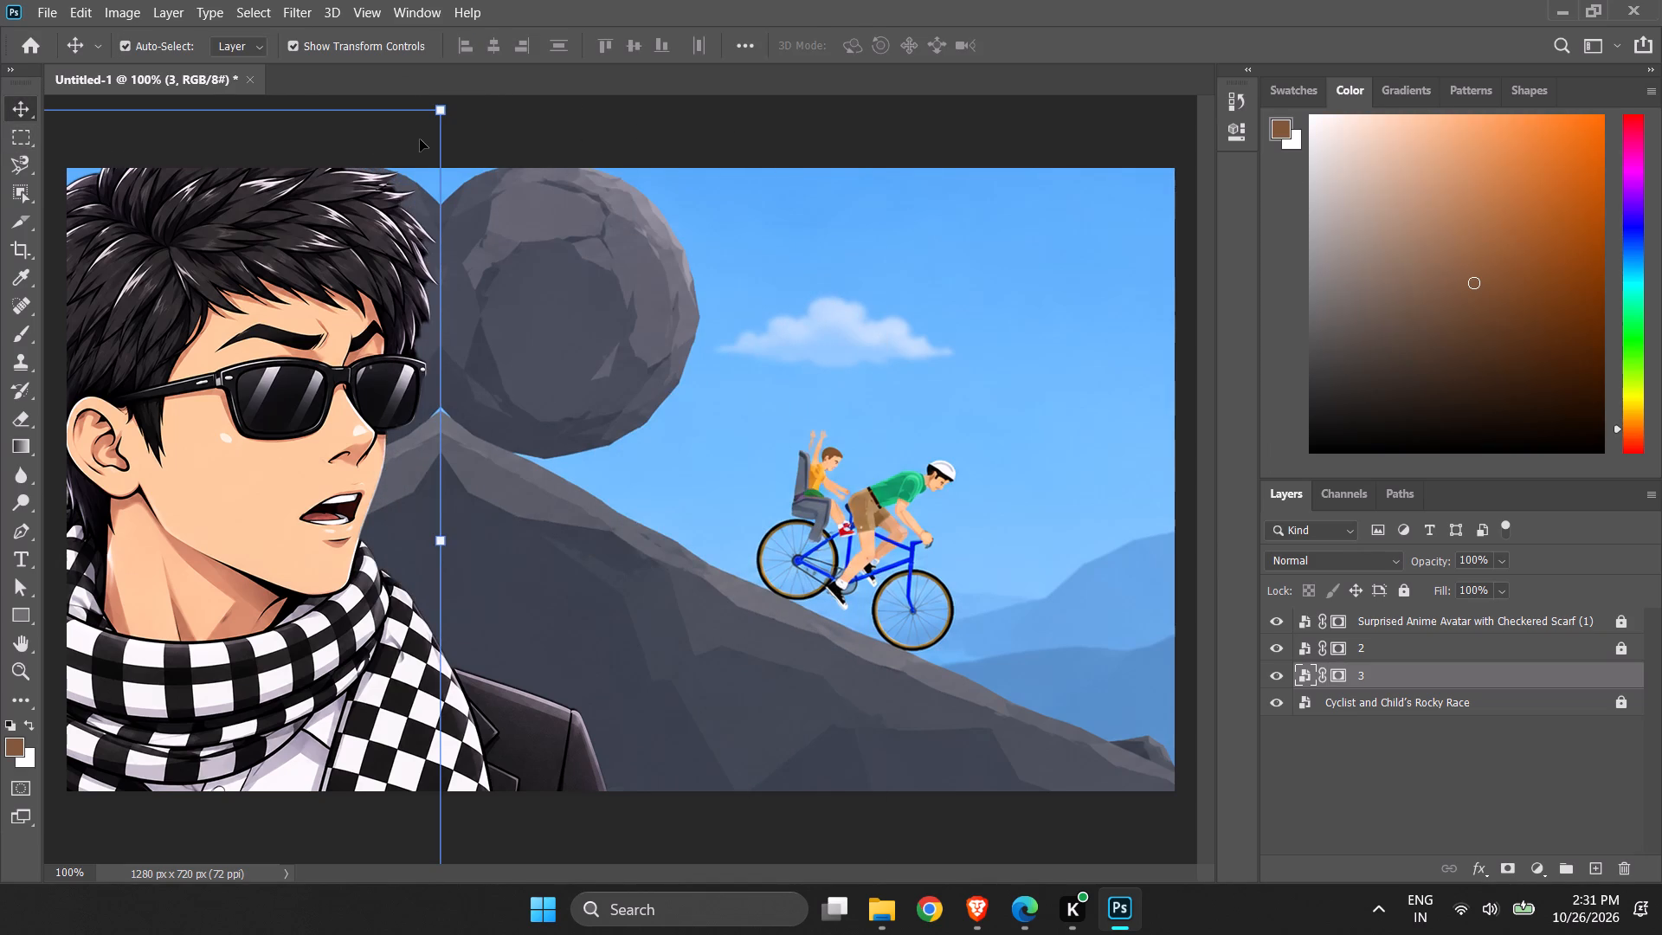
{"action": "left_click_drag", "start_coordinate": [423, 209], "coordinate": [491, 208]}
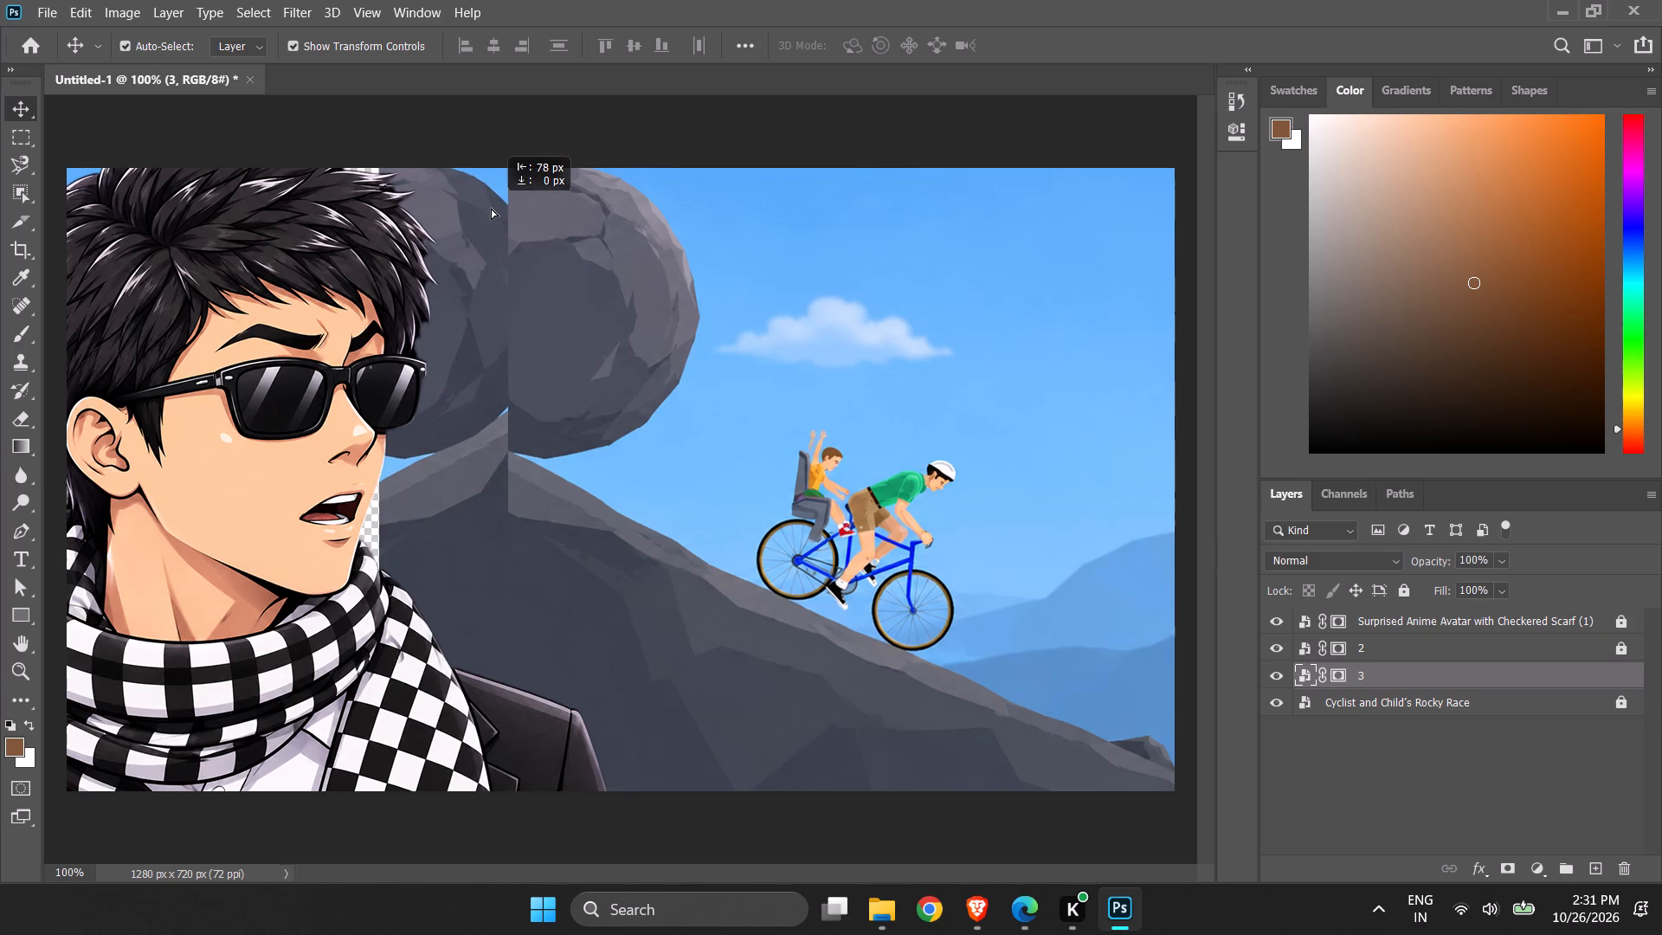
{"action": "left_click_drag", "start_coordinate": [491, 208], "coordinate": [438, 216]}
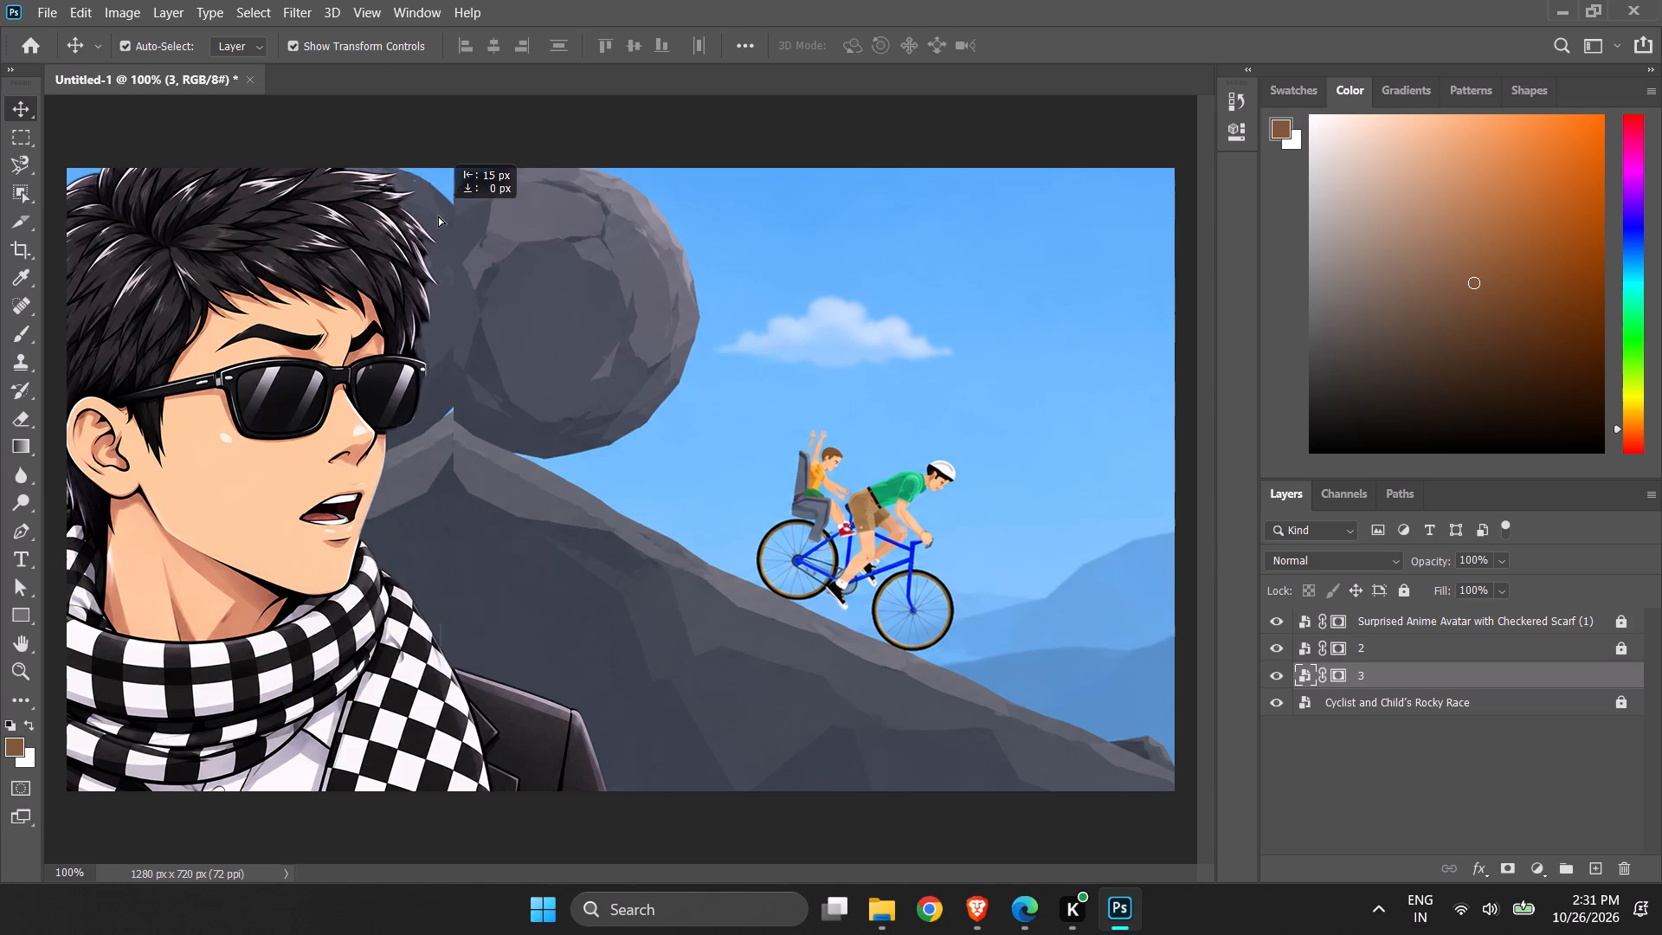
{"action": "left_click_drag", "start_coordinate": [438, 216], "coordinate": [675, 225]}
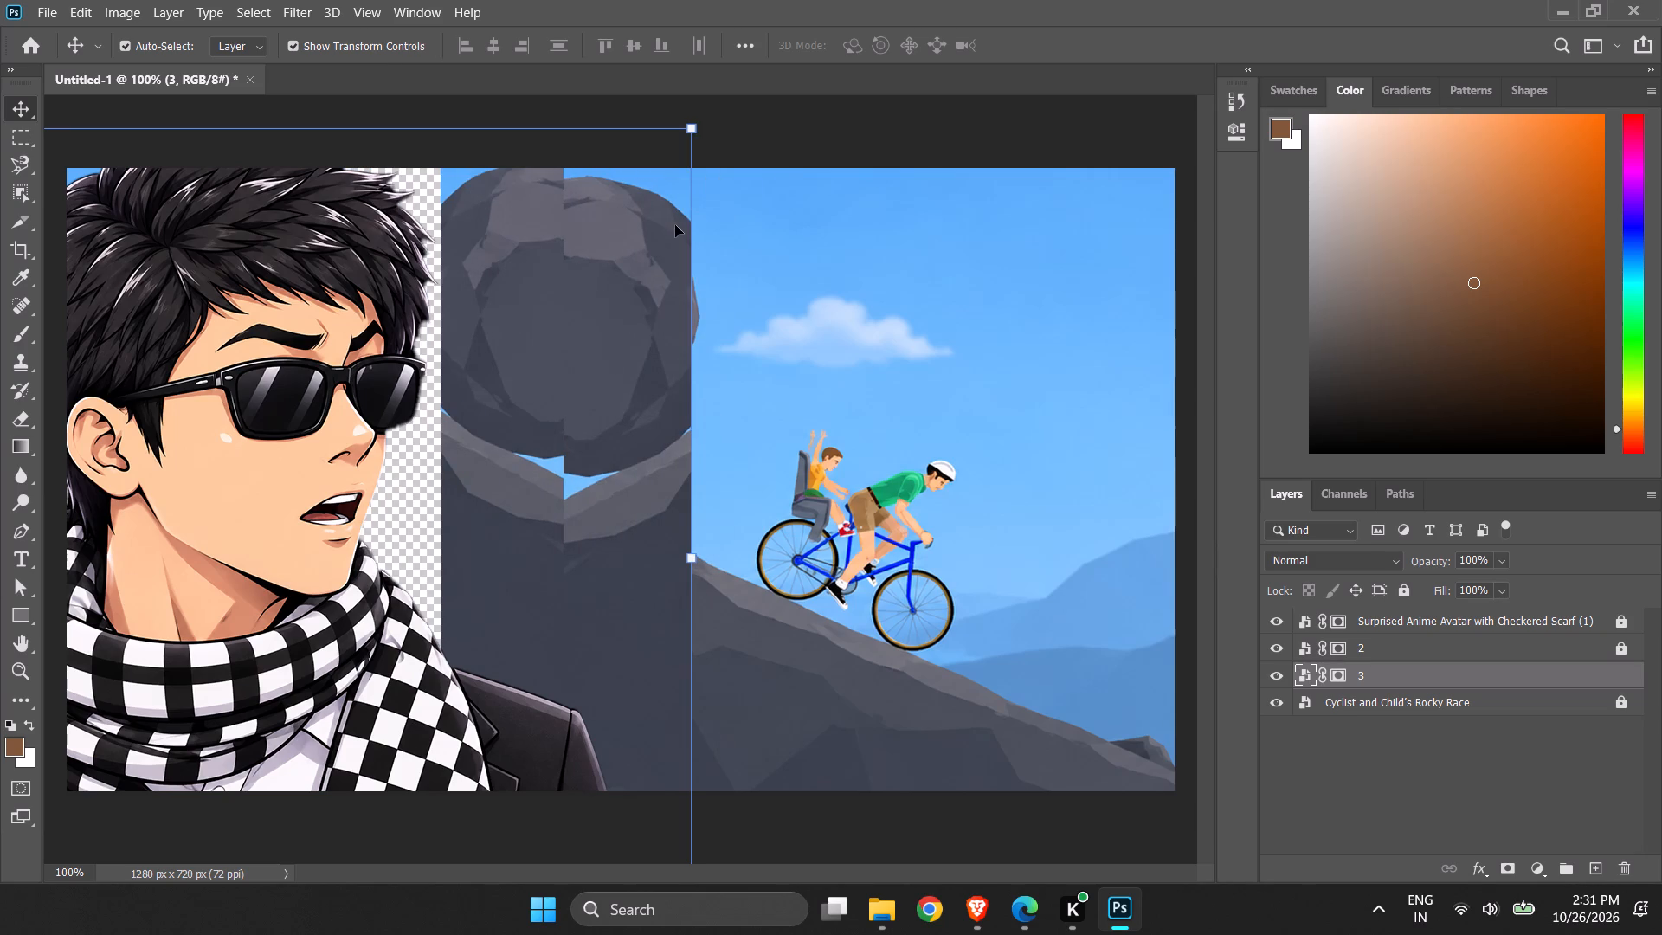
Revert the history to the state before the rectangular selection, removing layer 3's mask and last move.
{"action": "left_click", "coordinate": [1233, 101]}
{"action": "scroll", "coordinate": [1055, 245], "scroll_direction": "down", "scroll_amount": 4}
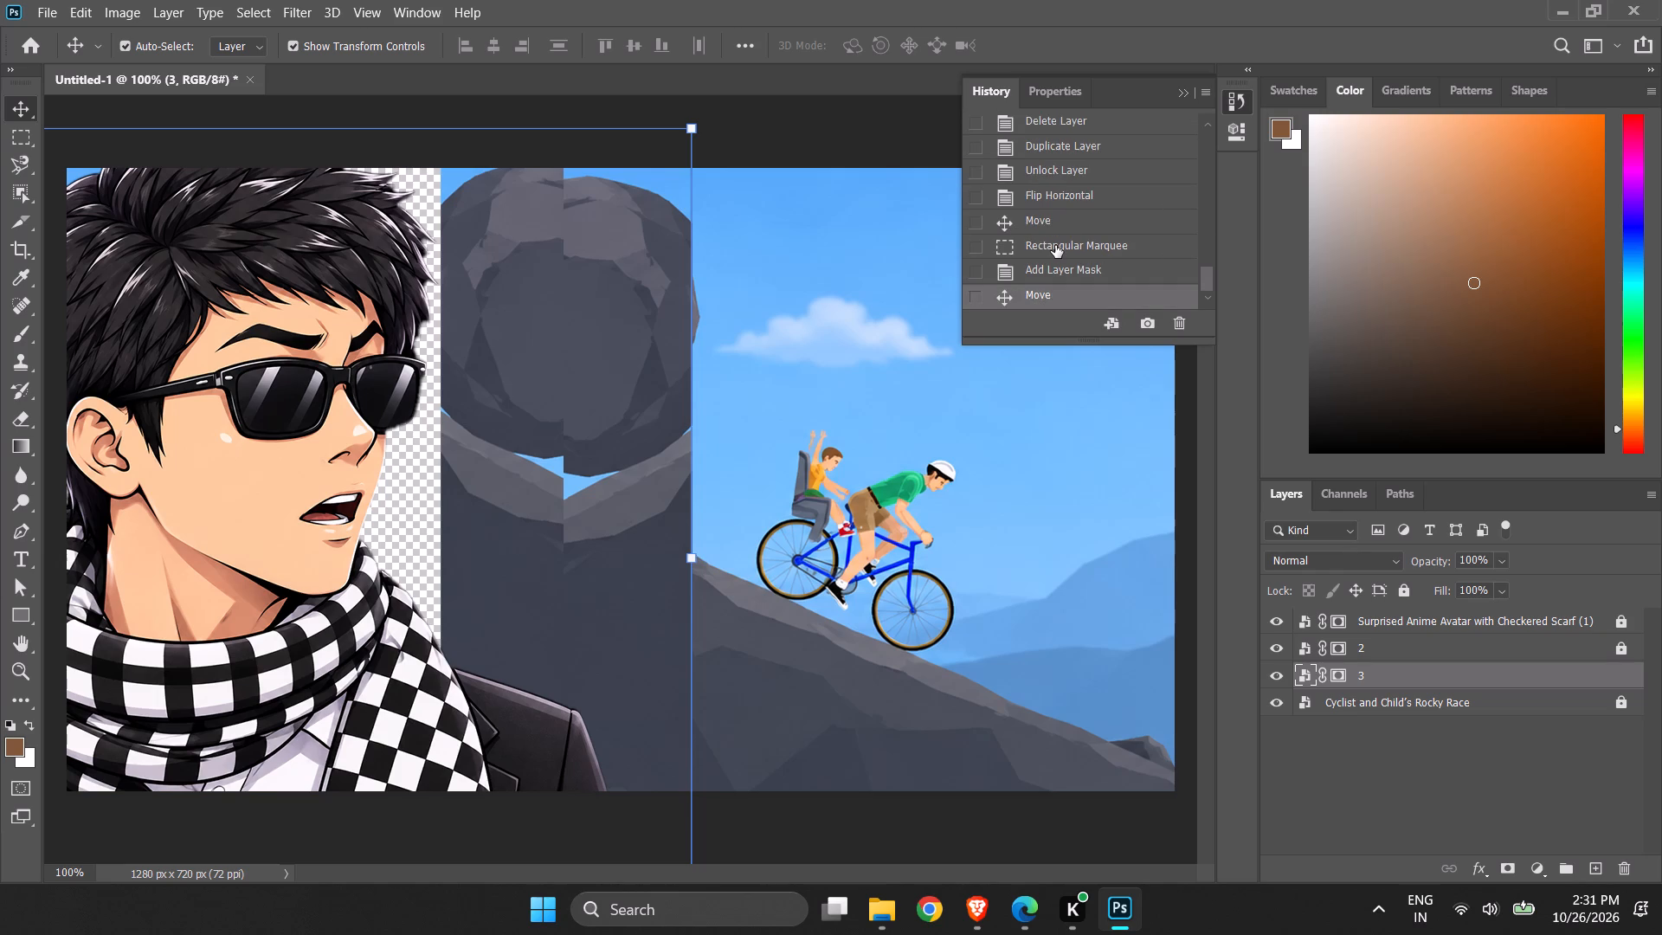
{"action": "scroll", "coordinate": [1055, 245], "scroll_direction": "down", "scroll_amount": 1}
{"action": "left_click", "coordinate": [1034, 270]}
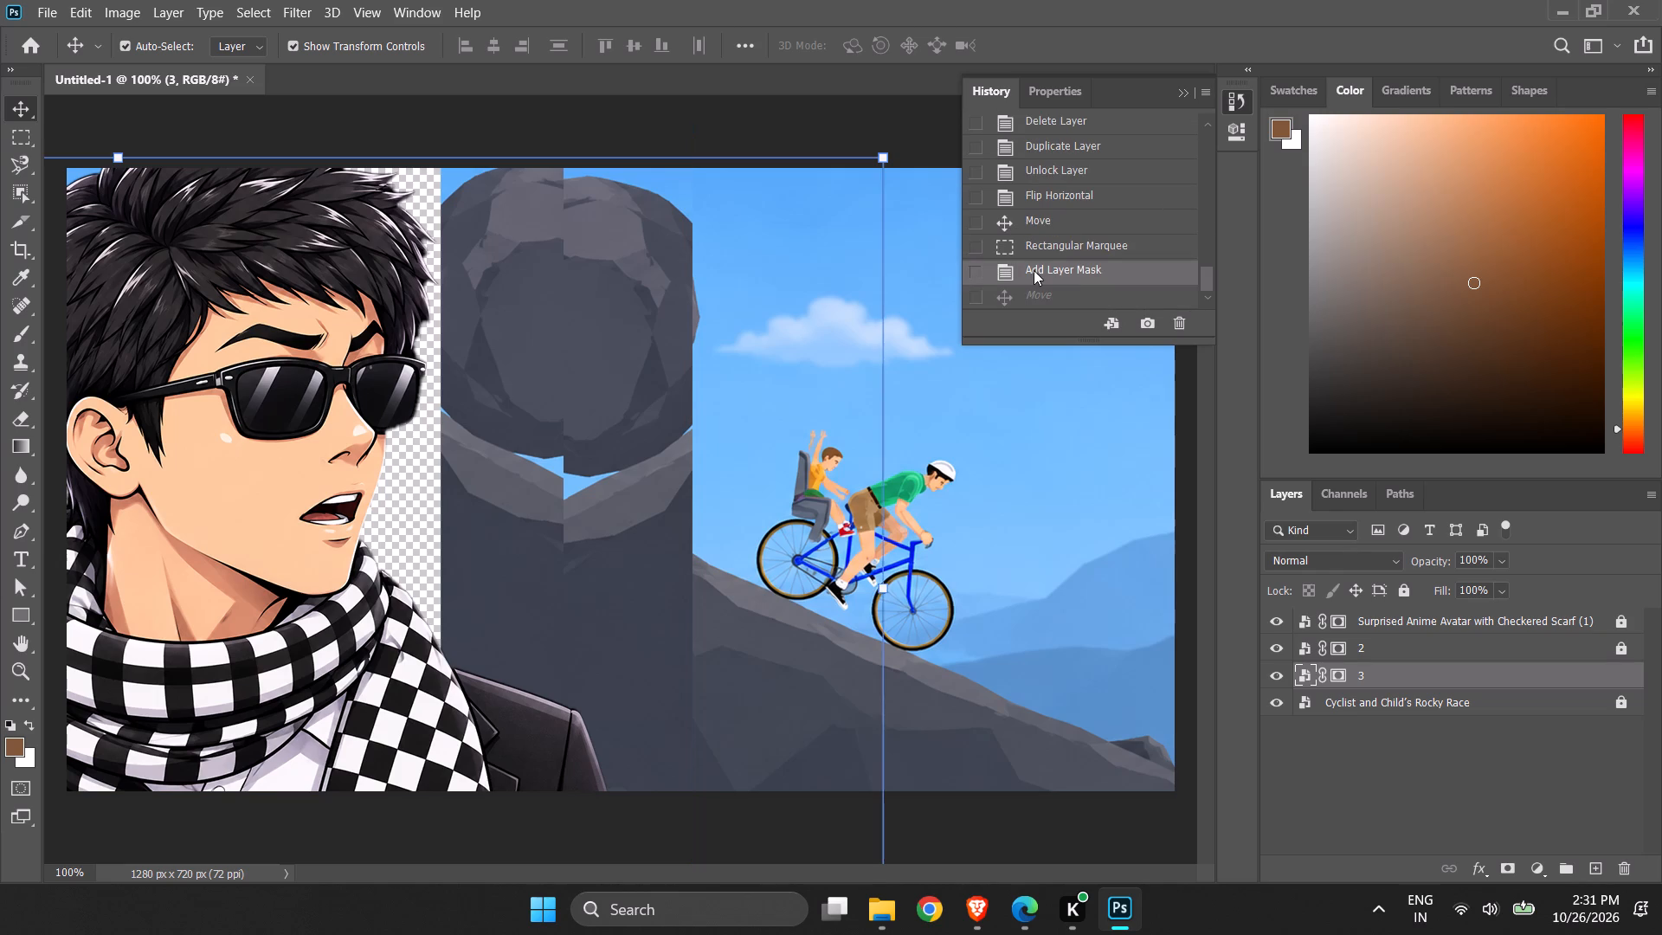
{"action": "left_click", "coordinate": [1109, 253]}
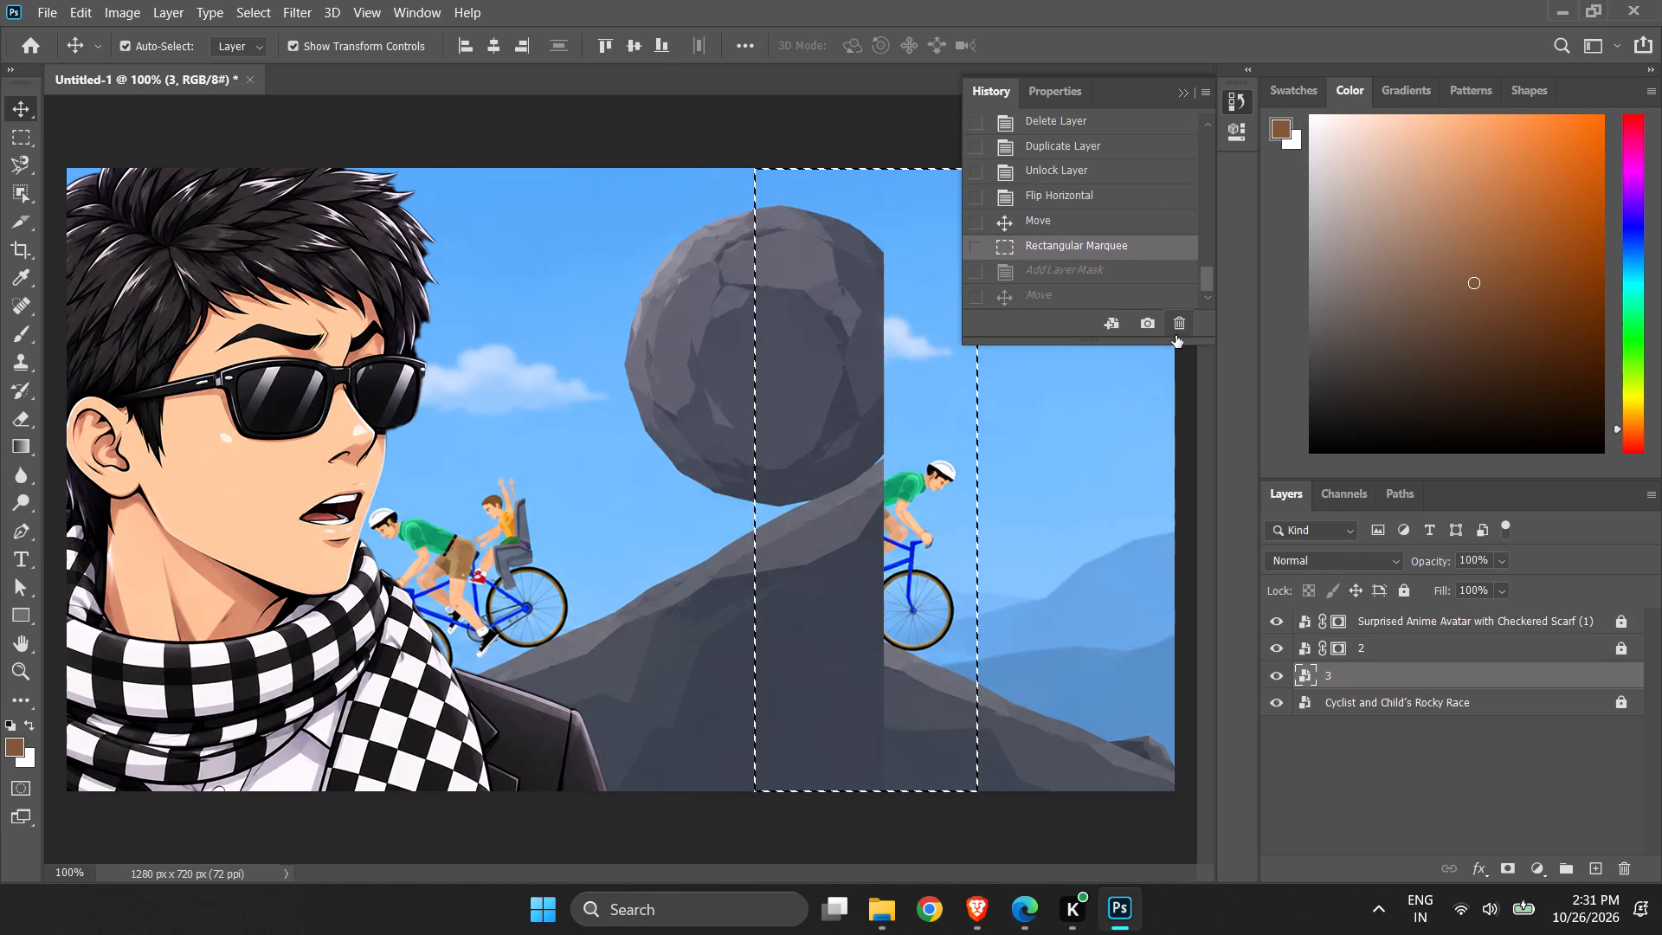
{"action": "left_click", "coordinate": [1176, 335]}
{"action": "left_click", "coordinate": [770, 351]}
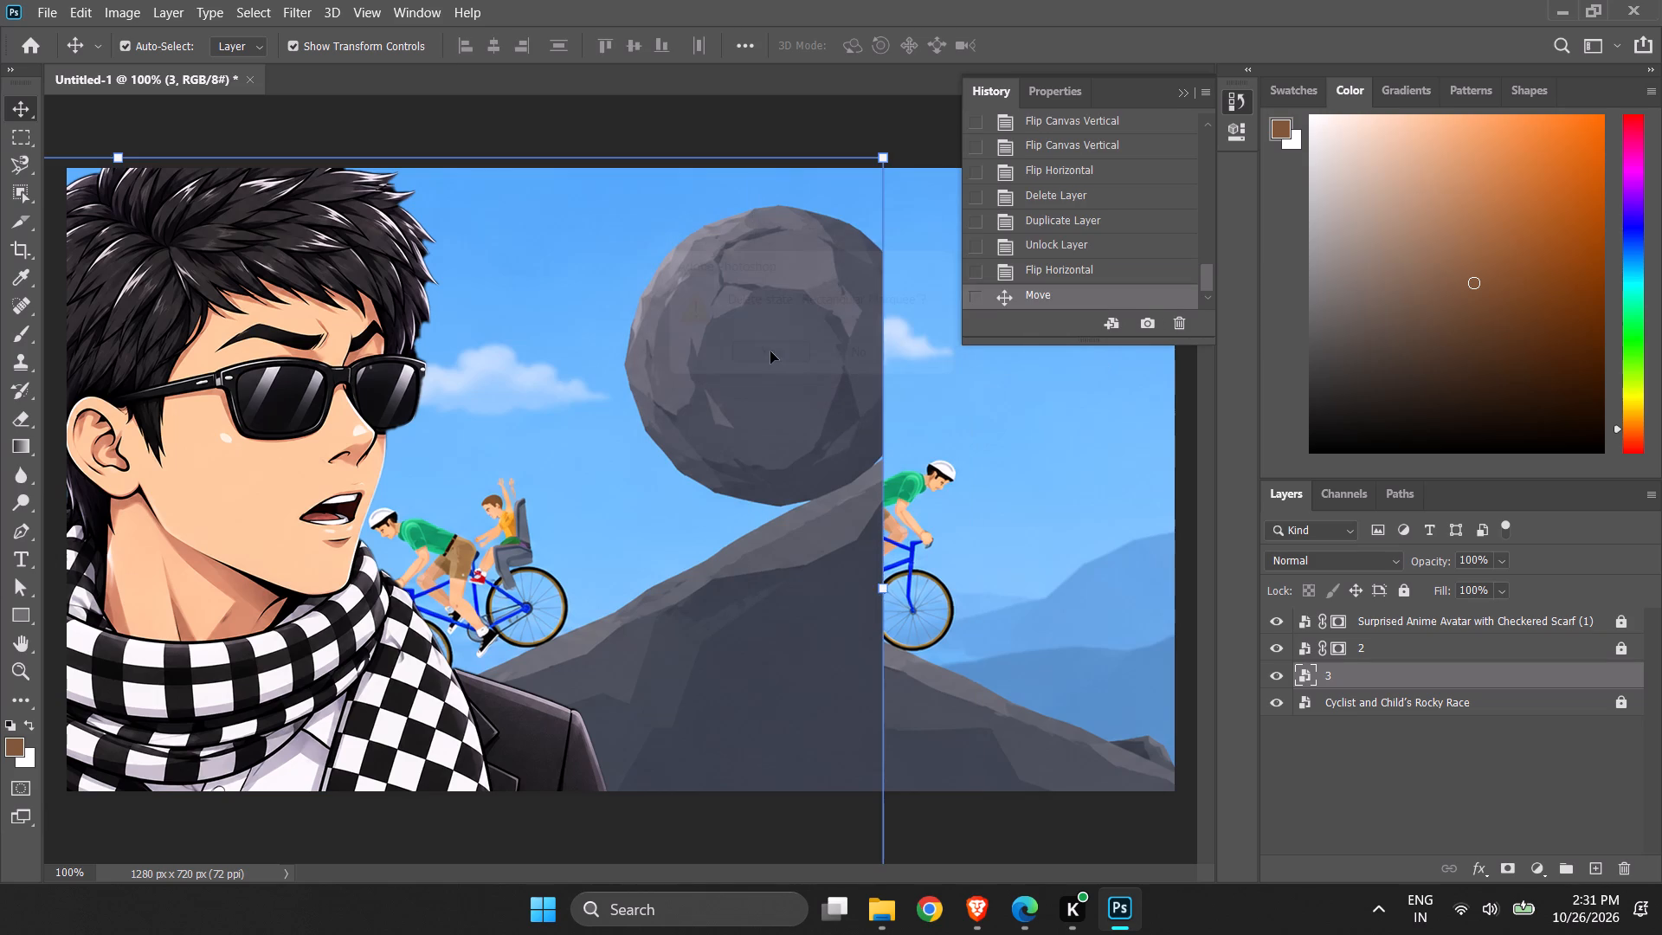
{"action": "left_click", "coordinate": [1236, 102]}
Mask layer 3 to a rectangular selection from the boulder's middle to just past its left edge, including the slope below.
{"action": "left_click", "coordinate": [13, 141]}
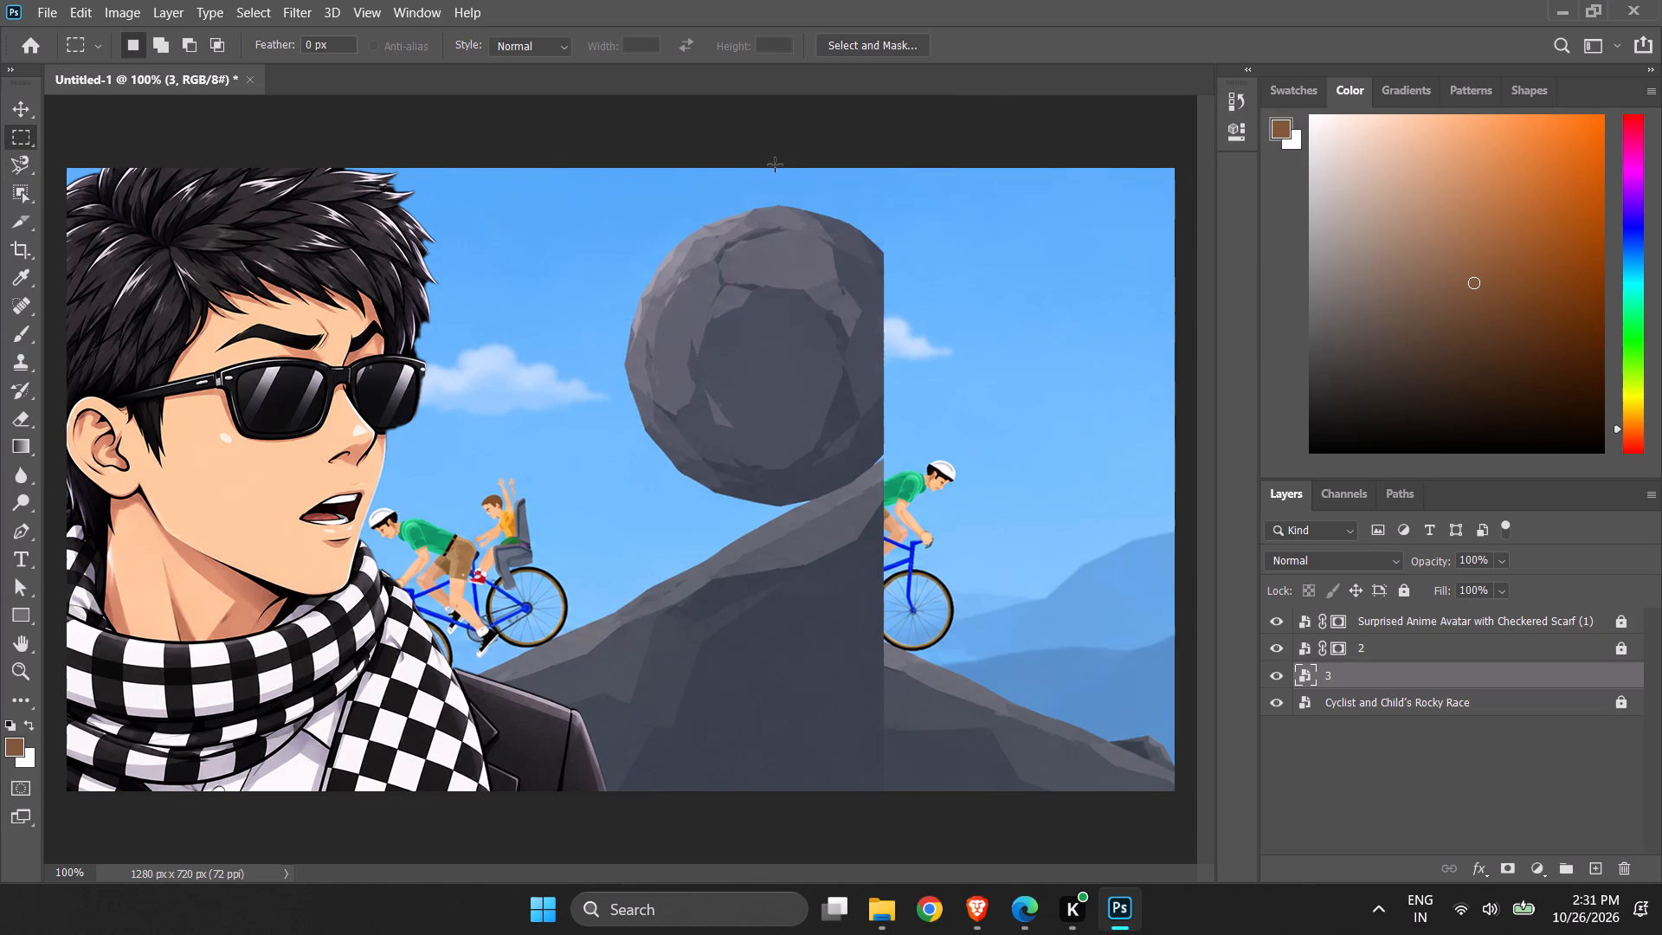
{"action": "left_click_drag", "start_coordinate": [775, 164], "coordinate": [642, 782]}
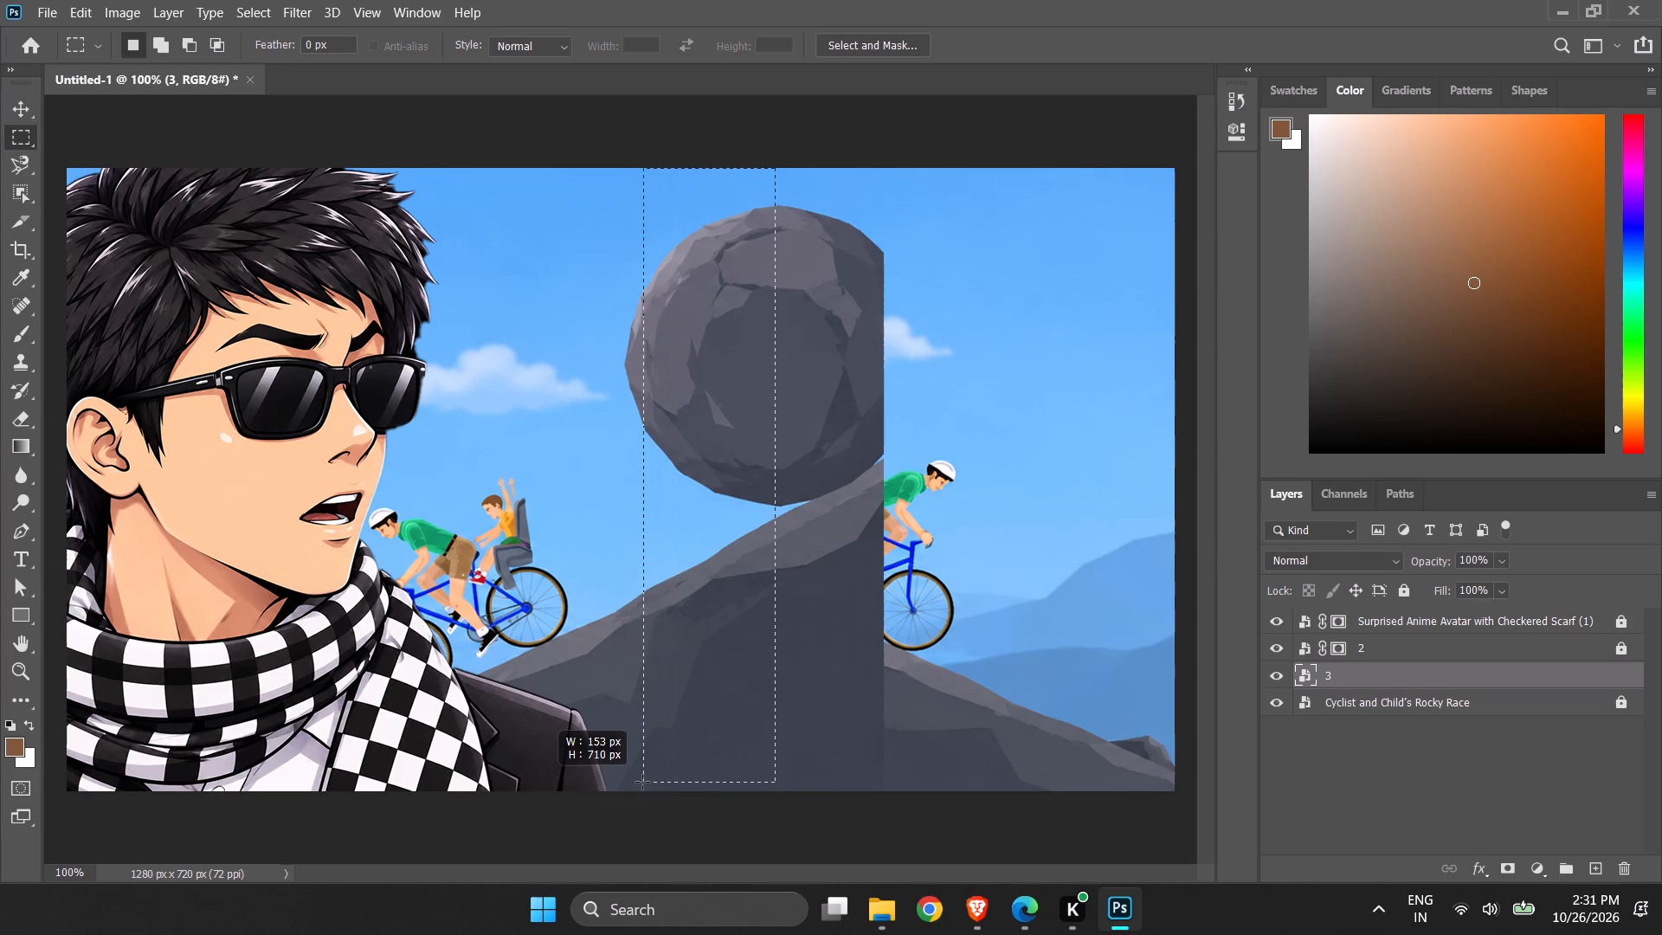
{"action": "left_click_drag", "start_coordinate": [642, 782], "coordinate": [609, 776]}
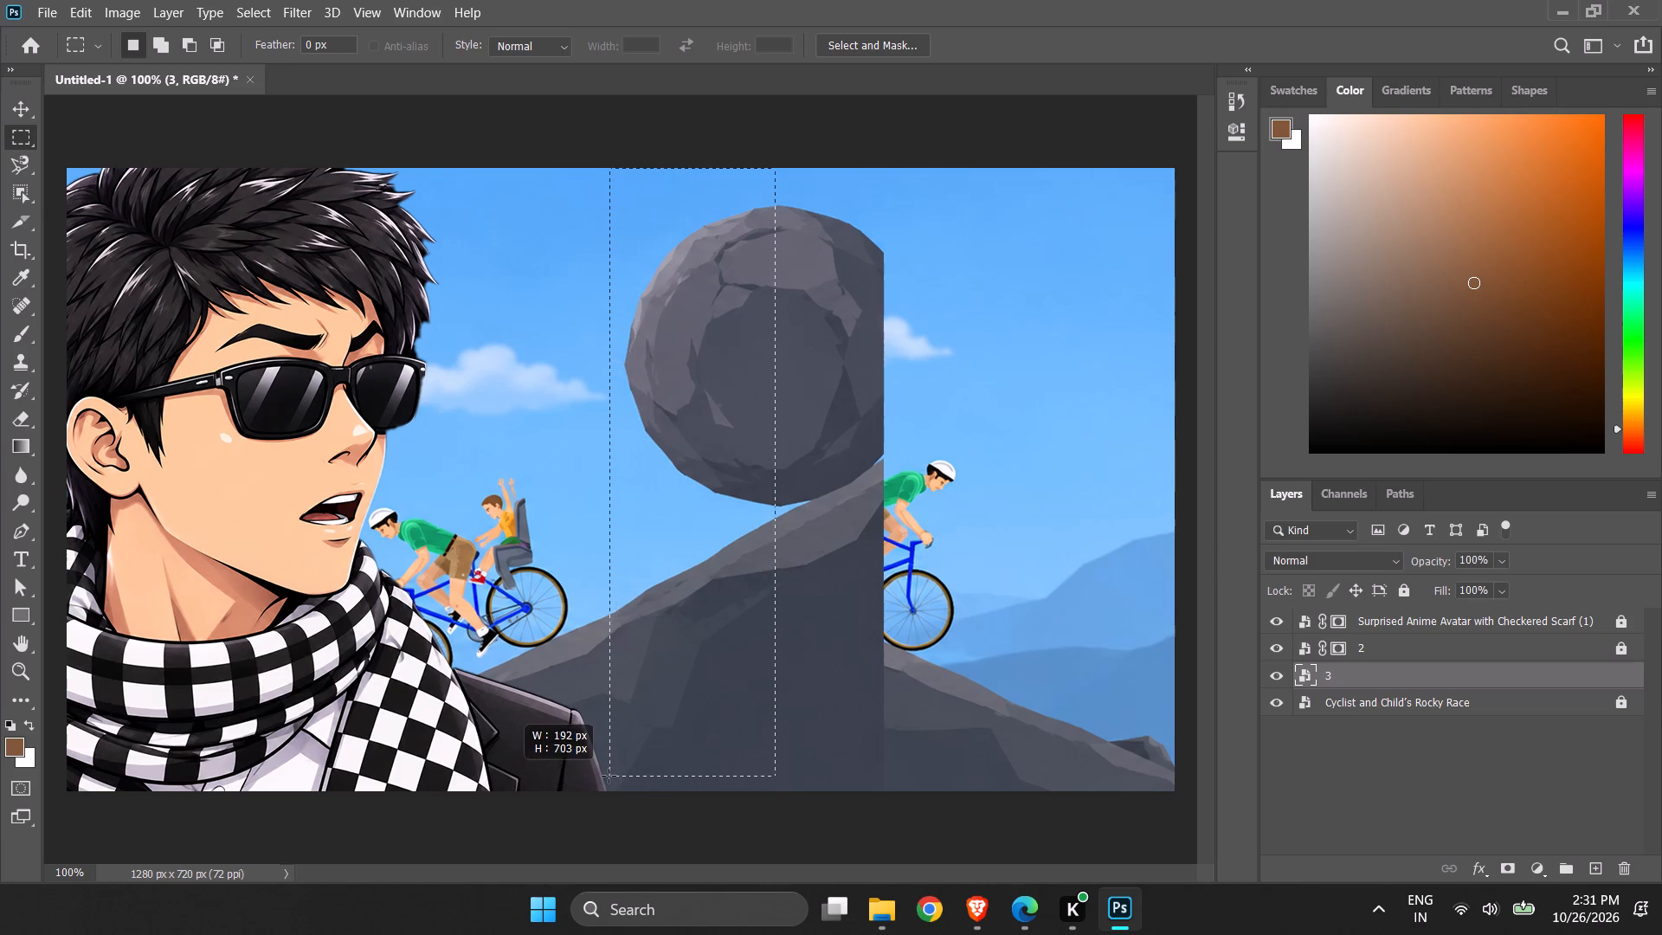
{"action": "left_click_drag", "start_coordinate": [609, 776], "coordinate": [596, 710]}
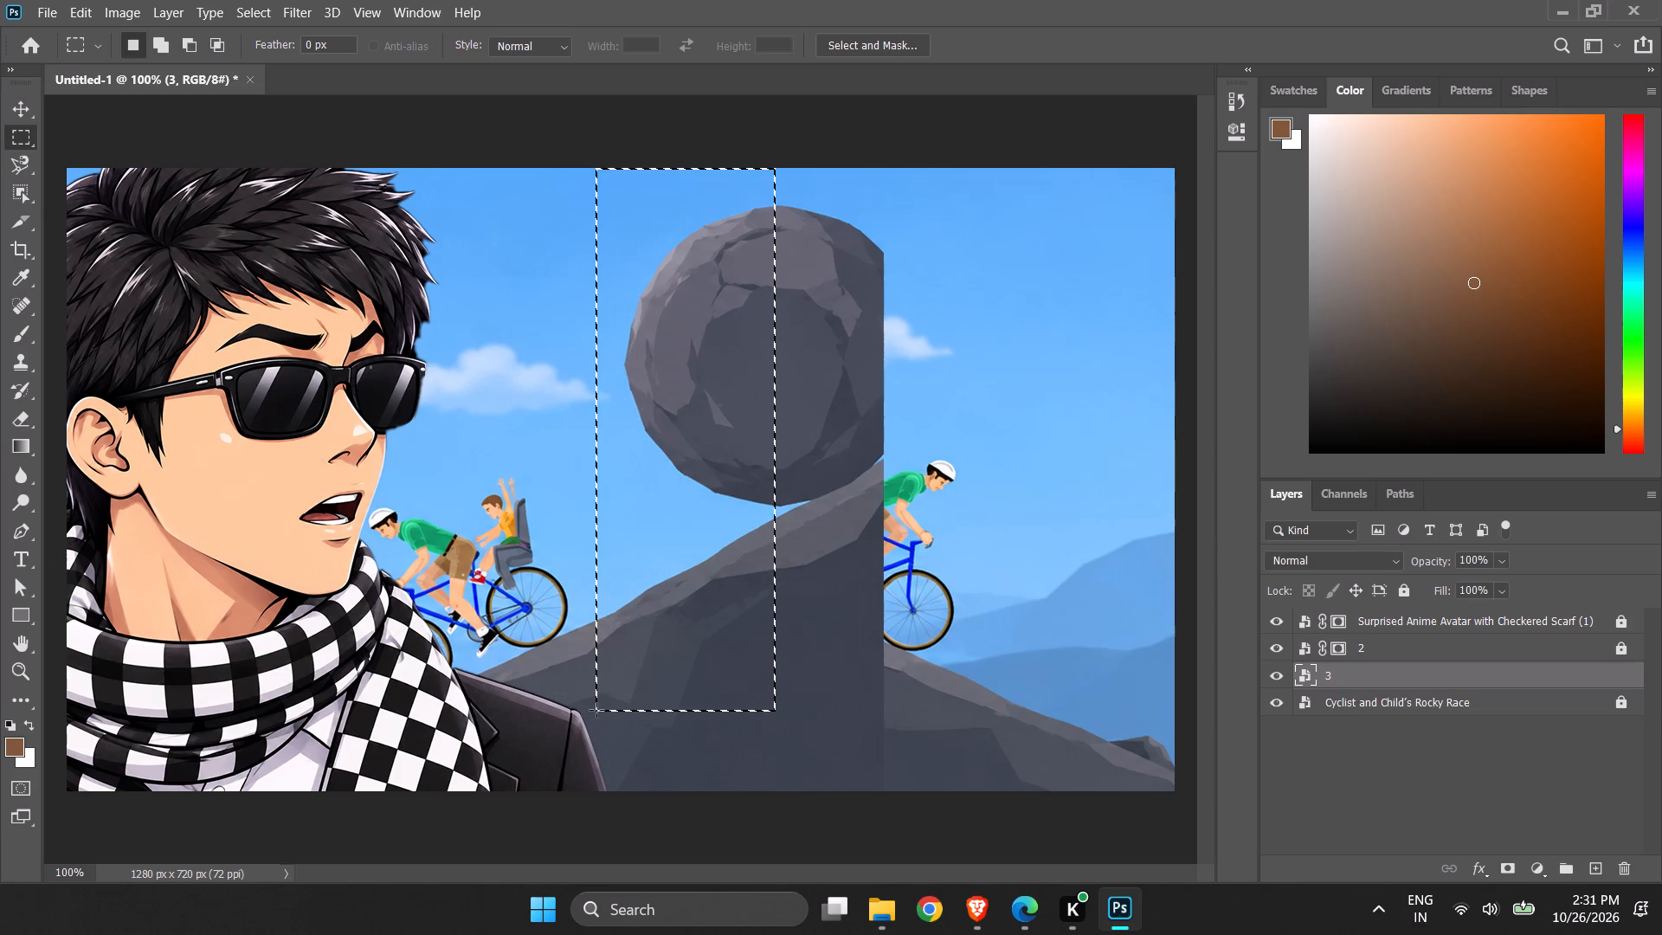
{"action": "left_click", "coordinate": [1510, 875]}
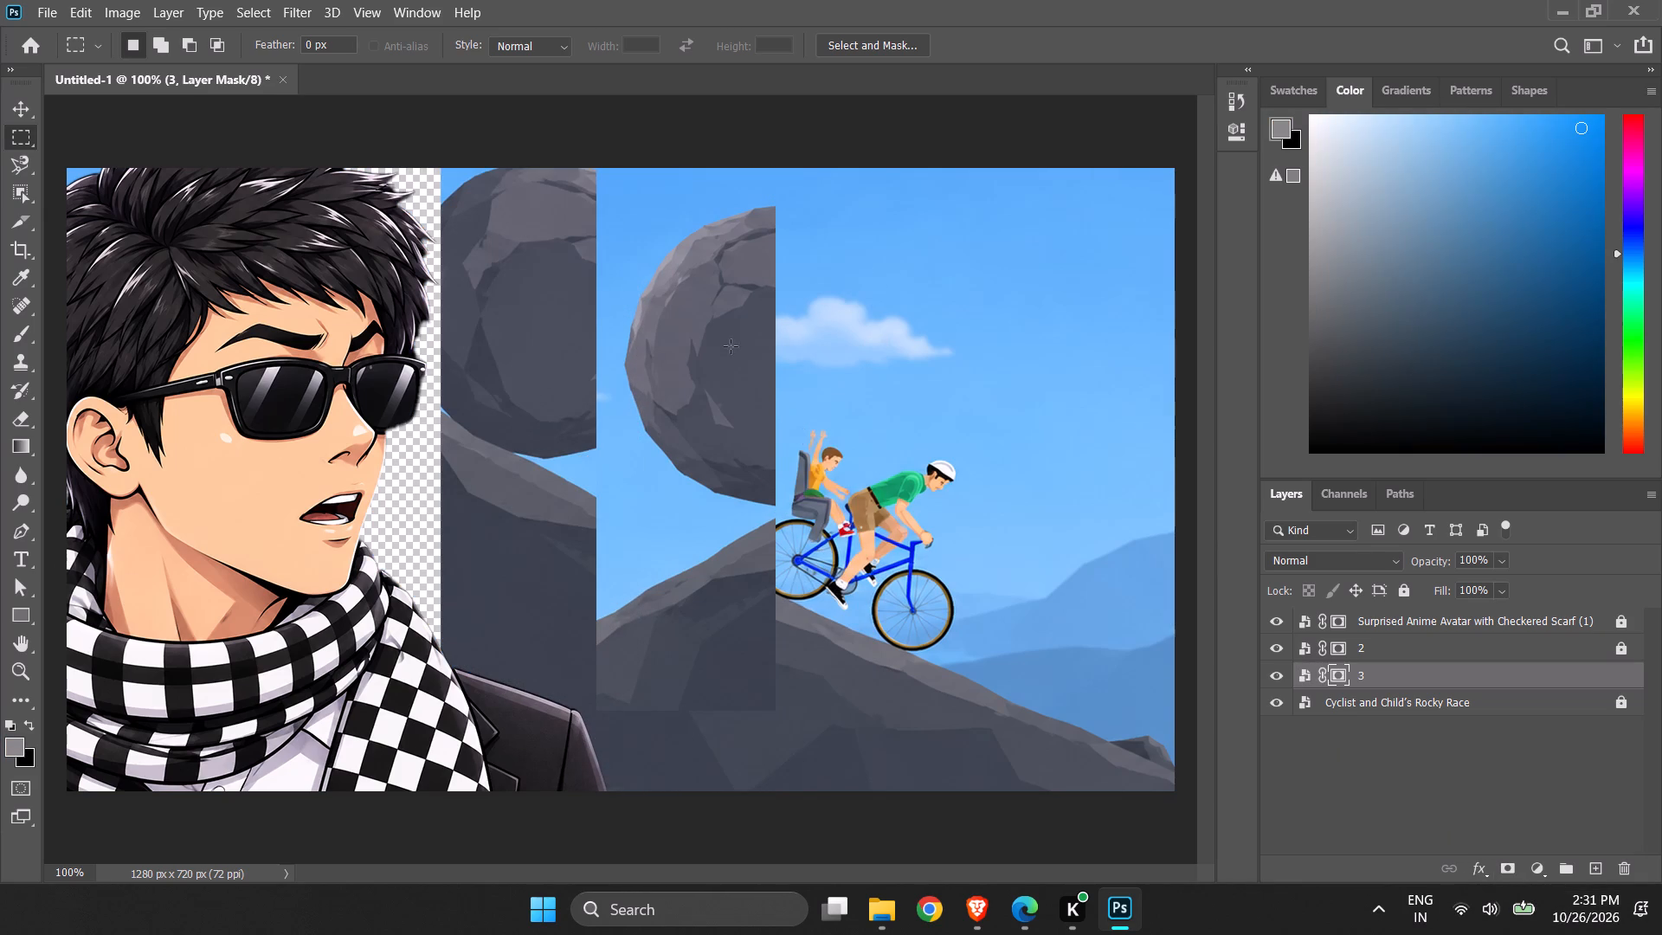
Move masked layer 3 about 301 px left and 65 px up to complete the background boulder and cover the gap, then deselect it.
{"action": "left_click", "coordinate": [12, 118]}
{"action": "left_click_drag", "start_coordinate": [651, 299], "coordinate": [326, 259]}
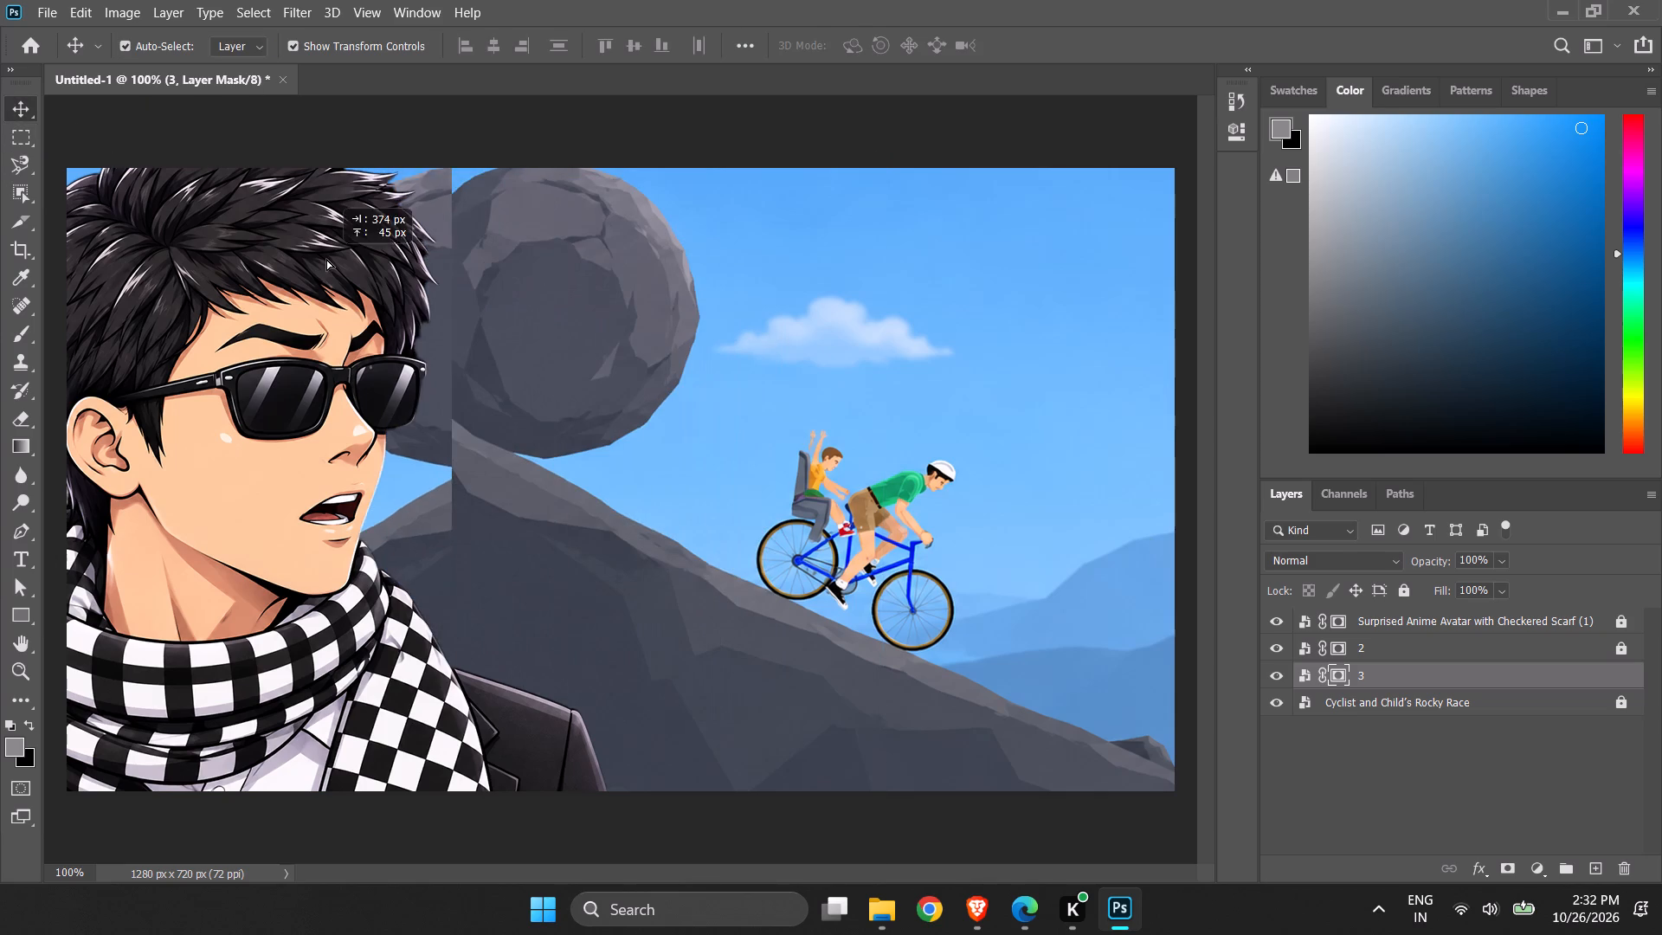
{"action": "left_click_drag", "start_coordinate": [326, 259], "coordinate": [364, 255]}
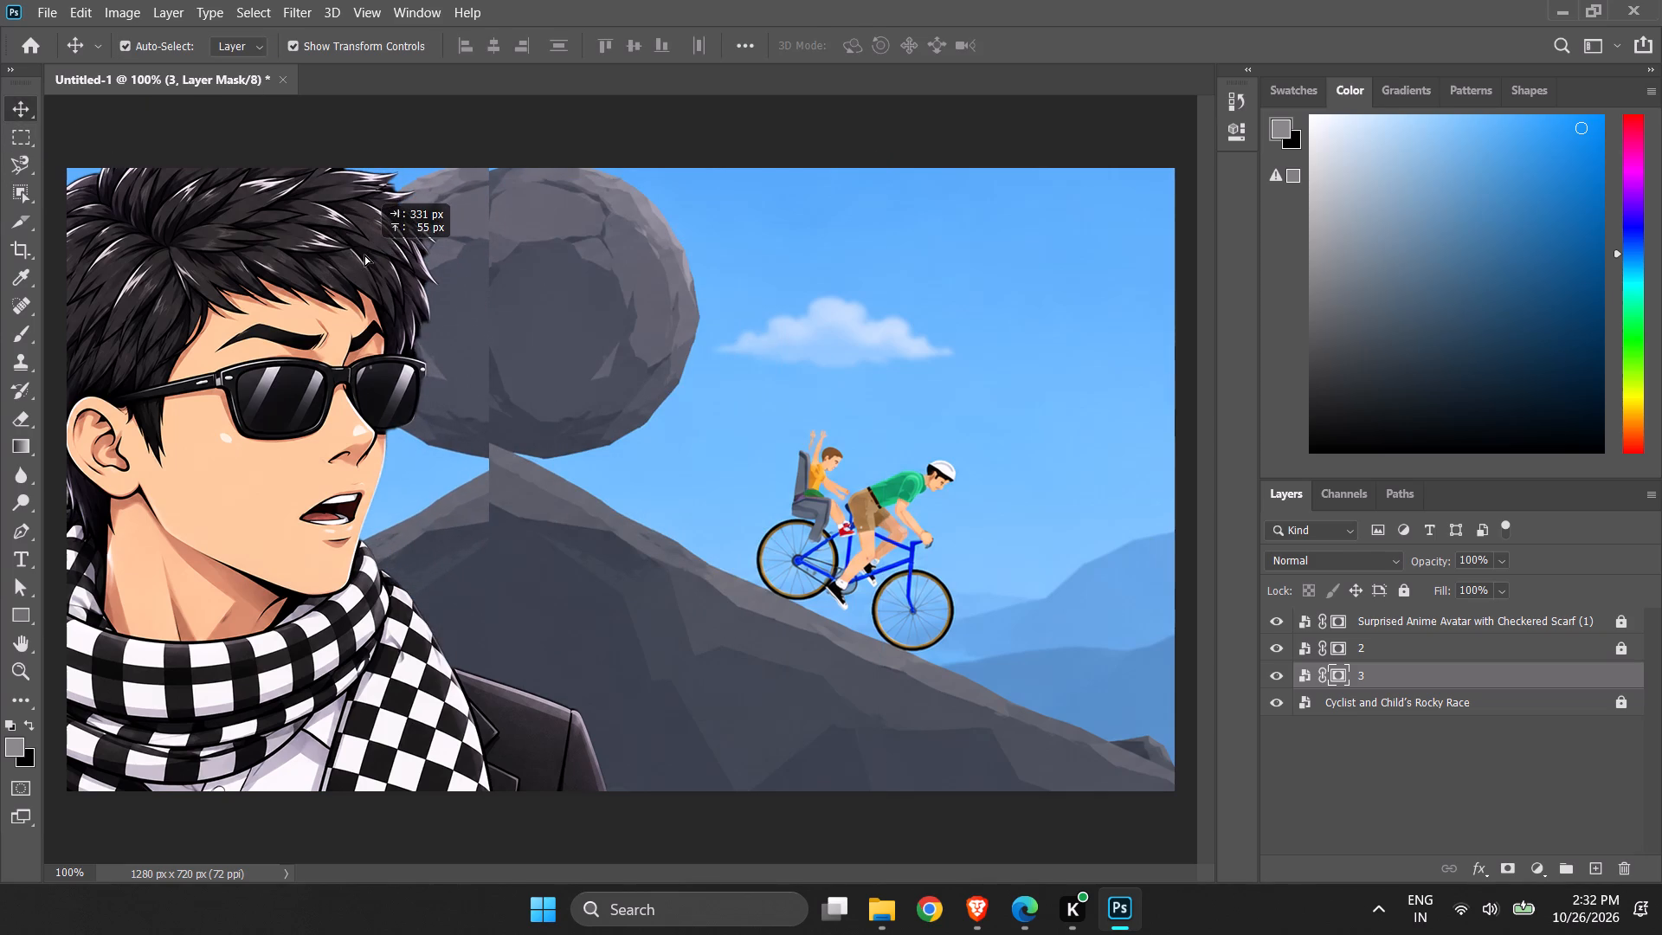
{"action": "left_click_drag", "start_coordinate": [364, 255], "coordinate": [385, 255]}
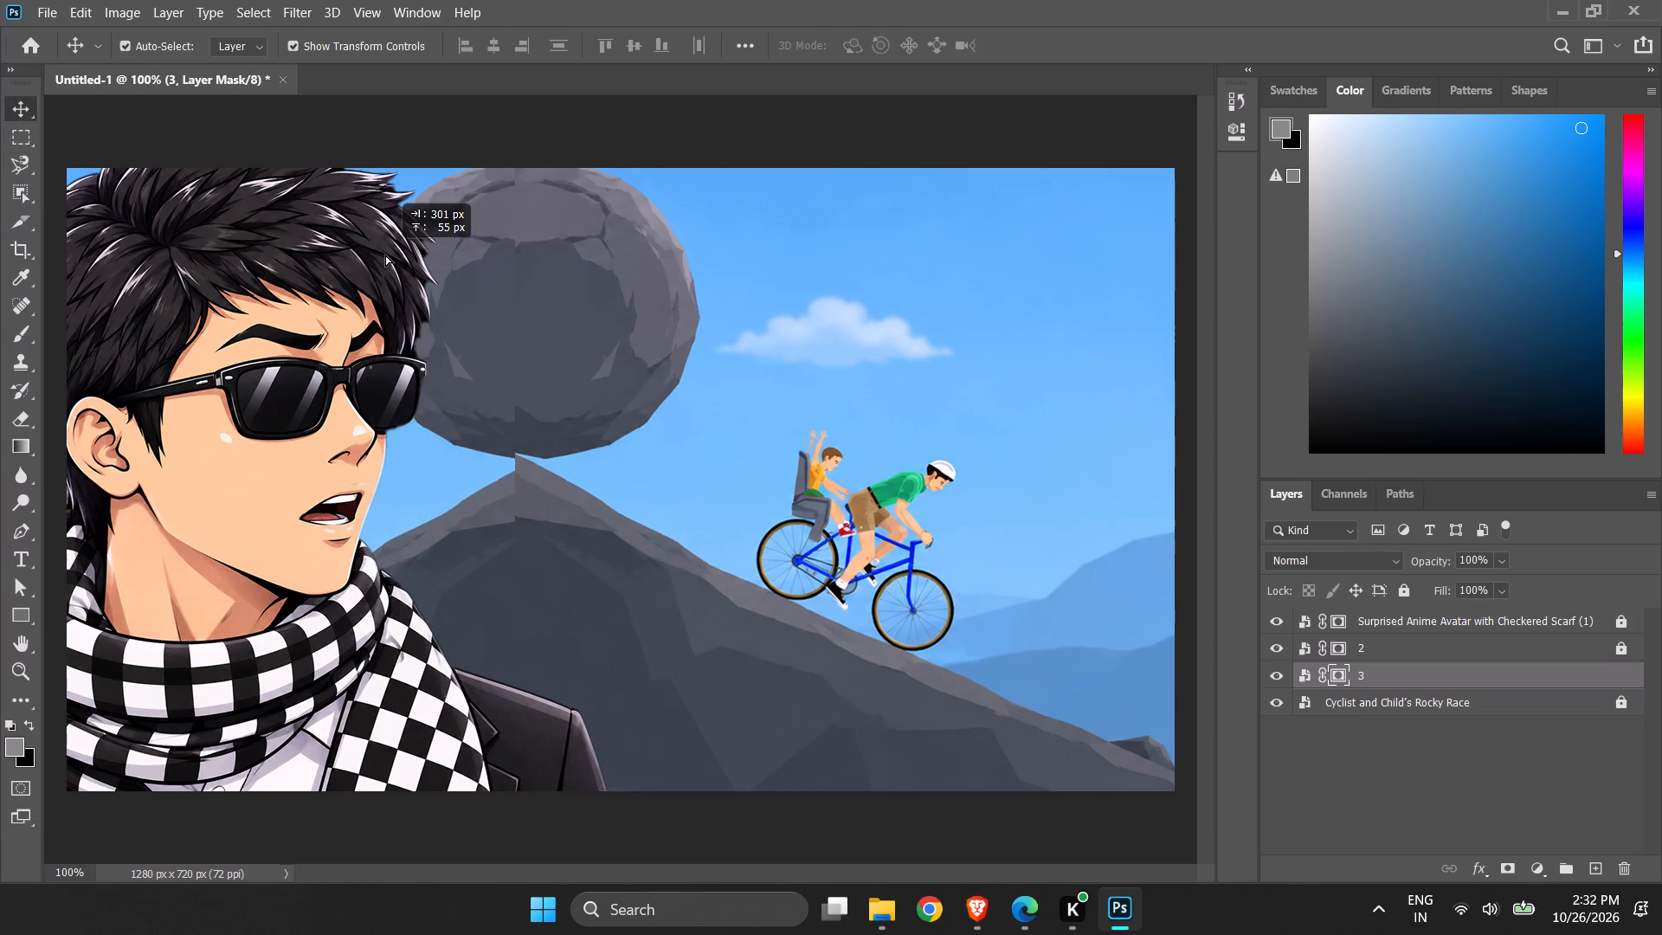
{"action": "left_click_drag", "start_coordinate": [385, 255], "coordinate": [386, 240]}
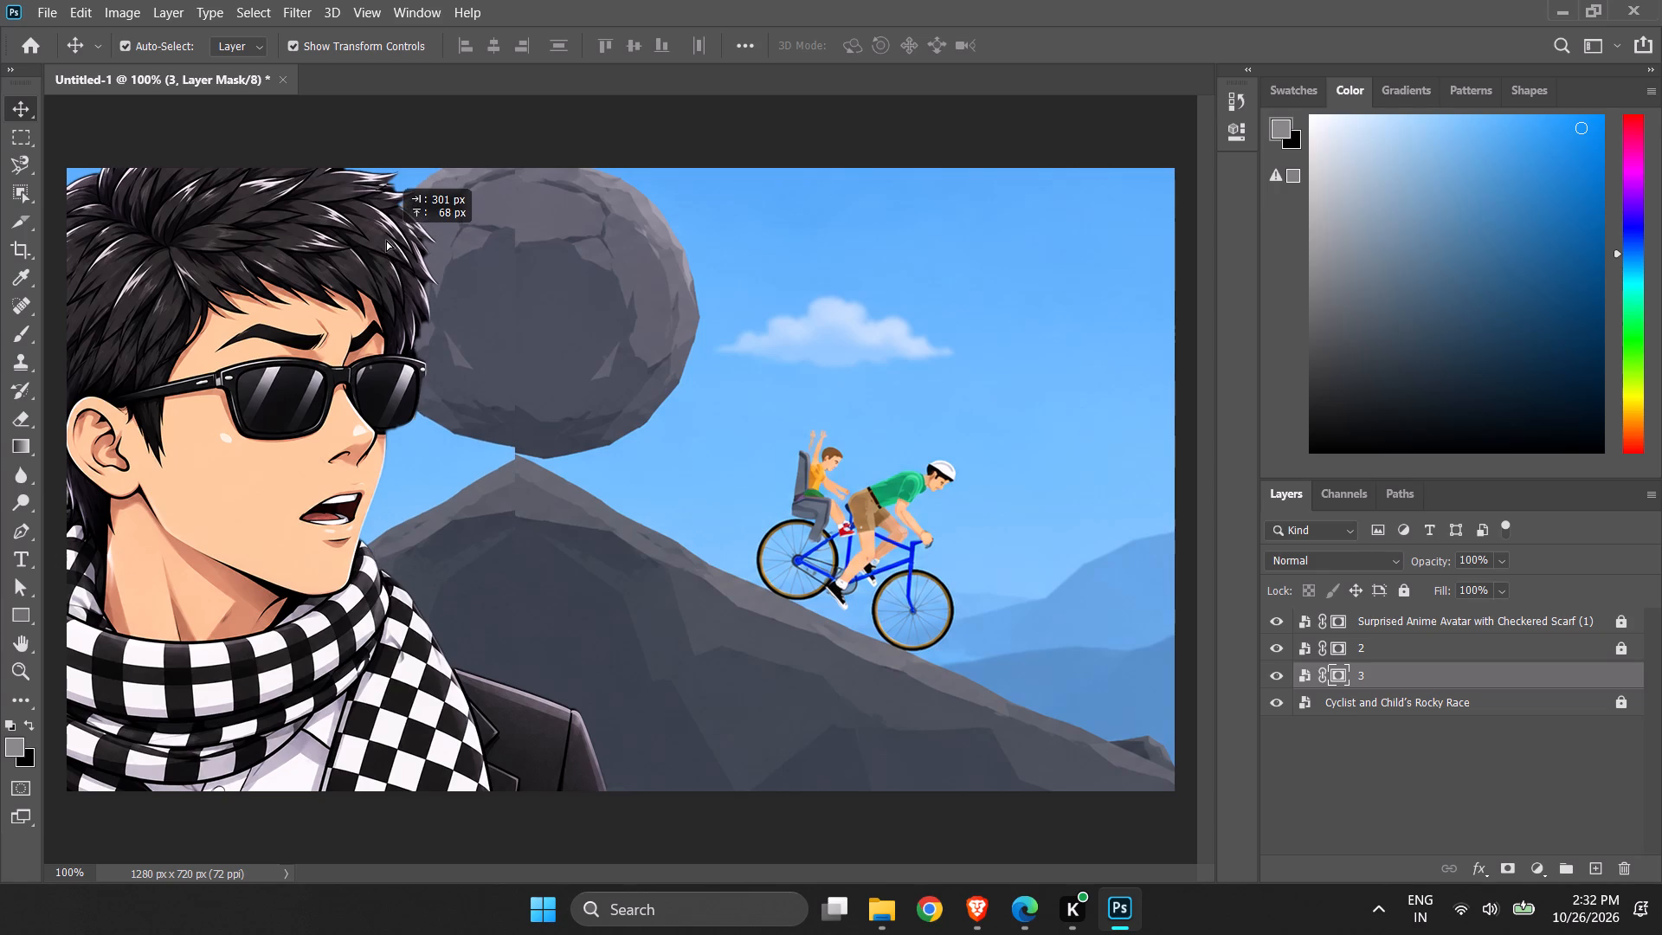
{"action": "left_click_drag", "start_coordinate": [386, 240], "coordinate": [387, 243]}
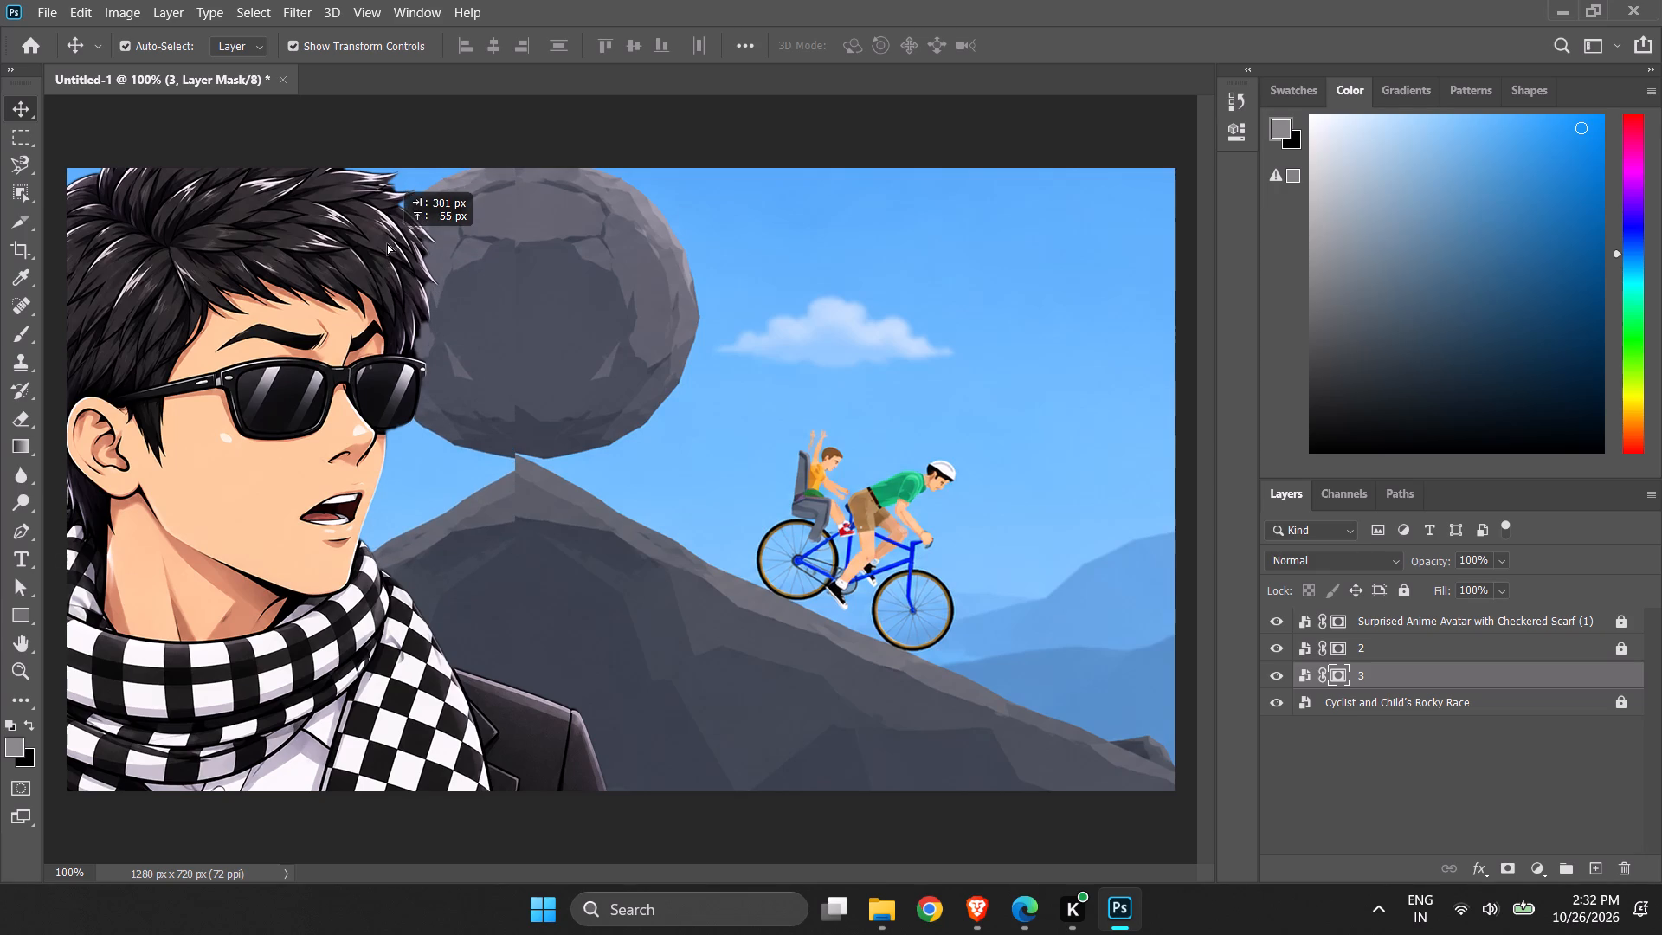
{"action": "left_click_drag", "start_coordinate": [387, 243], "coordinate": [423, 248]}
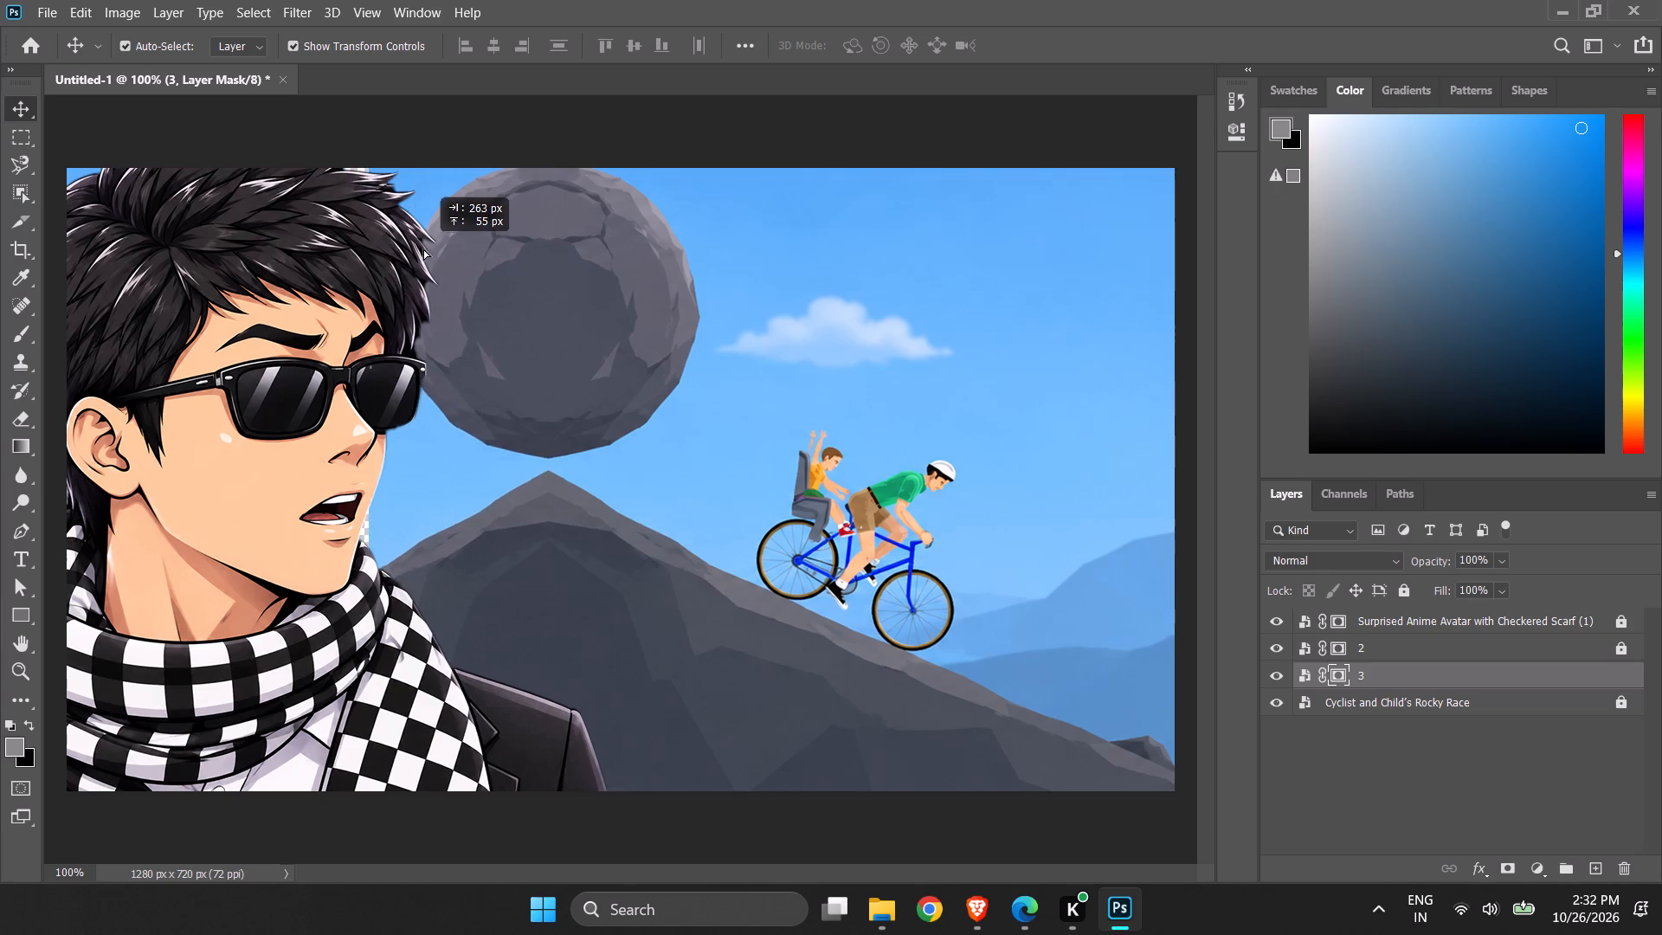
{"action": "left_click_drag", "start_coordinate": [423, 248], "coordinate": [392, 242]}
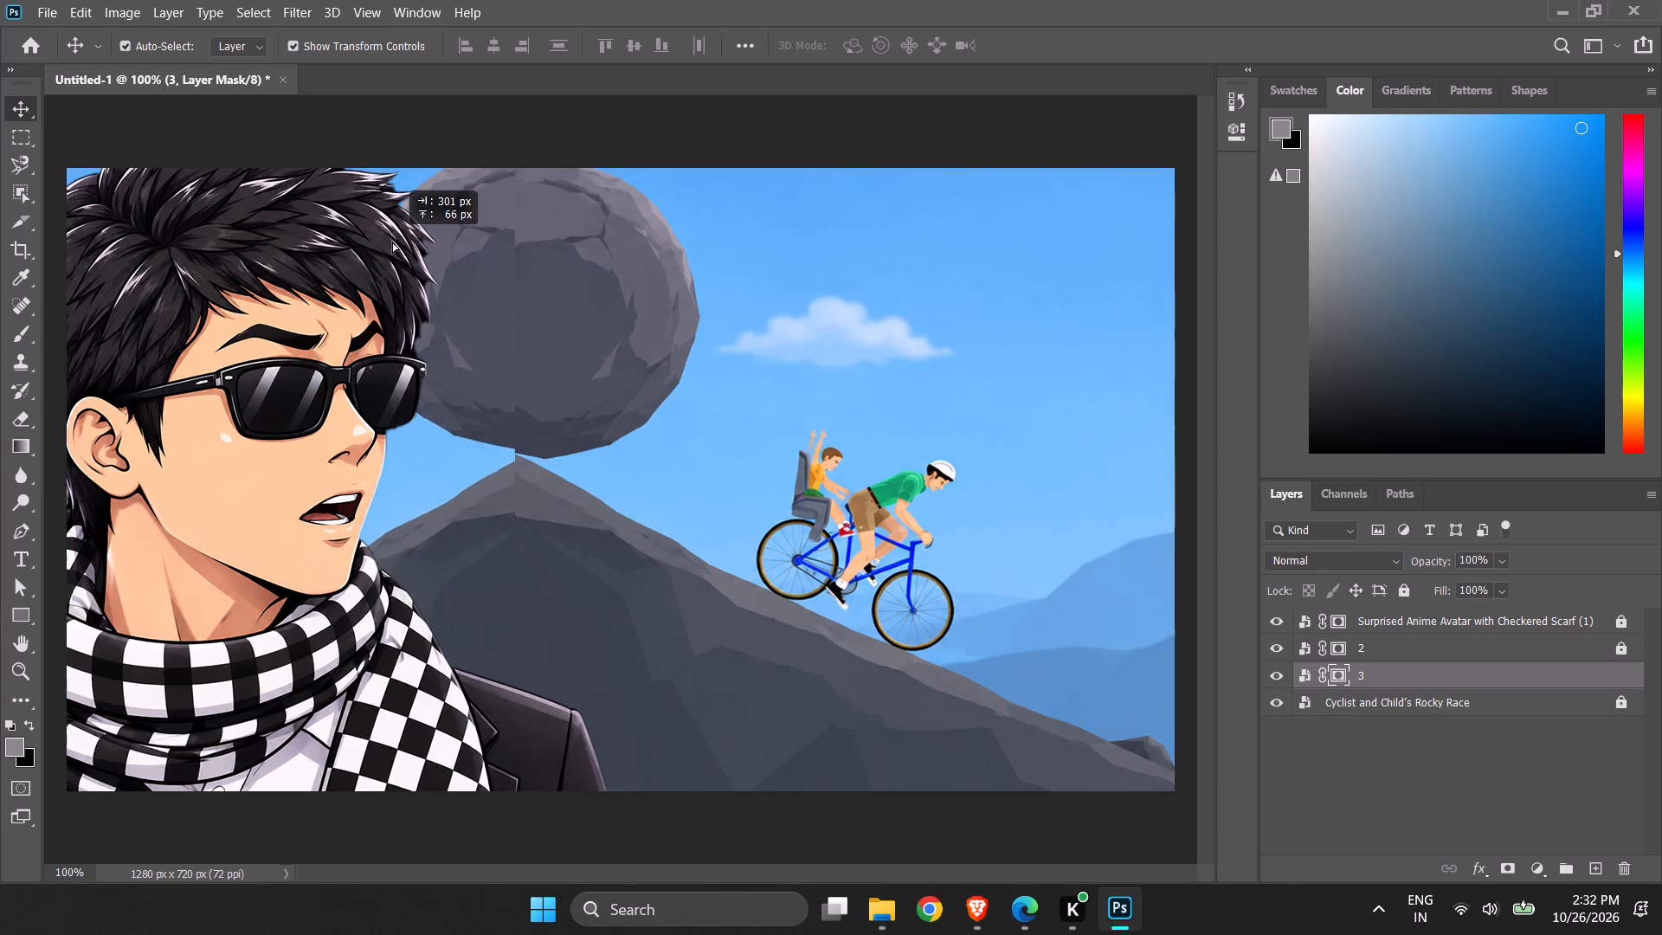
{"action": "left_click_drag", "start_coordinate": [392, 242], "coordinate": [391, 242]}
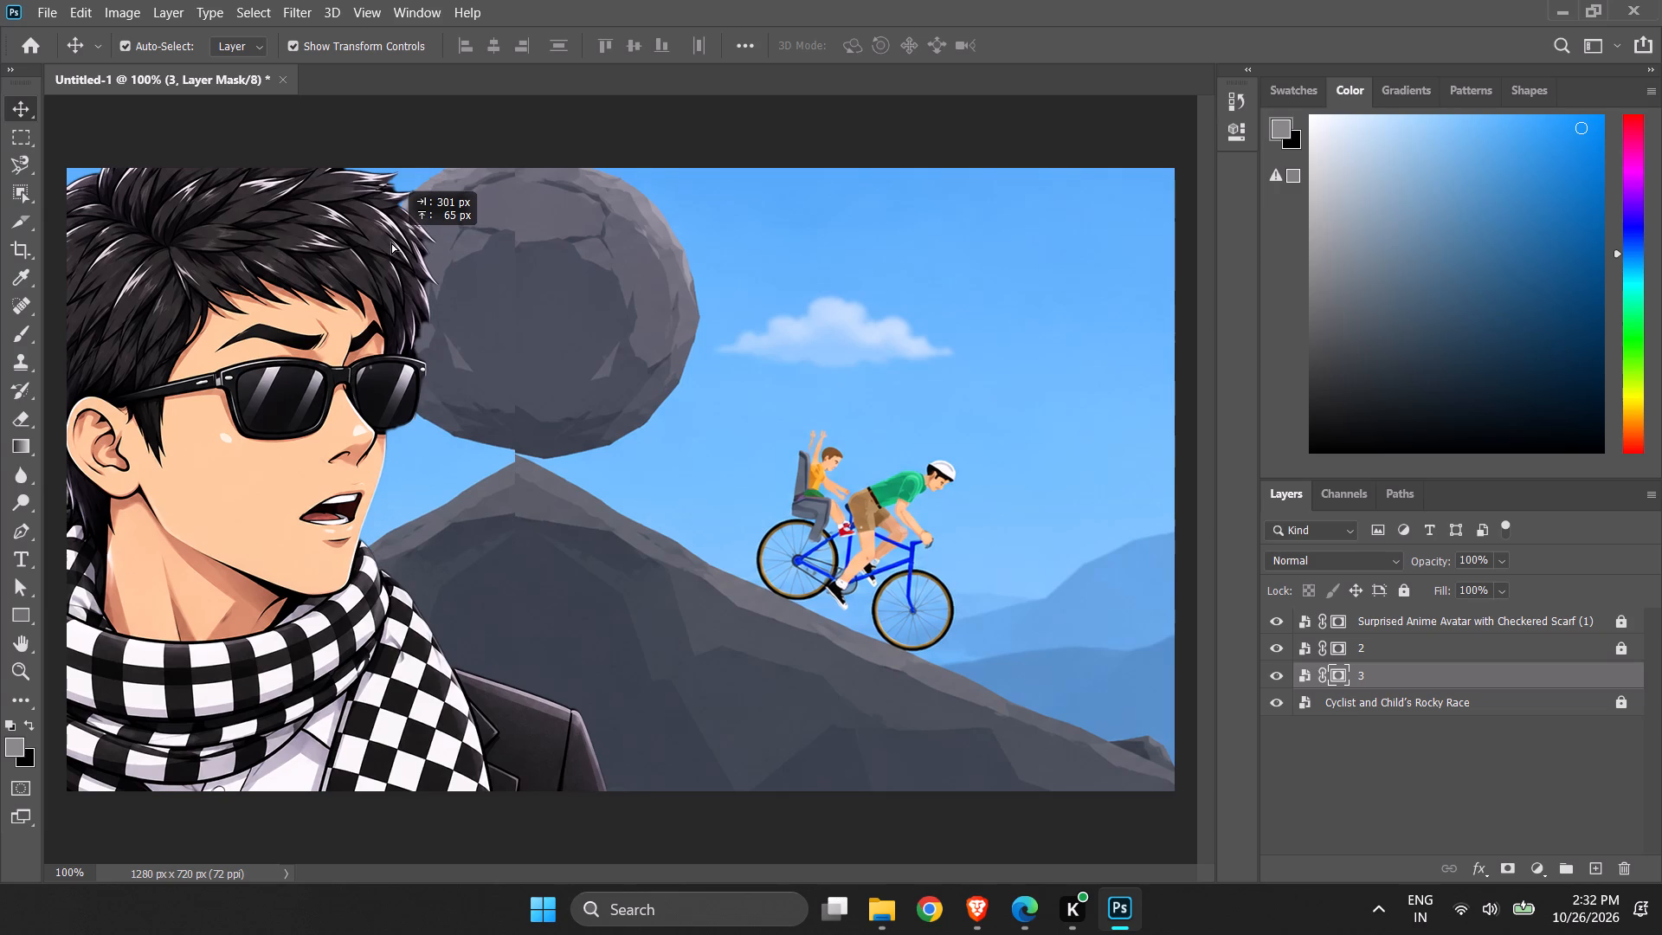
{"action": "left_click_drag", "start_coordinate": [391, 242], "coordinate": [390, 242]}
{"action": "left_click", "coordinate": [833, 220]}
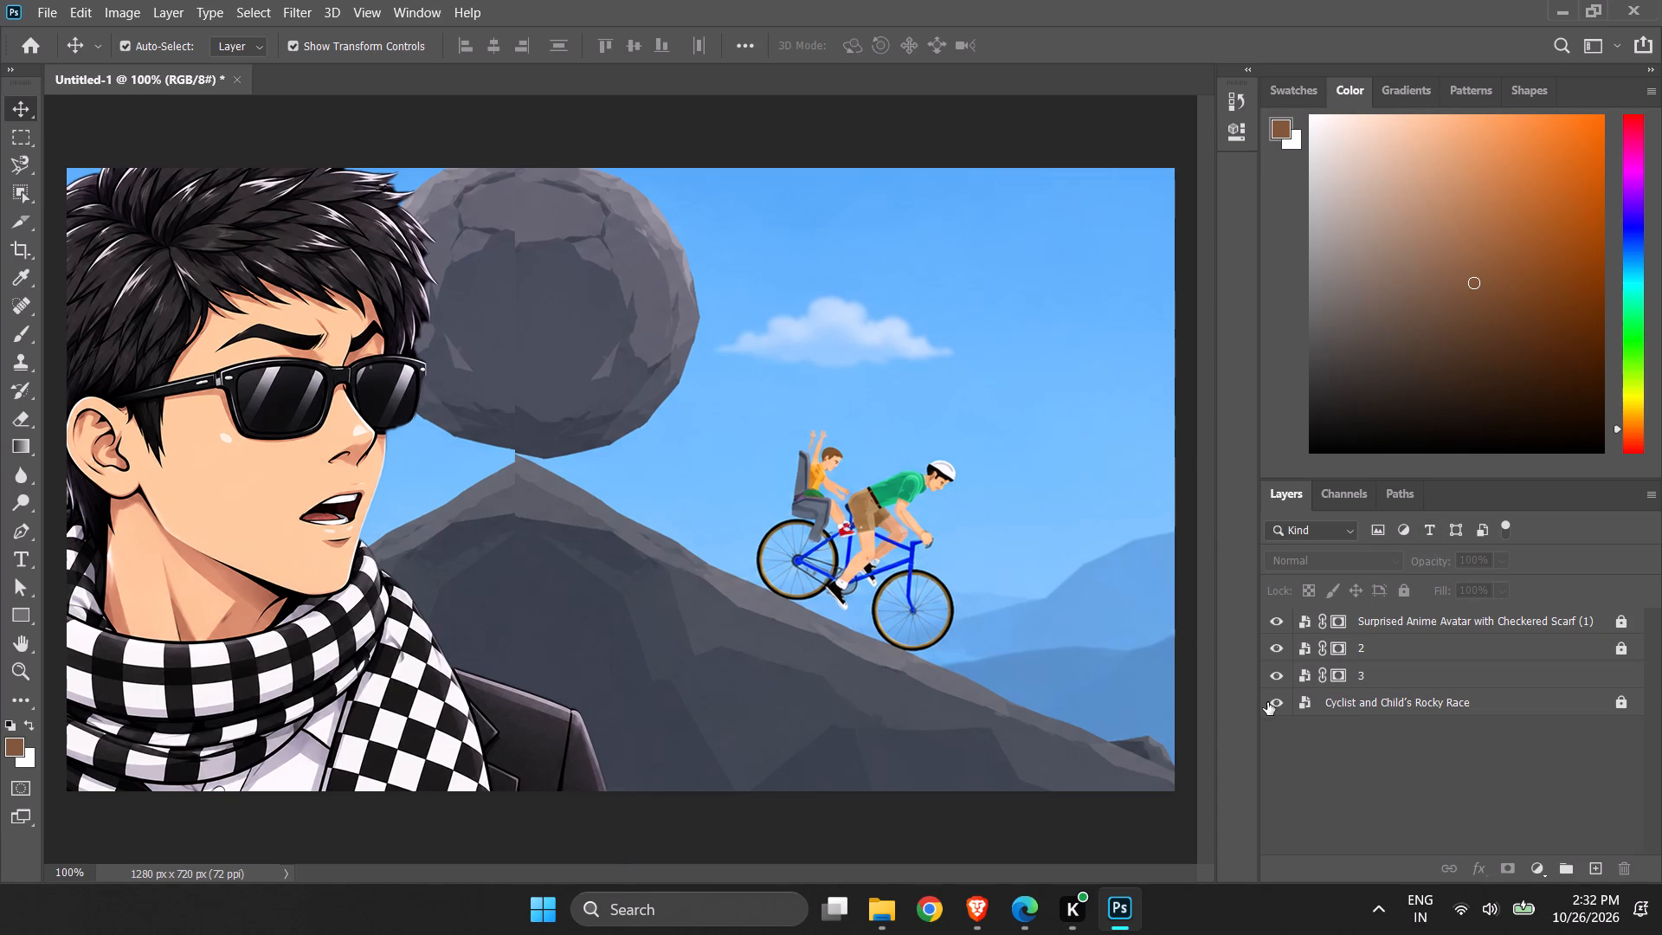
Hide layer 3 and the anime avatar layer to expose the original background boulder.
{"action": "left_click", "coordinate": [1272, 674]}
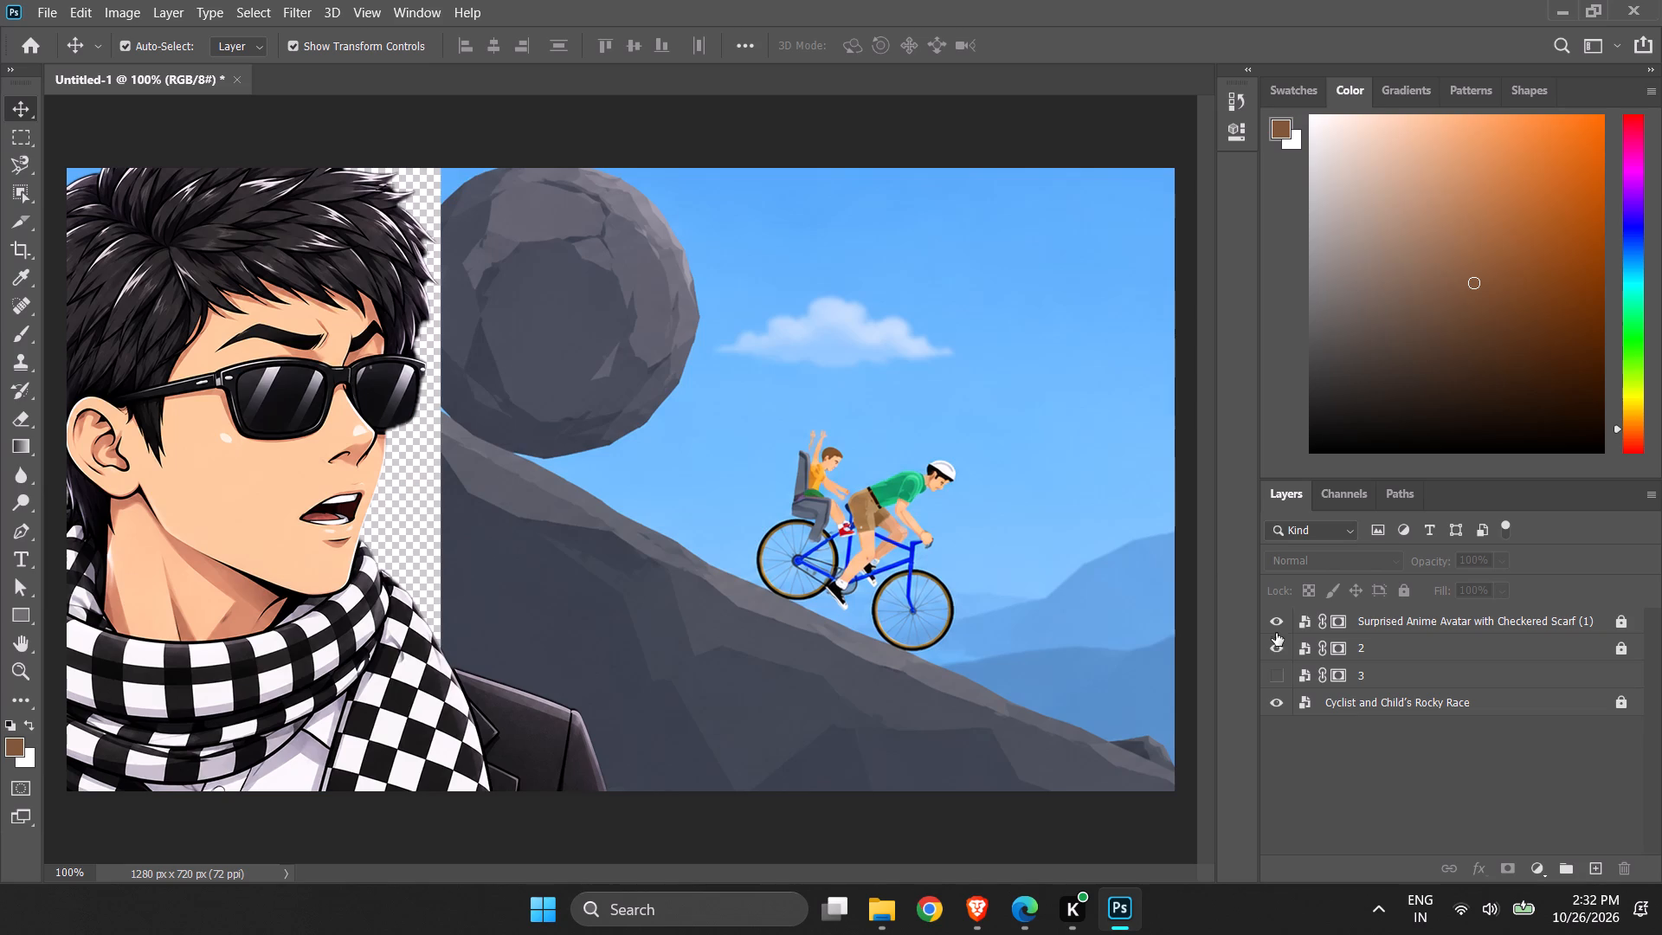
{"action": "left_click", "coordinate": [1278, 617]}
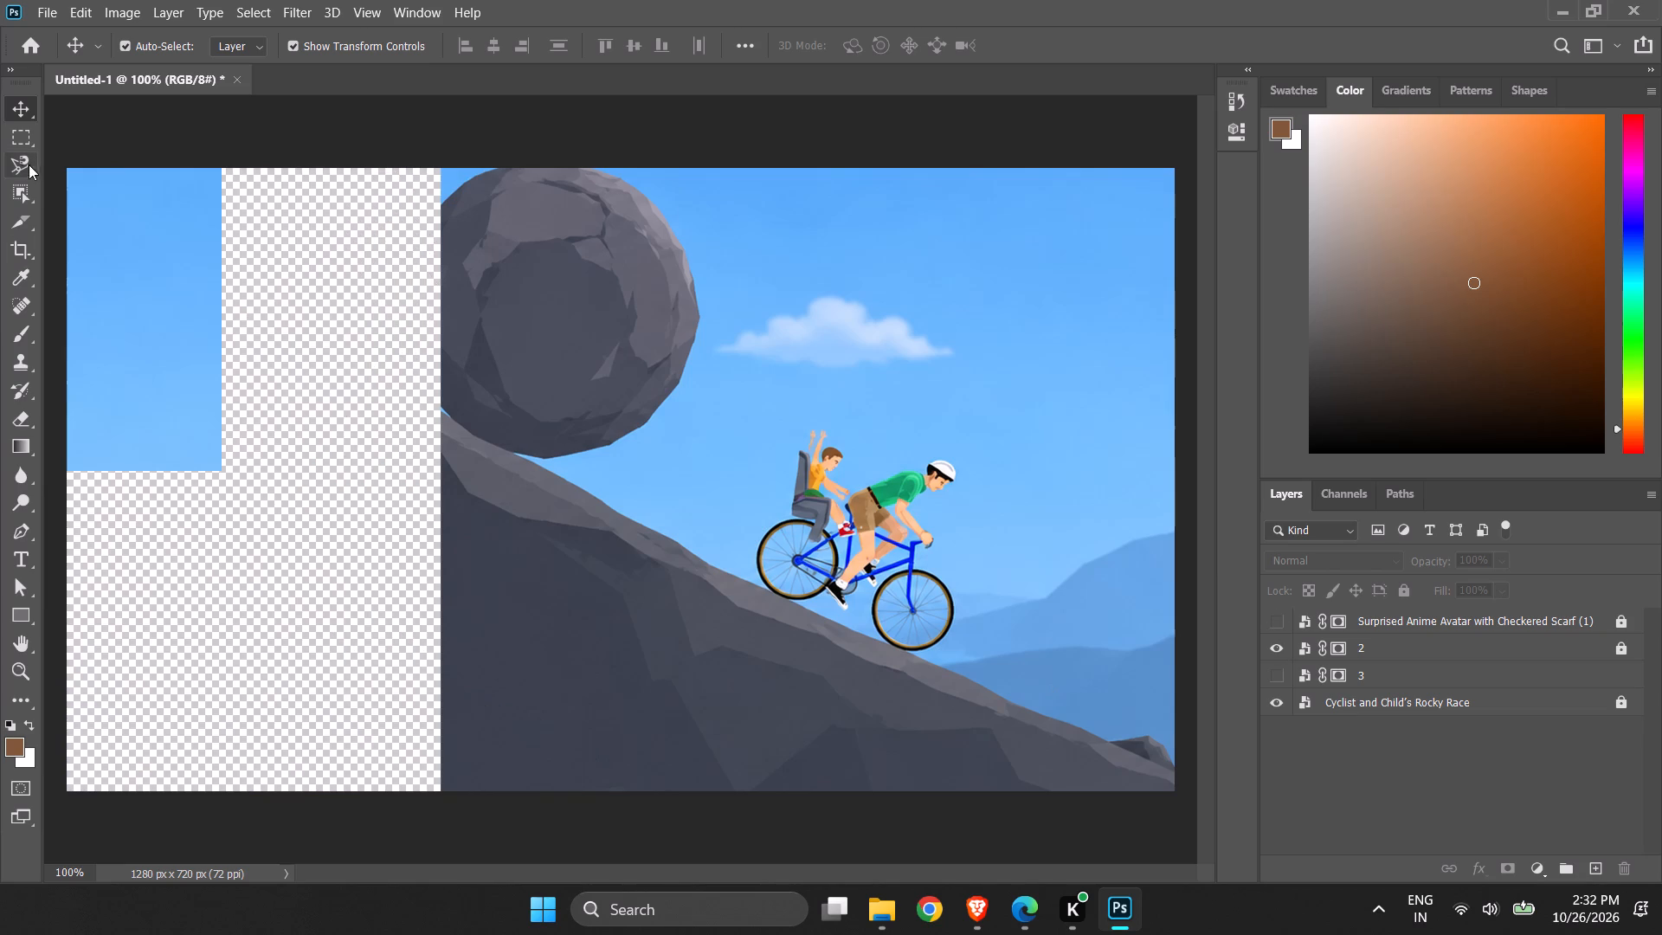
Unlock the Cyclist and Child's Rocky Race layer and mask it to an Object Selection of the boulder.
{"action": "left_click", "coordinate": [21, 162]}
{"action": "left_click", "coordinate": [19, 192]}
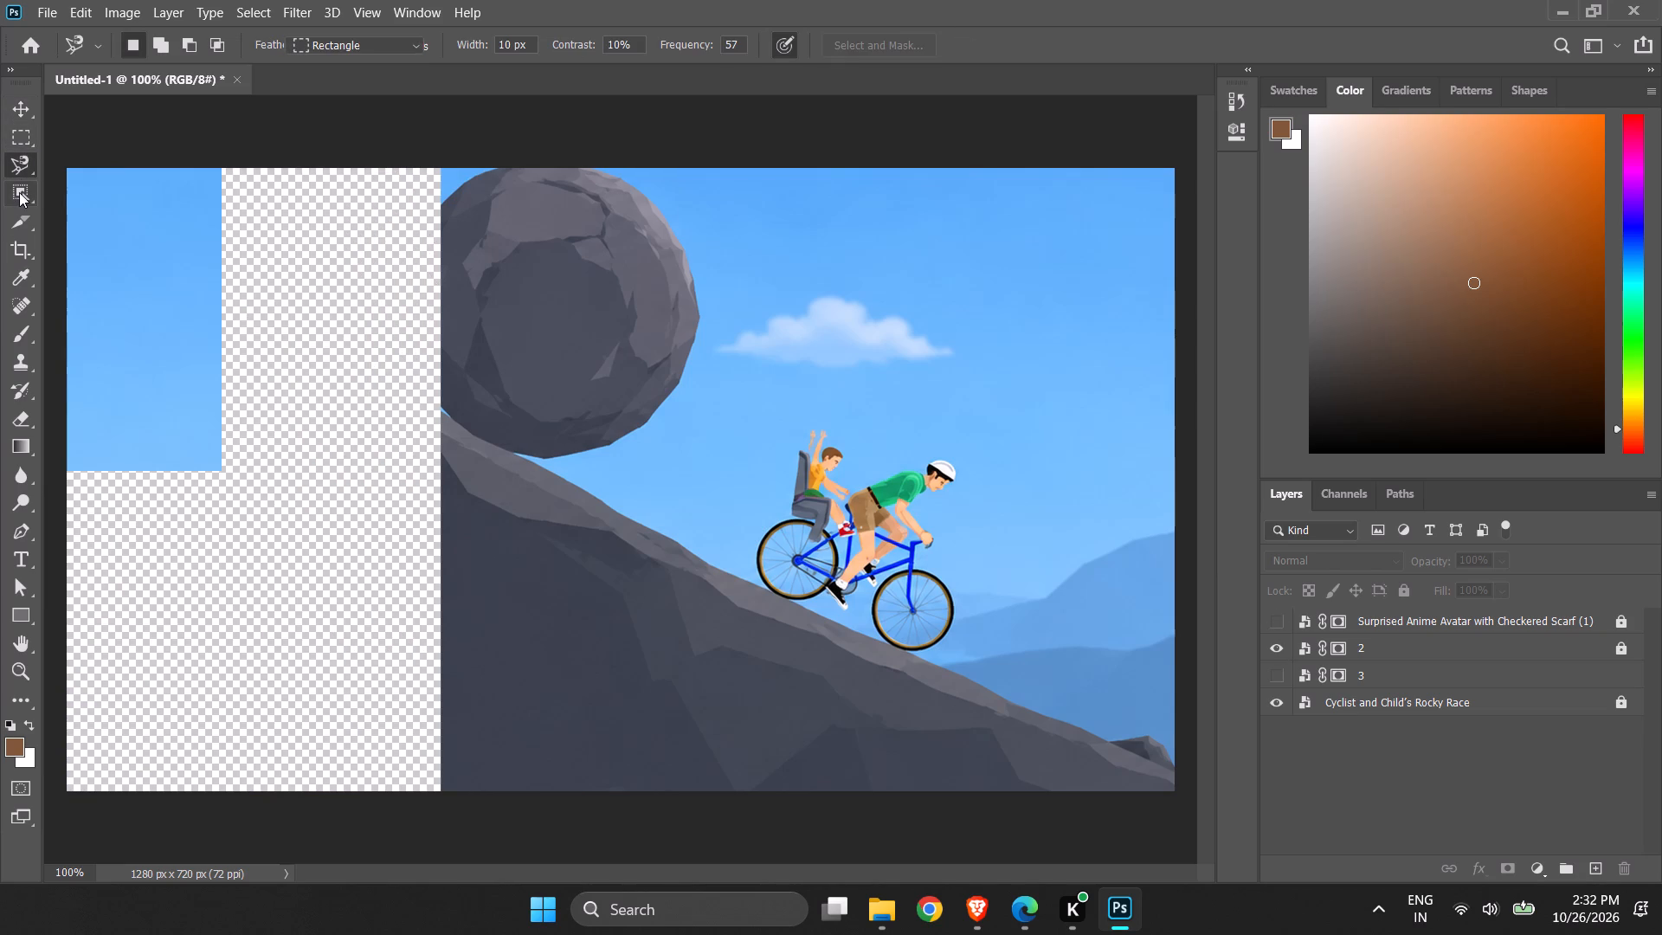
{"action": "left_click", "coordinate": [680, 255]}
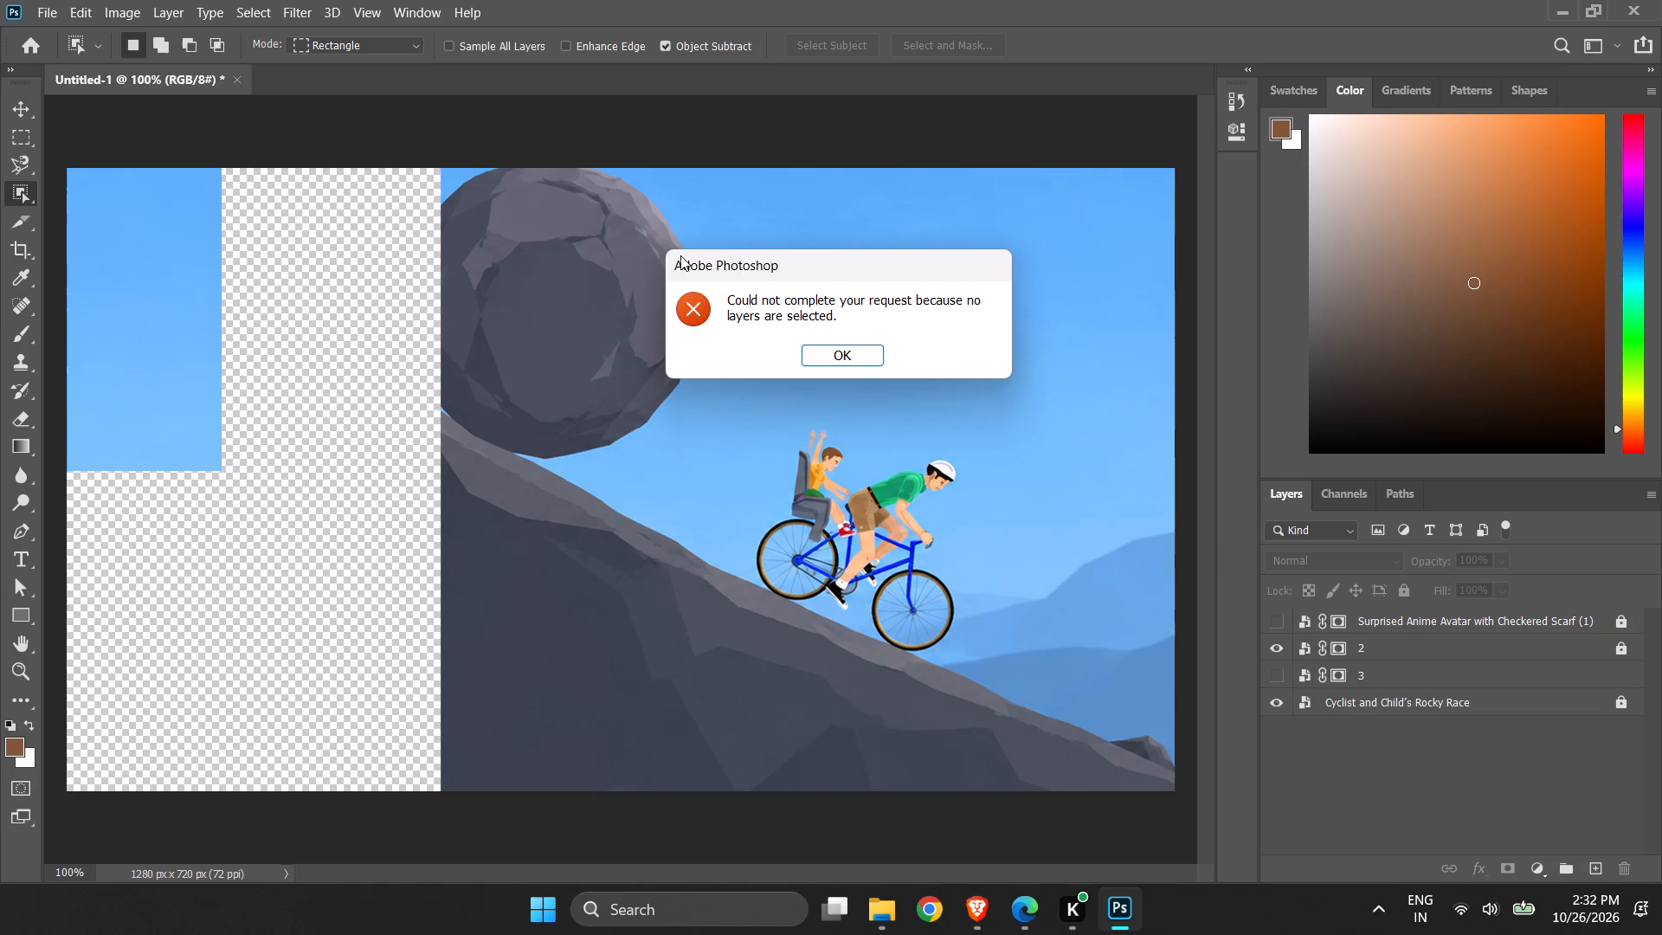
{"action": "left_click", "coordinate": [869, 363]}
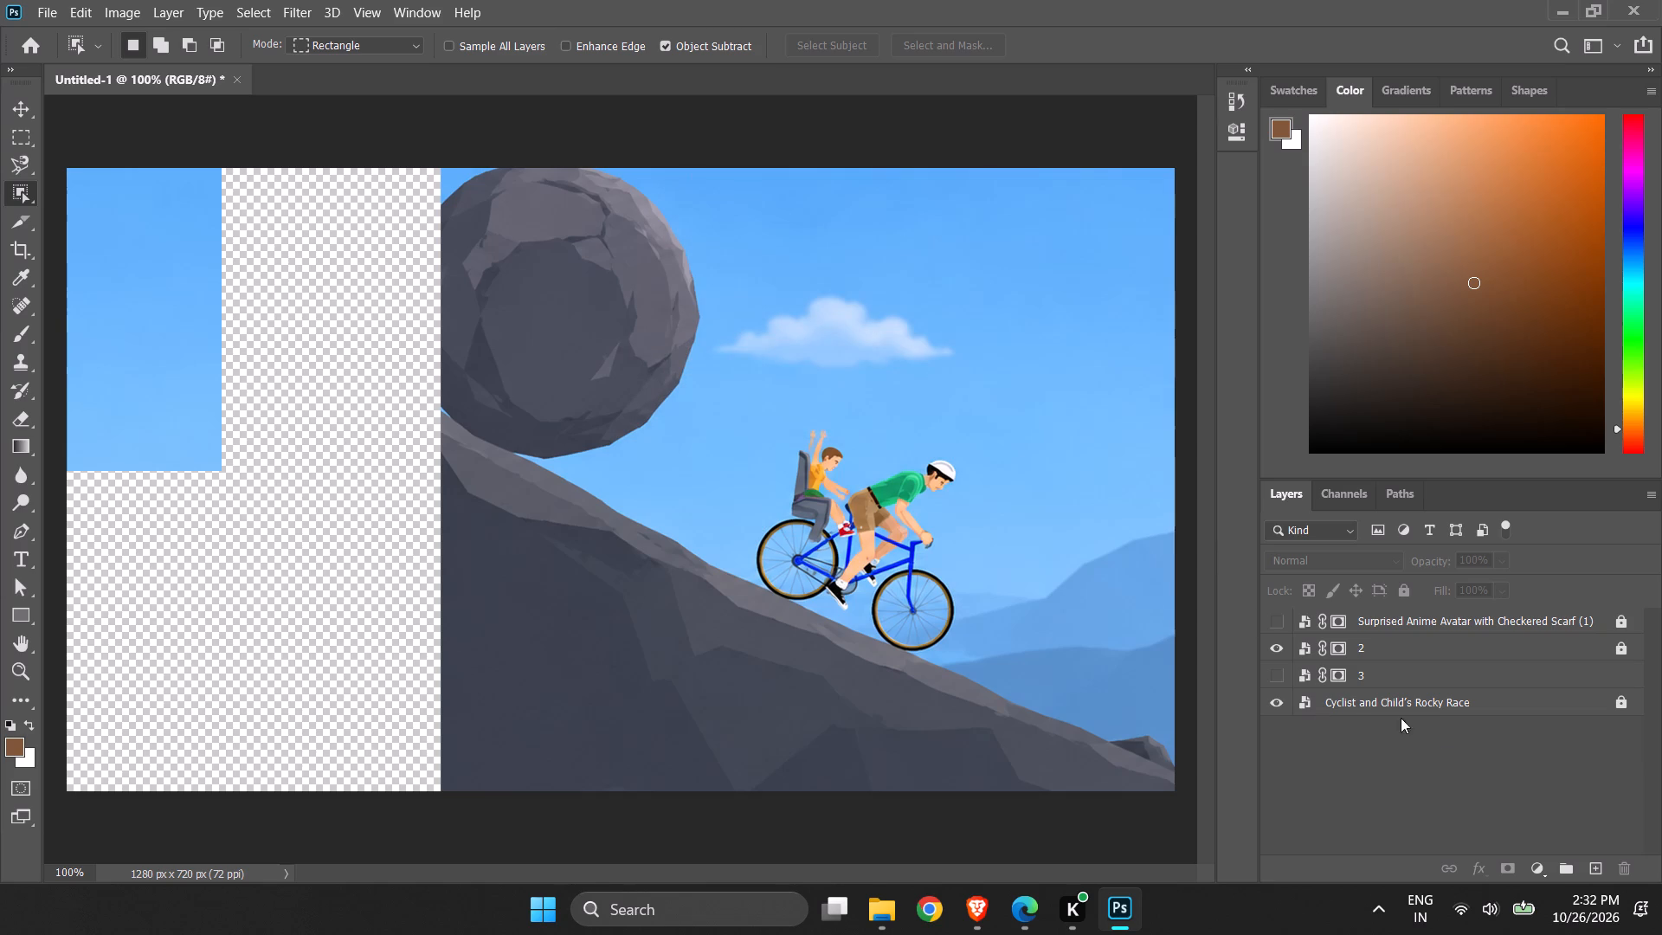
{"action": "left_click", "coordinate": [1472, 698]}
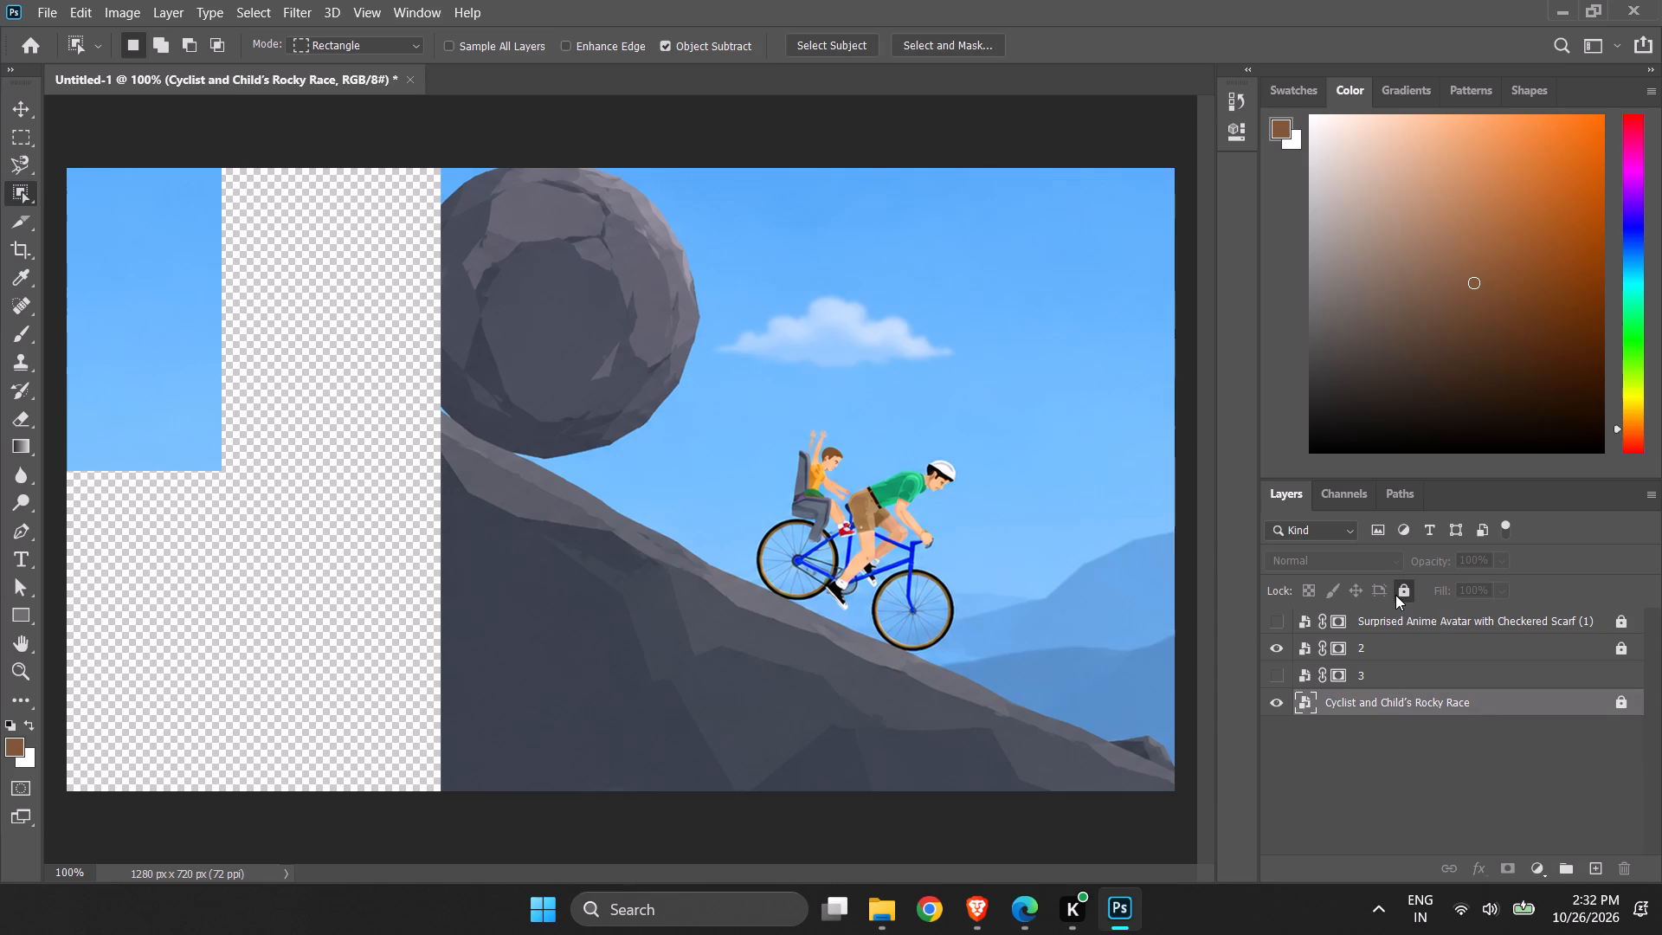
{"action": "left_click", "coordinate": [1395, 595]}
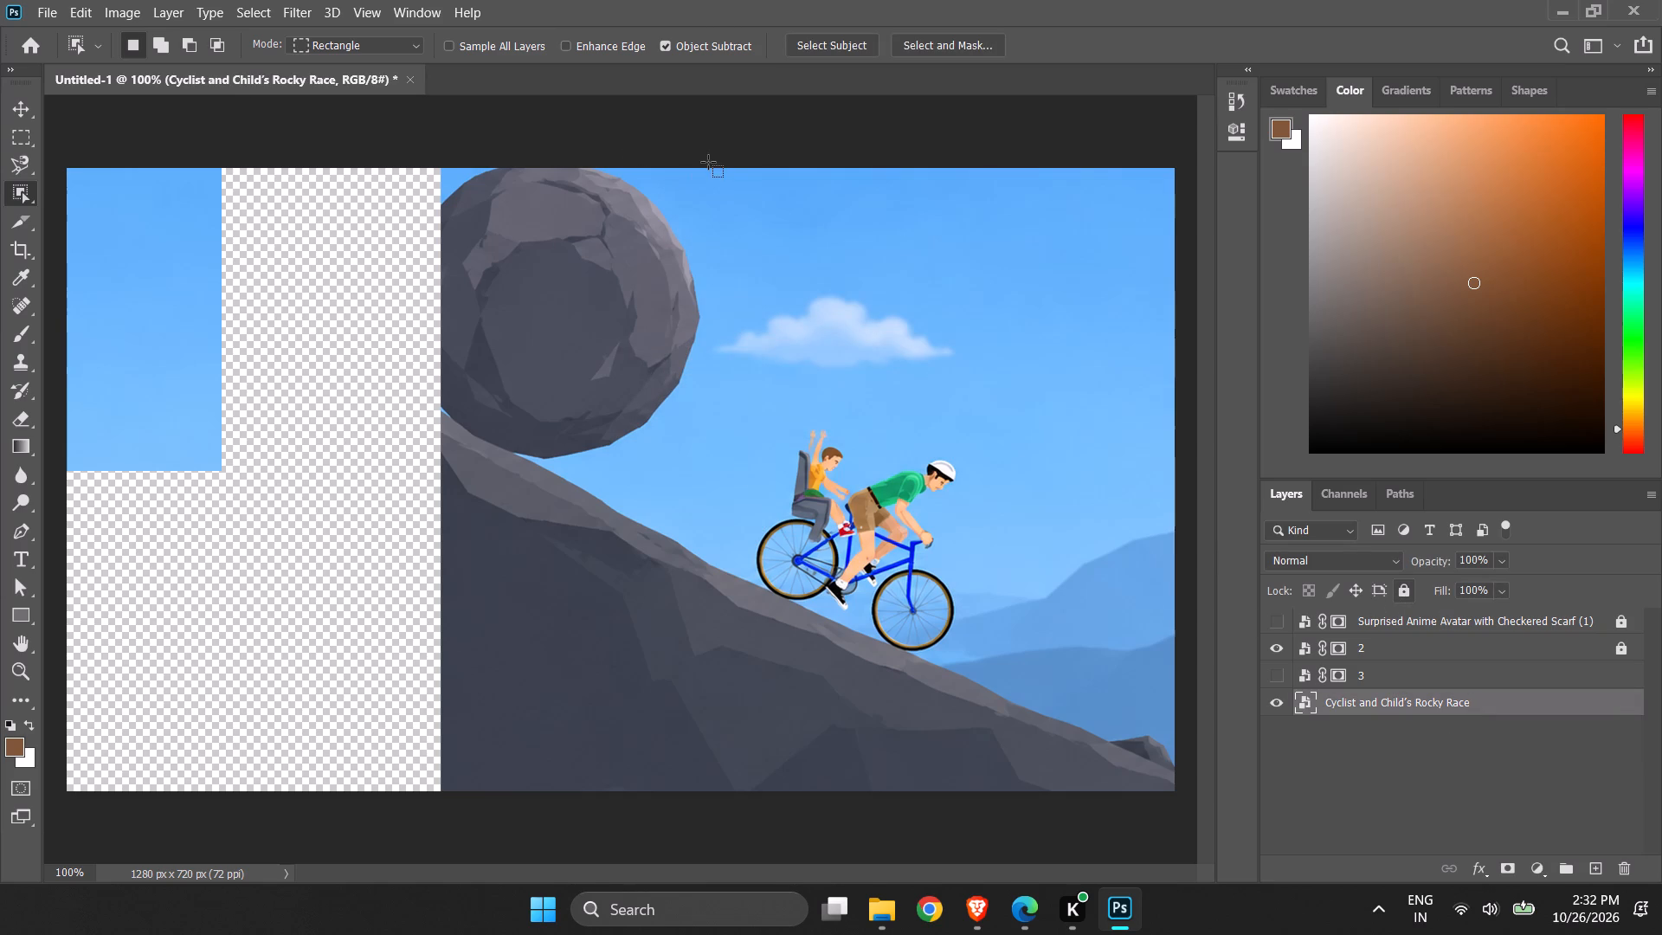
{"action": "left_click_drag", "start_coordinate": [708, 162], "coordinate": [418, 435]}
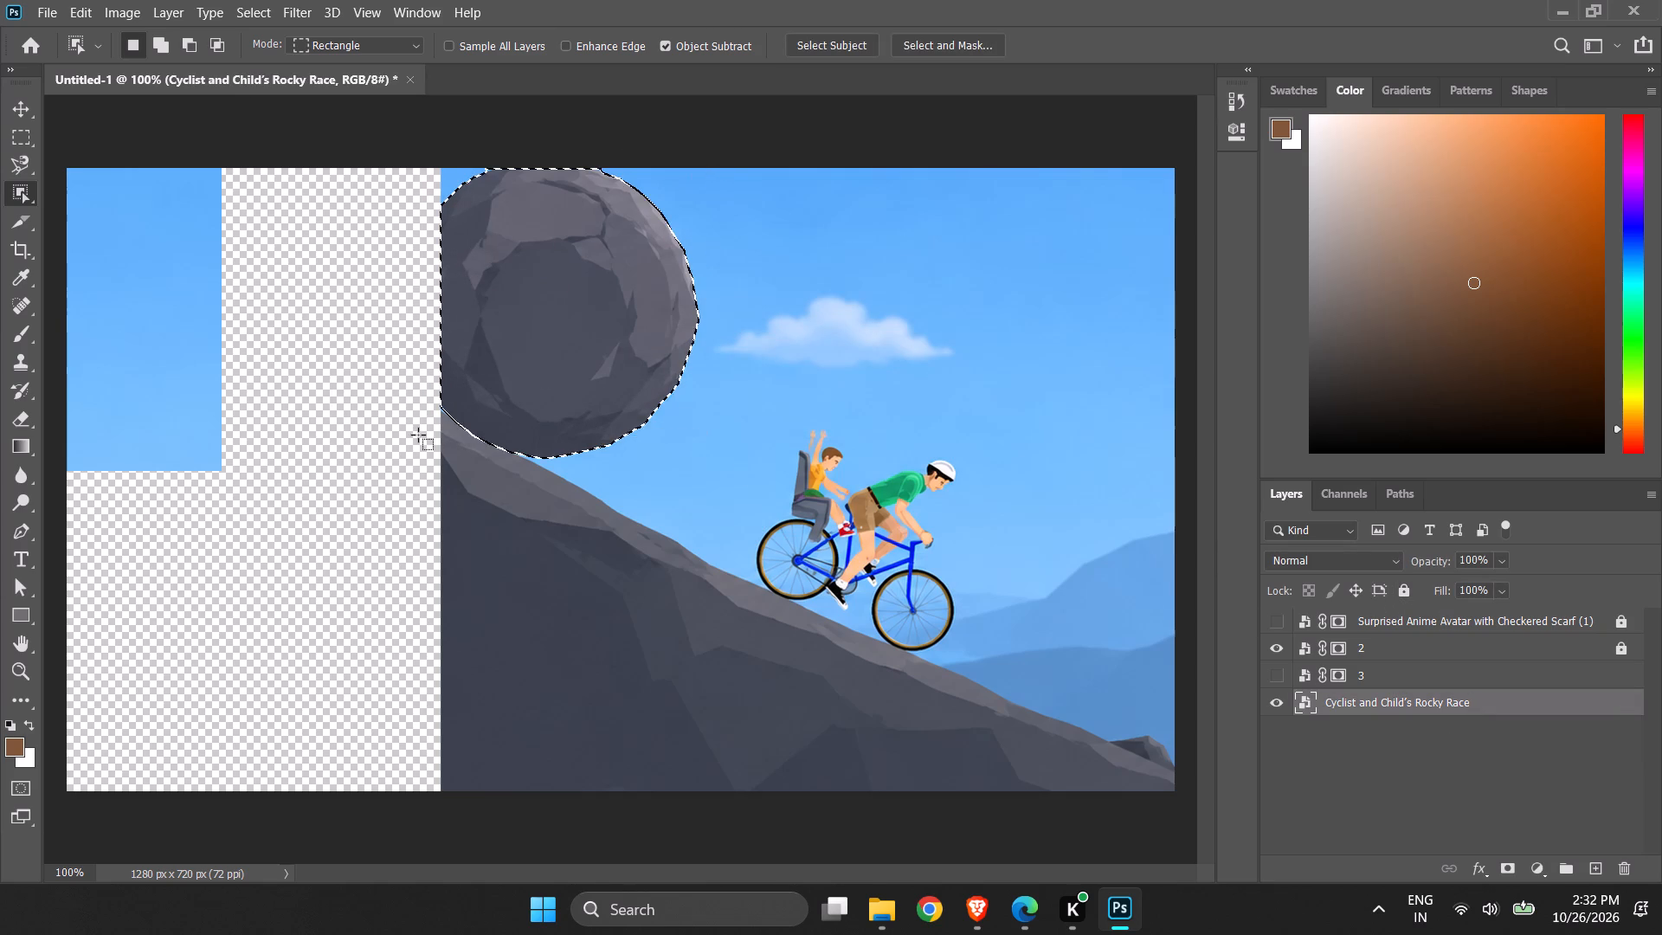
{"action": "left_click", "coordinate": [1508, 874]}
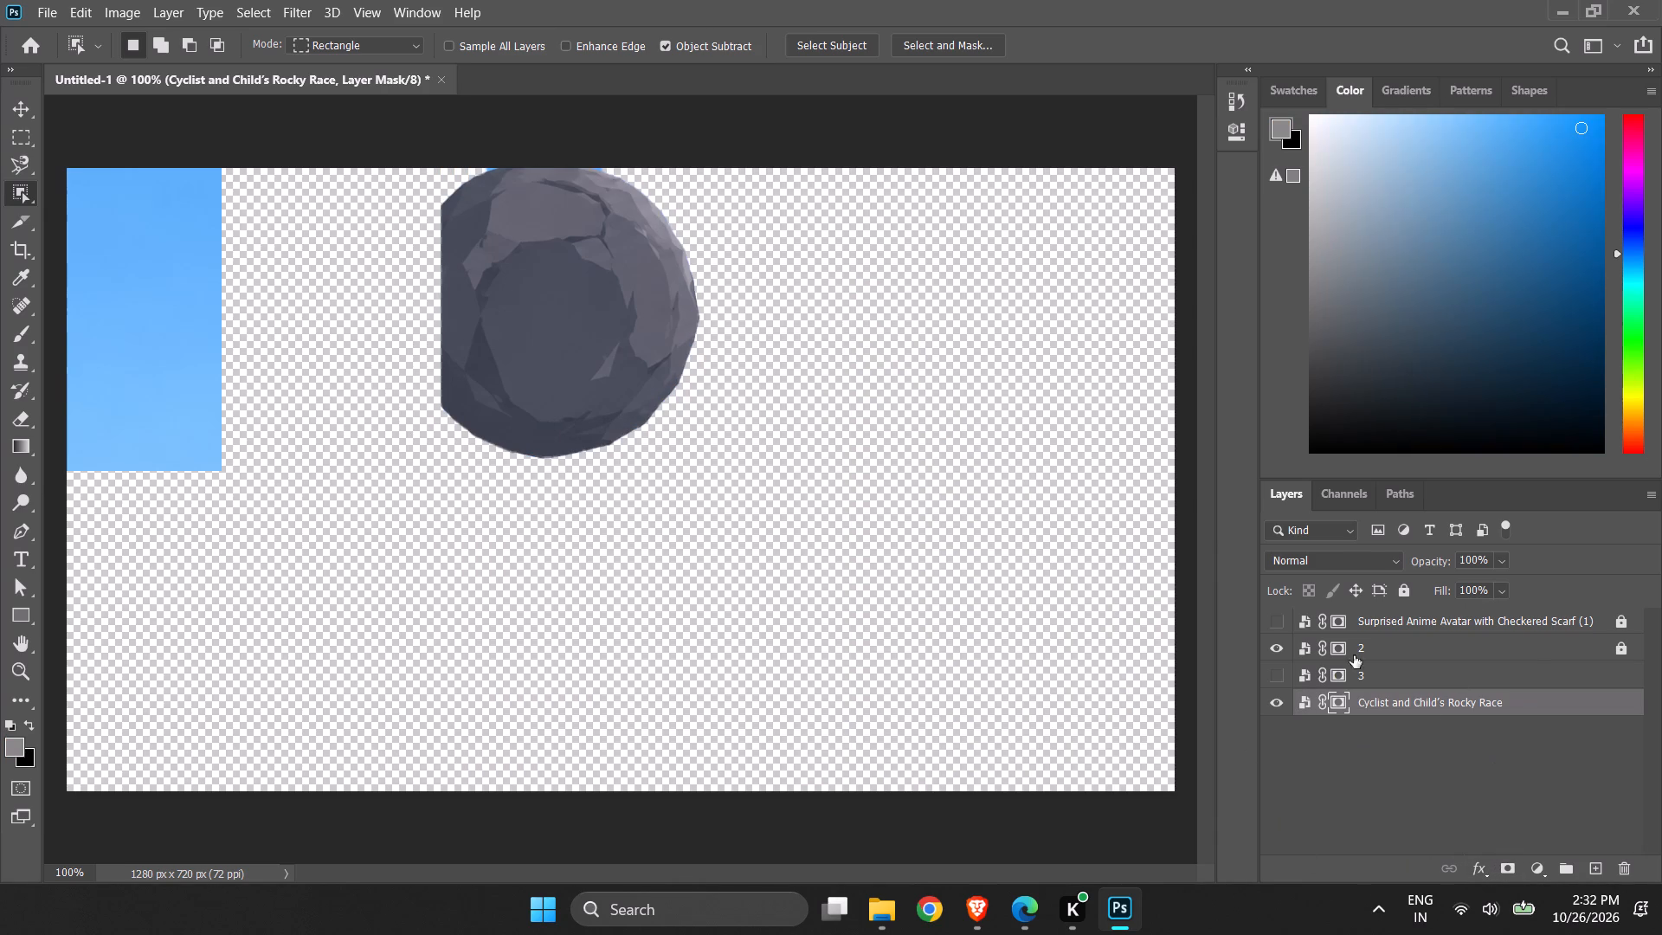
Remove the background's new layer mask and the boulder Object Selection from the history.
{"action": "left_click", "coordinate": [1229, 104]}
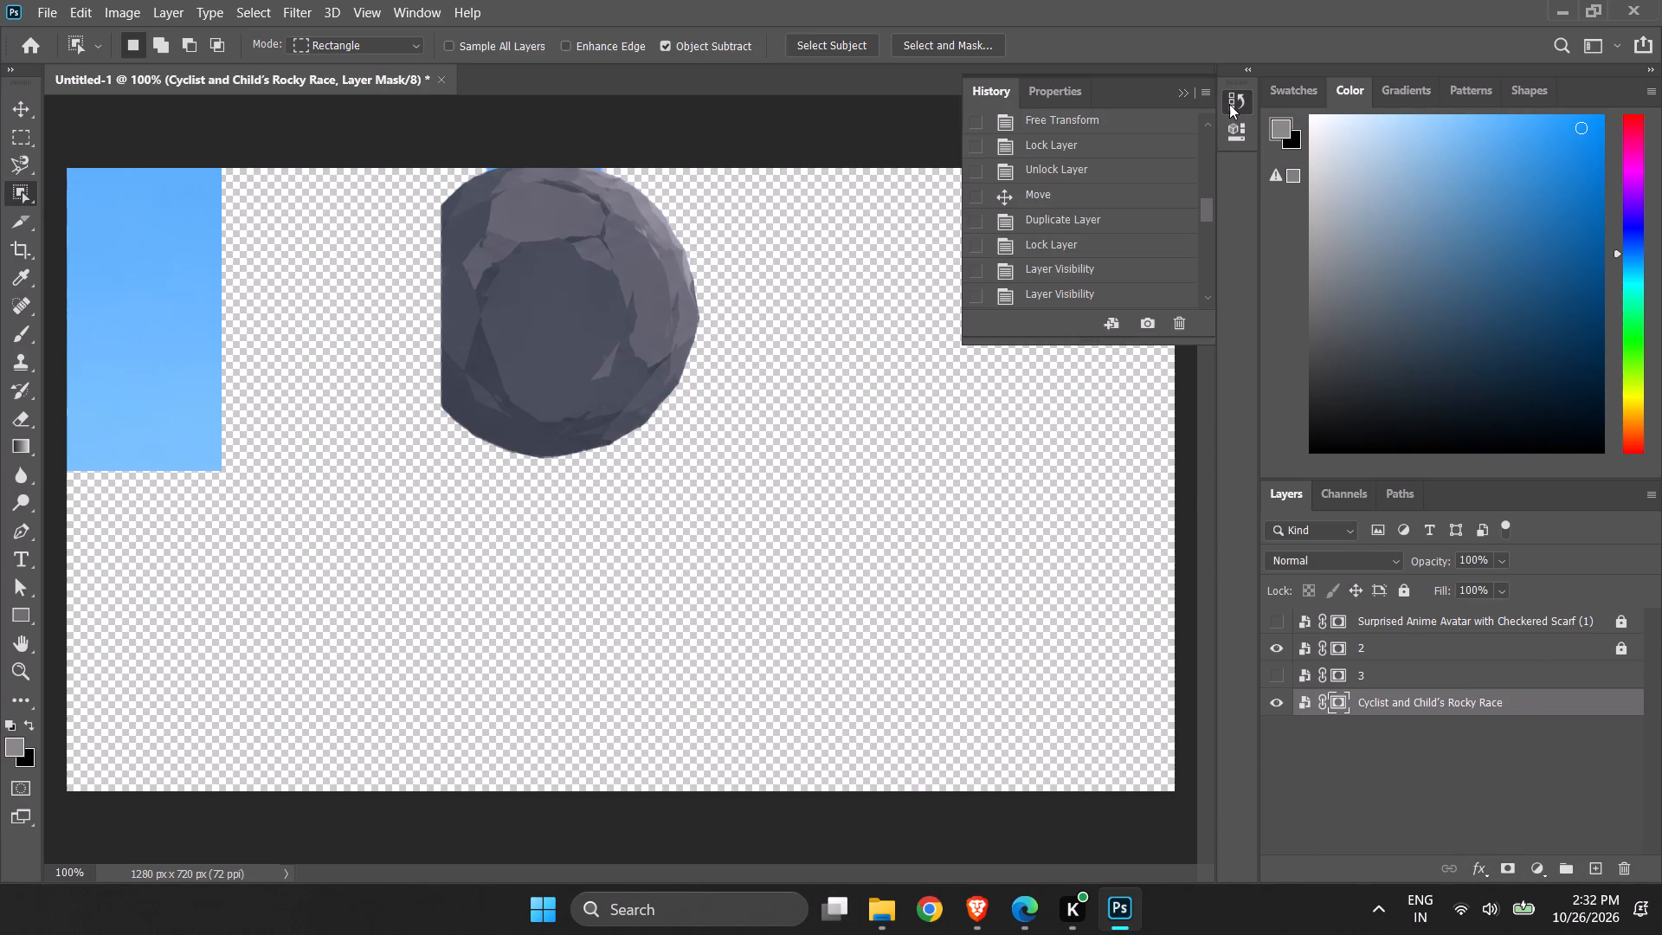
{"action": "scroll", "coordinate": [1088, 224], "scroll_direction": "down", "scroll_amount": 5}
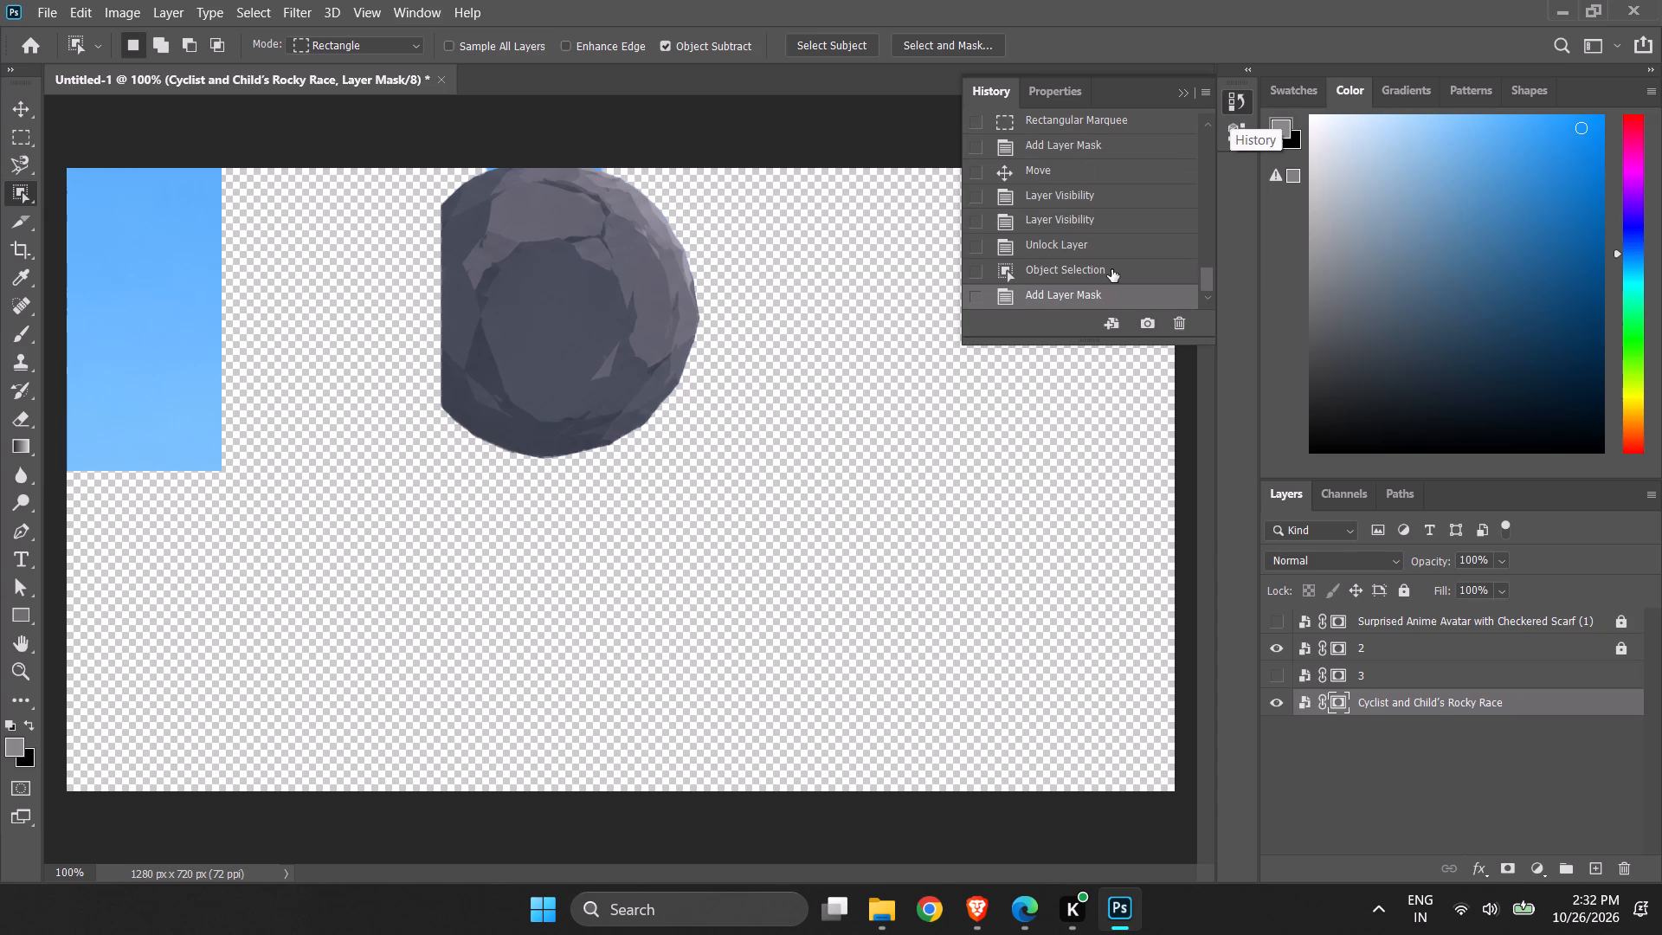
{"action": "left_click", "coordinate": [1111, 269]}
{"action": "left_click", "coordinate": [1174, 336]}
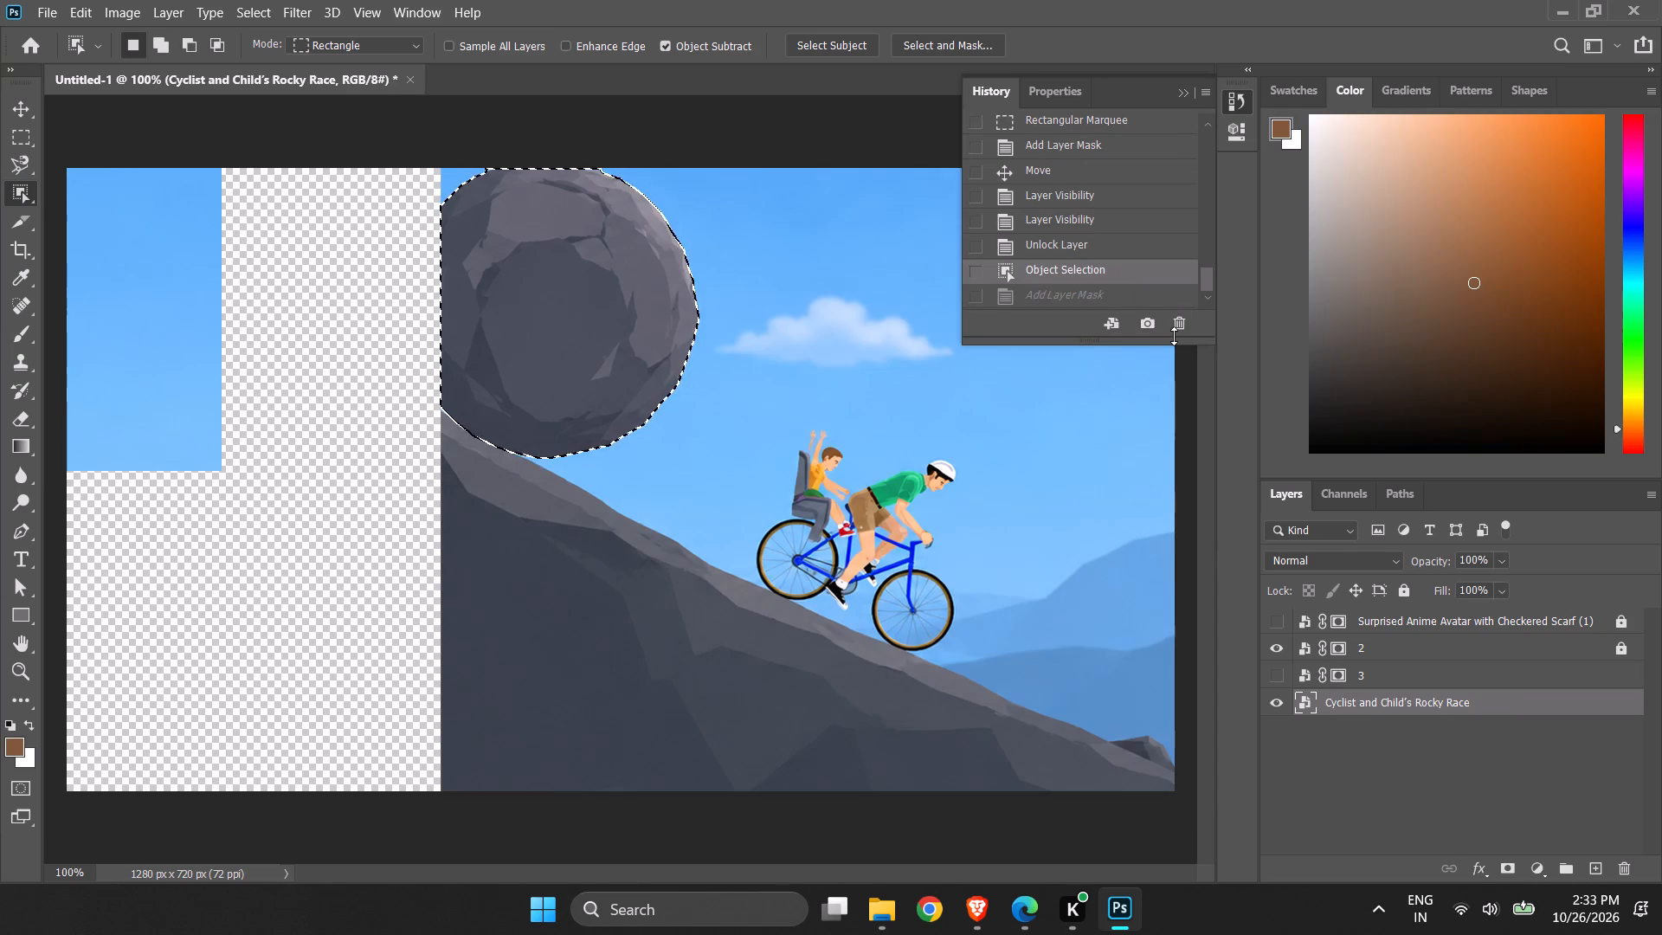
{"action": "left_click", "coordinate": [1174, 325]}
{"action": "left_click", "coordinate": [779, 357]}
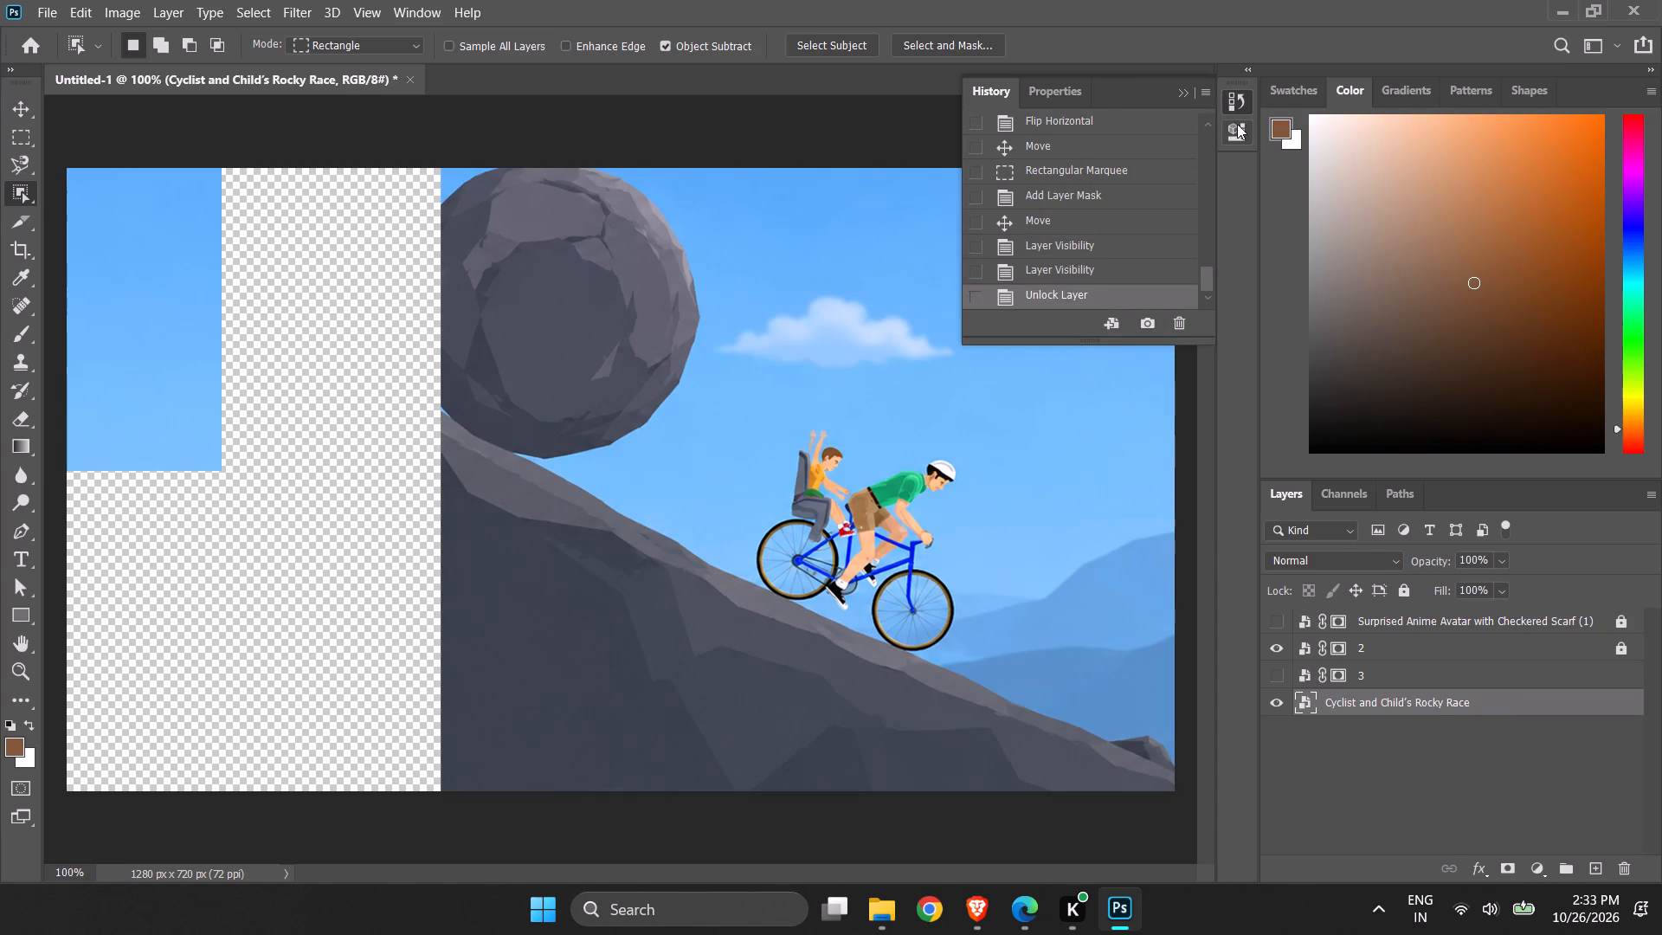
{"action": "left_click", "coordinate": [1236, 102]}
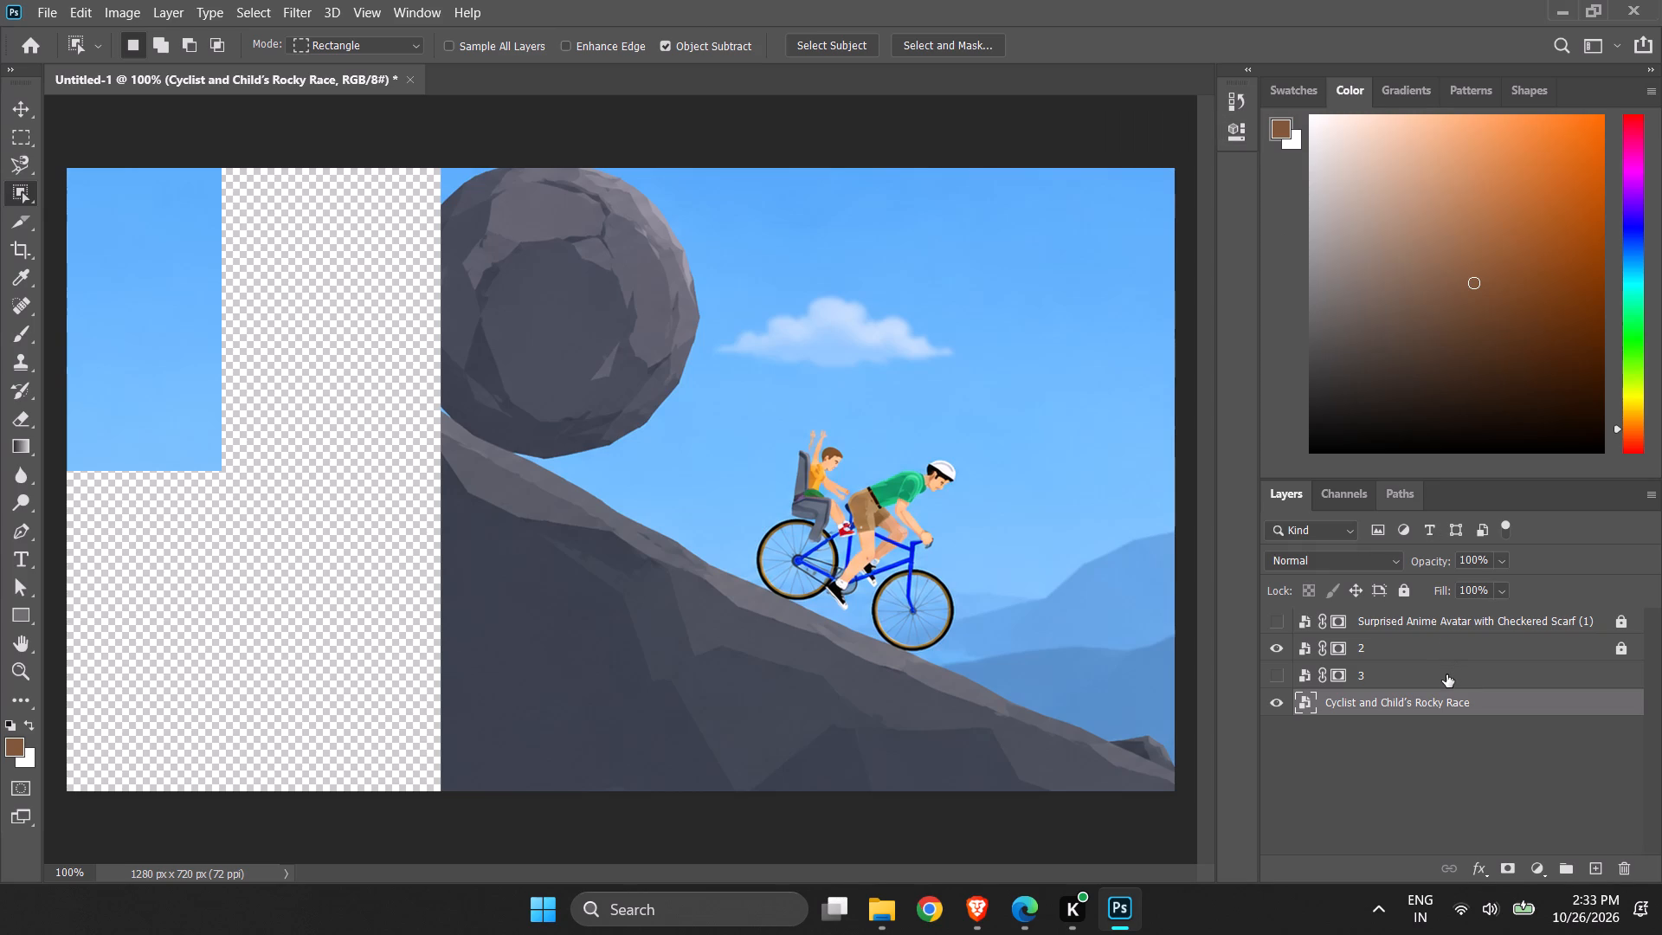
Lock layer 3.
{"action": "left_click", "coordinate": [1446, 674]}
{"action": "left_click", "coordinate": [1401, 578]}
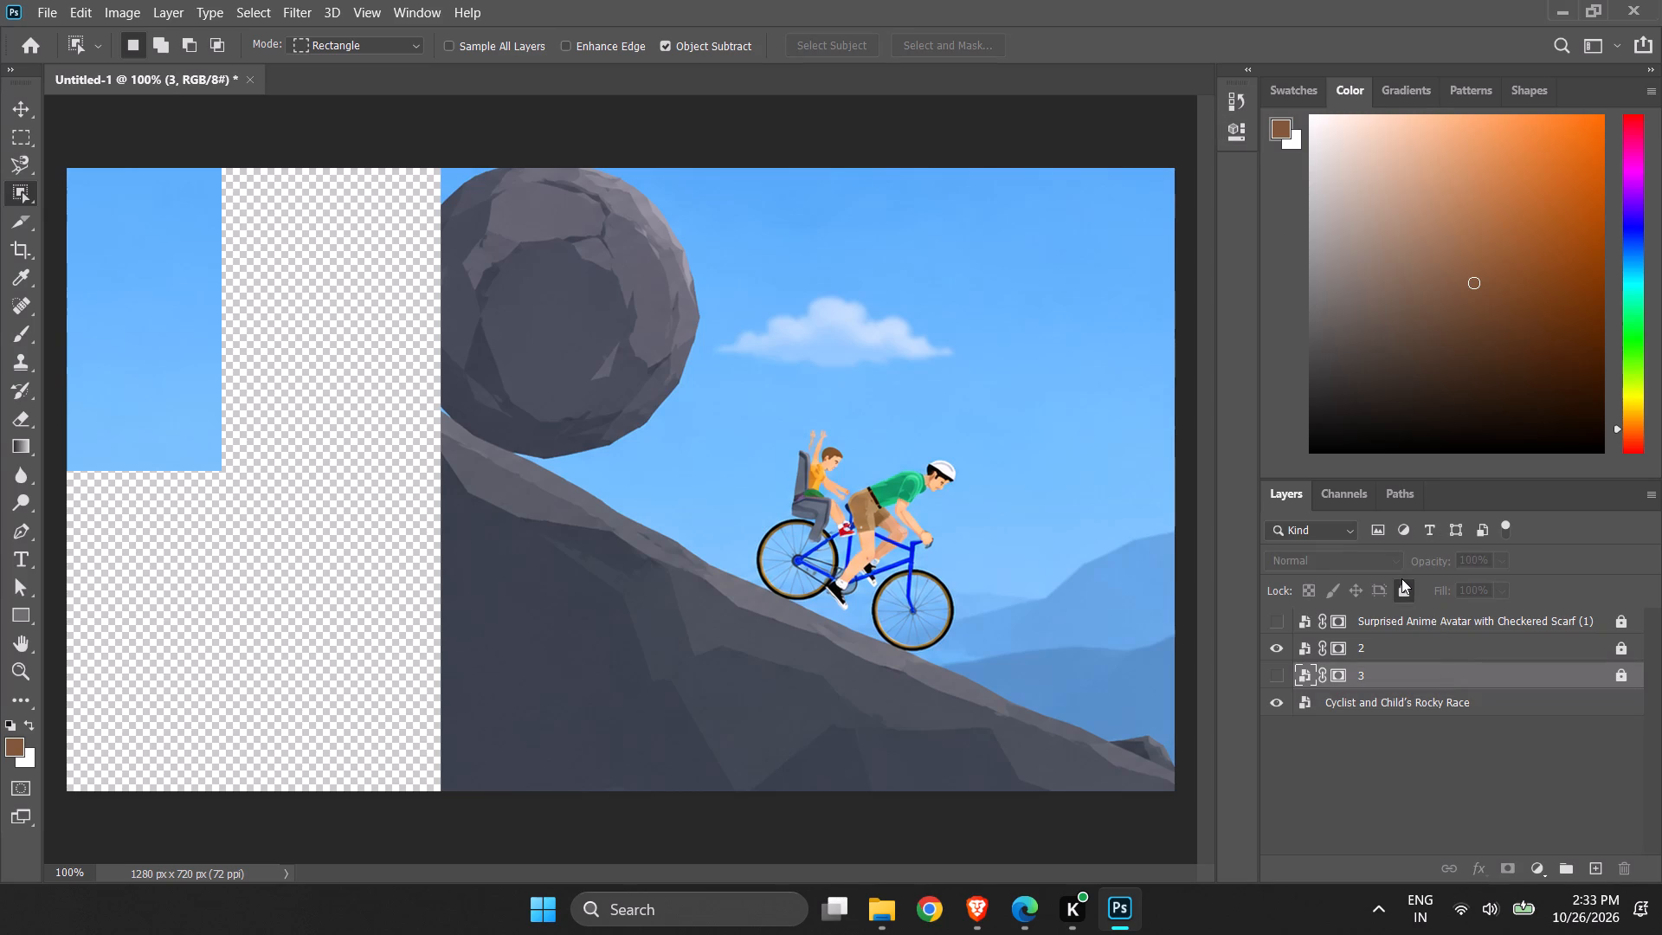
Duplicate the Cyclist and Child's Rocky Race layer as 4 and lock the original layer.
{"action": "left_click", "coordinate": [1409, 709]}
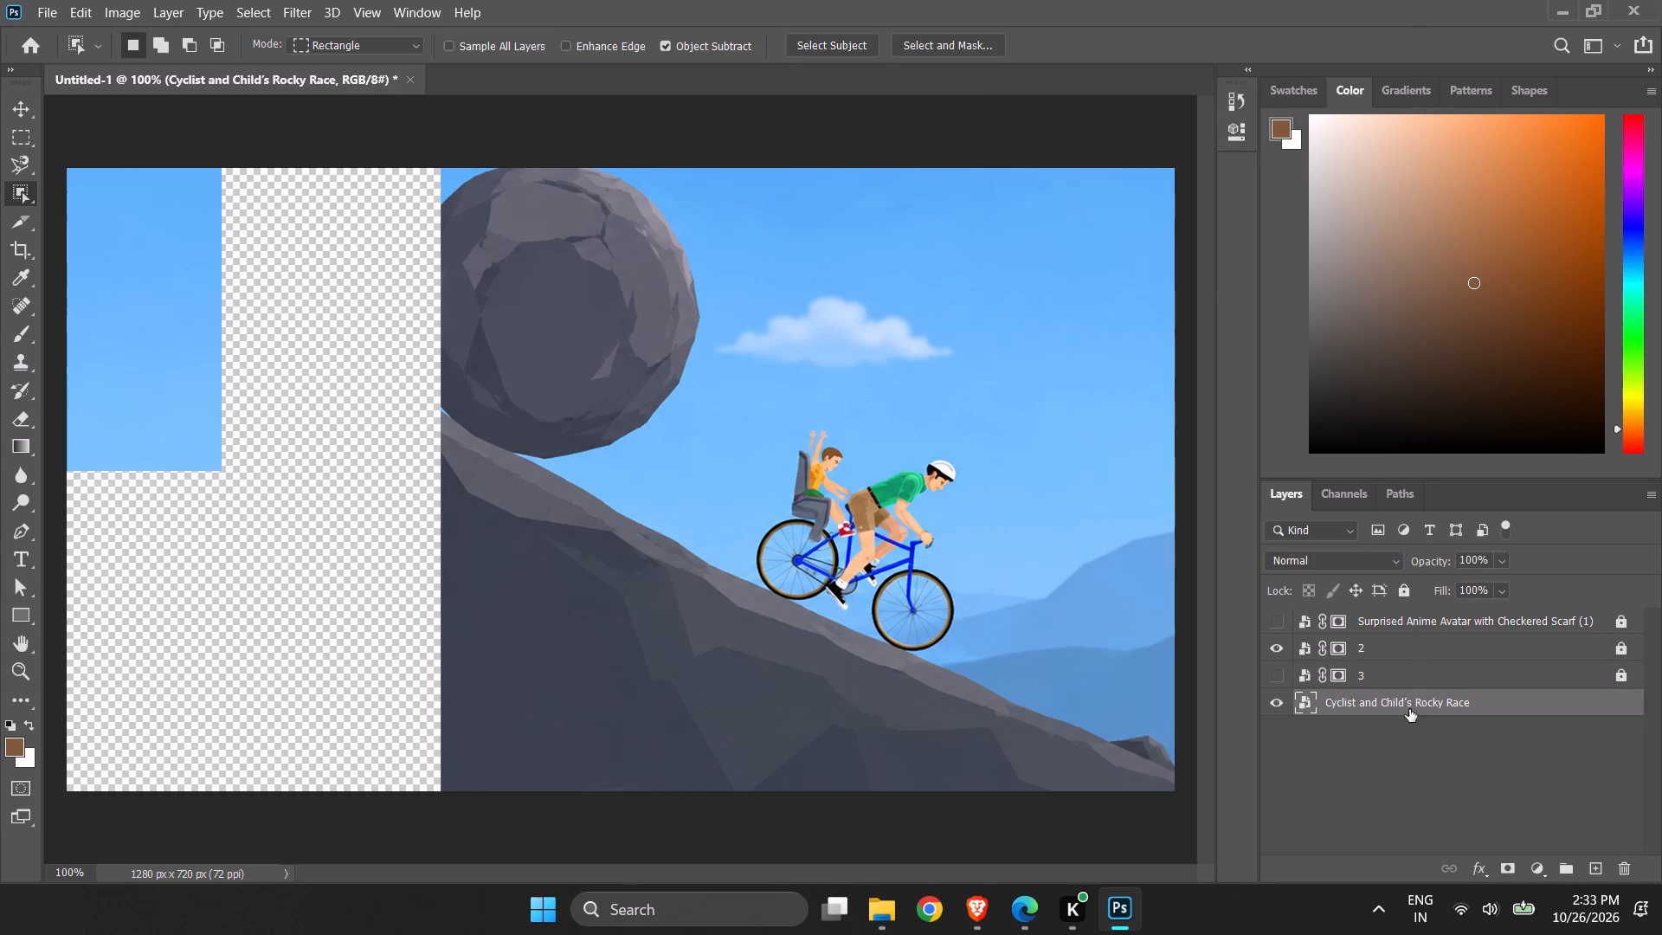
{"action": "right_click", "coordinate": [1409, 709]}
{"action": "left_click", "coordinate": [1227, 47]}
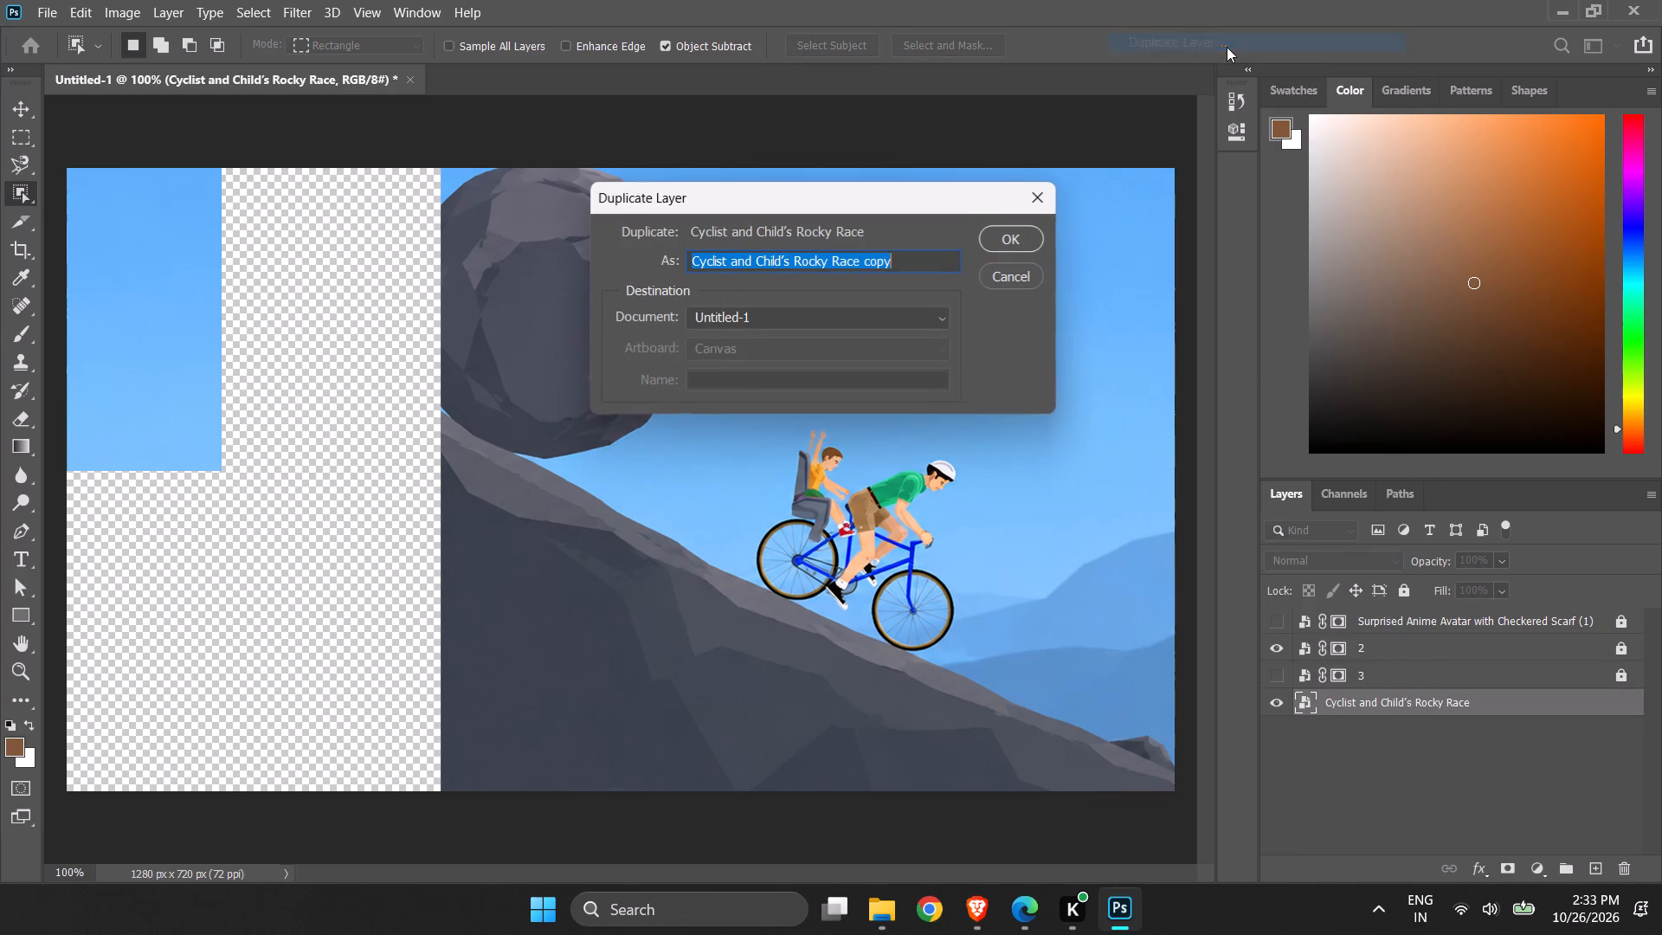
{"action": "key", "text": "4"}
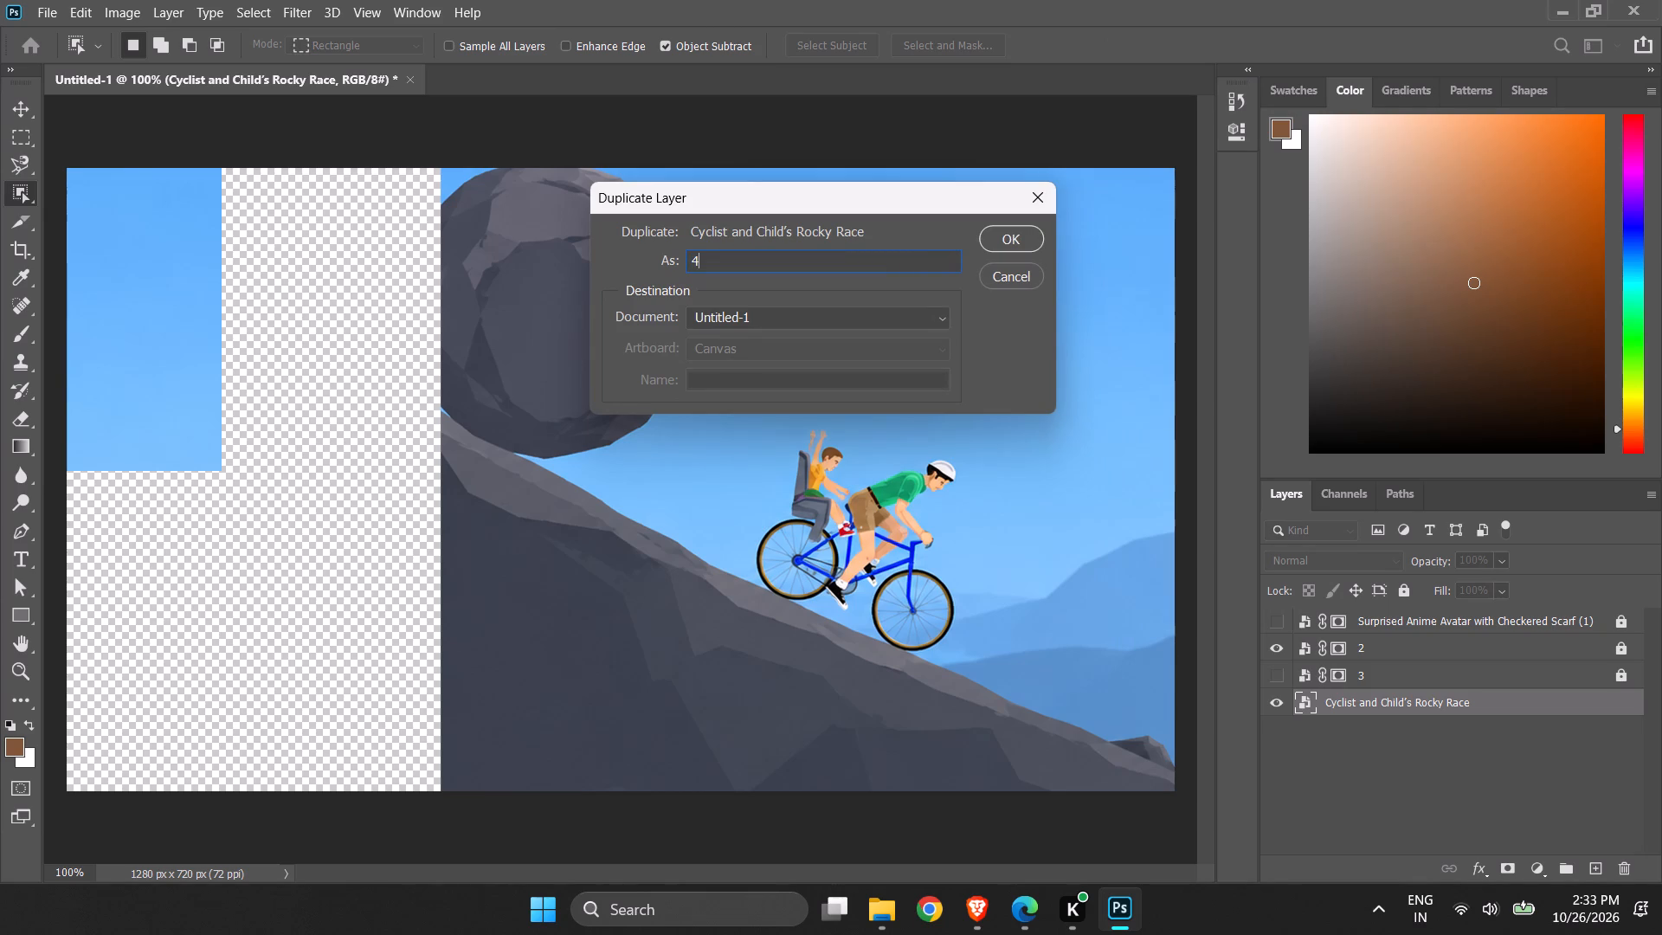
{"action": "key", "text": "Return"}
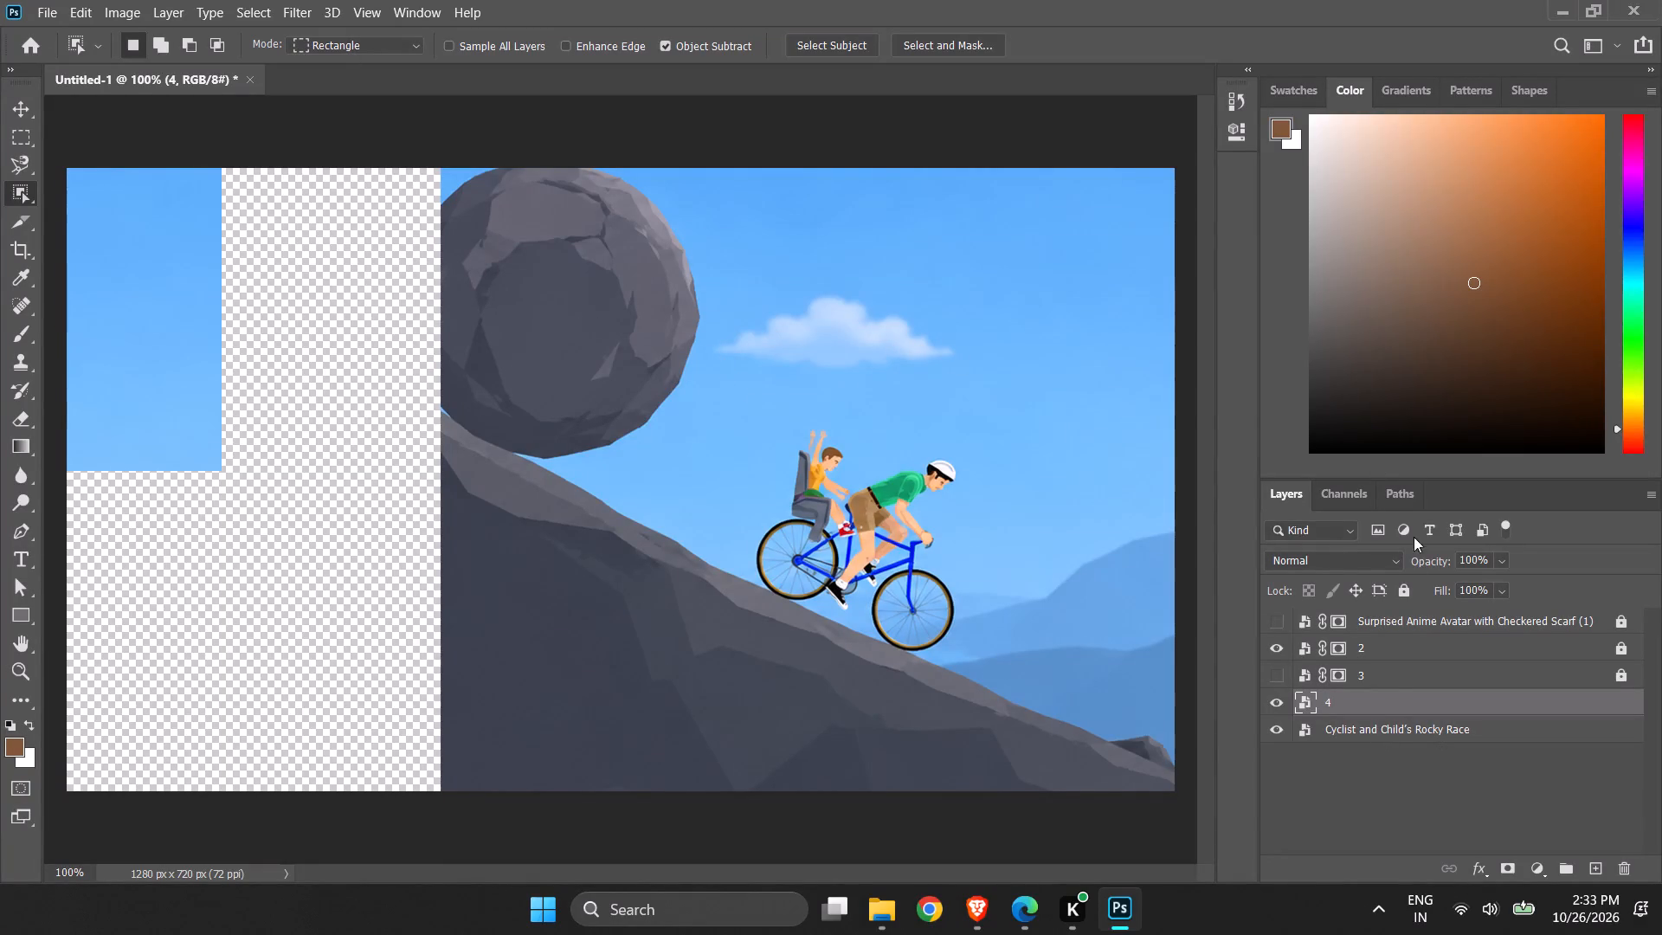
{"action": "left_click", "coordinate": [1407, 729]}
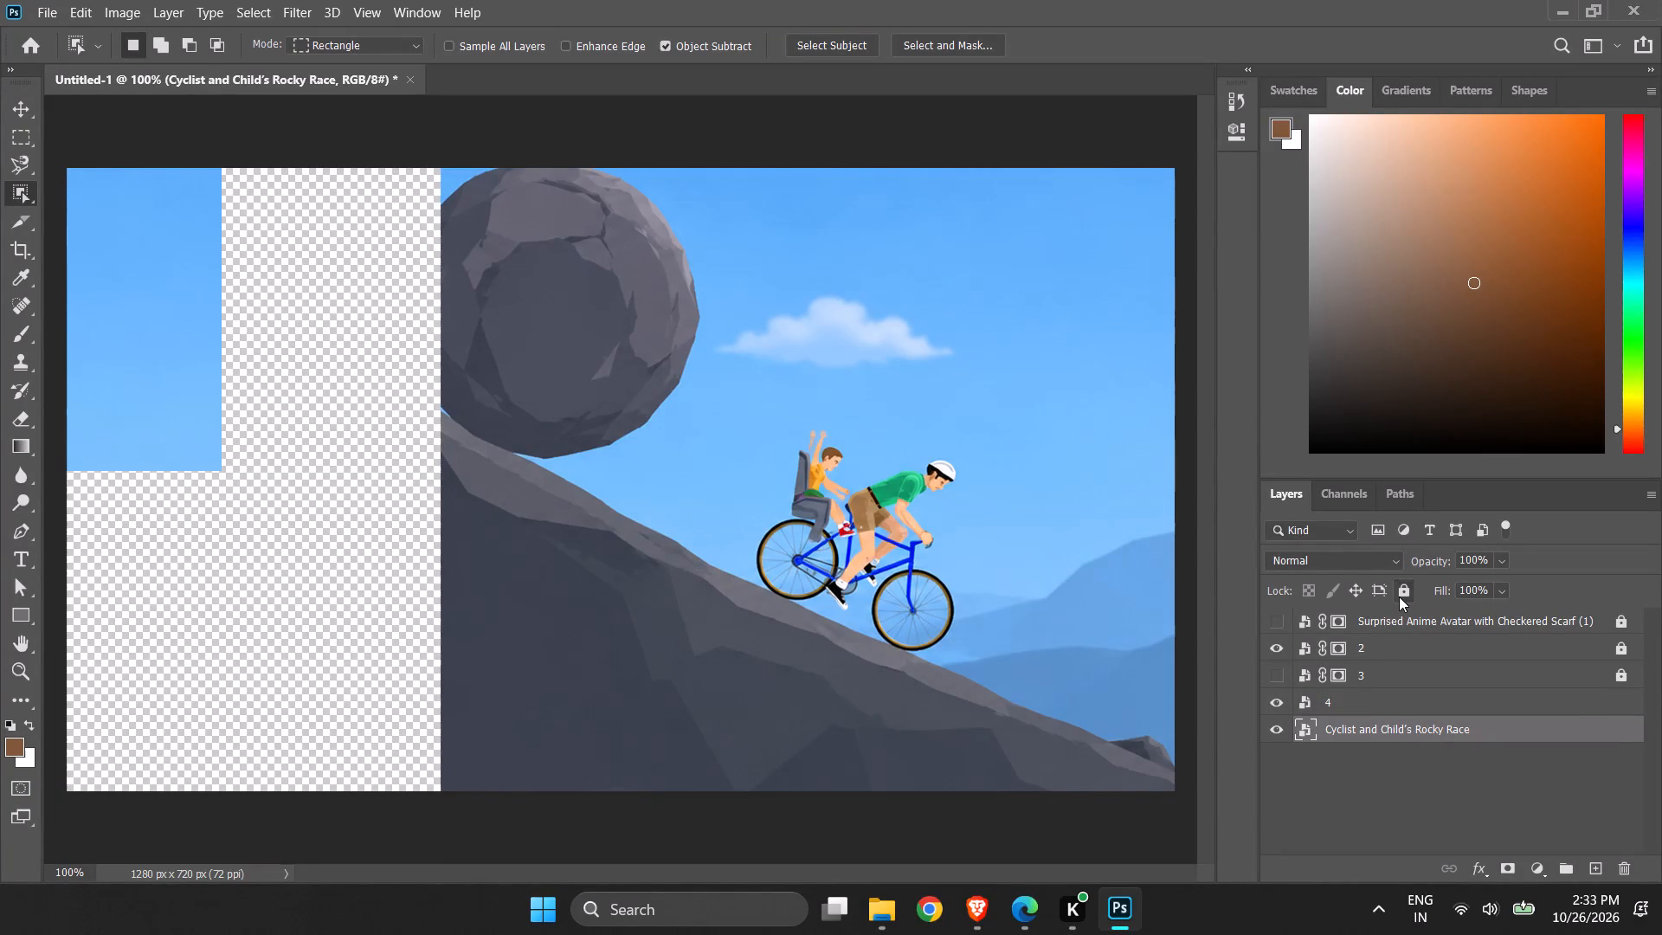
{"action": "left_click", "coordinate": [1399, 596]}
Mask layer 4 to an Object Selection around the boulder.
{"action": "left_click", "coordinate": [1388, 696]}
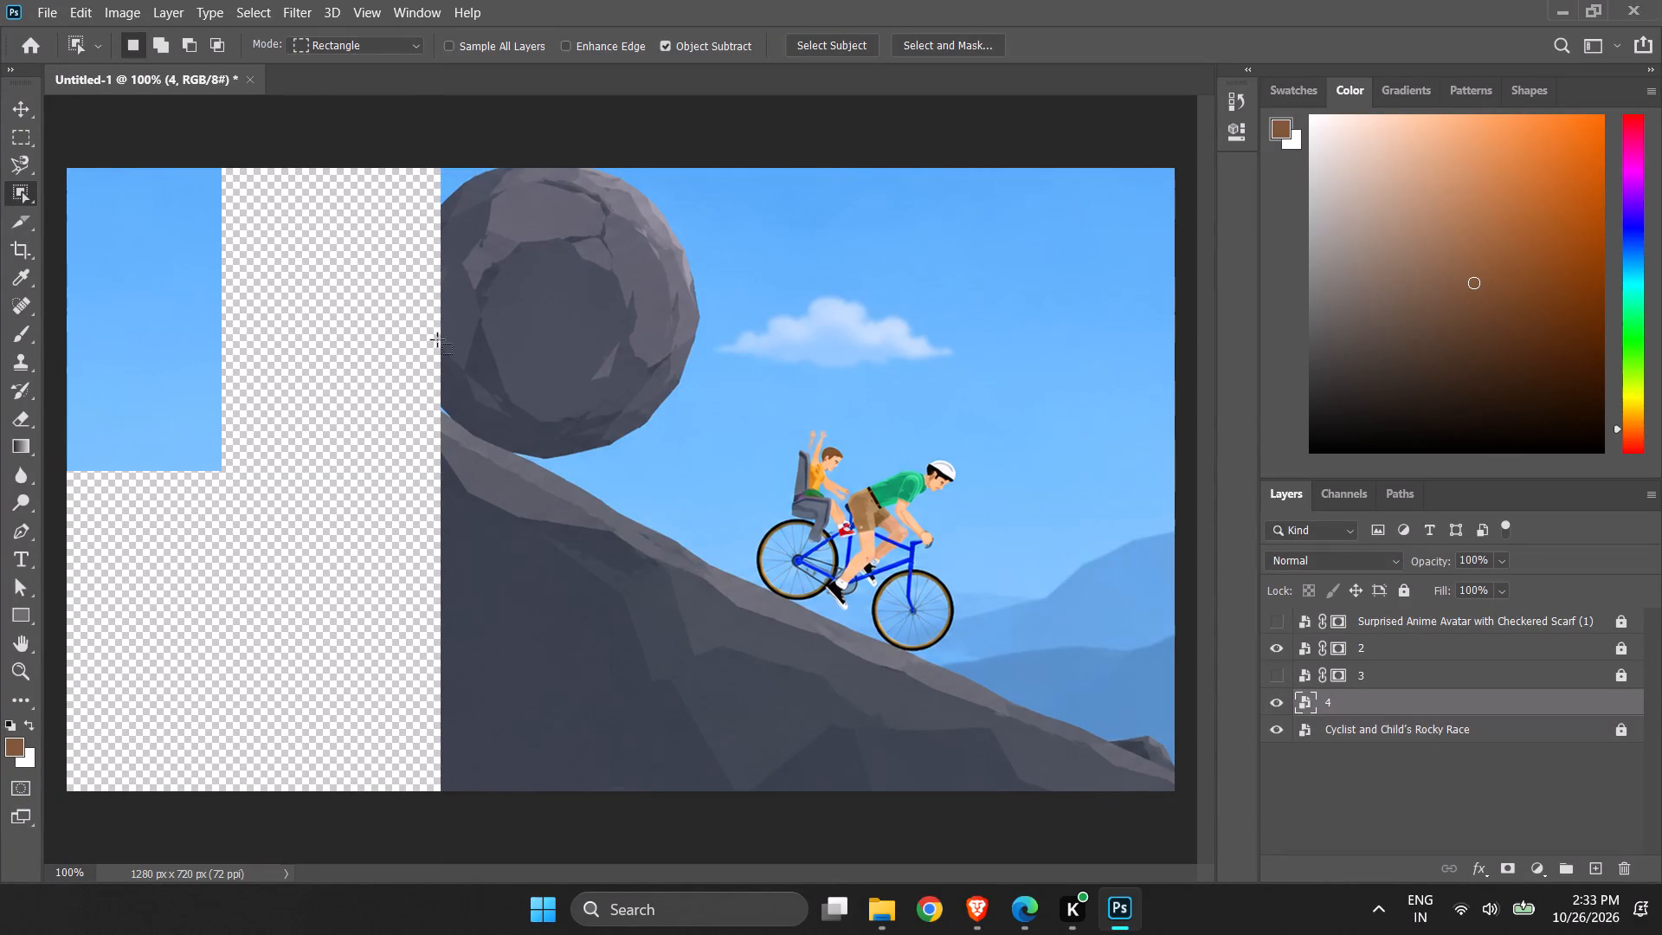
{"action": "left_click_drag", "start_coordinate": [450, 153], "coordinate": [552, 386]}
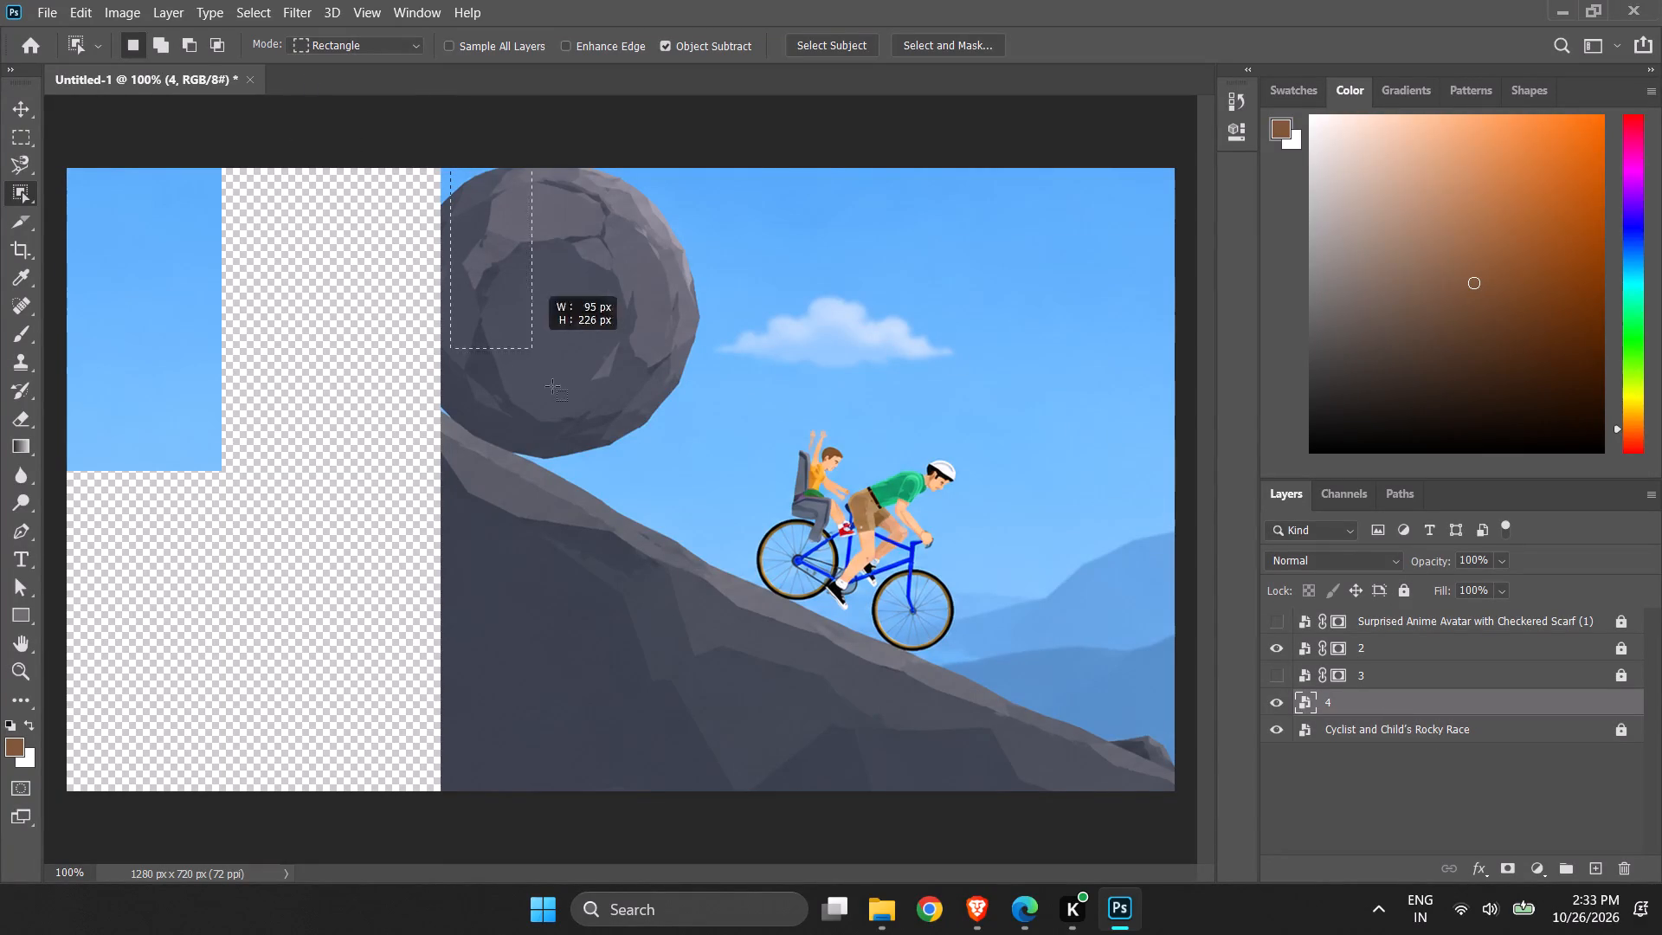
{"action": "left_click_drag", "start_coordinate": [552, 386], "coordinate": [714, 454]}
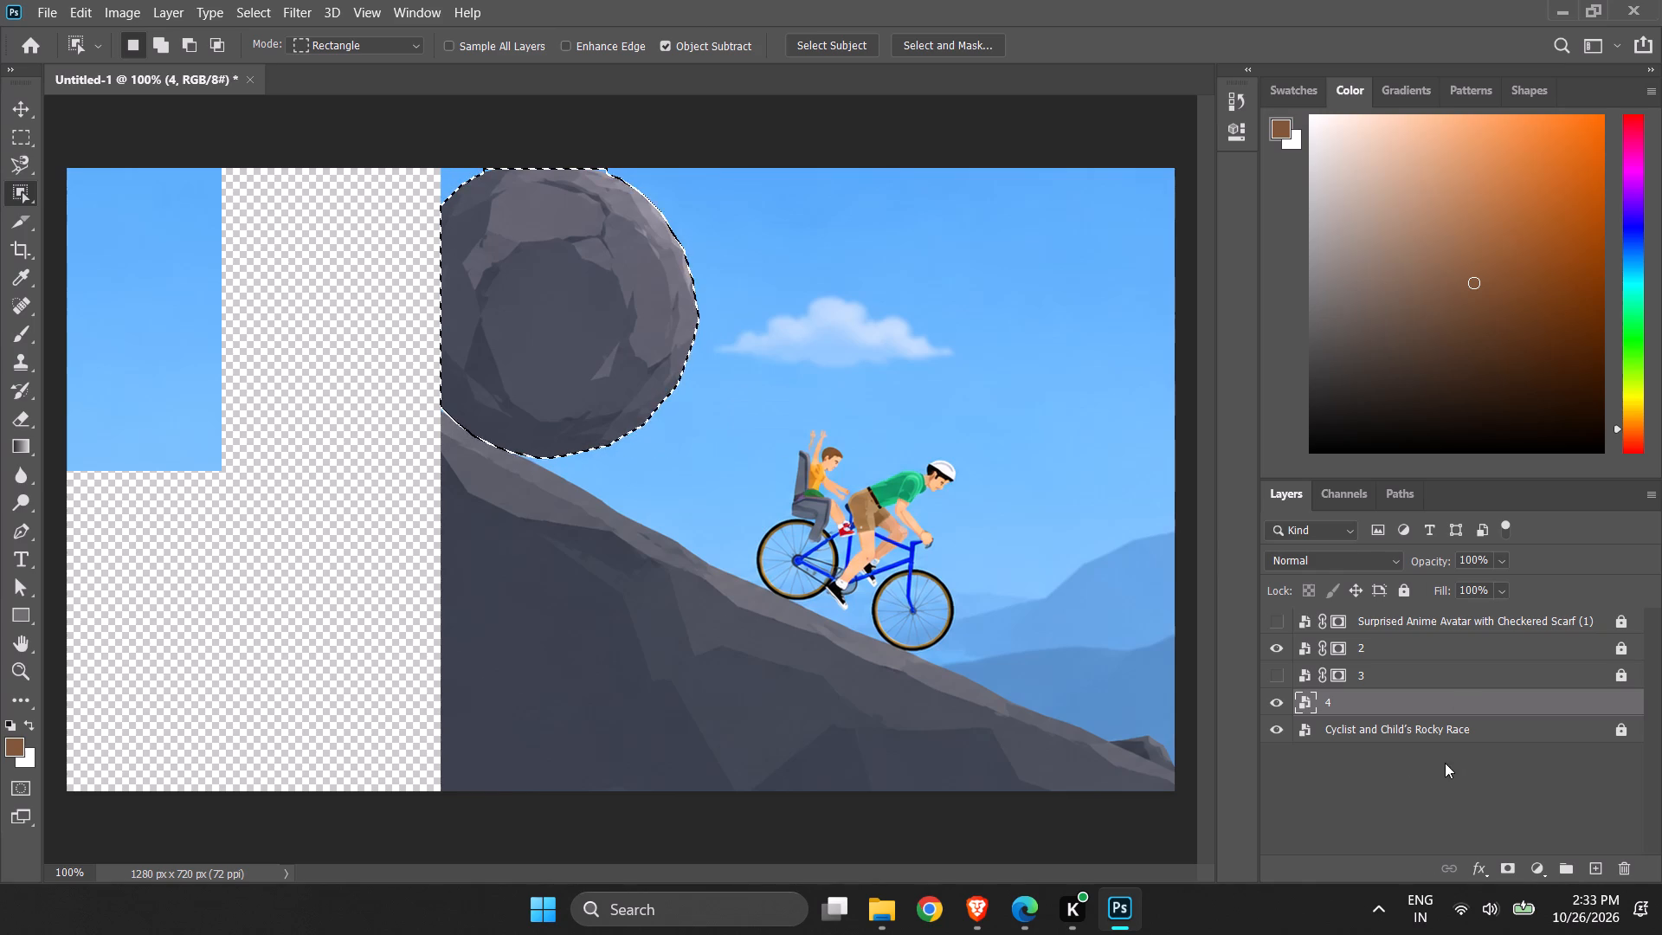
{"action": "left_click", "coordinate": [1538, 871]}
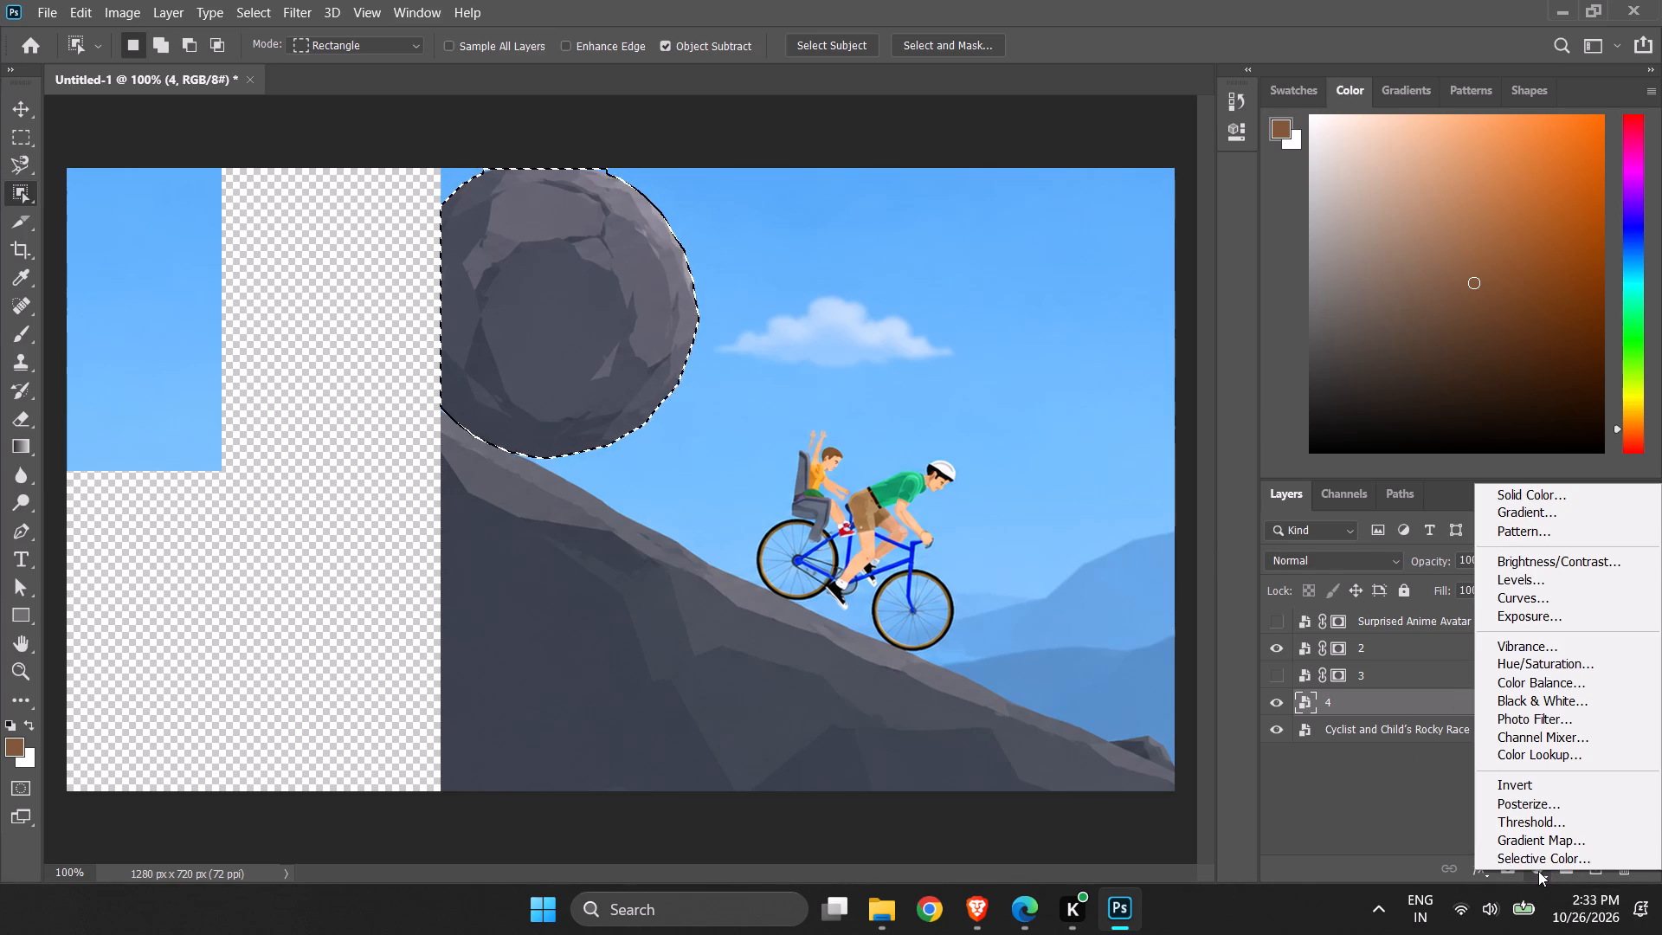
{"action": "left_click_drag", "start_coordinate": [1446, 803], "coordinate": [1513, 873]}
{"action": "left_click", "coordinate": [1513, 873]}
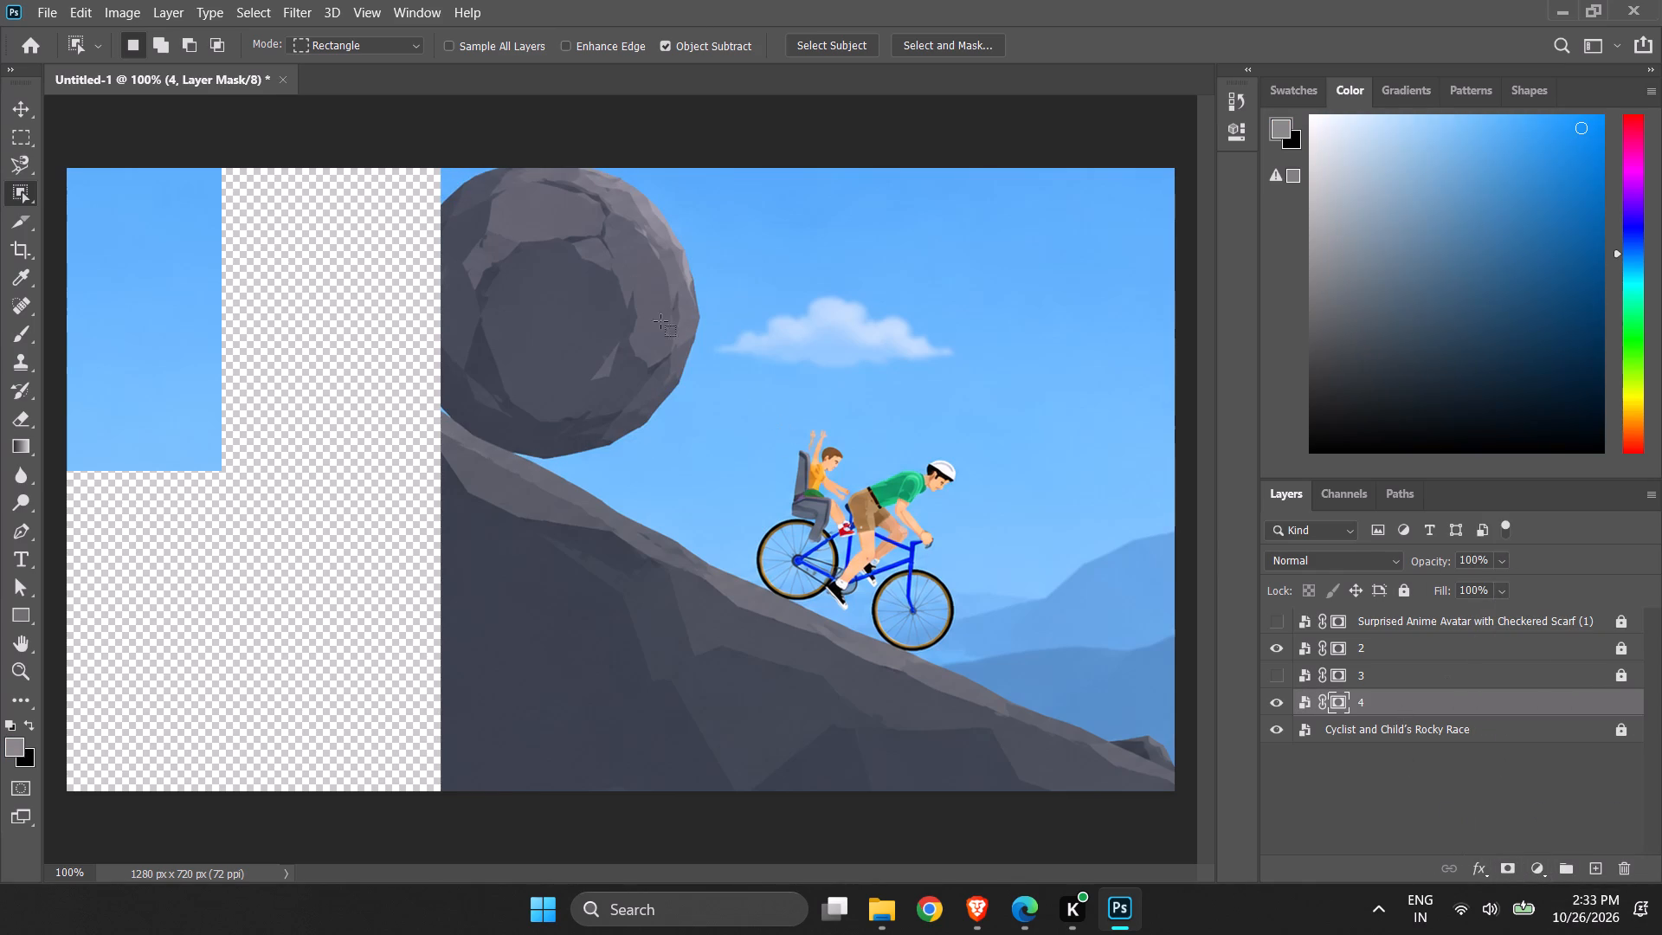
Move layer 4's boulder horizontally to the right so it partly overlaps the original boulder.
{"action": "left_click", "coordinate": [30, 114]}
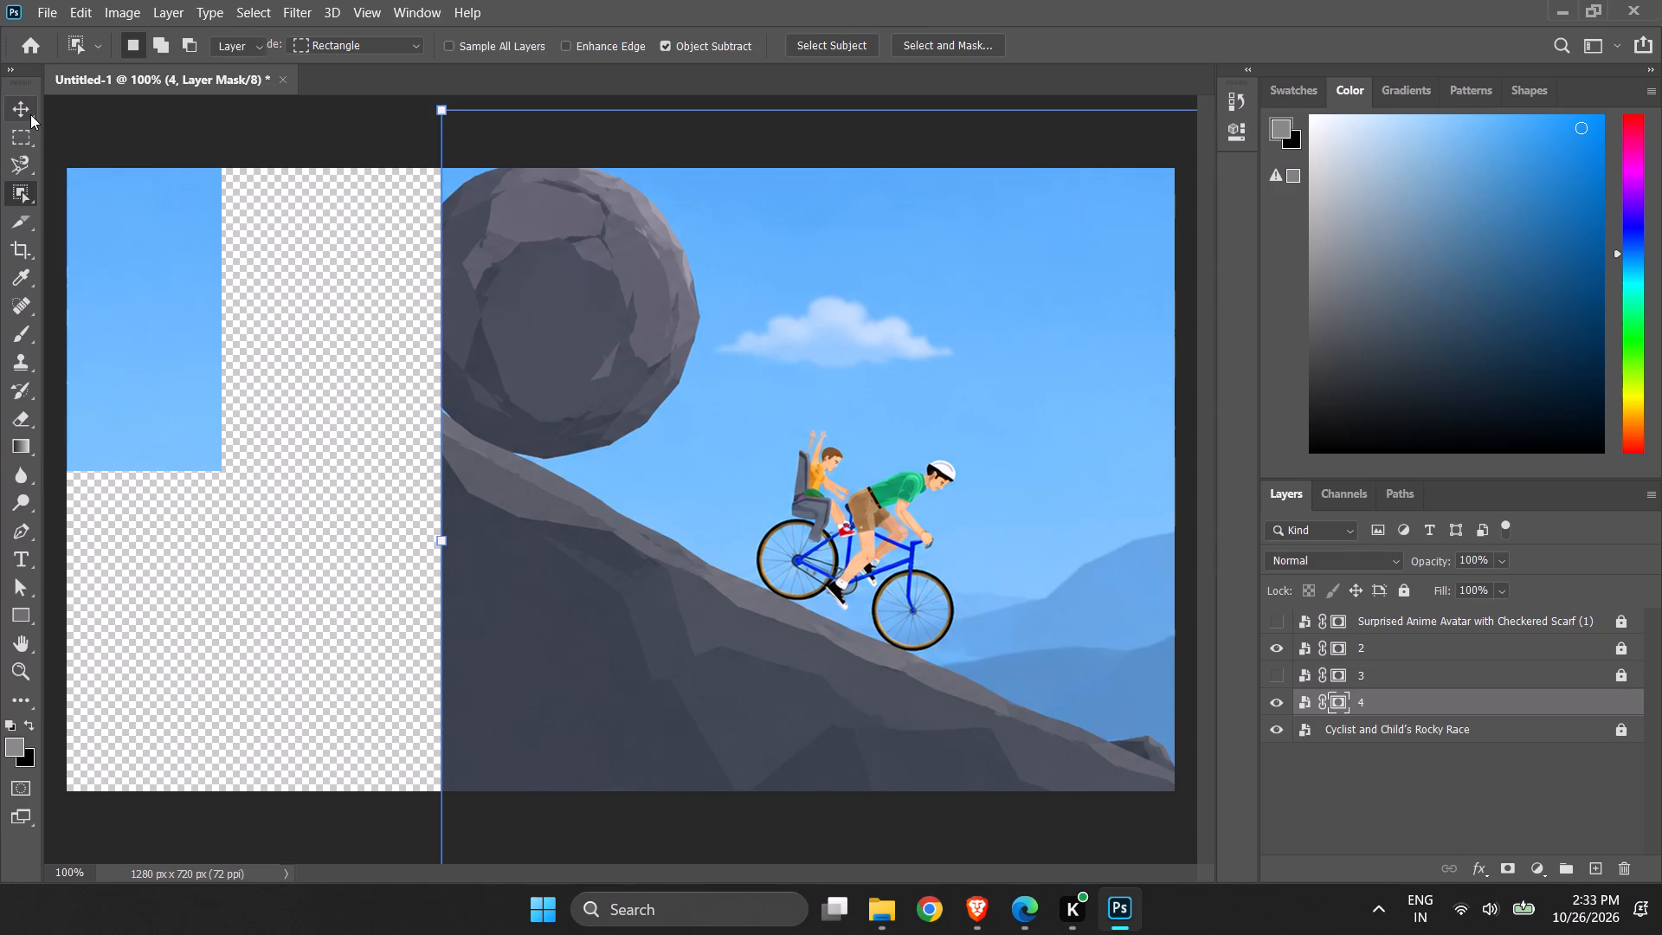
{"action": "left_click_drag", "start_coordinate": [489, 248], "coordinate": [688, 265]}
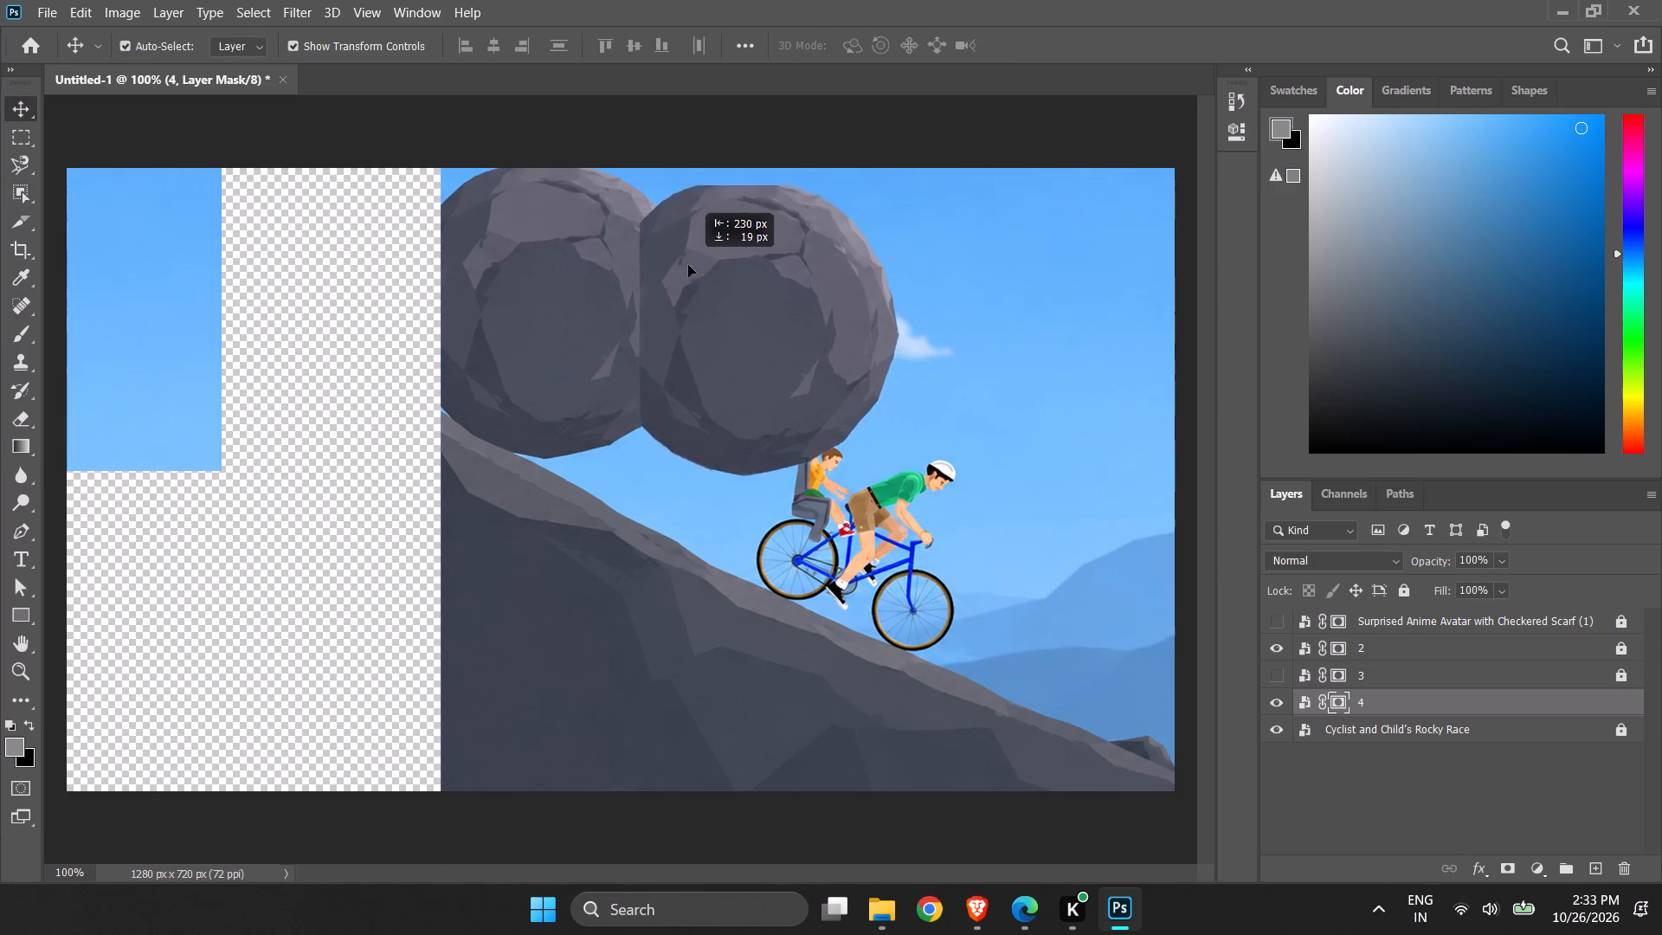
{"action": "left_click_drag", "start_coordinate": [688, 265], "coordinate": [646, 253]}
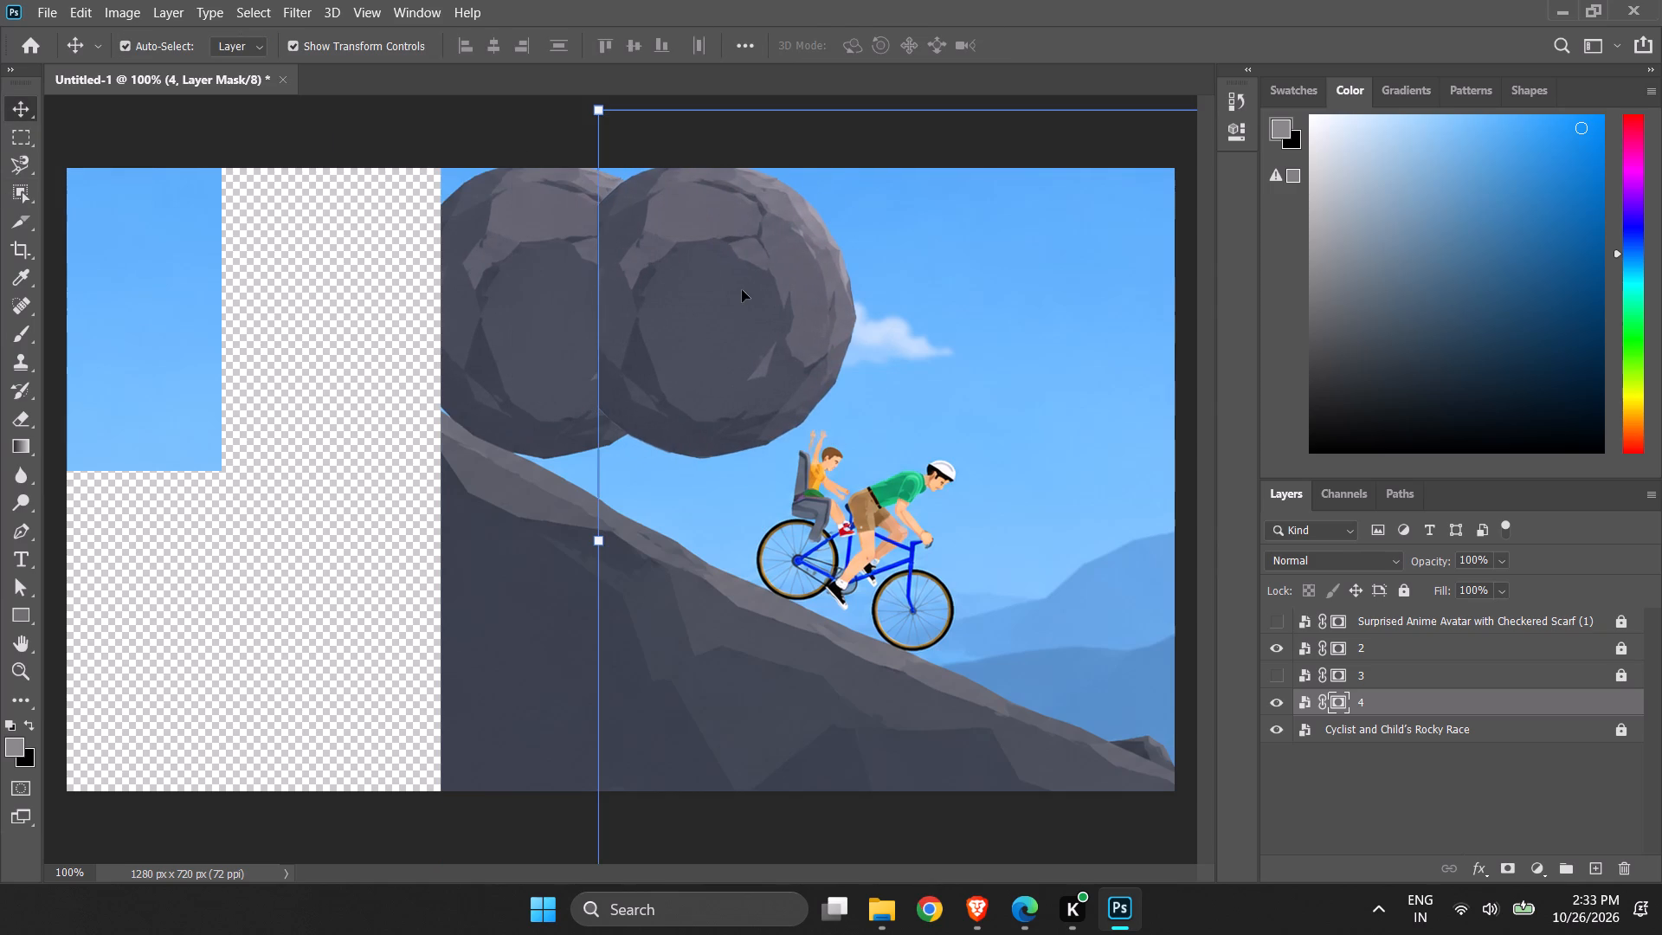
Flip the masked boulder on layer 4 horizontally.
{"action": "right_click", "coordinate": [744, 294]}
{"action": "left_click", "coordinate": [132, 0]}
{"action": "left_click", "coordinate": [87, 11]}
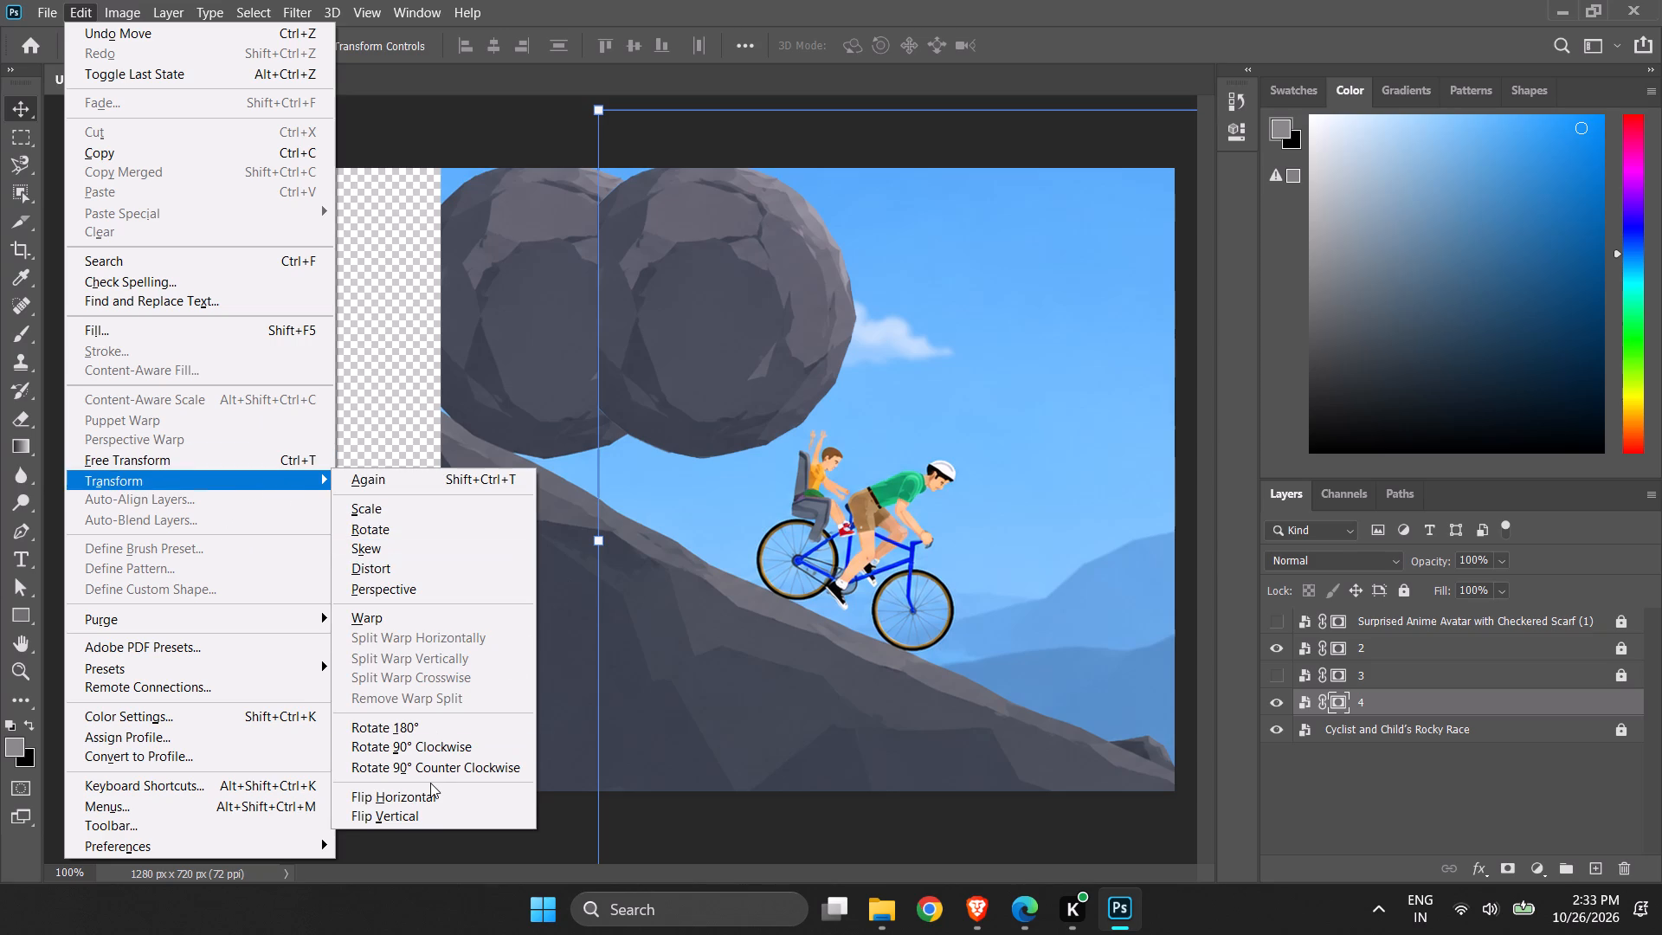
{"action": "left_click", "coordinate": [437, 796]}
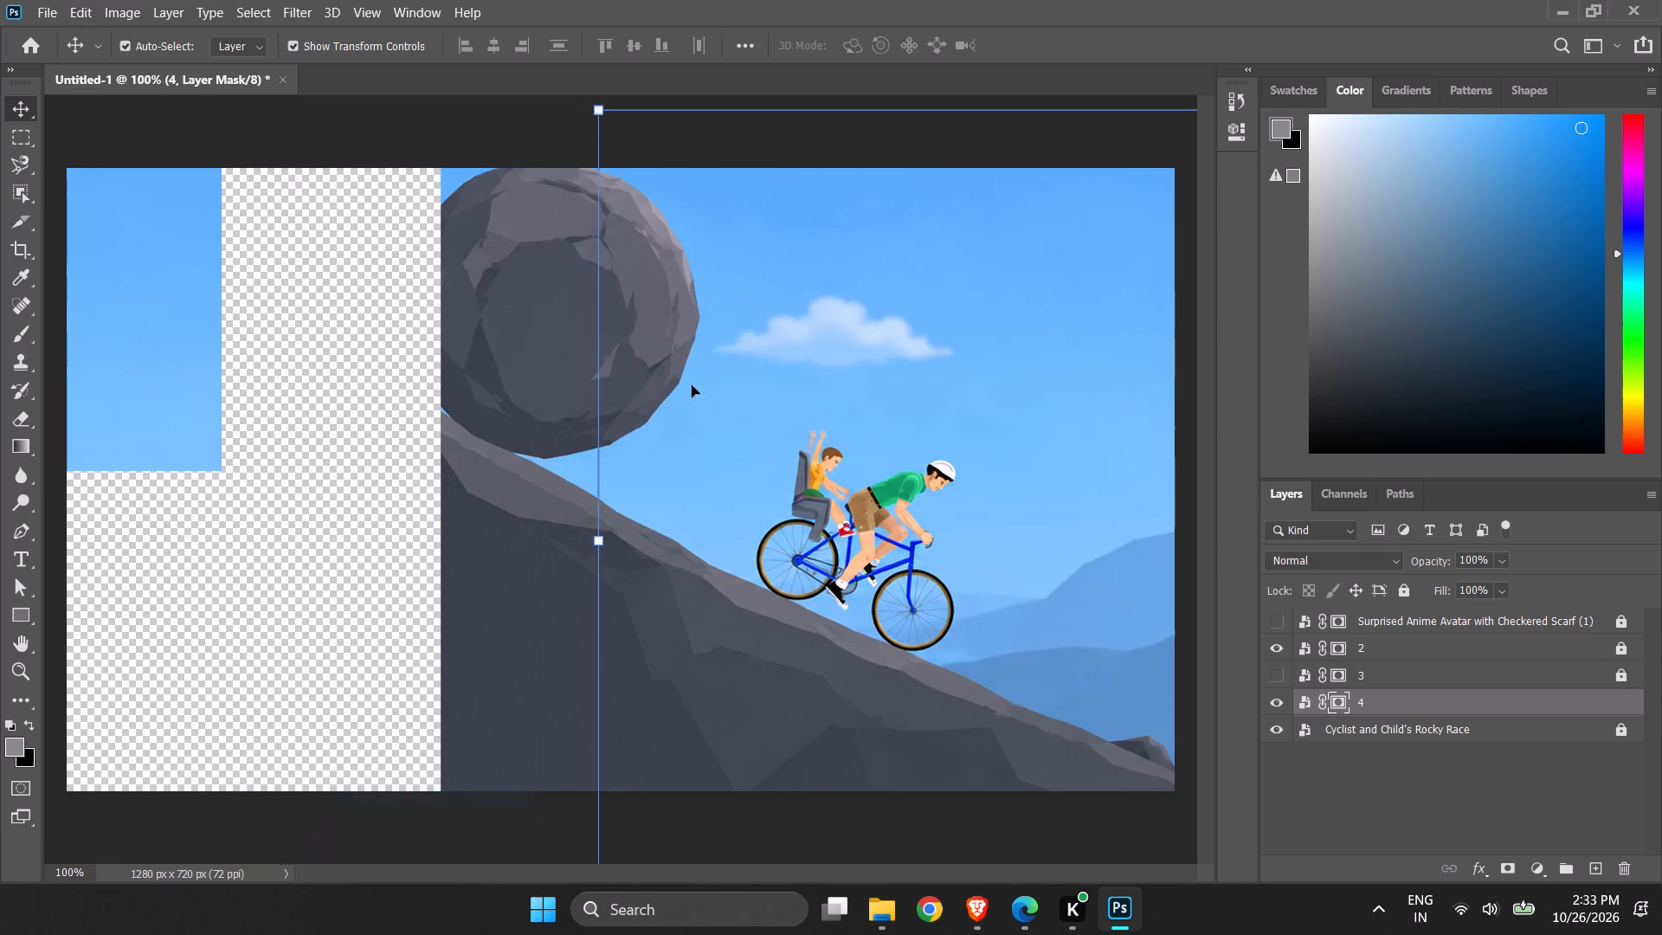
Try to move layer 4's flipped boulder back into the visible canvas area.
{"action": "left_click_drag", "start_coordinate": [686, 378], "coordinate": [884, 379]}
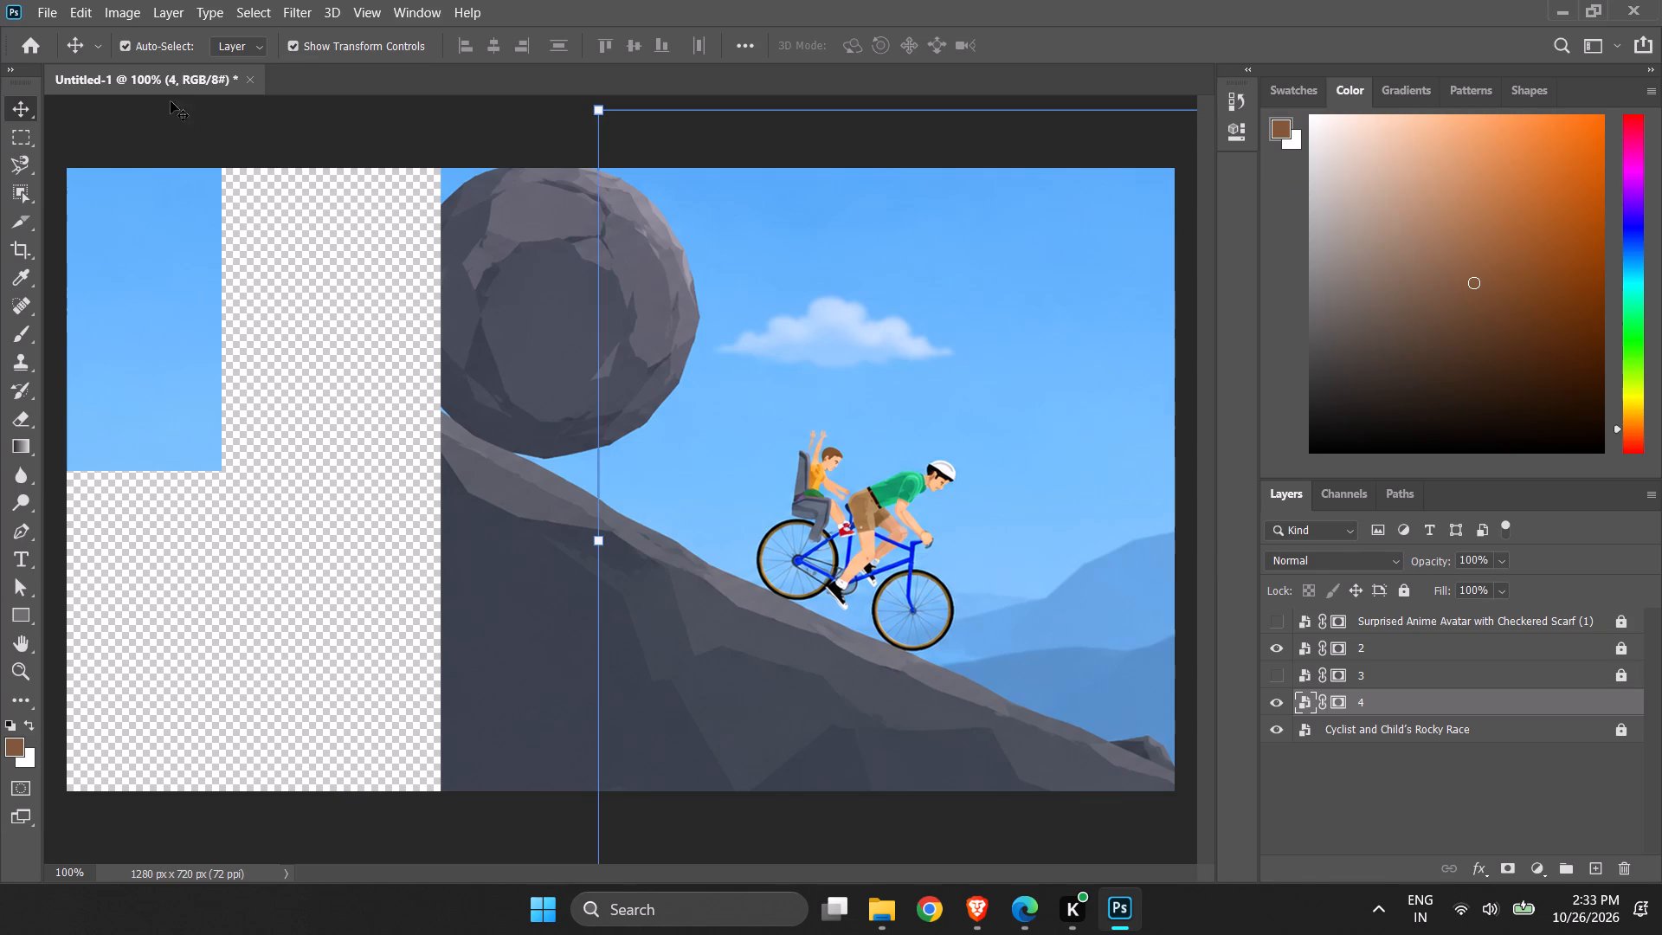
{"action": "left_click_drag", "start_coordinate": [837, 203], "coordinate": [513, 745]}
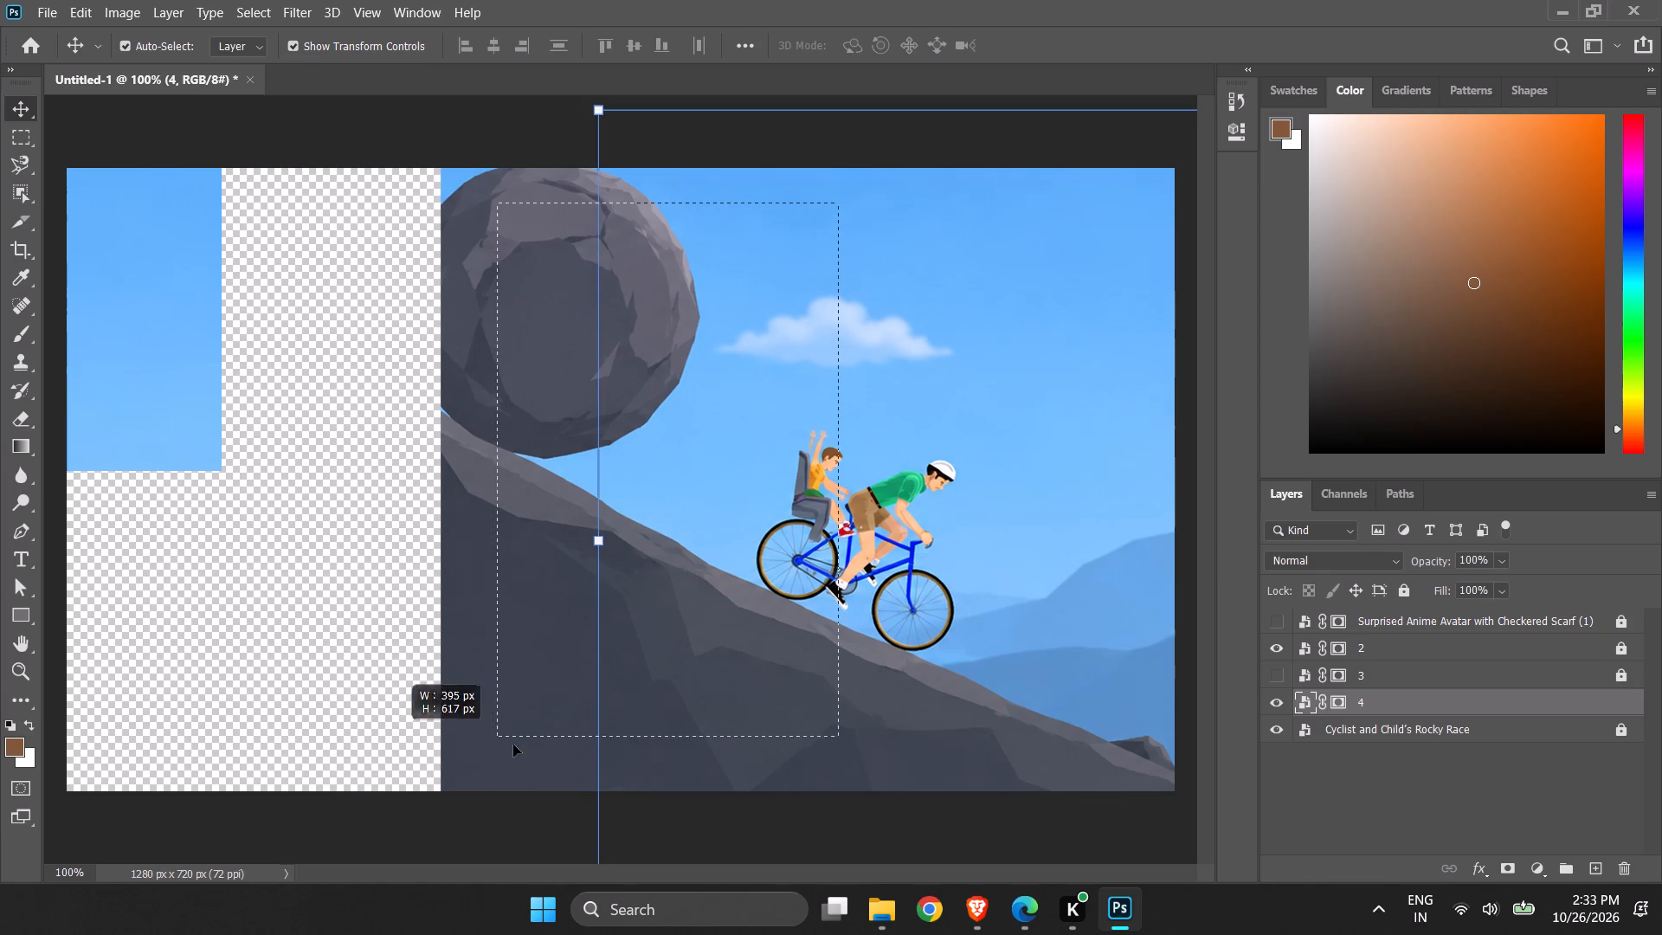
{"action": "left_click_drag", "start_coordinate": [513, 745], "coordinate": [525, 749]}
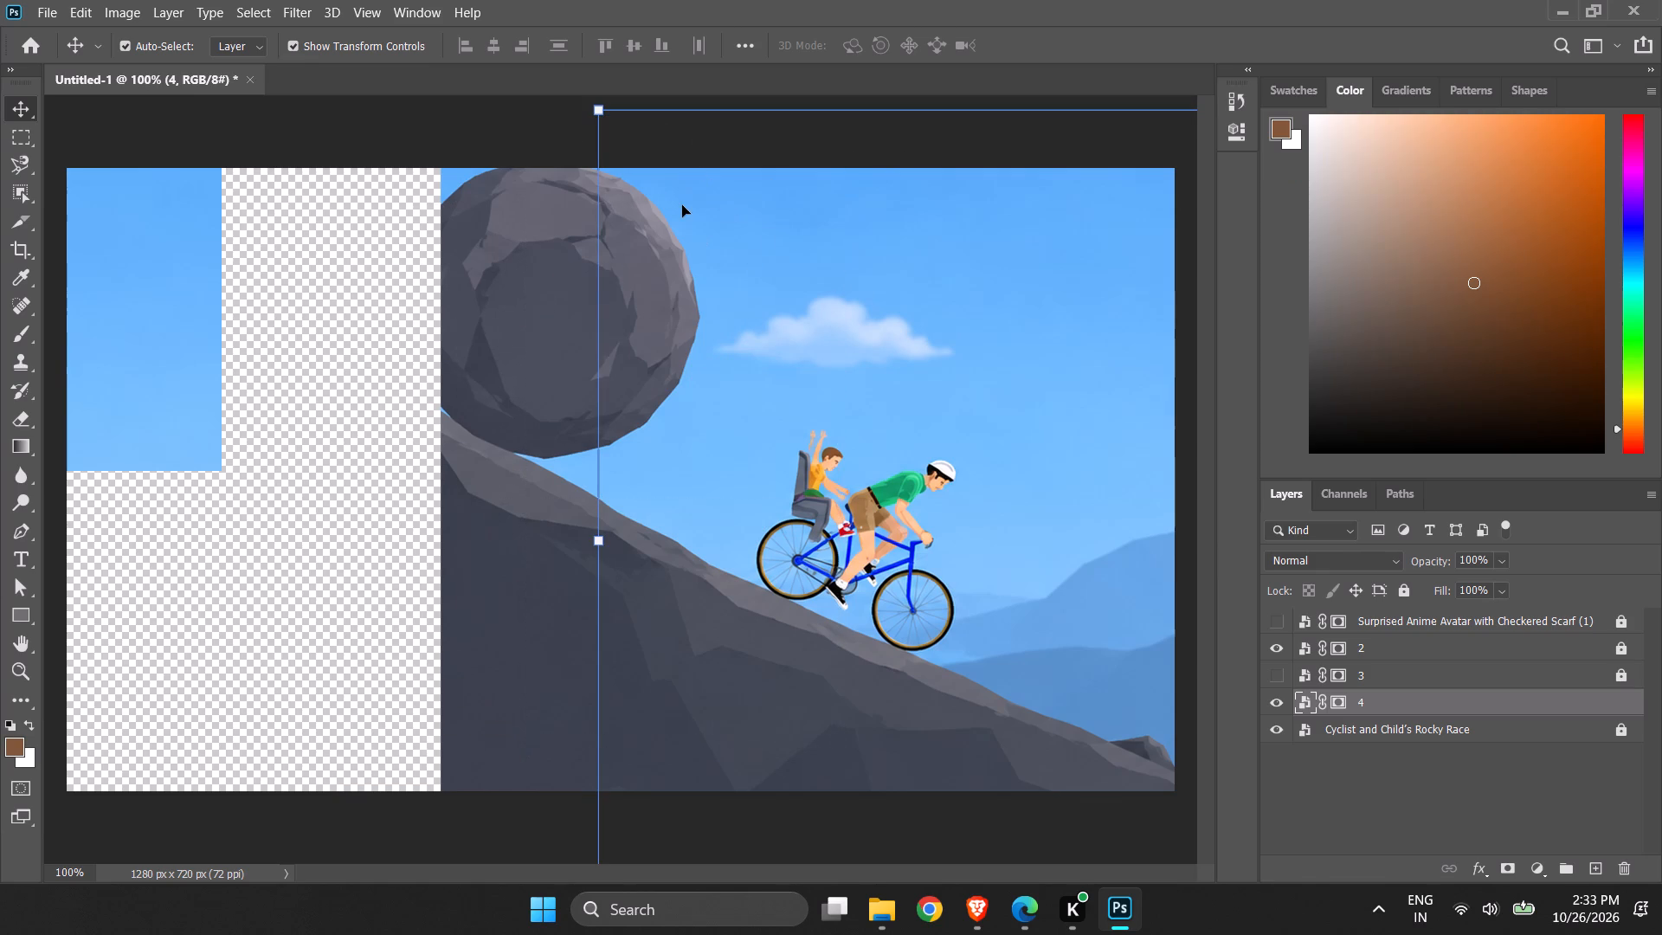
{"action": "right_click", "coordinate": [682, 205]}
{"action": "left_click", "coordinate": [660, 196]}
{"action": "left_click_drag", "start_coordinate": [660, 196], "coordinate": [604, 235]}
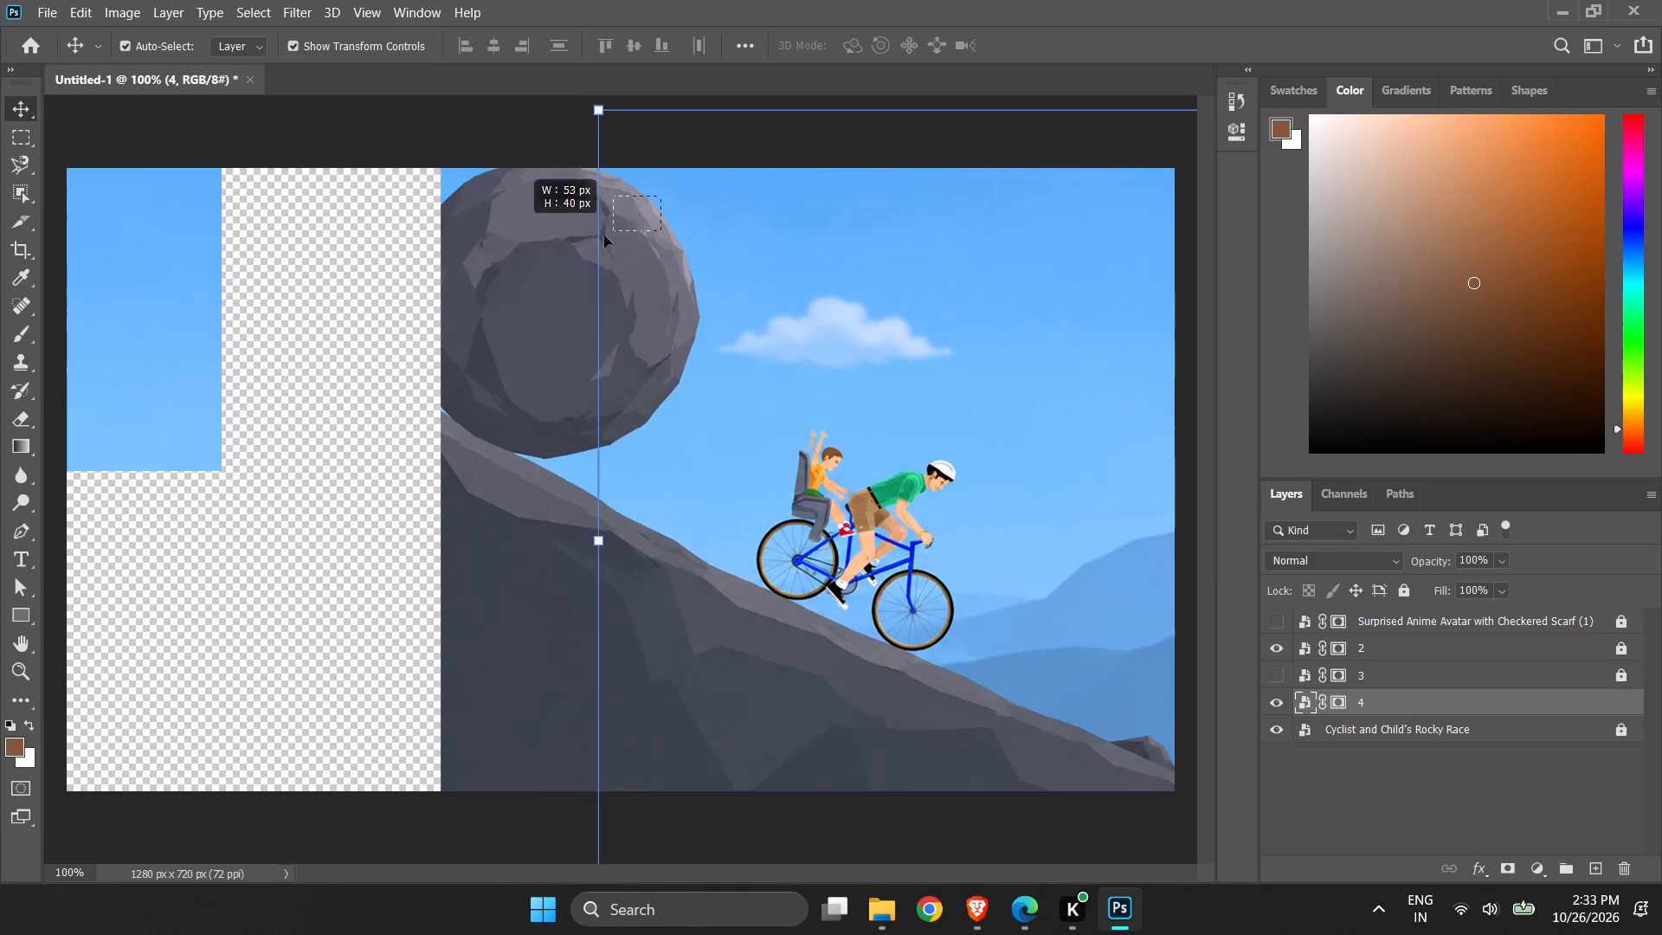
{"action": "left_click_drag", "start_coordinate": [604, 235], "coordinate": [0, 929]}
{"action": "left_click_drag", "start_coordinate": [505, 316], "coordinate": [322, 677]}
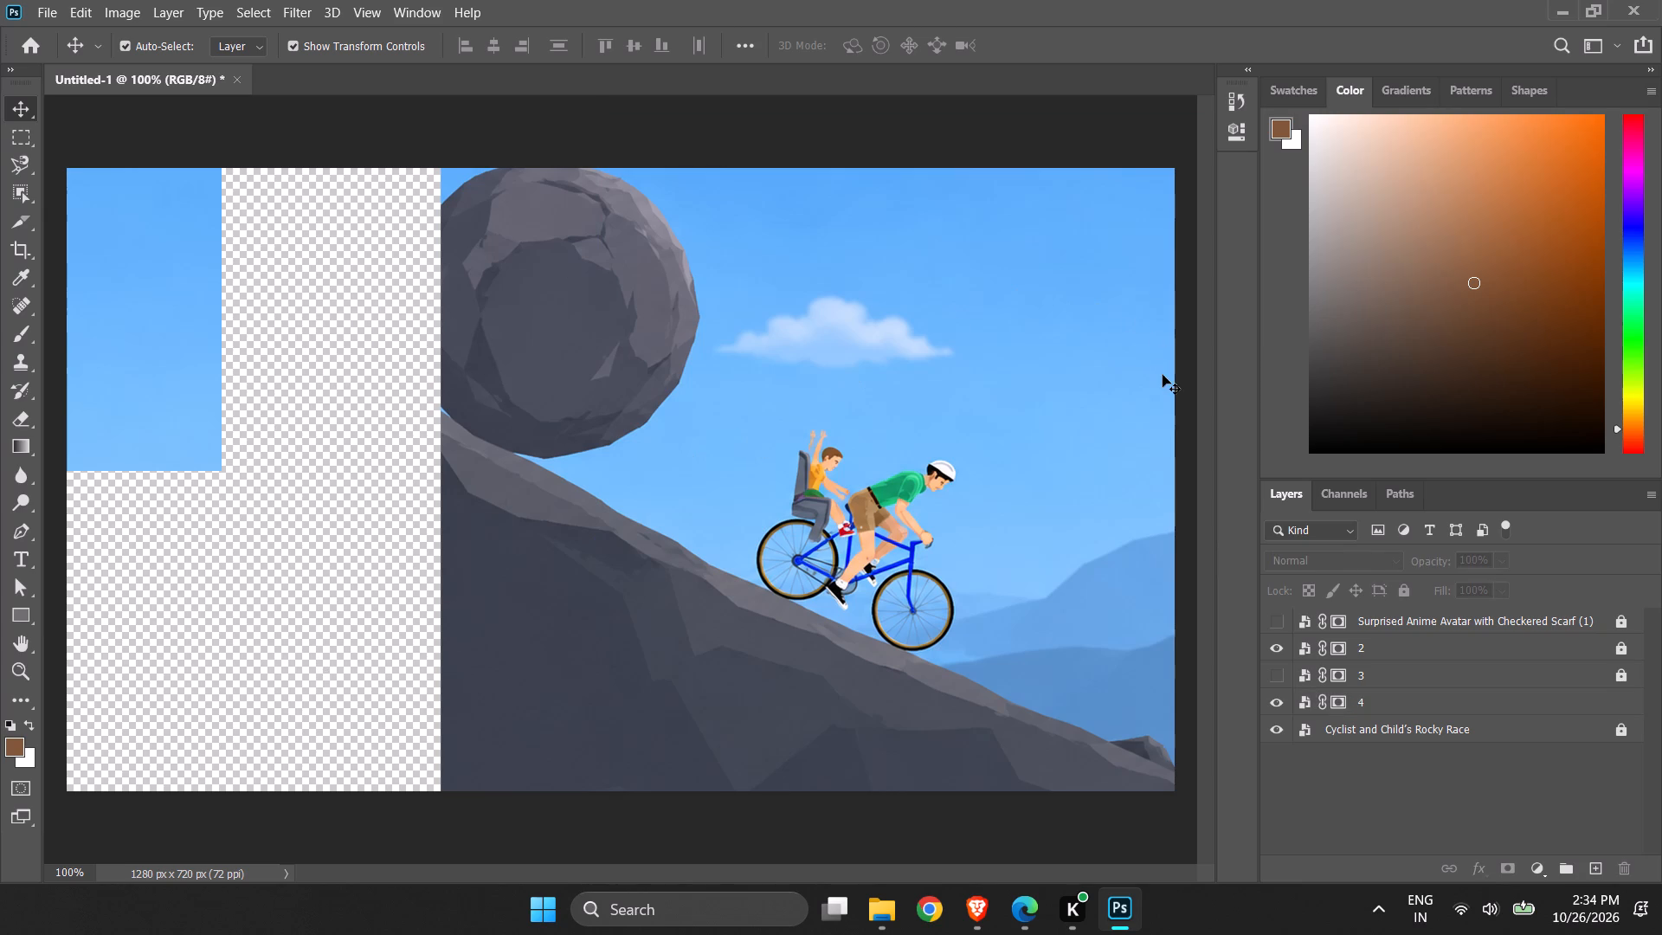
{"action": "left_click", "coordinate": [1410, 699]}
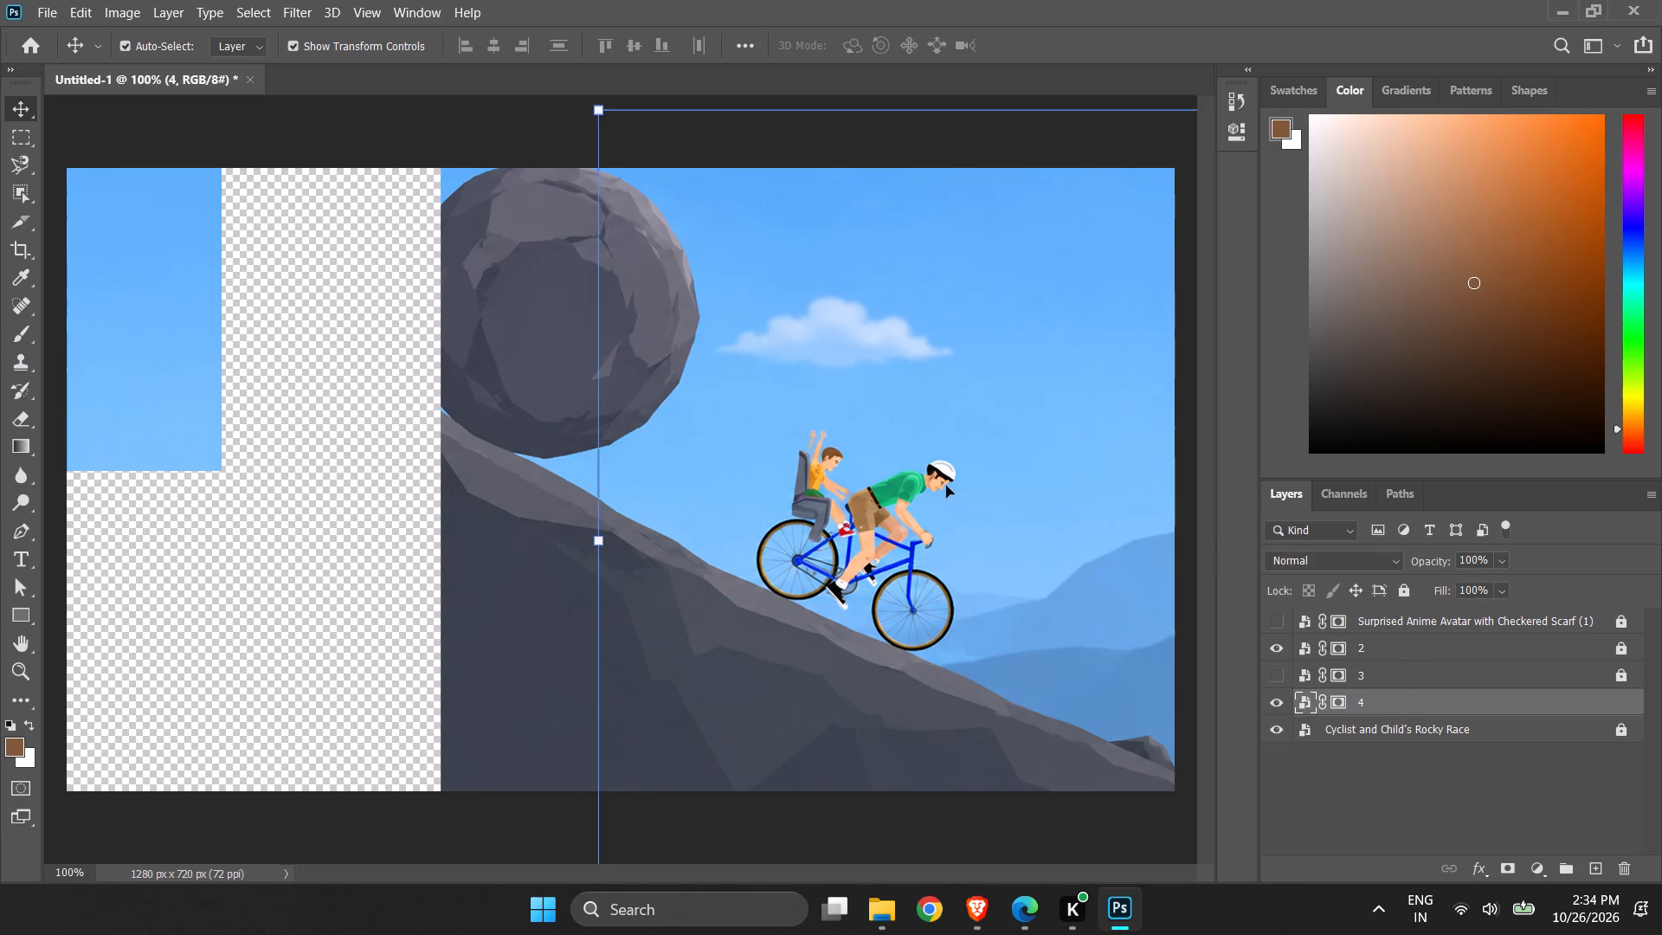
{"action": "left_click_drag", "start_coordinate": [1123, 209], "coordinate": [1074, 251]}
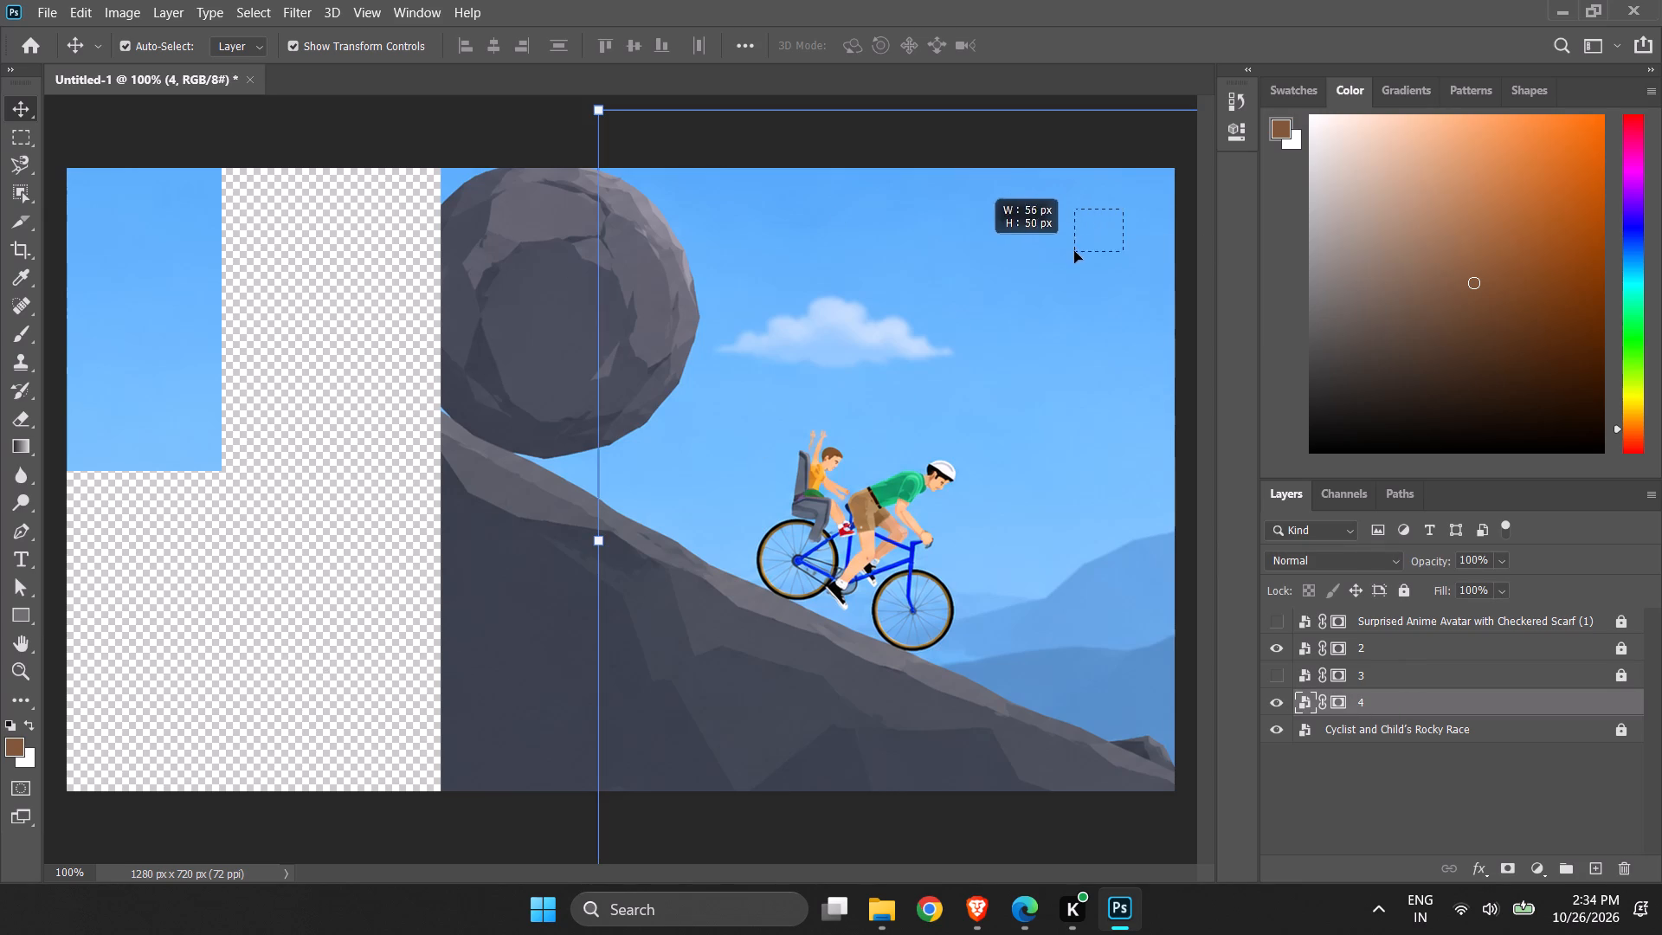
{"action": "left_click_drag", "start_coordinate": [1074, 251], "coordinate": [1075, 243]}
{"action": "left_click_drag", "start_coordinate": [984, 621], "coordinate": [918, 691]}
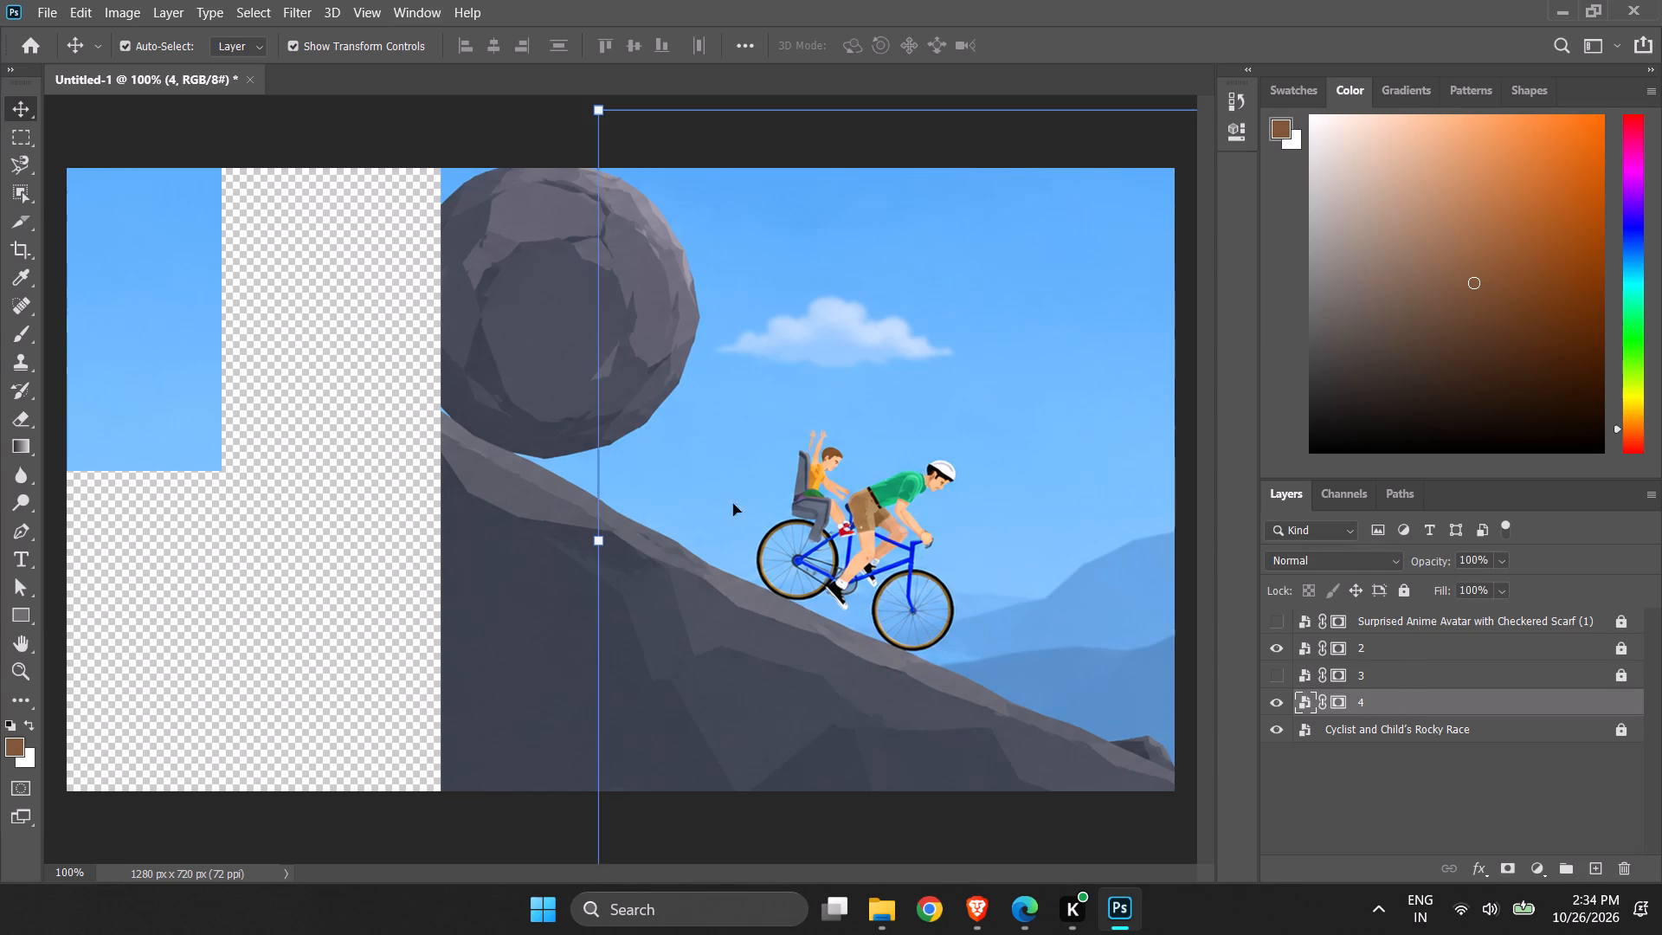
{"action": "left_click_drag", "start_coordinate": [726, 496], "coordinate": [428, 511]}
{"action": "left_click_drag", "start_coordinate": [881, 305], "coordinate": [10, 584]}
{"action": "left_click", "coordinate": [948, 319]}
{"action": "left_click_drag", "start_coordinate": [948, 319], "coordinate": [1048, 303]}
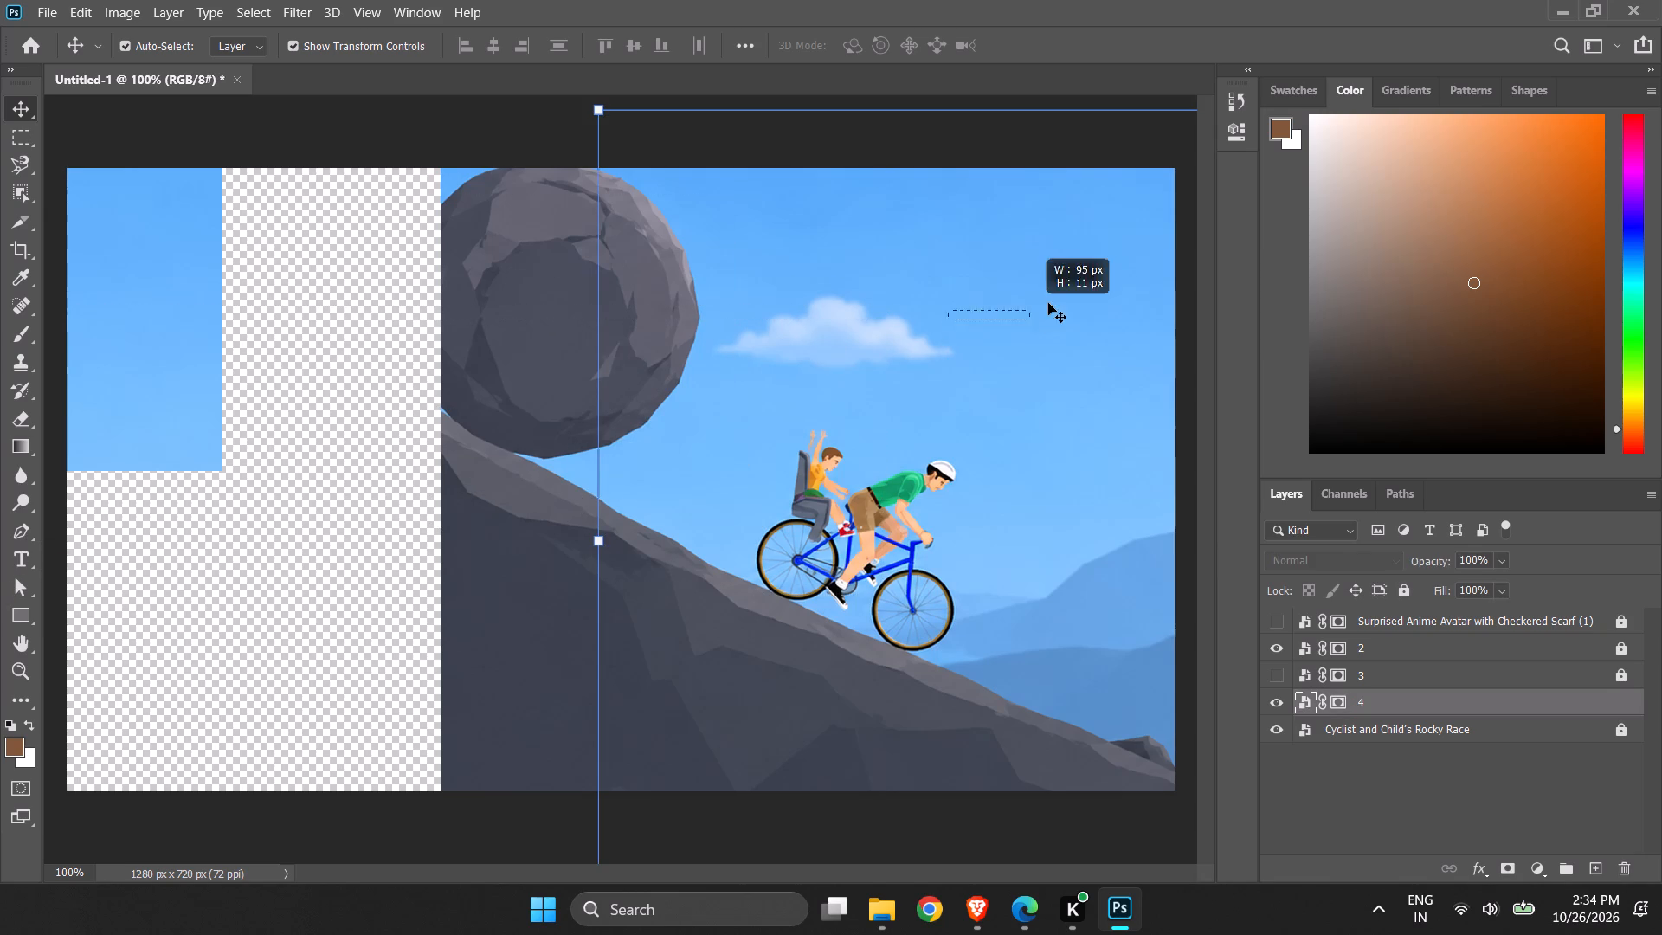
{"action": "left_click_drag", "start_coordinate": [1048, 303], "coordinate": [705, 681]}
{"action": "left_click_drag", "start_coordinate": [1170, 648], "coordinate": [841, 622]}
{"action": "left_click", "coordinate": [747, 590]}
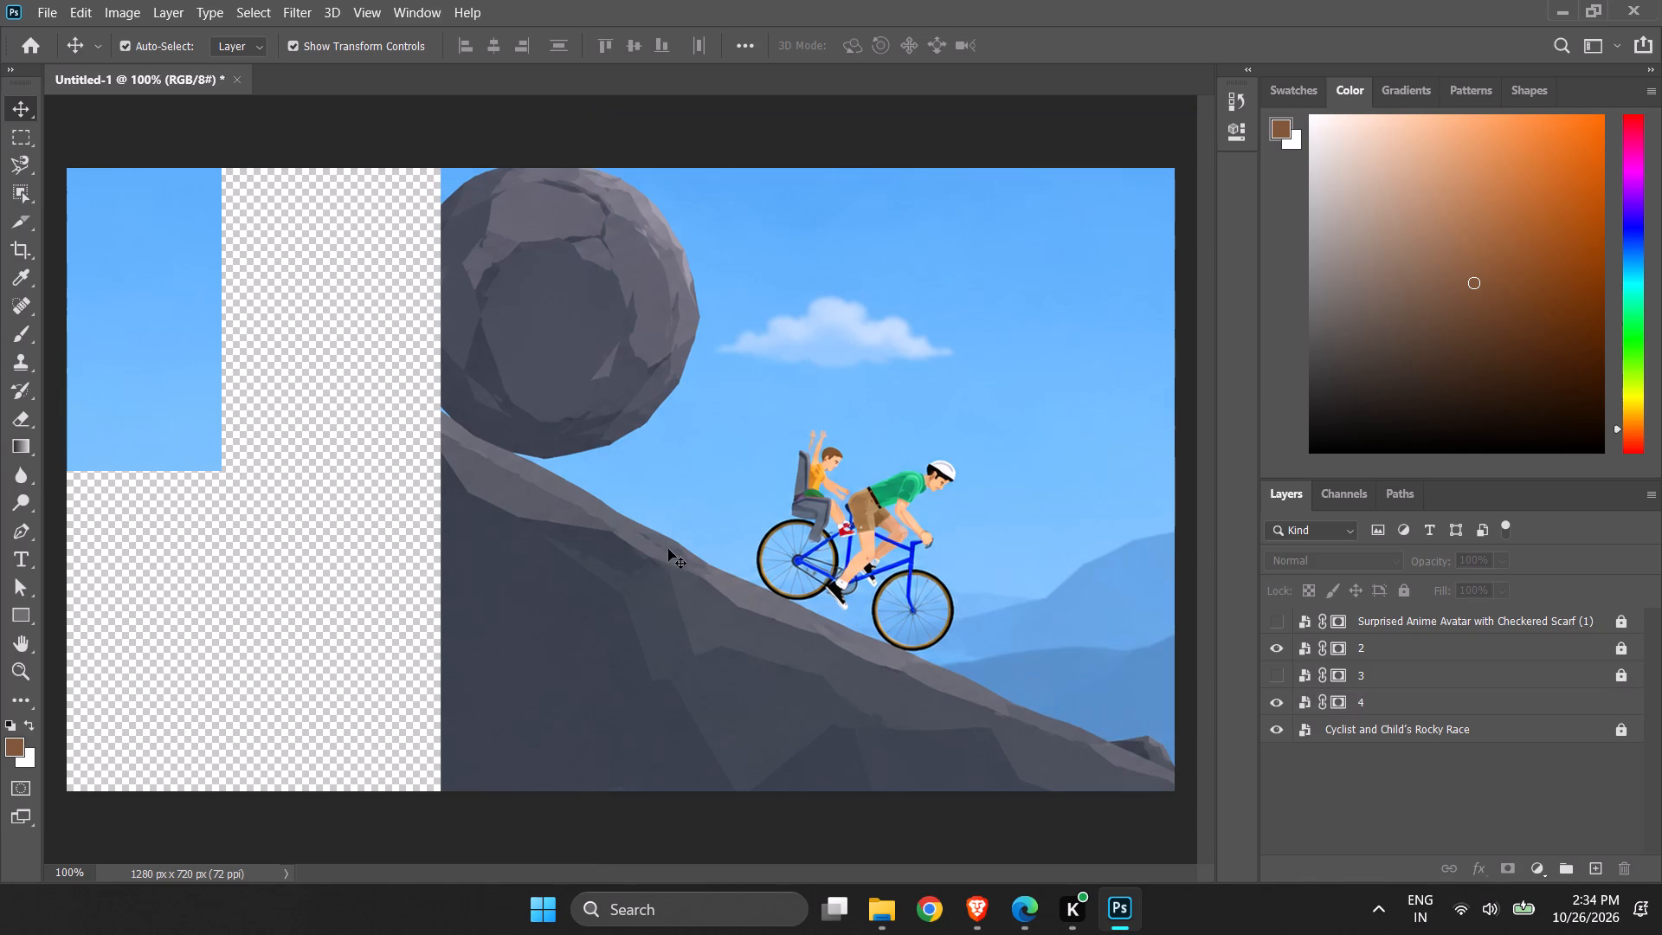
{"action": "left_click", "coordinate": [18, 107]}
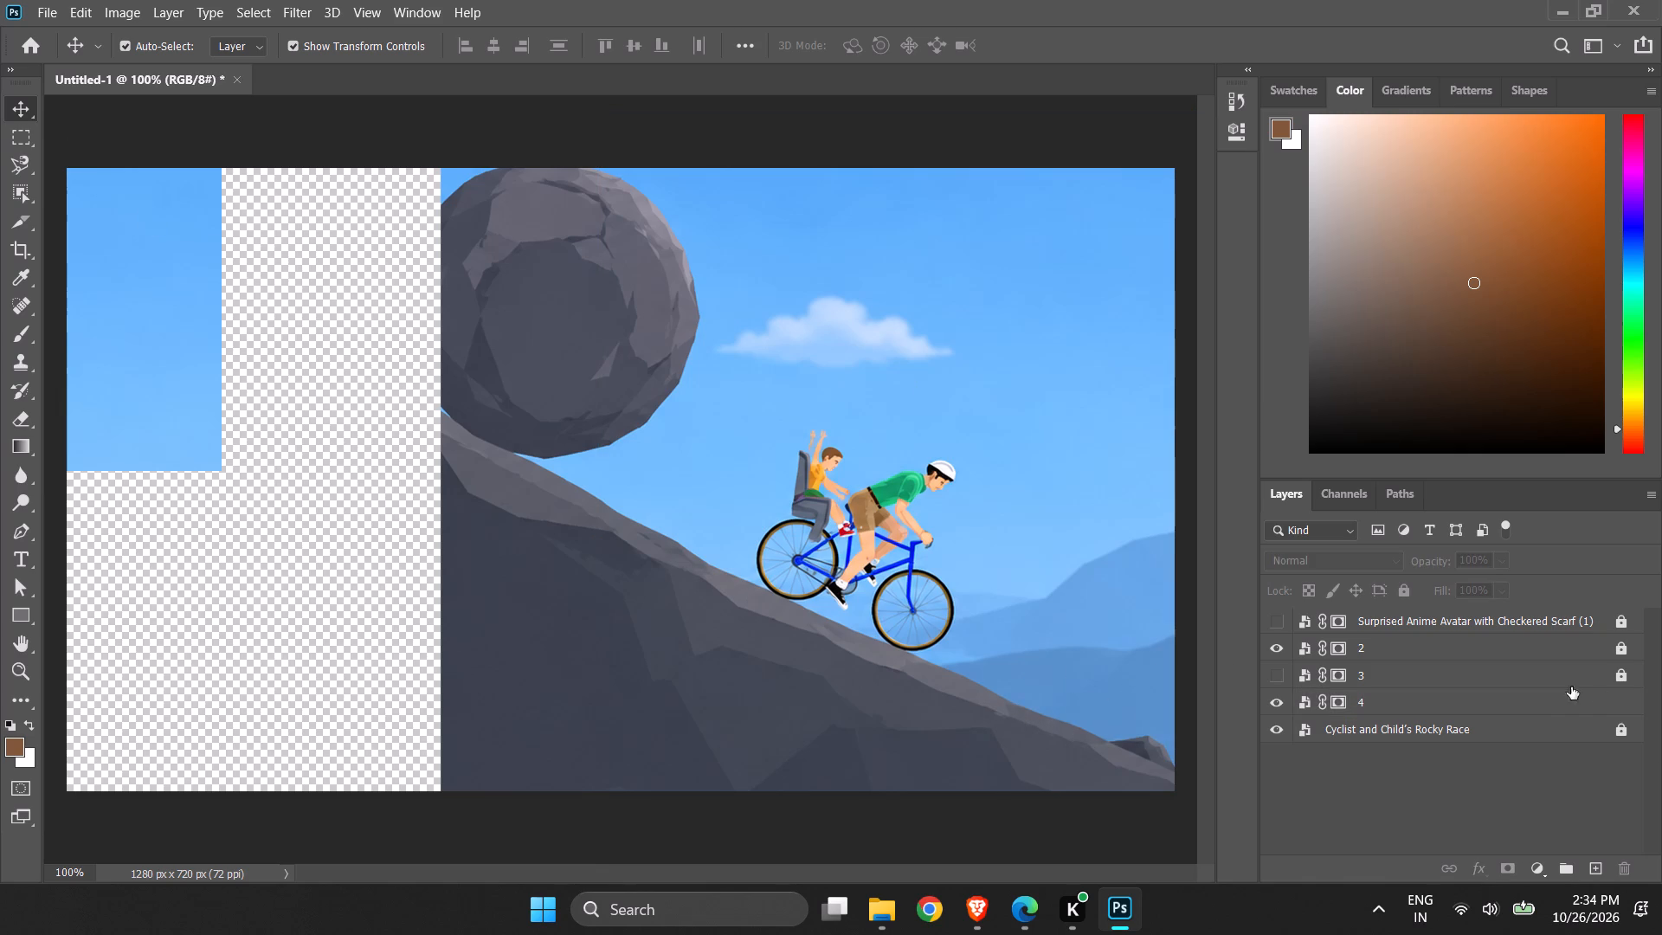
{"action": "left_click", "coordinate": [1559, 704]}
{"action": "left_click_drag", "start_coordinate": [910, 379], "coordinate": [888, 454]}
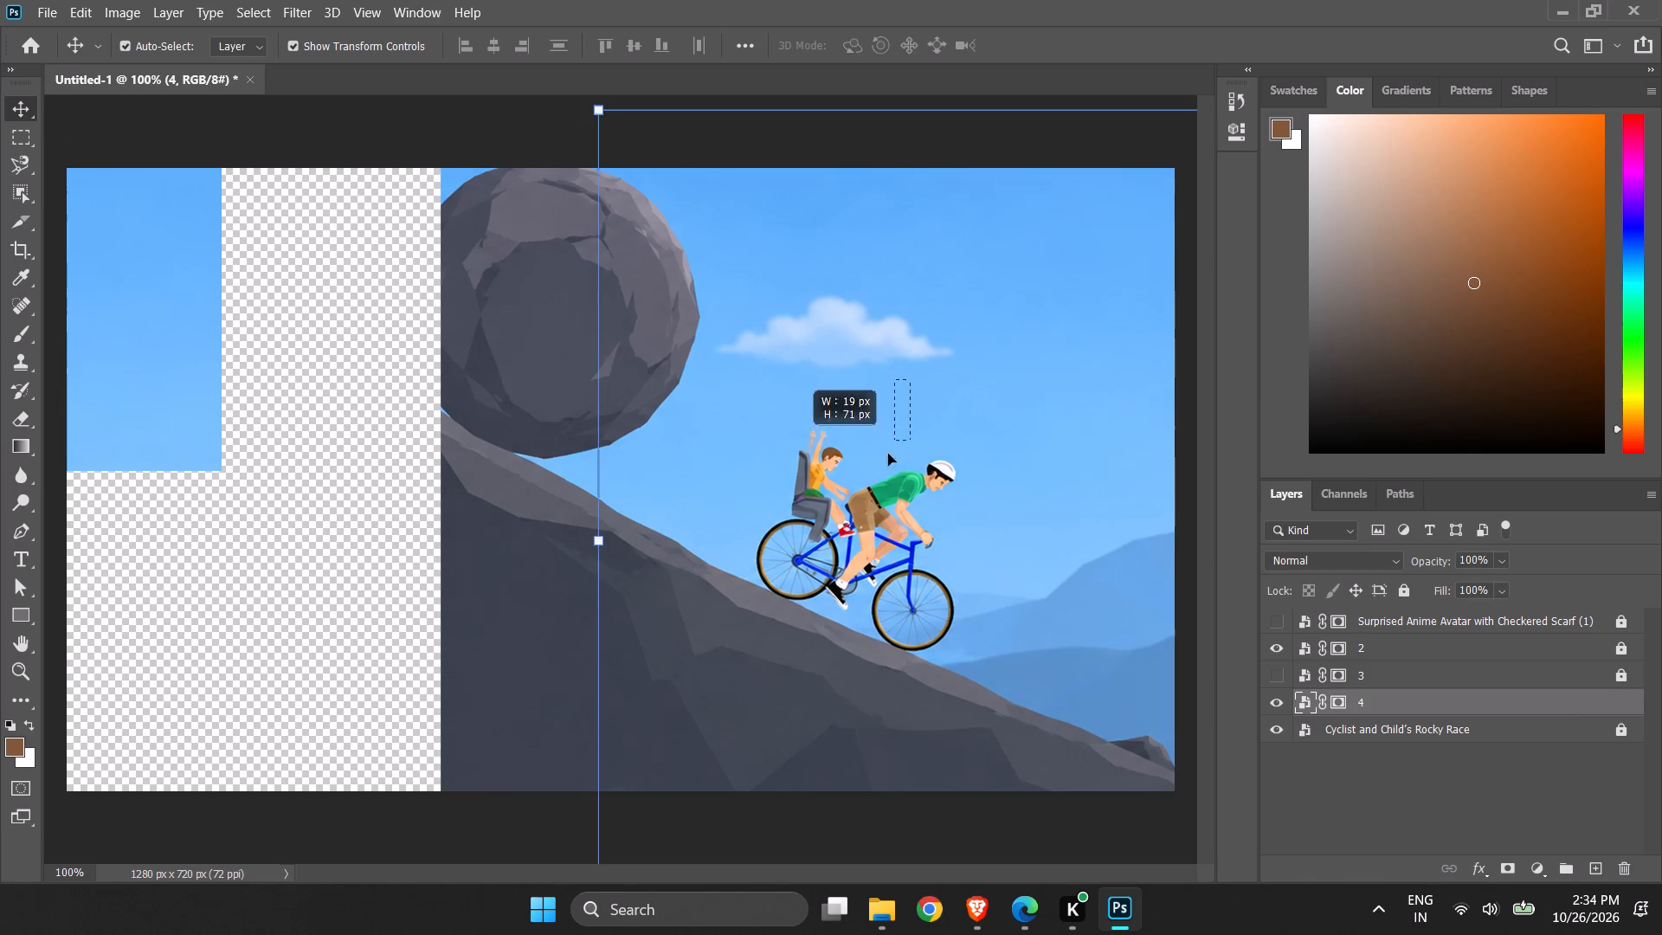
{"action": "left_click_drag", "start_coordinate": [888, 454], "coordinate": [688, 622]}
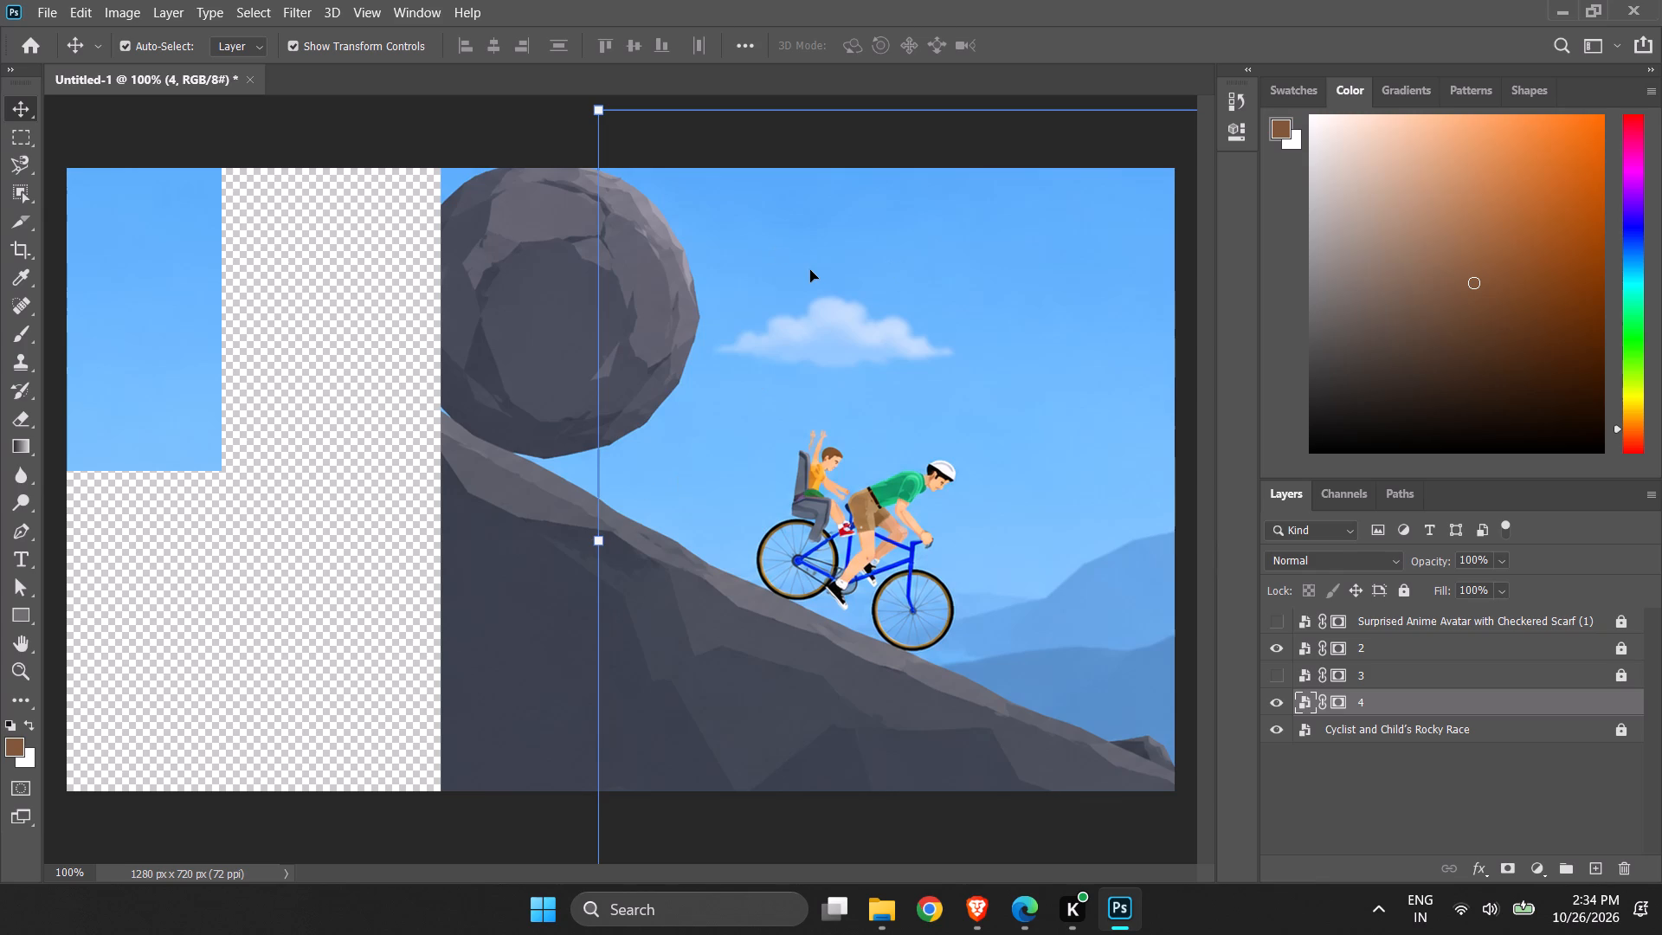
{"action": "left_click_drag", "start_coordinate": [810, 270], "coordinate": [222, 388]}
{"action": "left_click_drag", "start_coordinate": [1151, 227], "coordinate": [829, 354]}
Delete layer 4 with the flipped boulder.
{"action": "left_click", "coordinate": [1407, 710]}
{"action": "right_click", "coordinate": [1407, 710]}
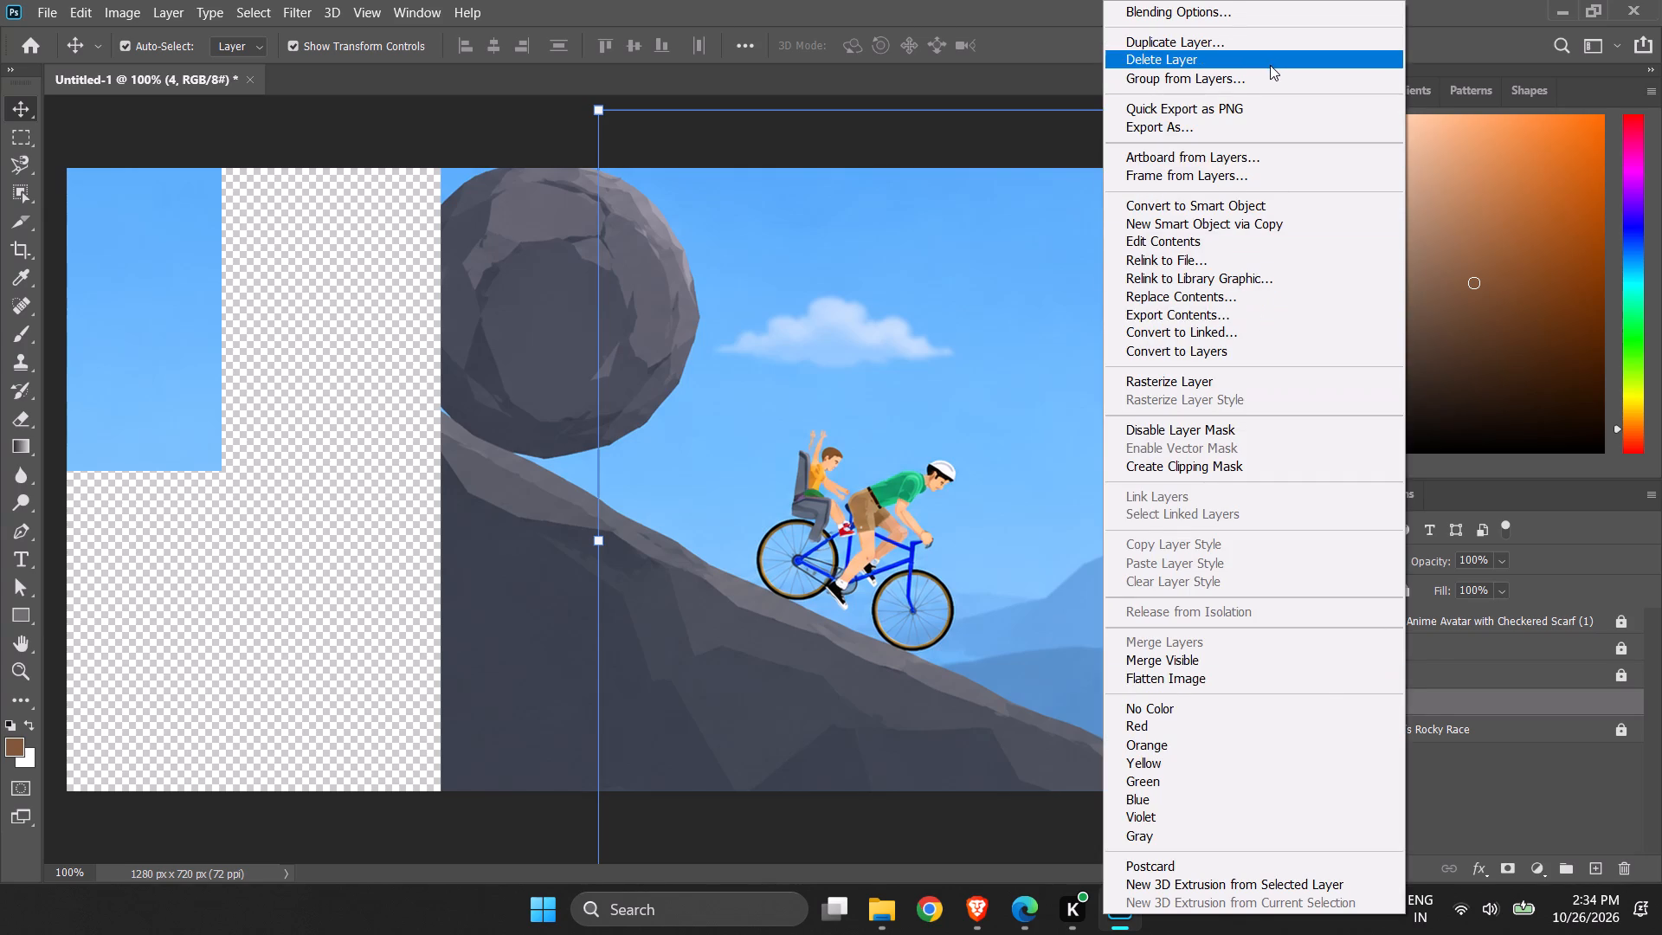
{"action": "left_click", "coordinate": [1270, 64]}
Duplicate the Cyclist and Child's Rocky Race layer as 4 and unlock the copy.
{"action": "right_click", "coordinate": [1388, 707]}
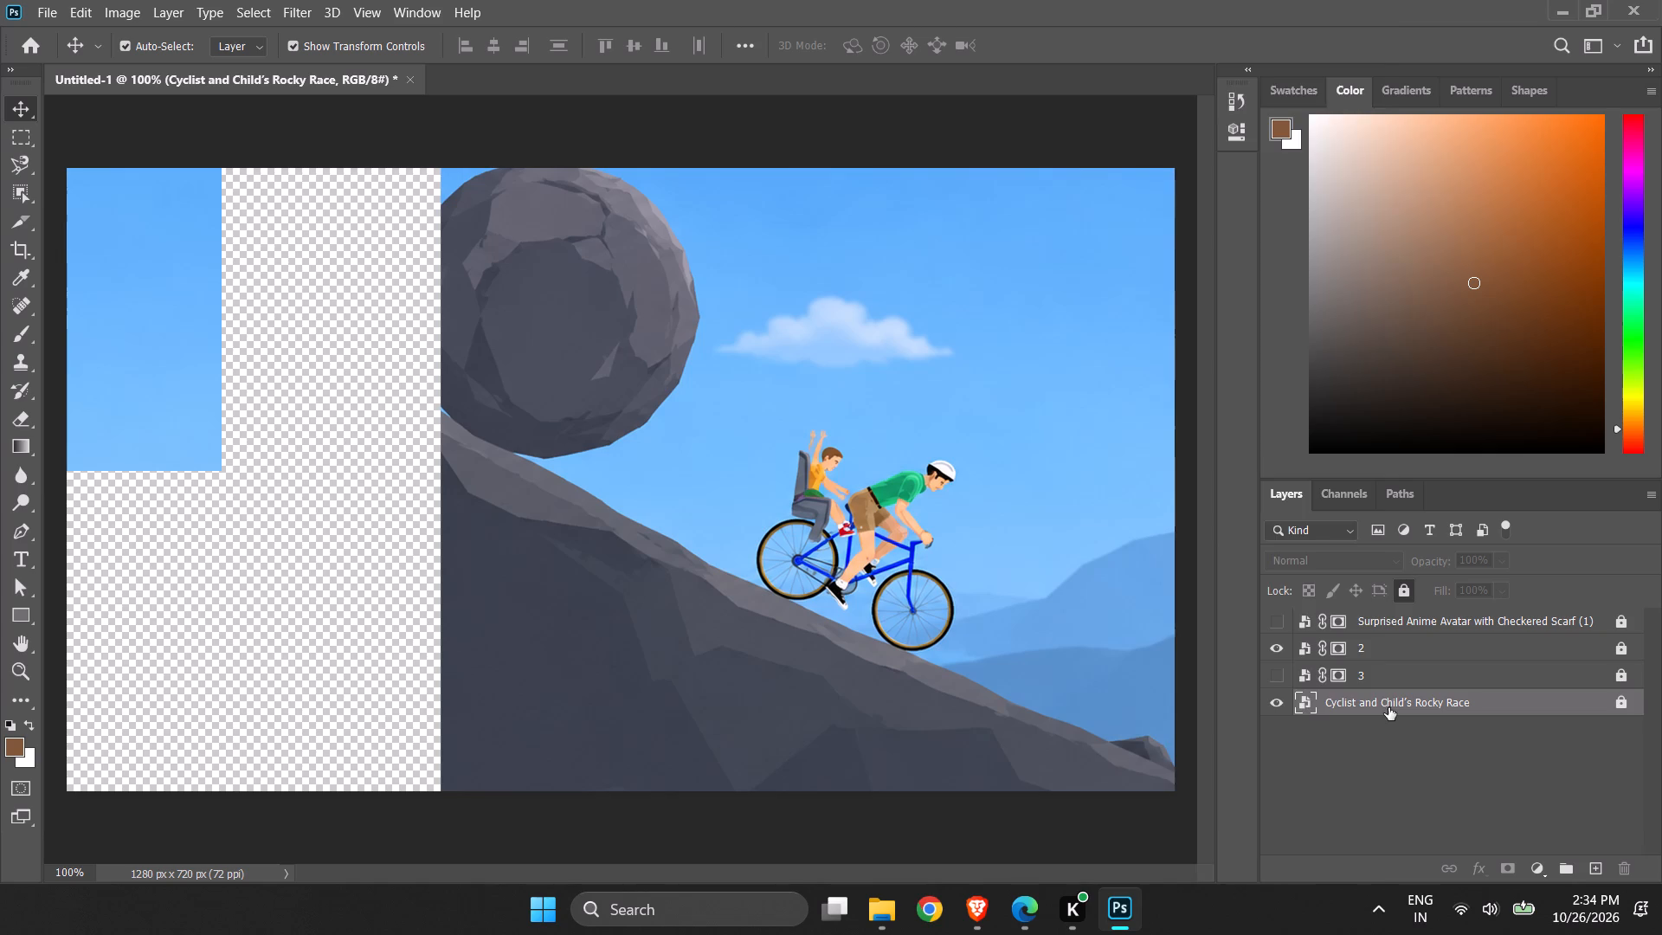
{"action": "left_click", "coordinate": [1250, 41]}
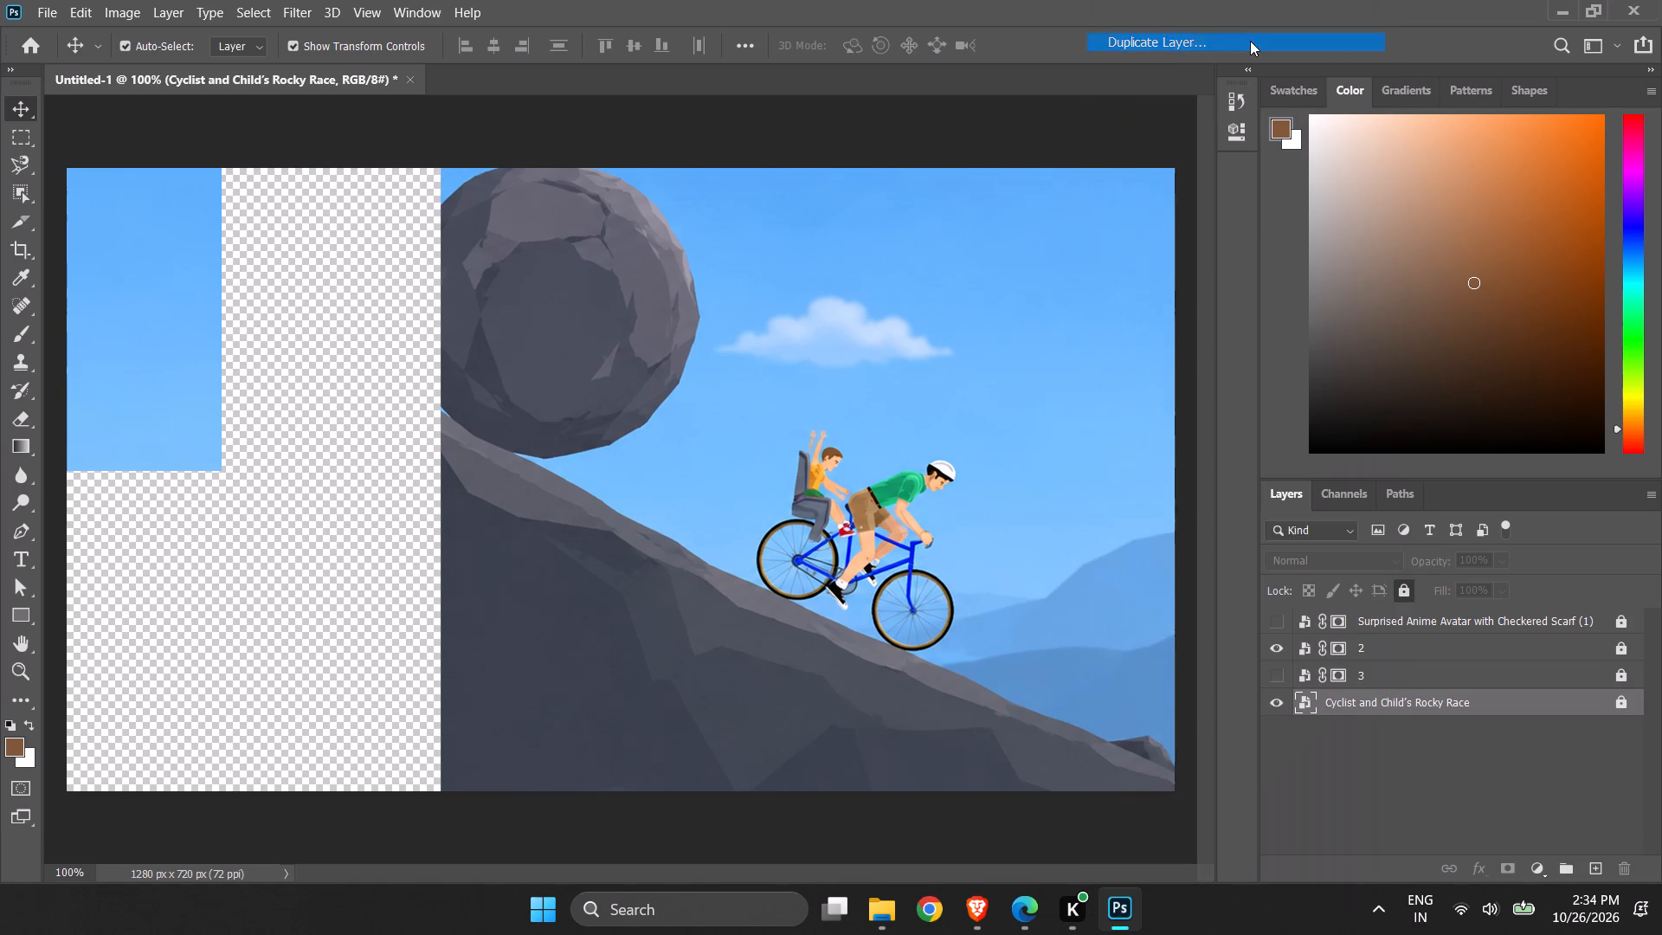
{"action": "key", "text": "4"}
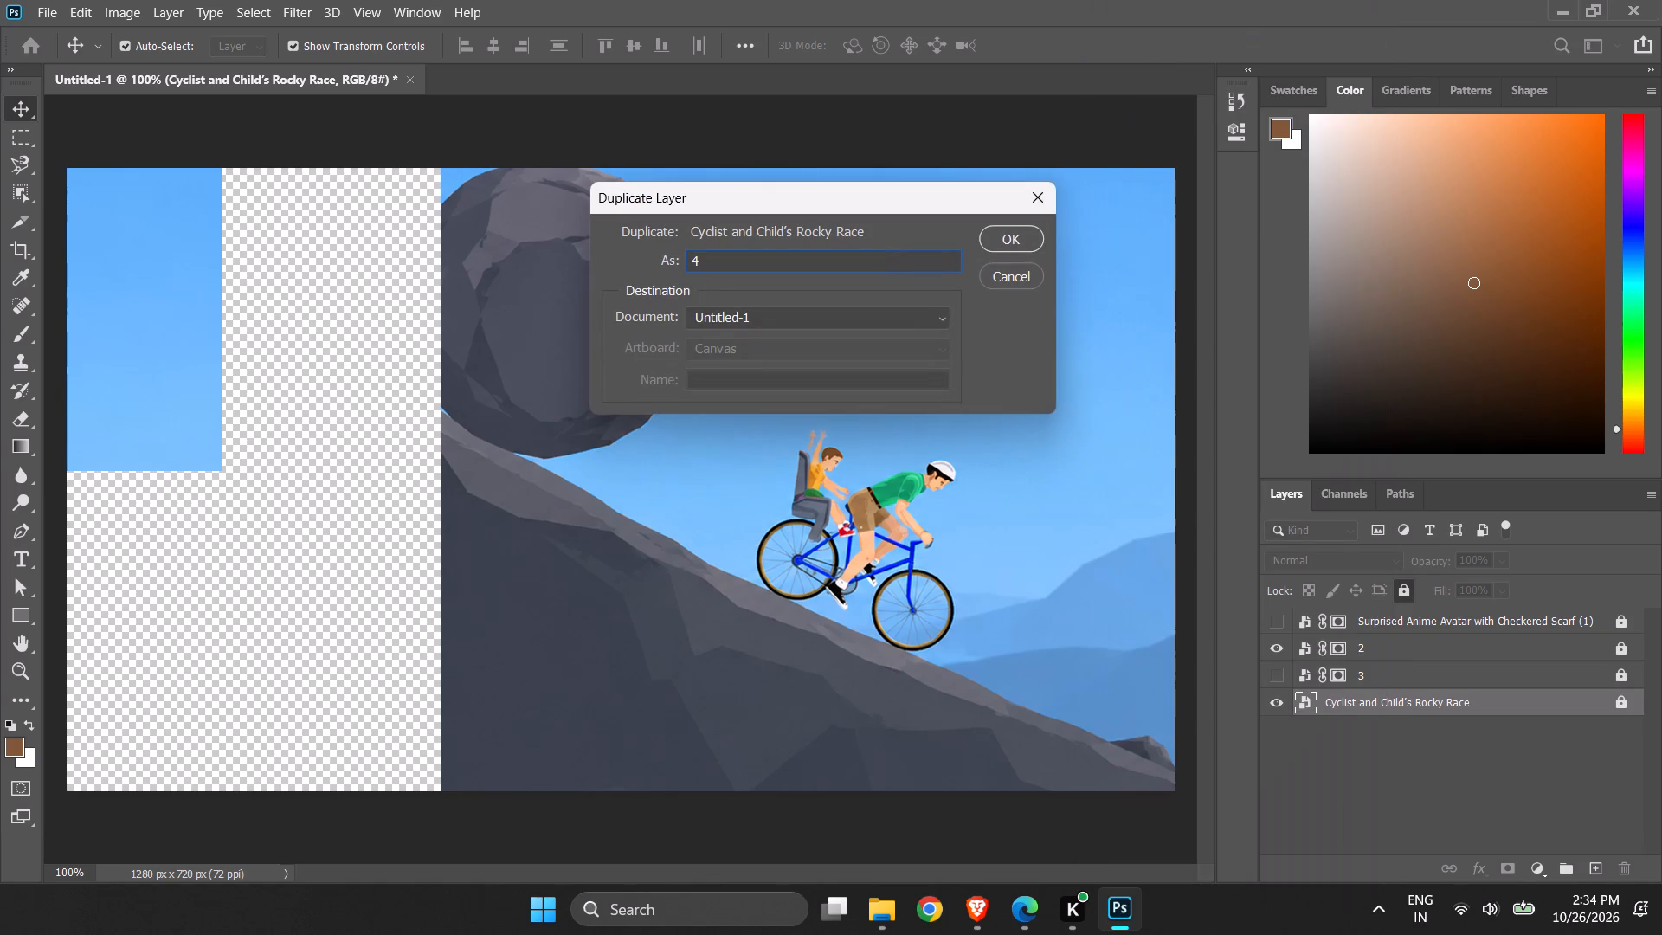
{"action": "key", "text": "Return"}
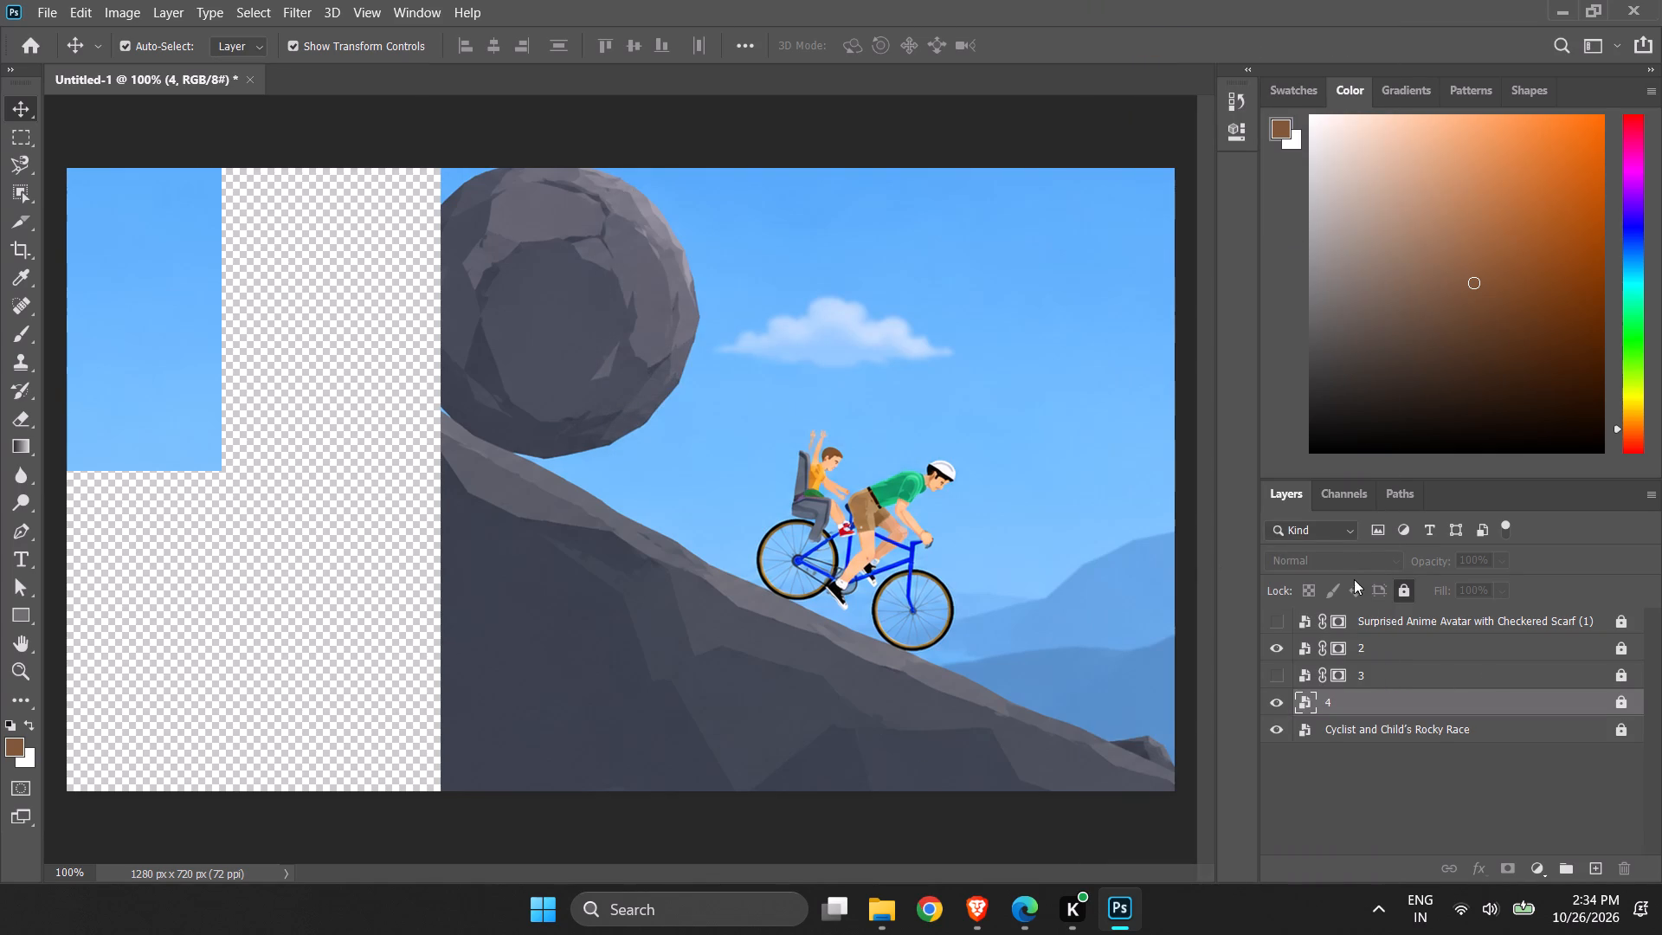
{"action": "left_click", "coordinate": [1406, 593]}
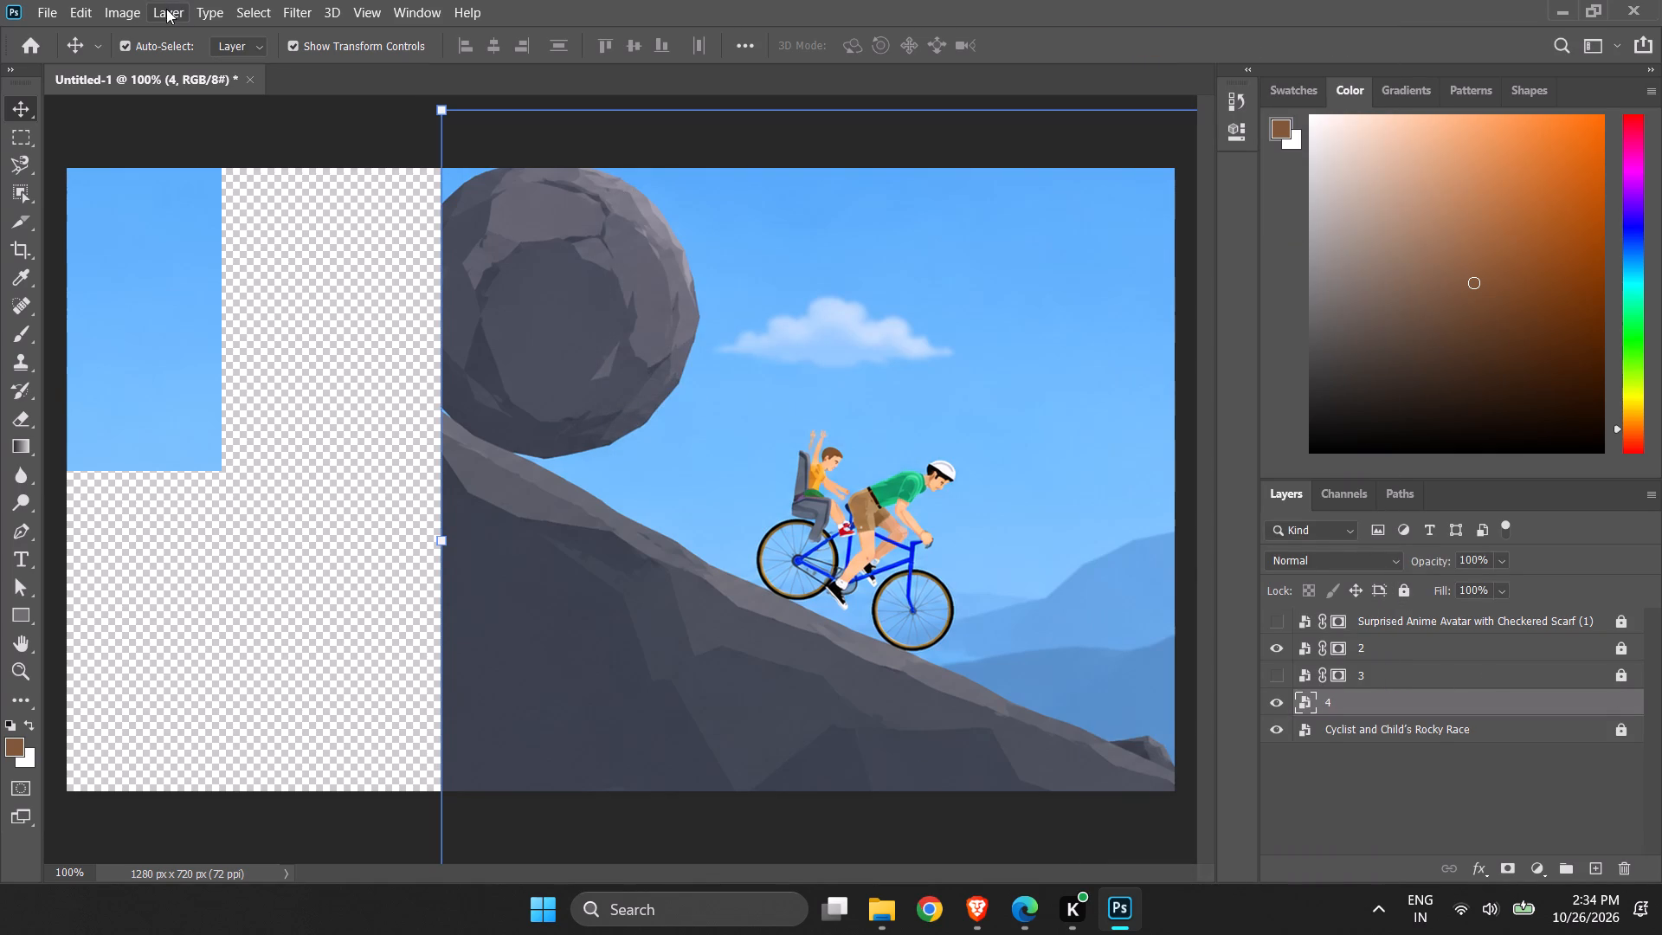
Flip layer 4 horizontally and move it left until its boulder lies slightly right of the canvas centre.
{"action": "left_click", "coordinate": [80, 3]}
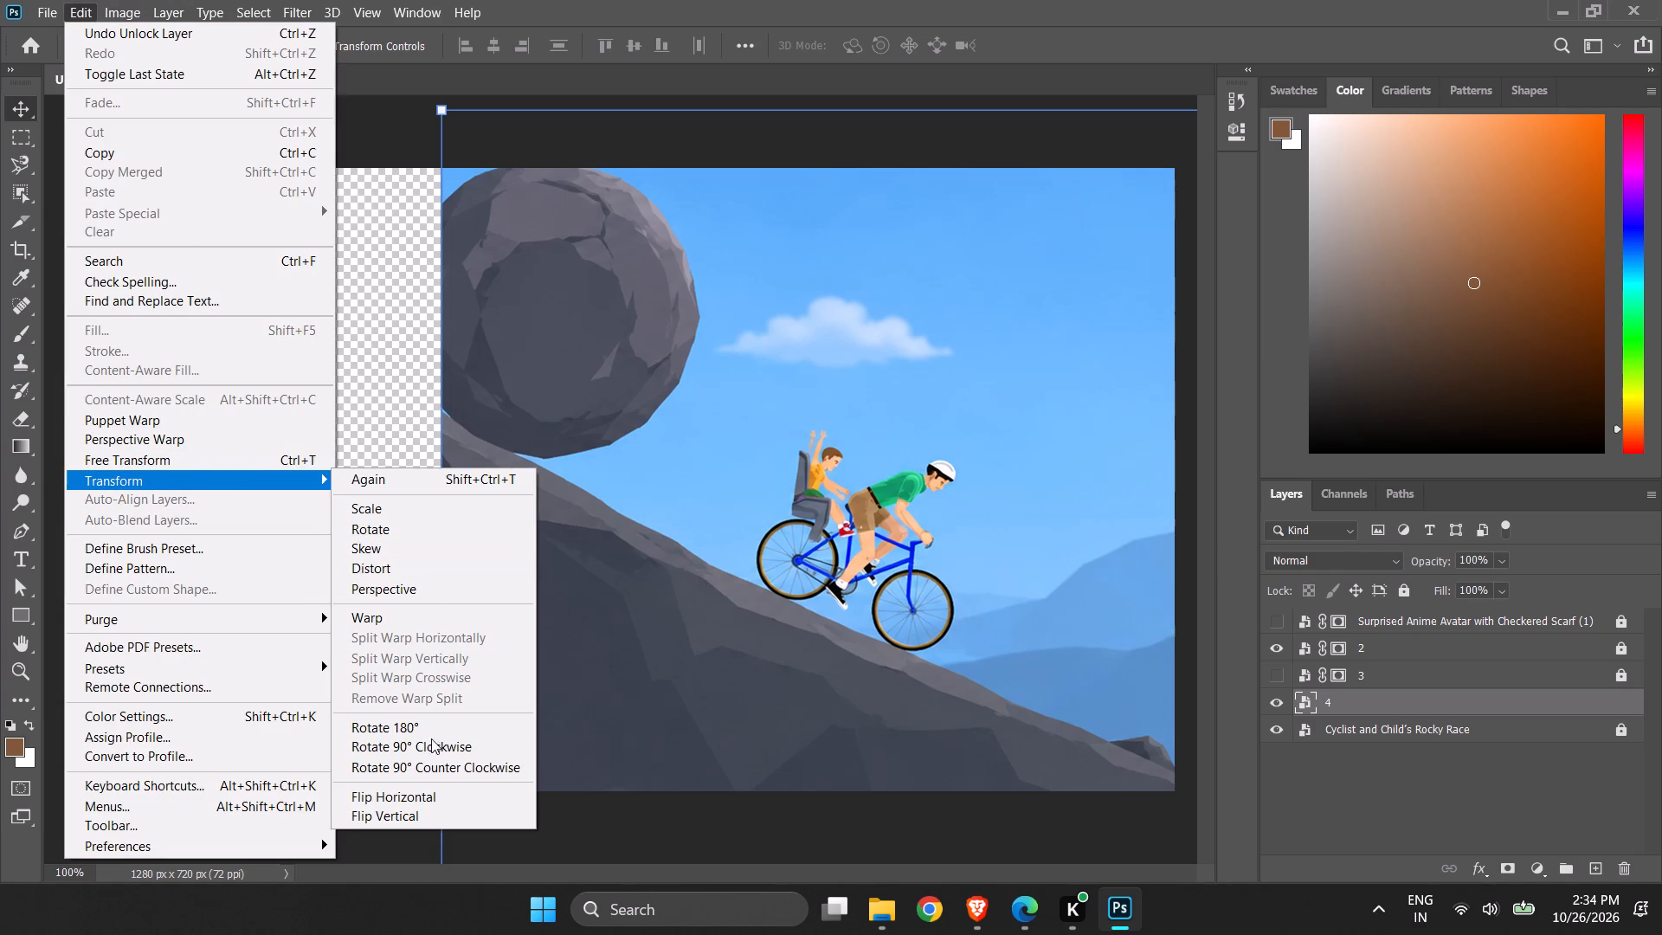
{"action": "left_click", "coordinate": [445, 790]}
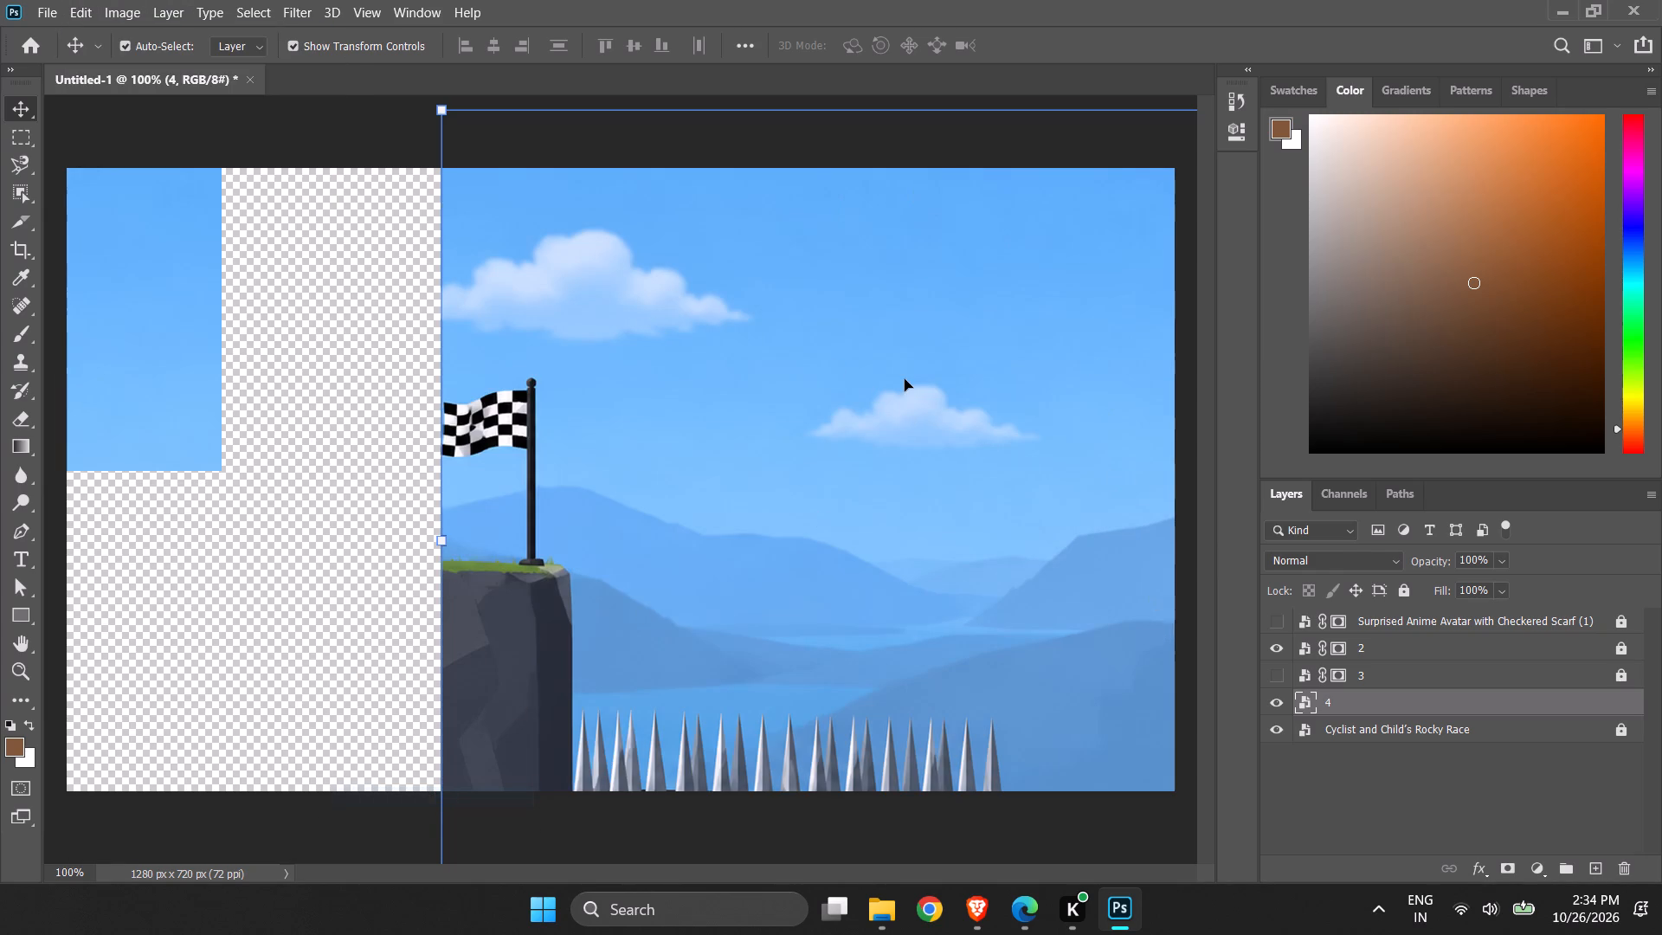
{"action": "left_click_drag", "start_coordinate": [959, 256], "coordinate": [93, 396]}
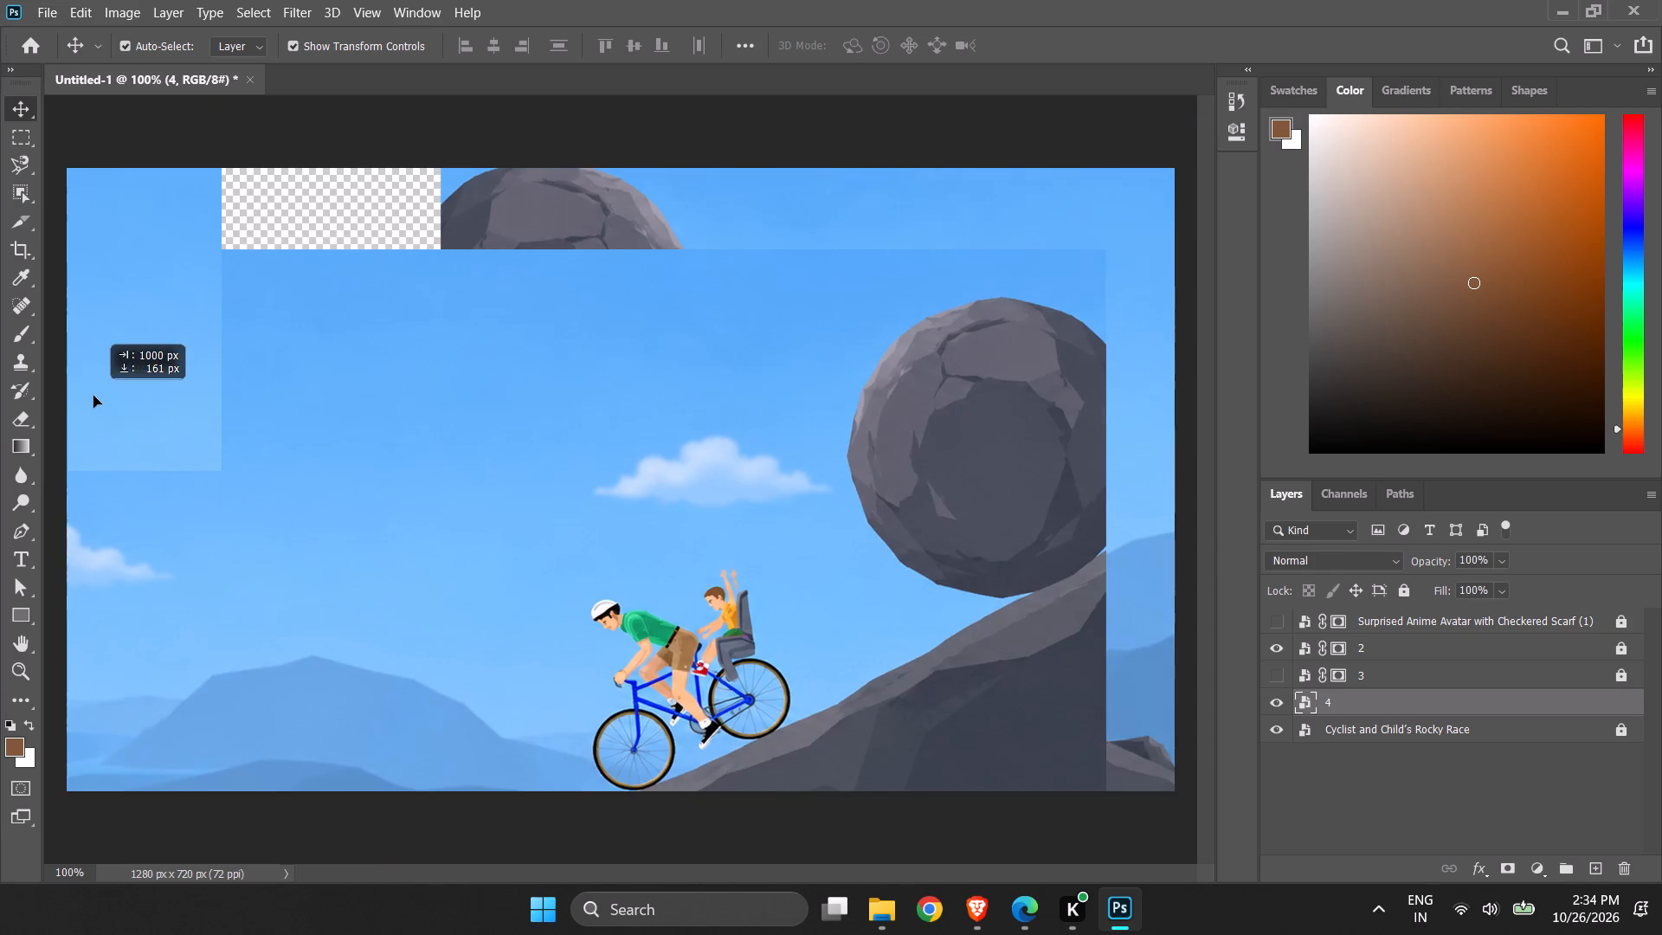
{"action": "left_click_drag", "start_coordinate": [93, 396], "coordinate": [158, 312]}
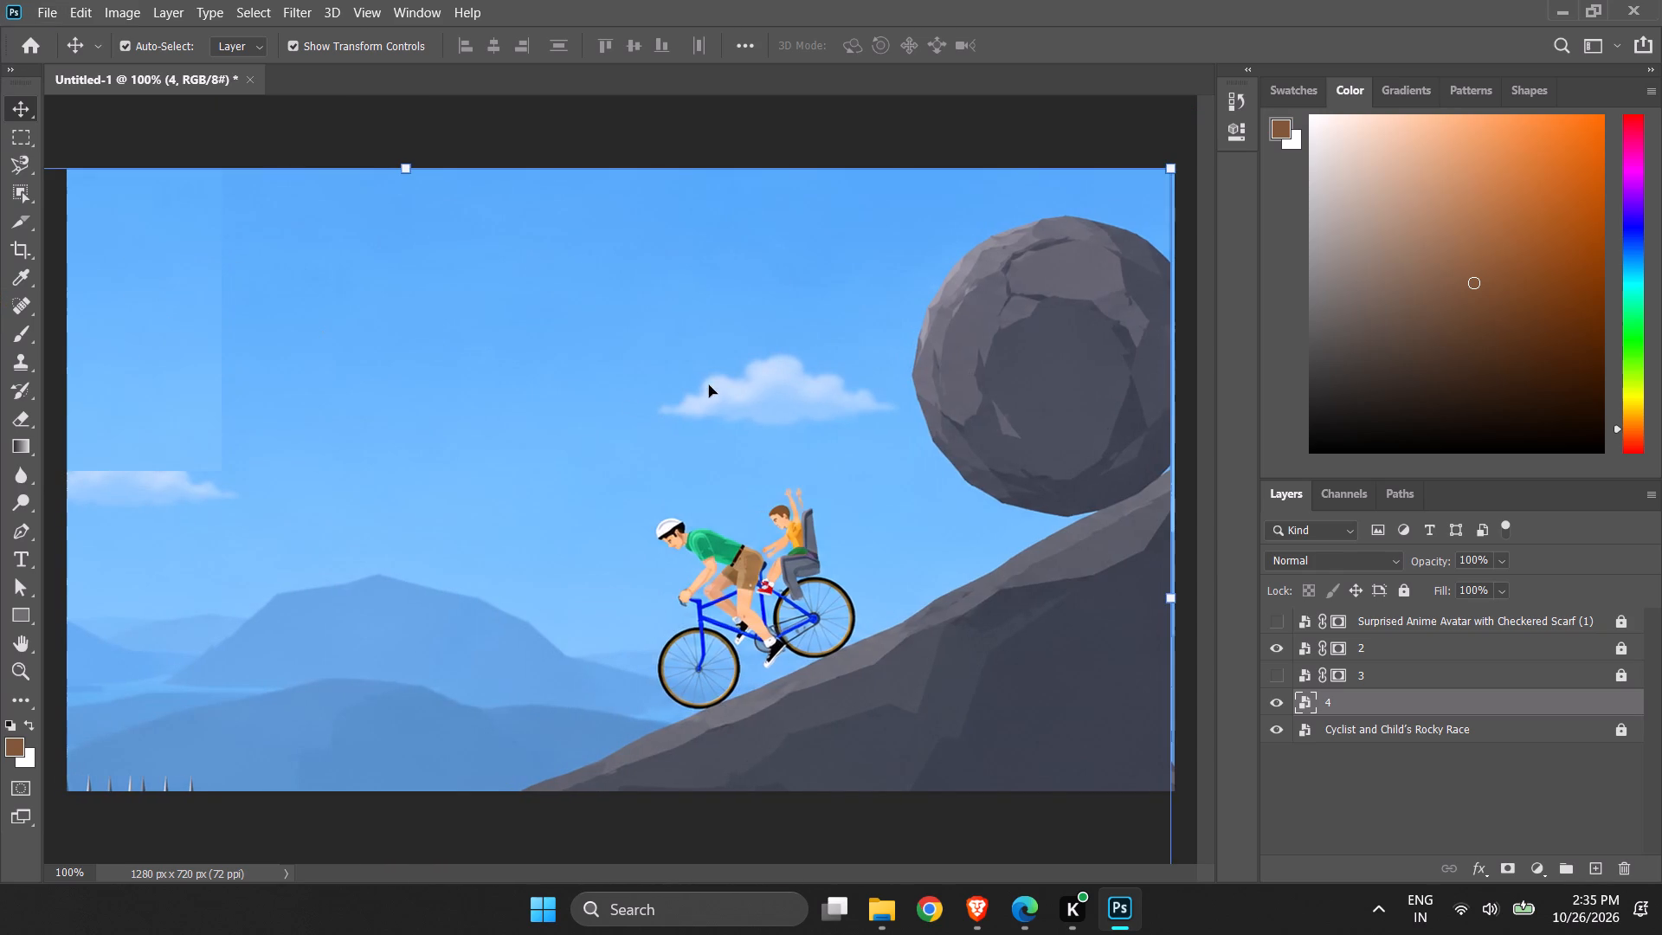
{"action": "left_click_drag", "start_coordinate": [711, 377], "coordinate": [457, 355]}
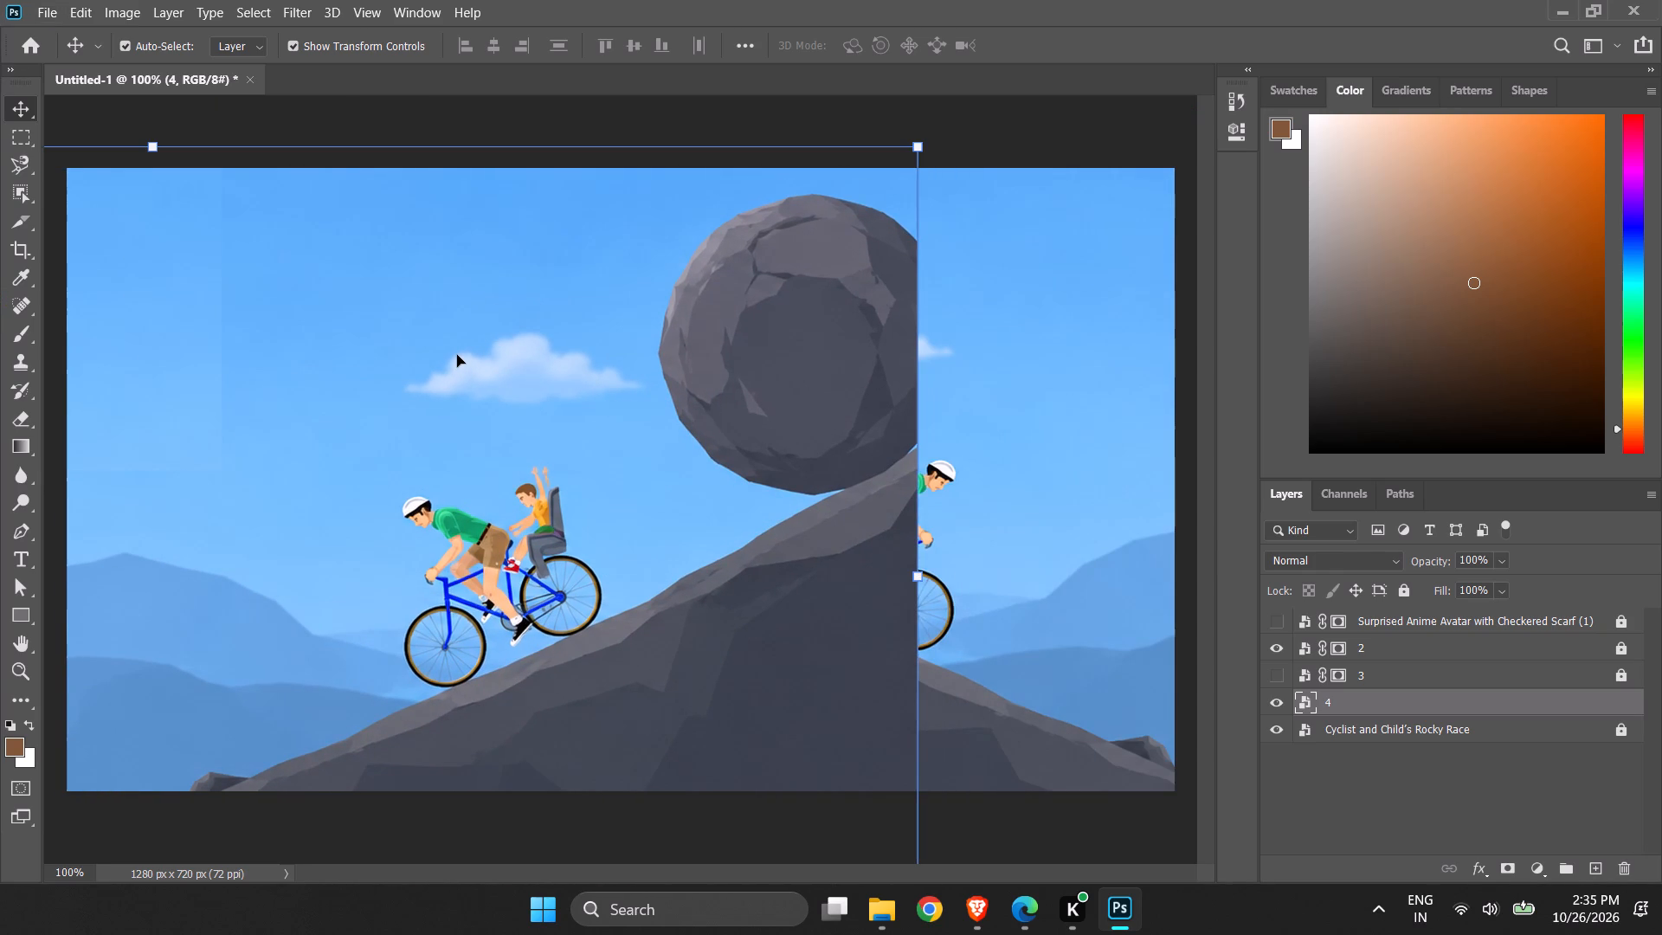
Mask the flipped layer 4 to an Object Selection around its boulder.
{"action": "left_click", "coordinate": [10, 192]}
{"action": "left_click_drag", "start_coordinate": [641, 177], "coordinate": [958, 541]}
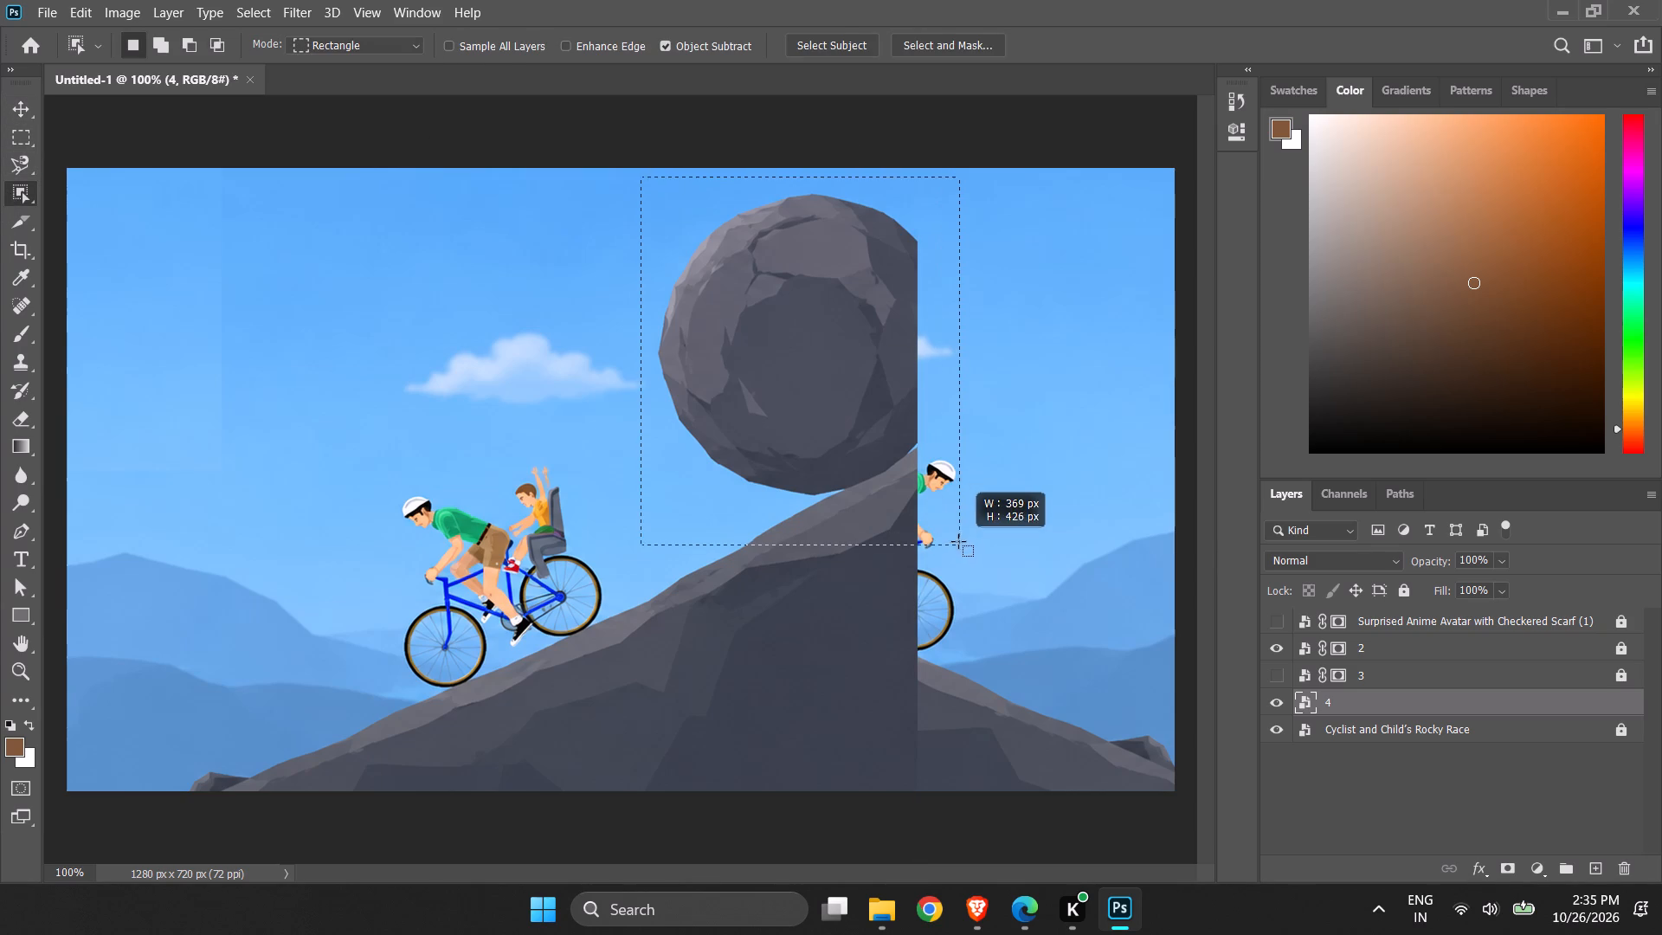
{"action": "left_click_drag", "start_coordinate": [958, 541], "coordinate": [931, 517]}
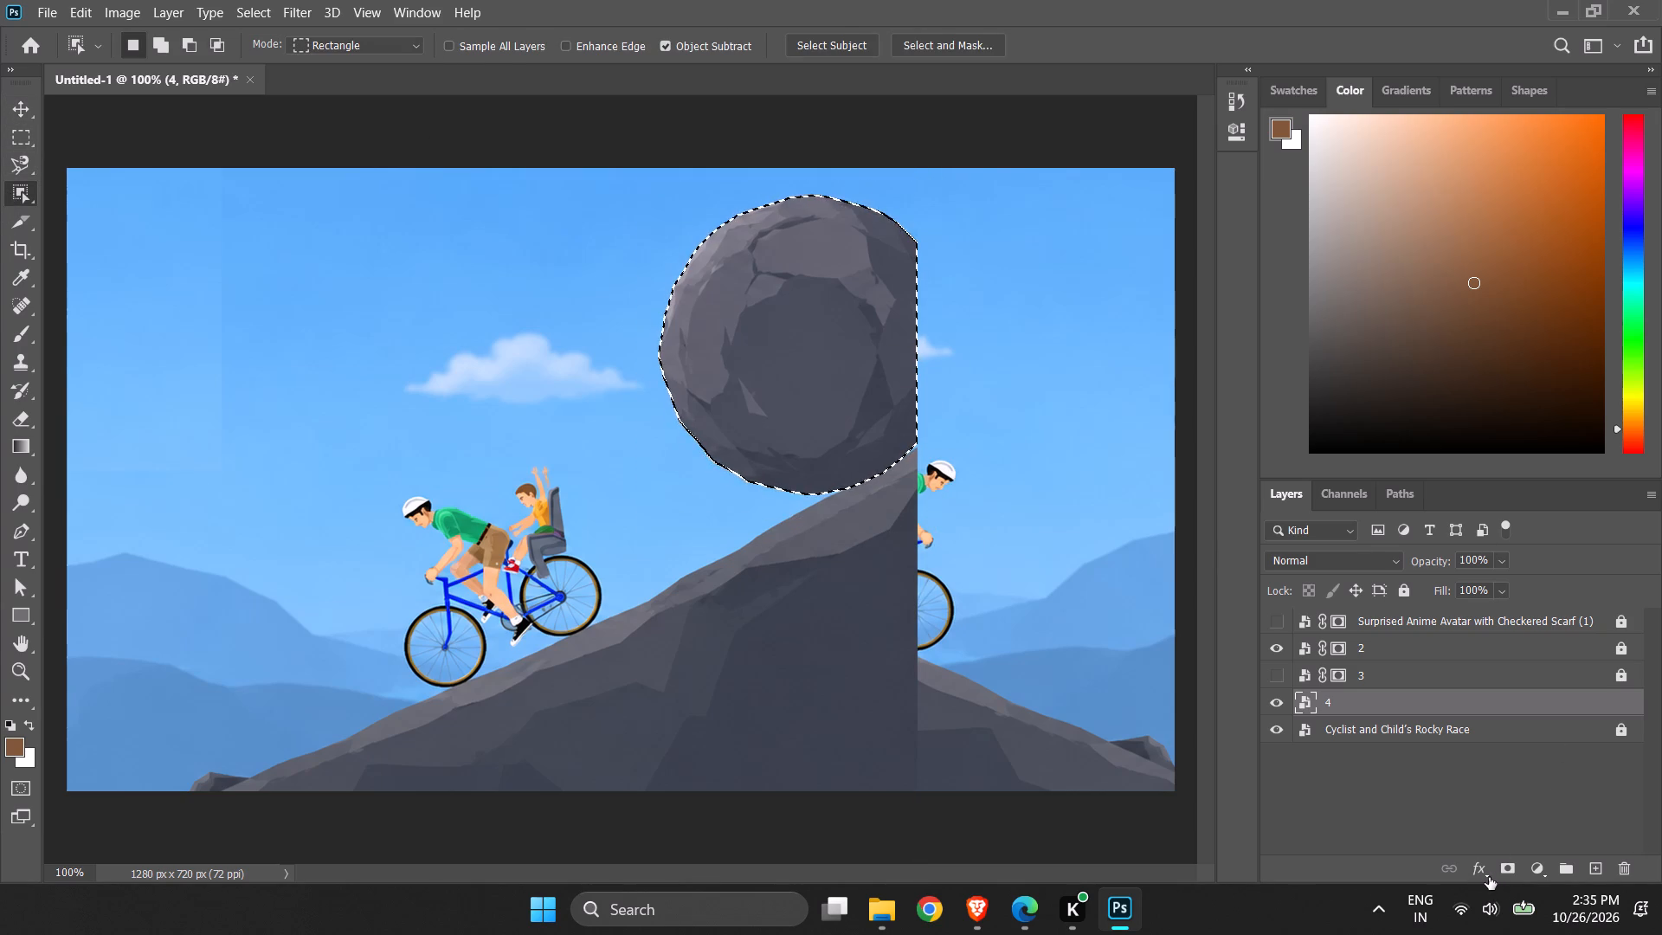
{"action": "left_click", "coordinate": [1511, 876]}
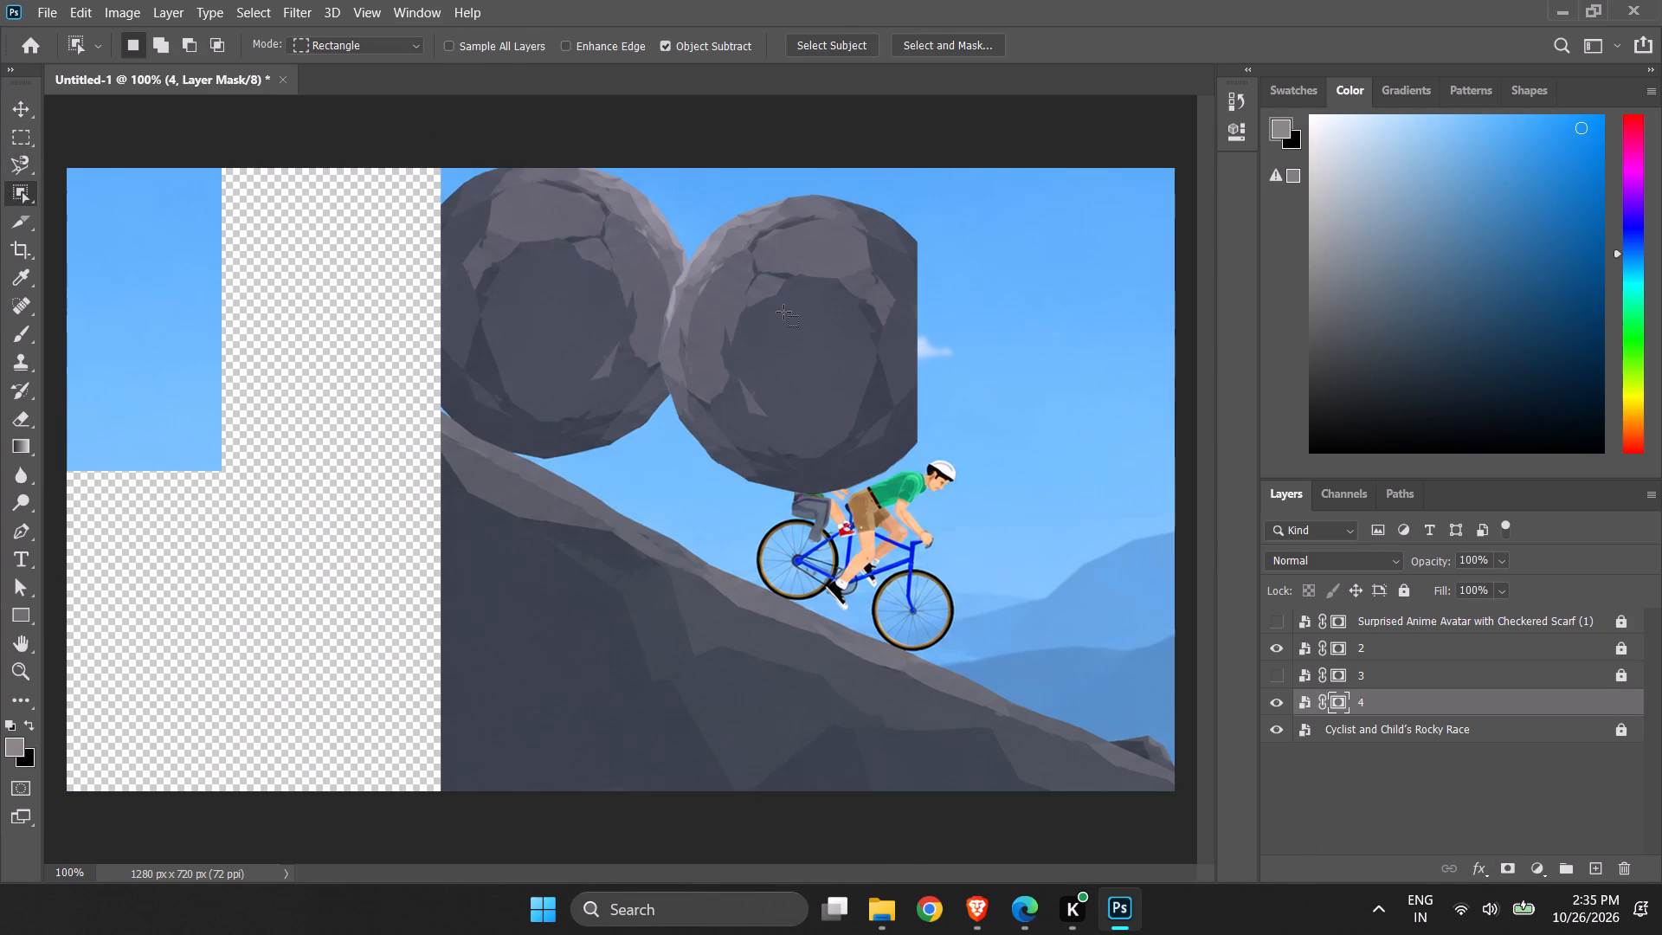
Move the masked boulder on layer 4 left and slightly up until it overlaps the original boulder, extending past the background's cut edge.
{"action": "left_click", "coordinate": [19, 112]}
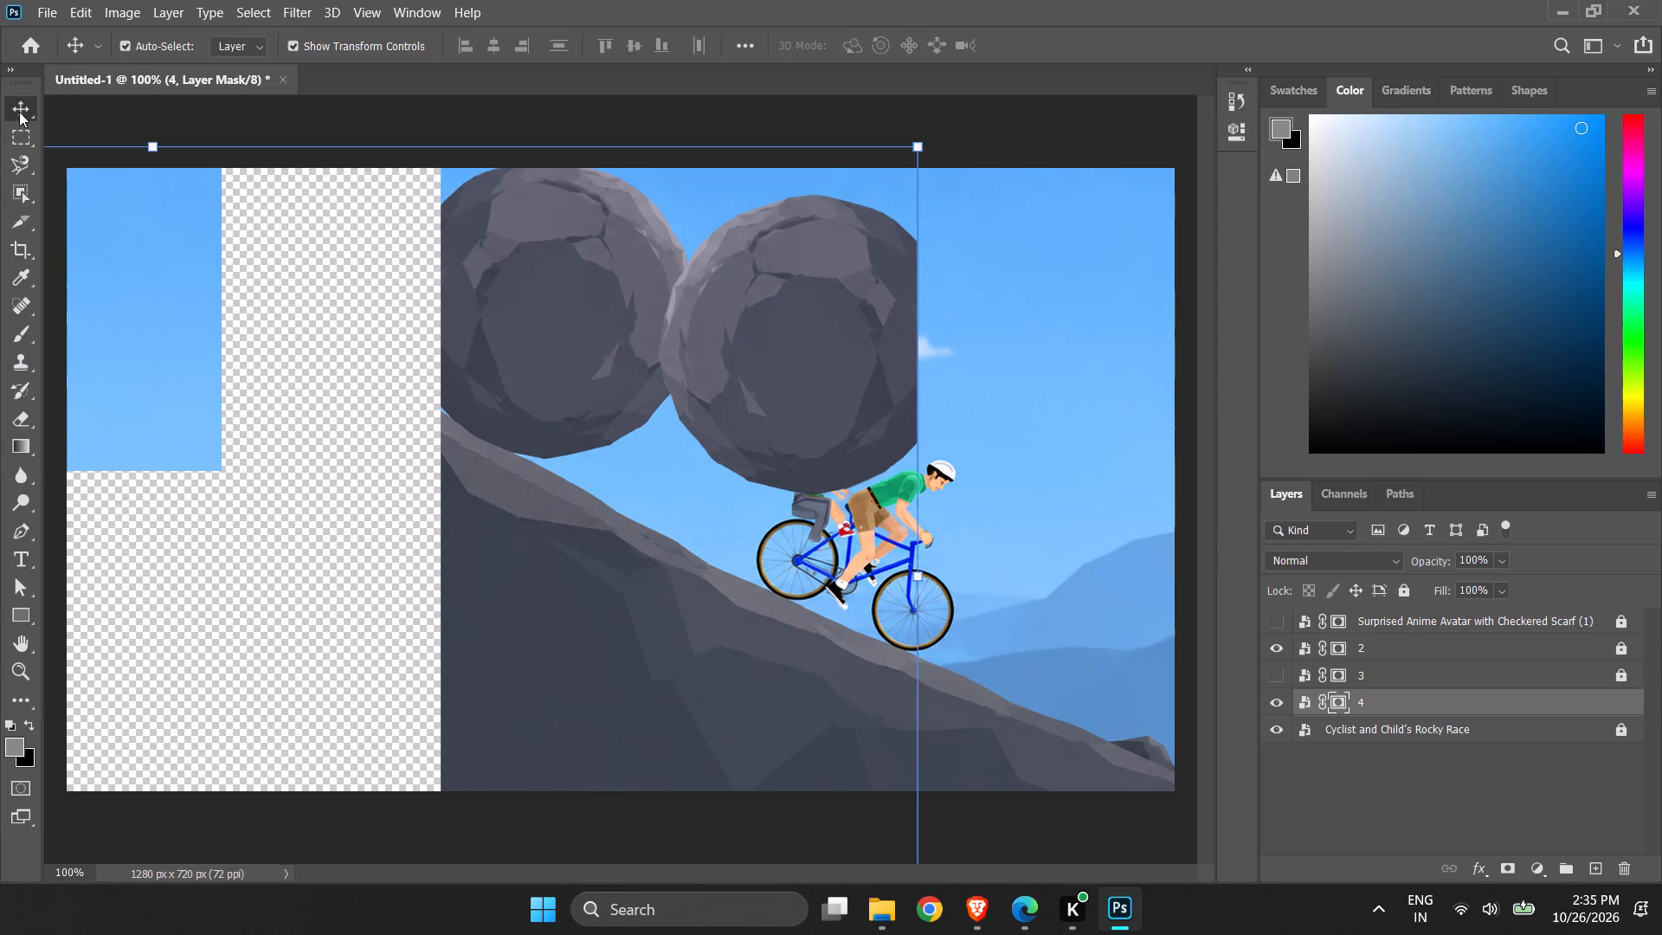
{"action": "left_click_drag", "start_coordinate": [873, 422], "coordinate": [722, 409]}
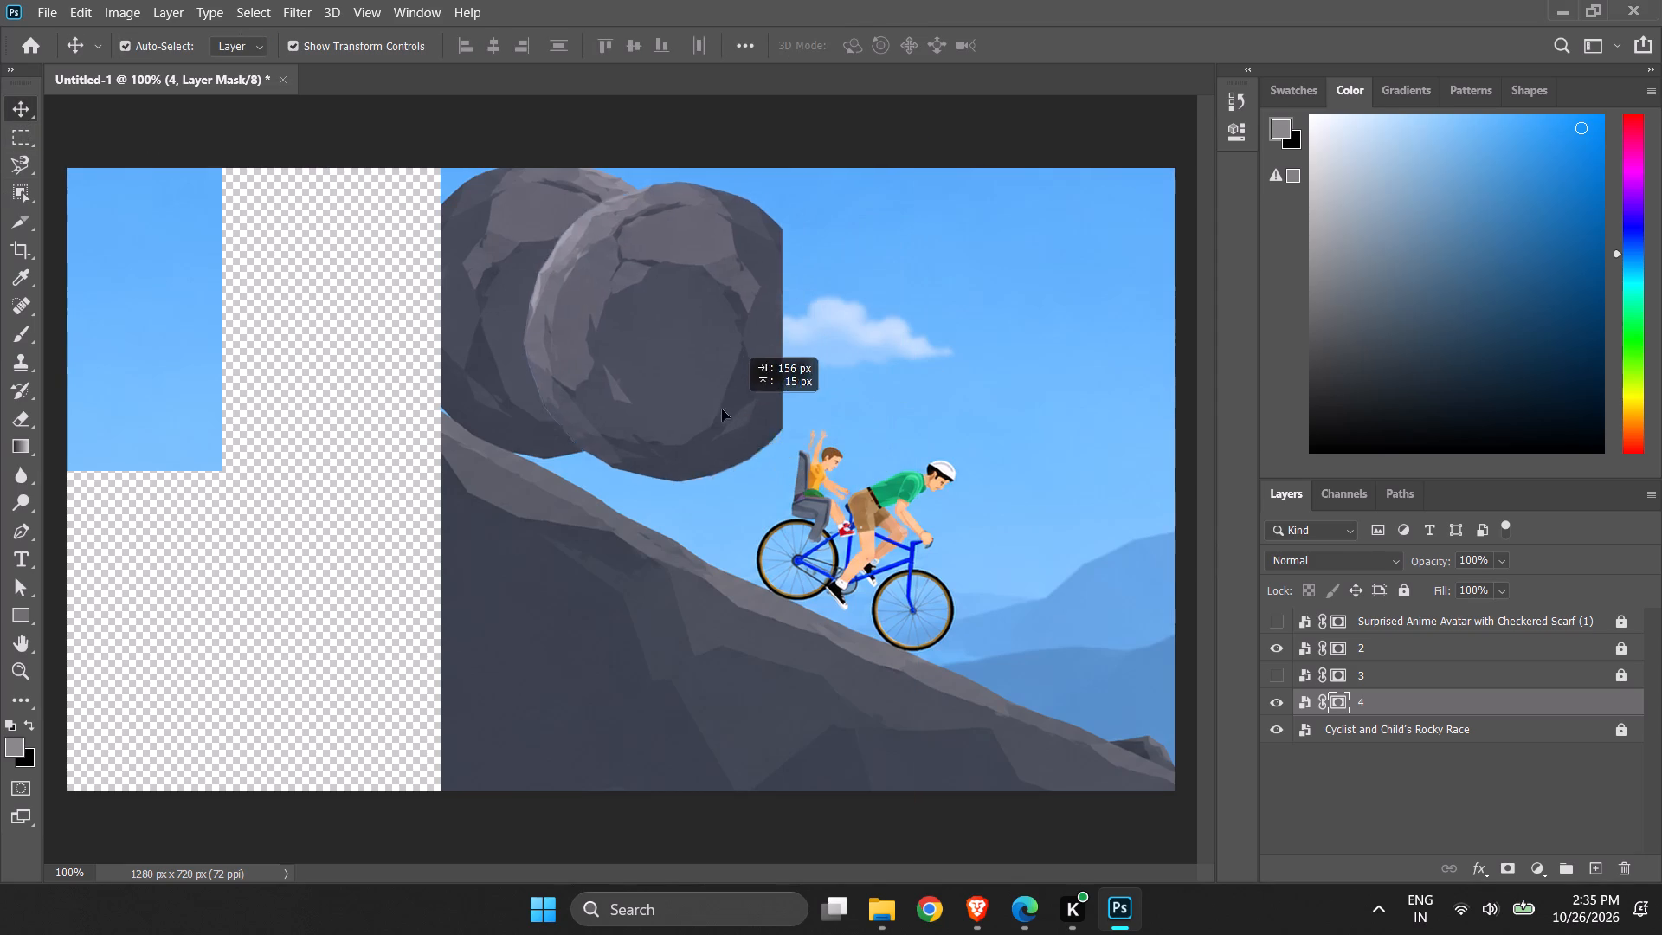
{"action": "left_click_drag", "start_coordinate": [722, 409], "coordinate": [604, 373]}
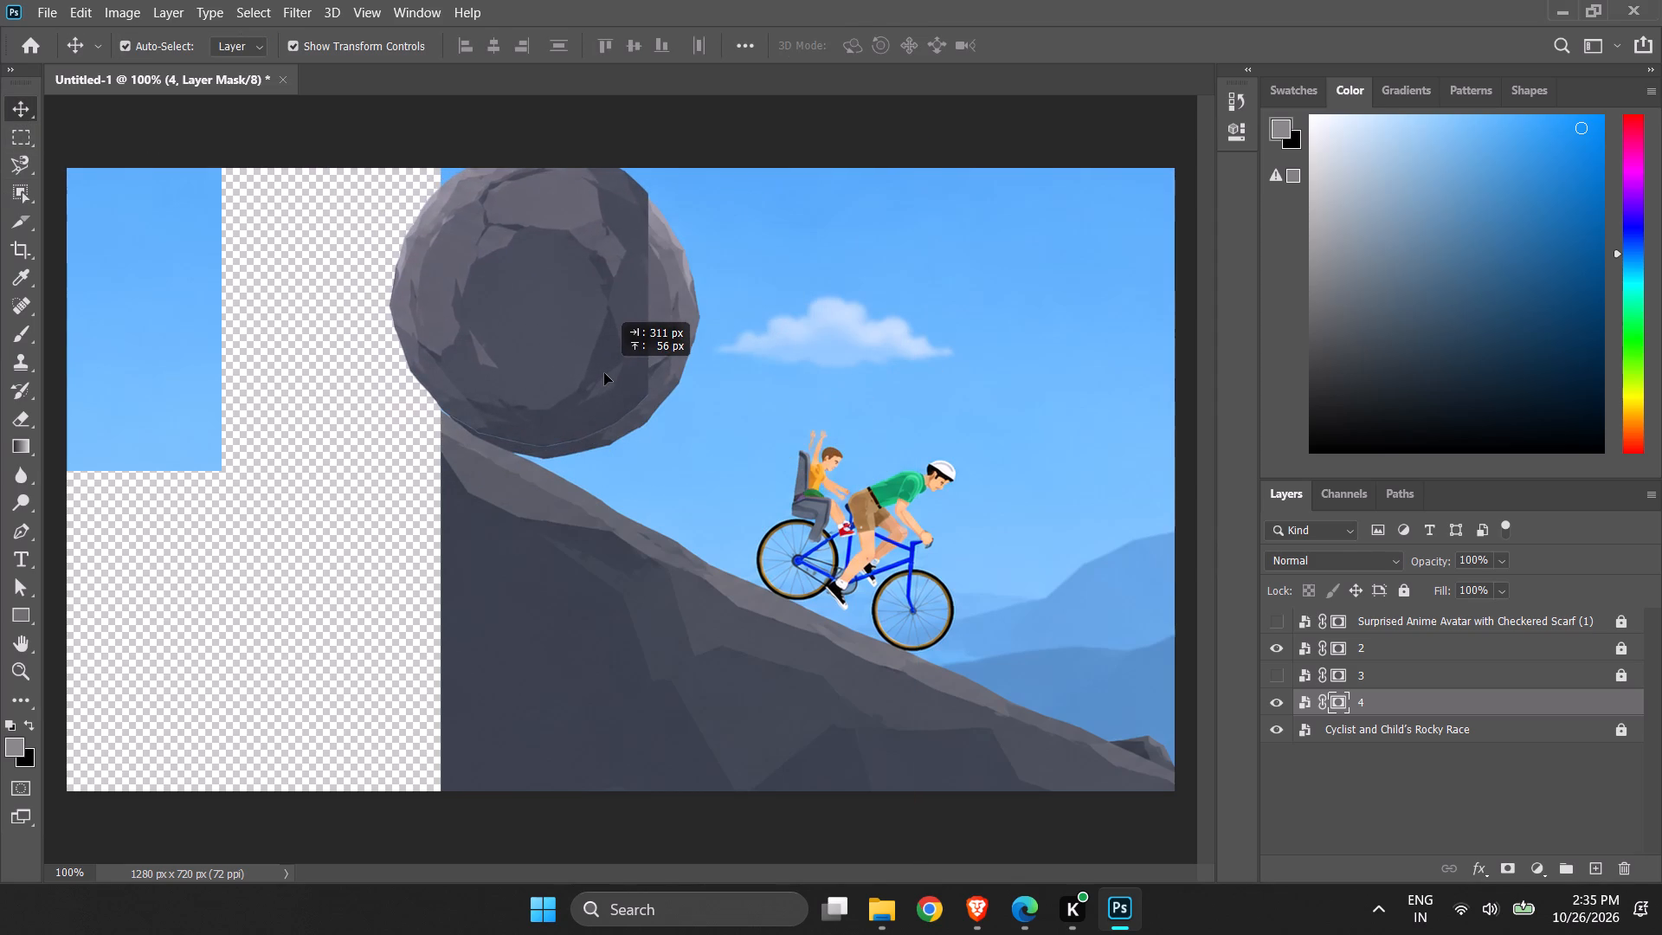
{"action": "left_click_drag", "start_coordinate": [604, 373], "coordinate": [390, 390]}
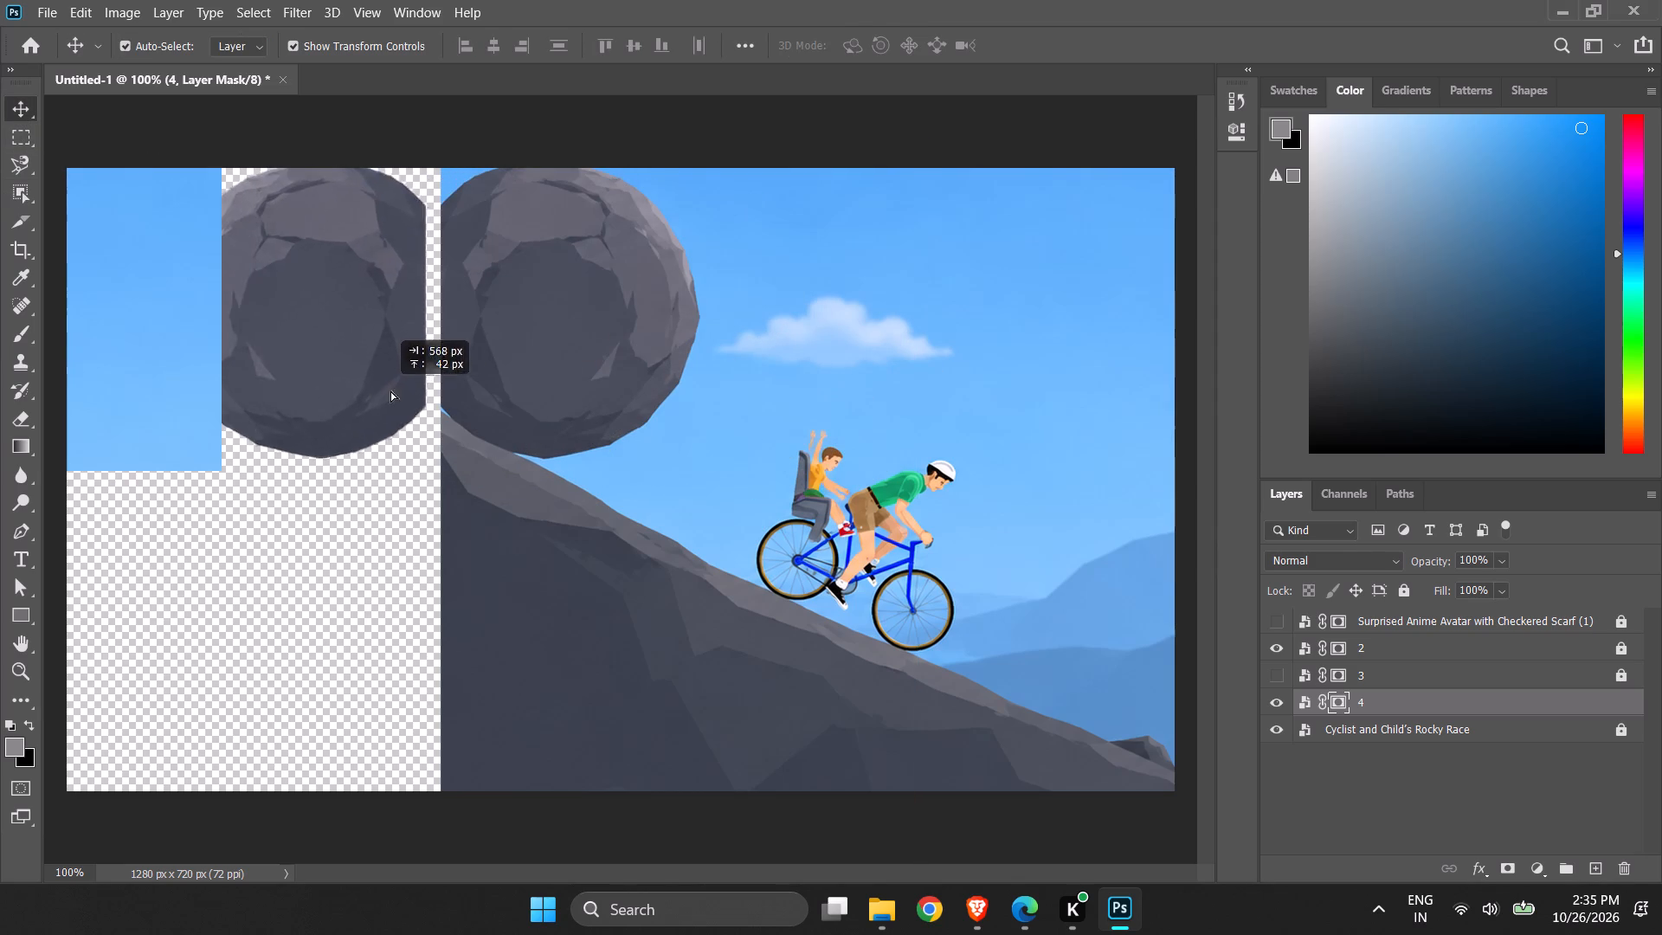
{"action": "left_click_drag", "start_coordinate": [390, 390], "coordinate": [628, 382]}
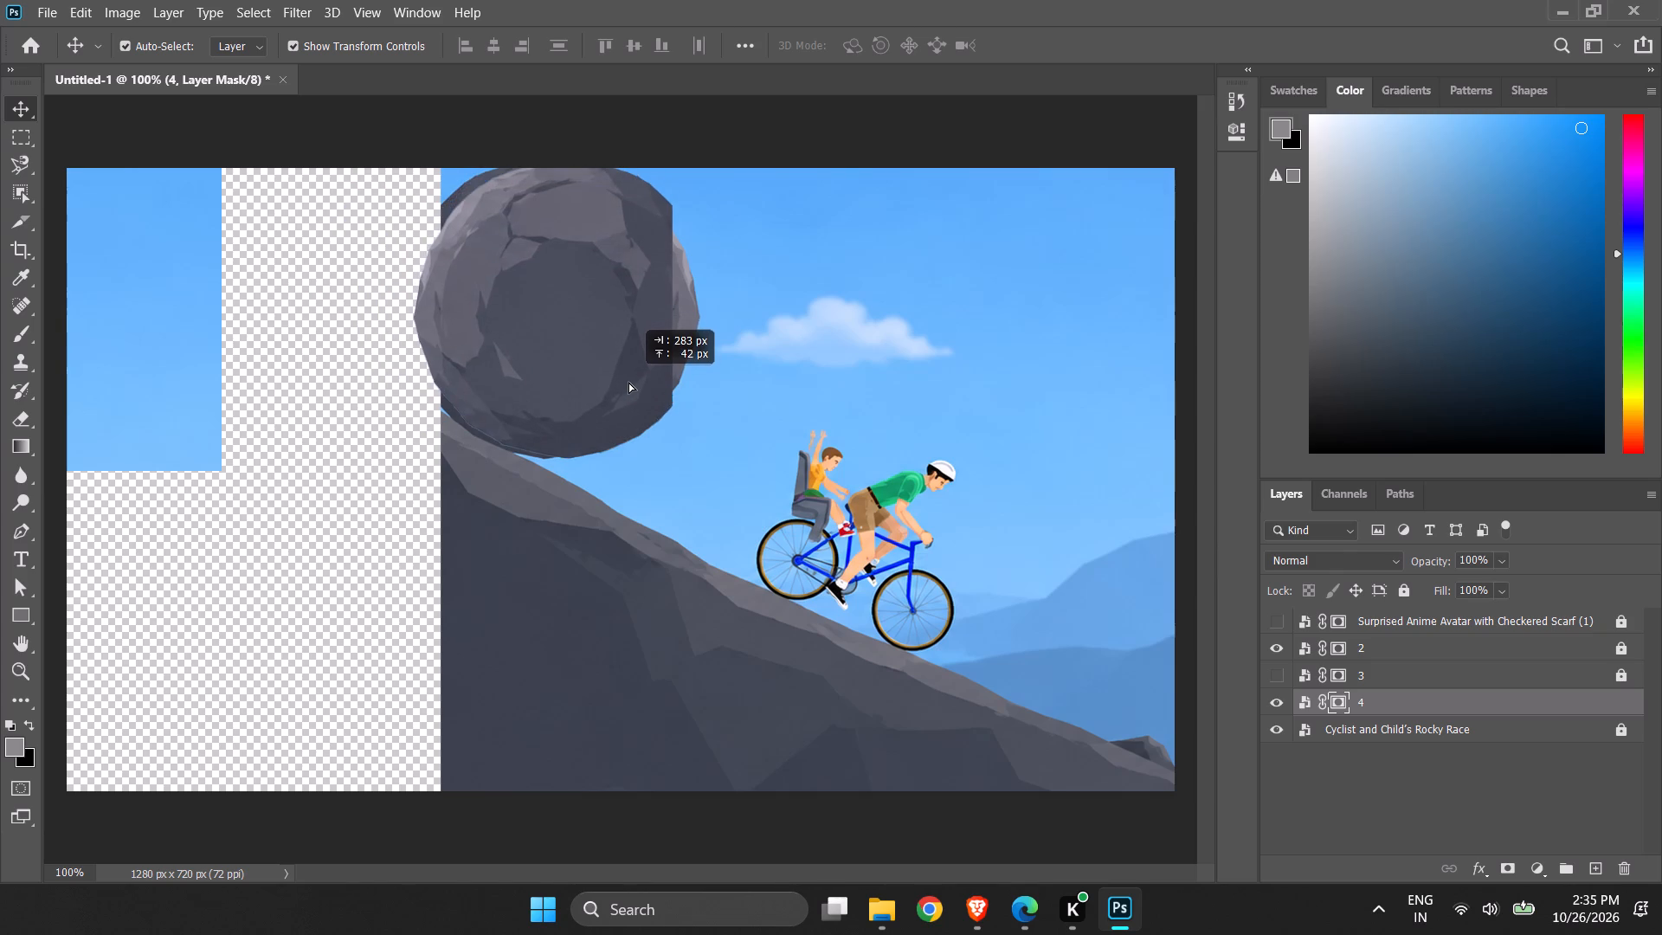
{"action": "left_click_drag", "start_coordinate": [628, 382], "coordinate": [603, 382]}
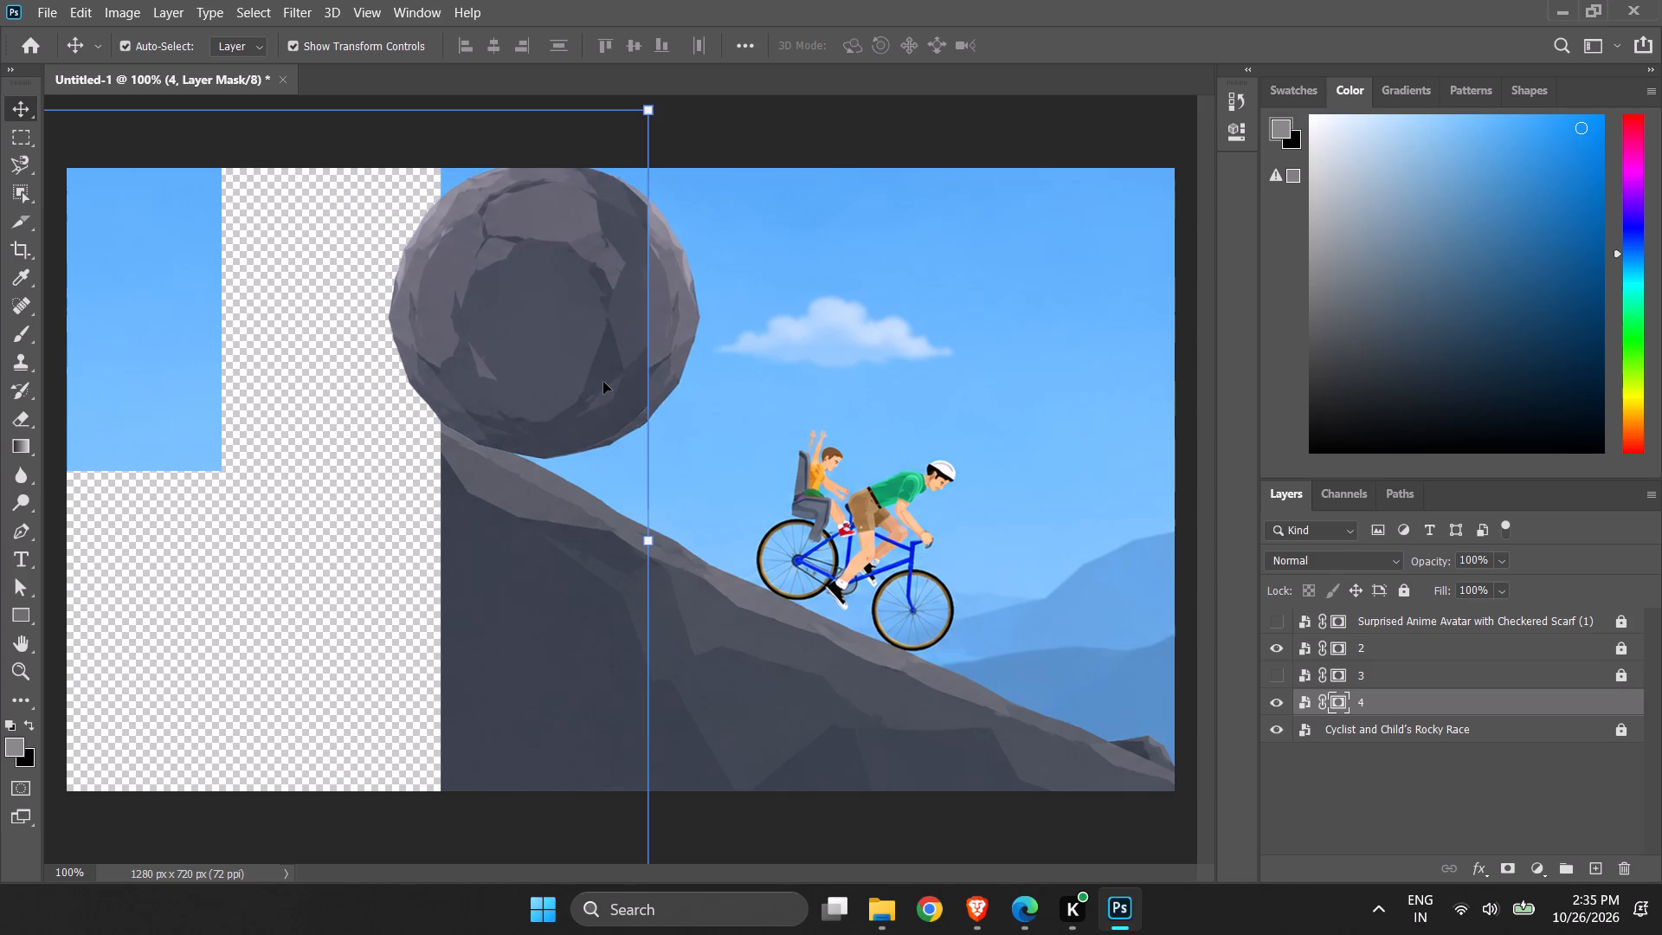
{"action": "left_click", "coordinate": [624, 391]}
Reorder layer 4 beneath the Cyclist and Child's Rocky Race layer.
{"action": "left_click_drag", "start_coordinate": [1406, 700], "coordinate": [1431, 763]}
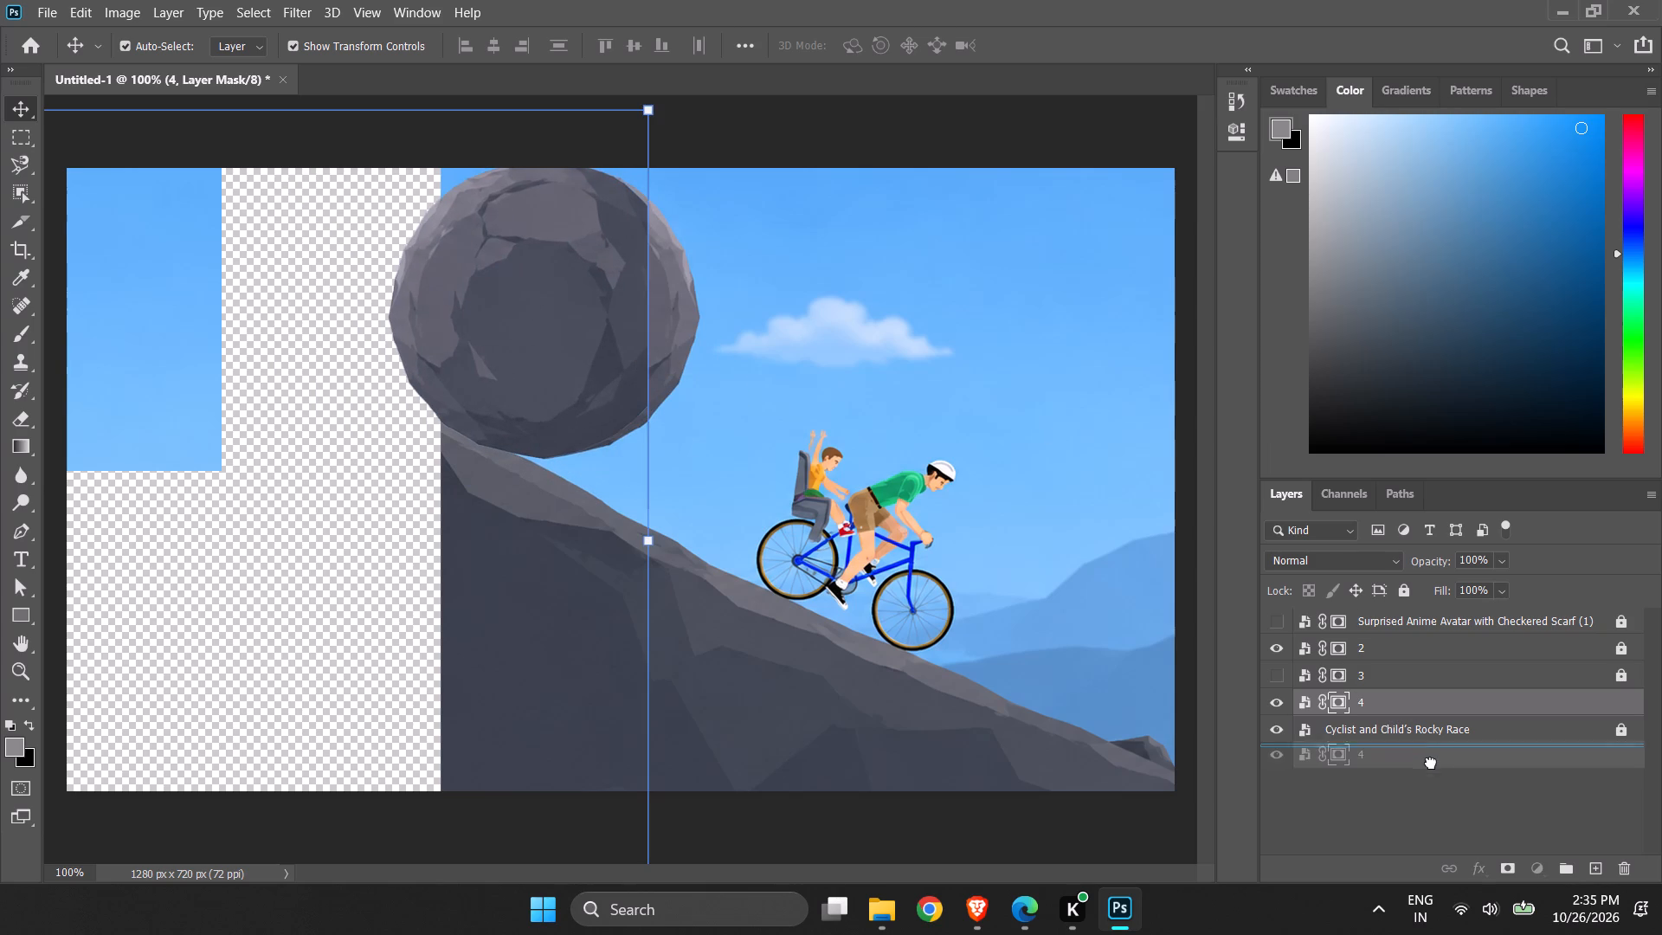
{"action": "left_click_drag", "start_coordinate": [1431, 763], "coordinate": [1433, 764]}
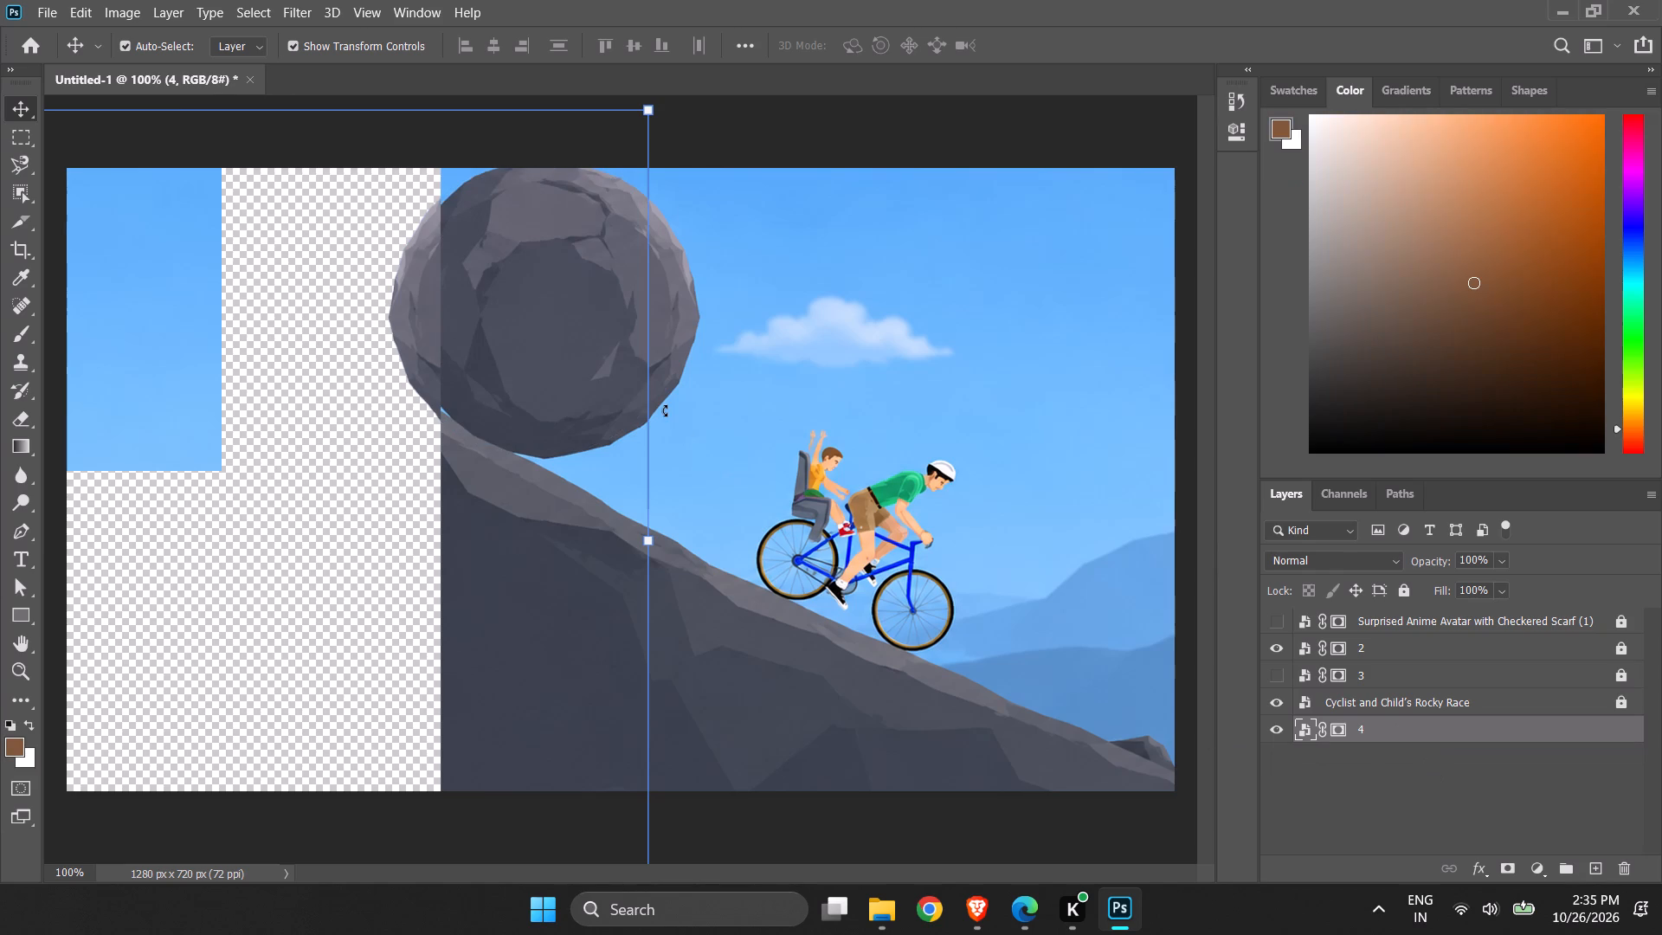
Nudge the layer 4 boulder slightly right behind the original boulder and lock the layer.
{"action": "left_click_drag", "start_coordinate": [544, 311], "coordinate": [535, 301]}
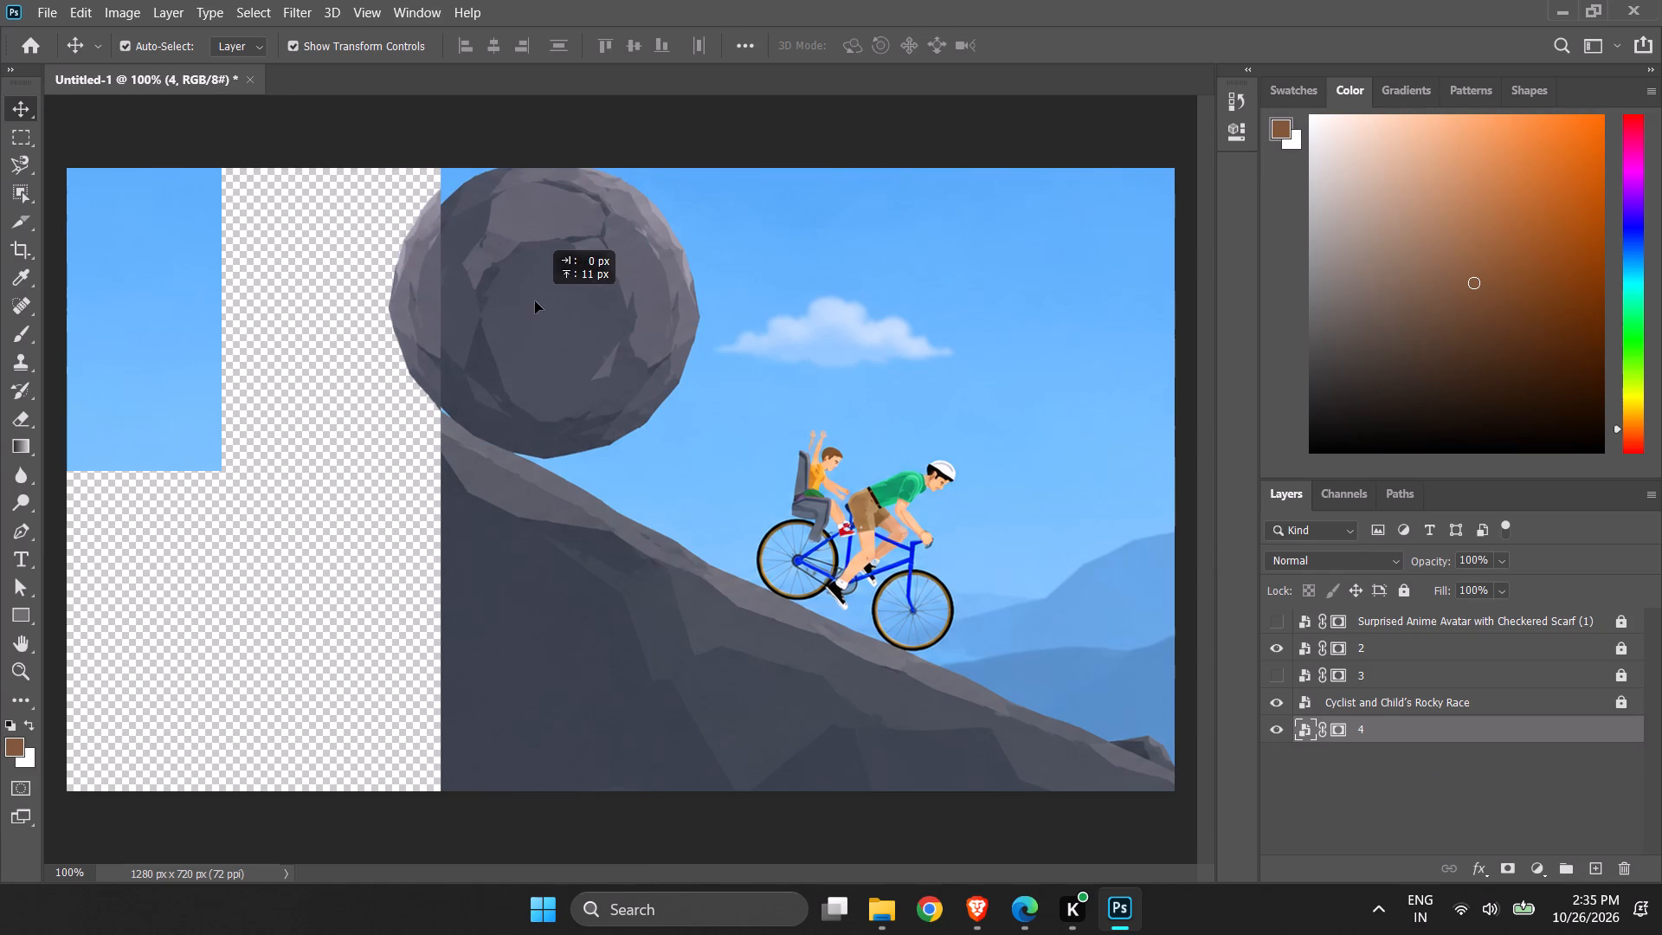
{"action": "left_click_drag", "start_coordinate": [535, 301], "coordinate": [557, 303]}
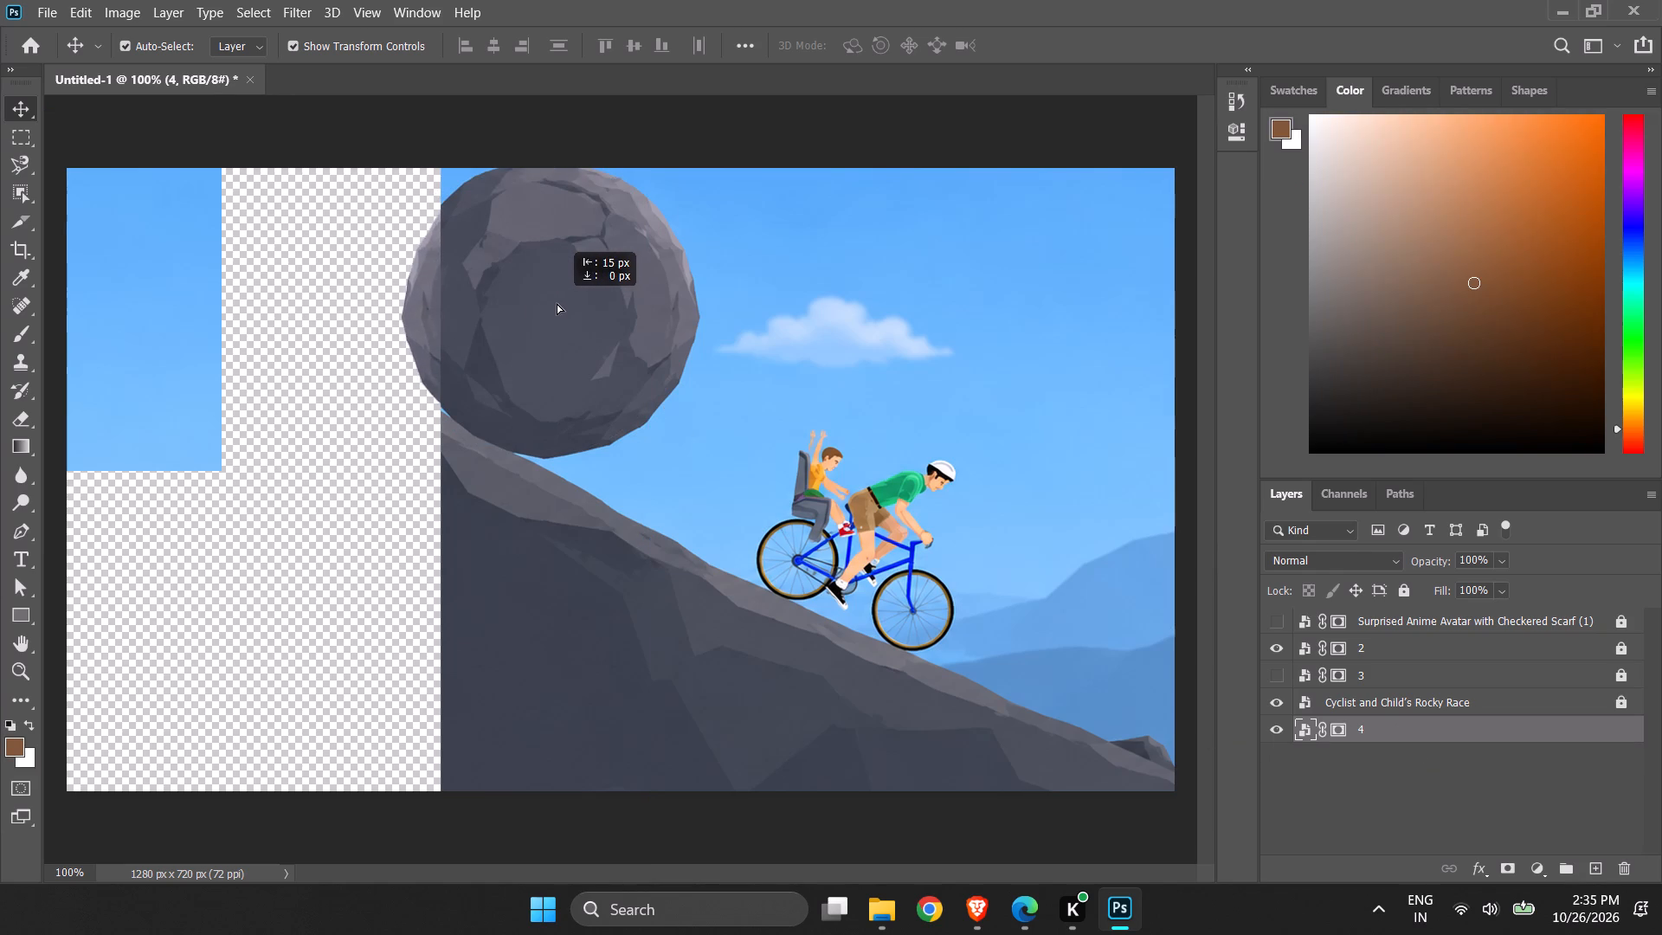
{"action": "left_click_drag", "start_coordinate": [557, 303], "coordinate": [553, 305]}
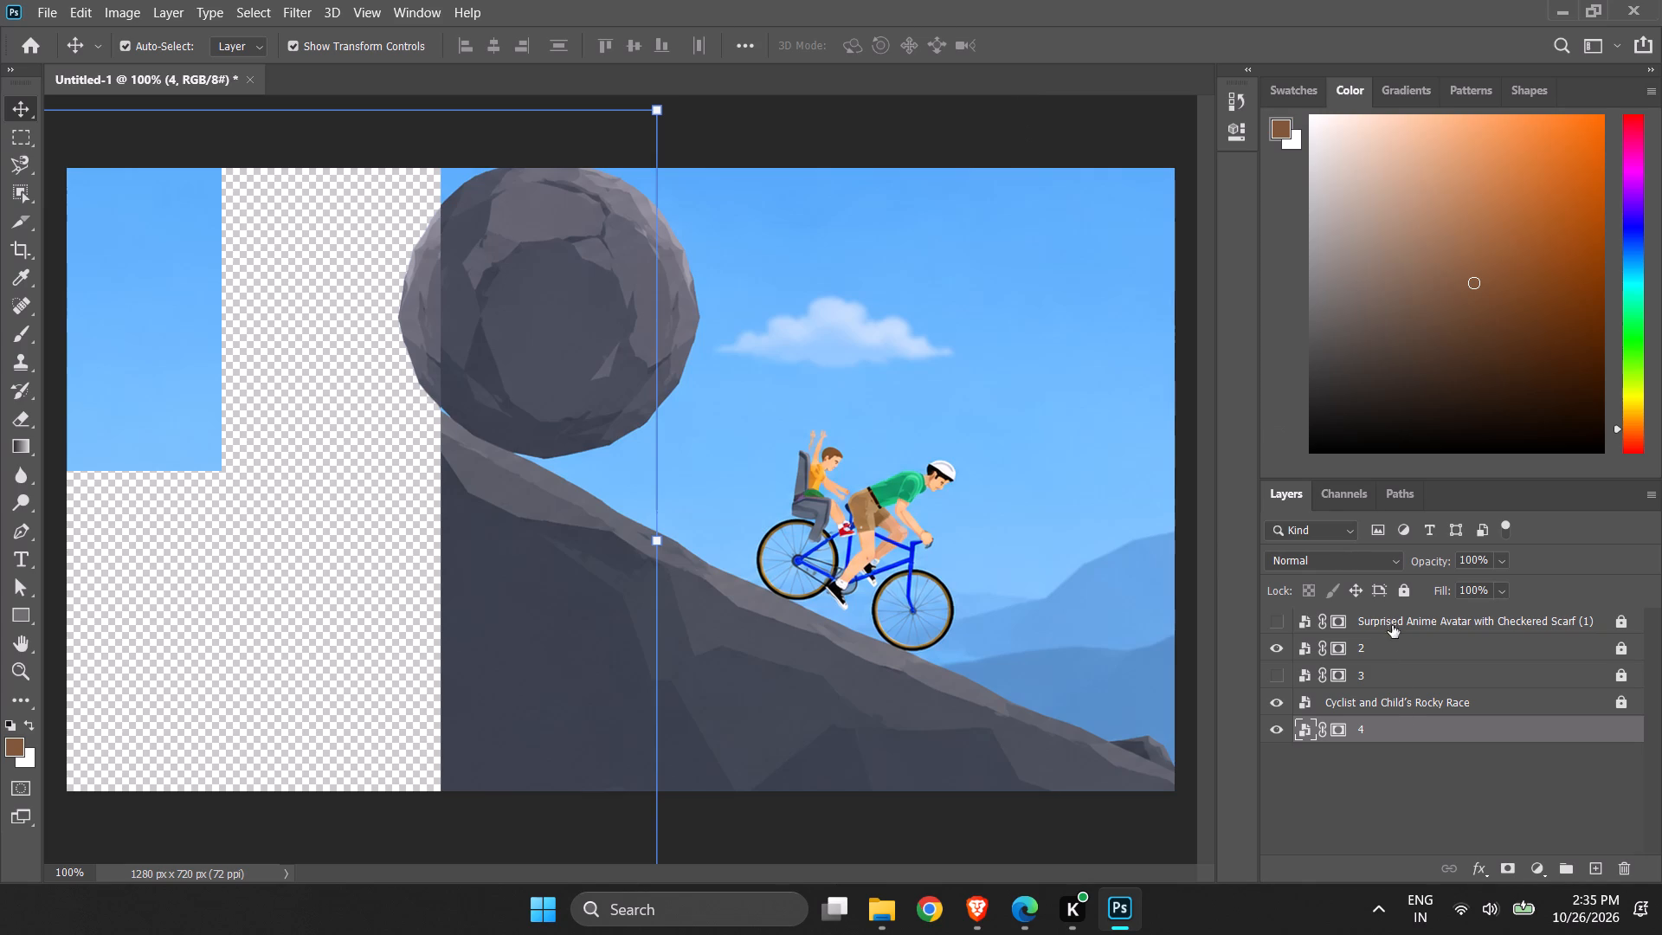
{"action": "left_click", "coordinate": [1399, 595]}
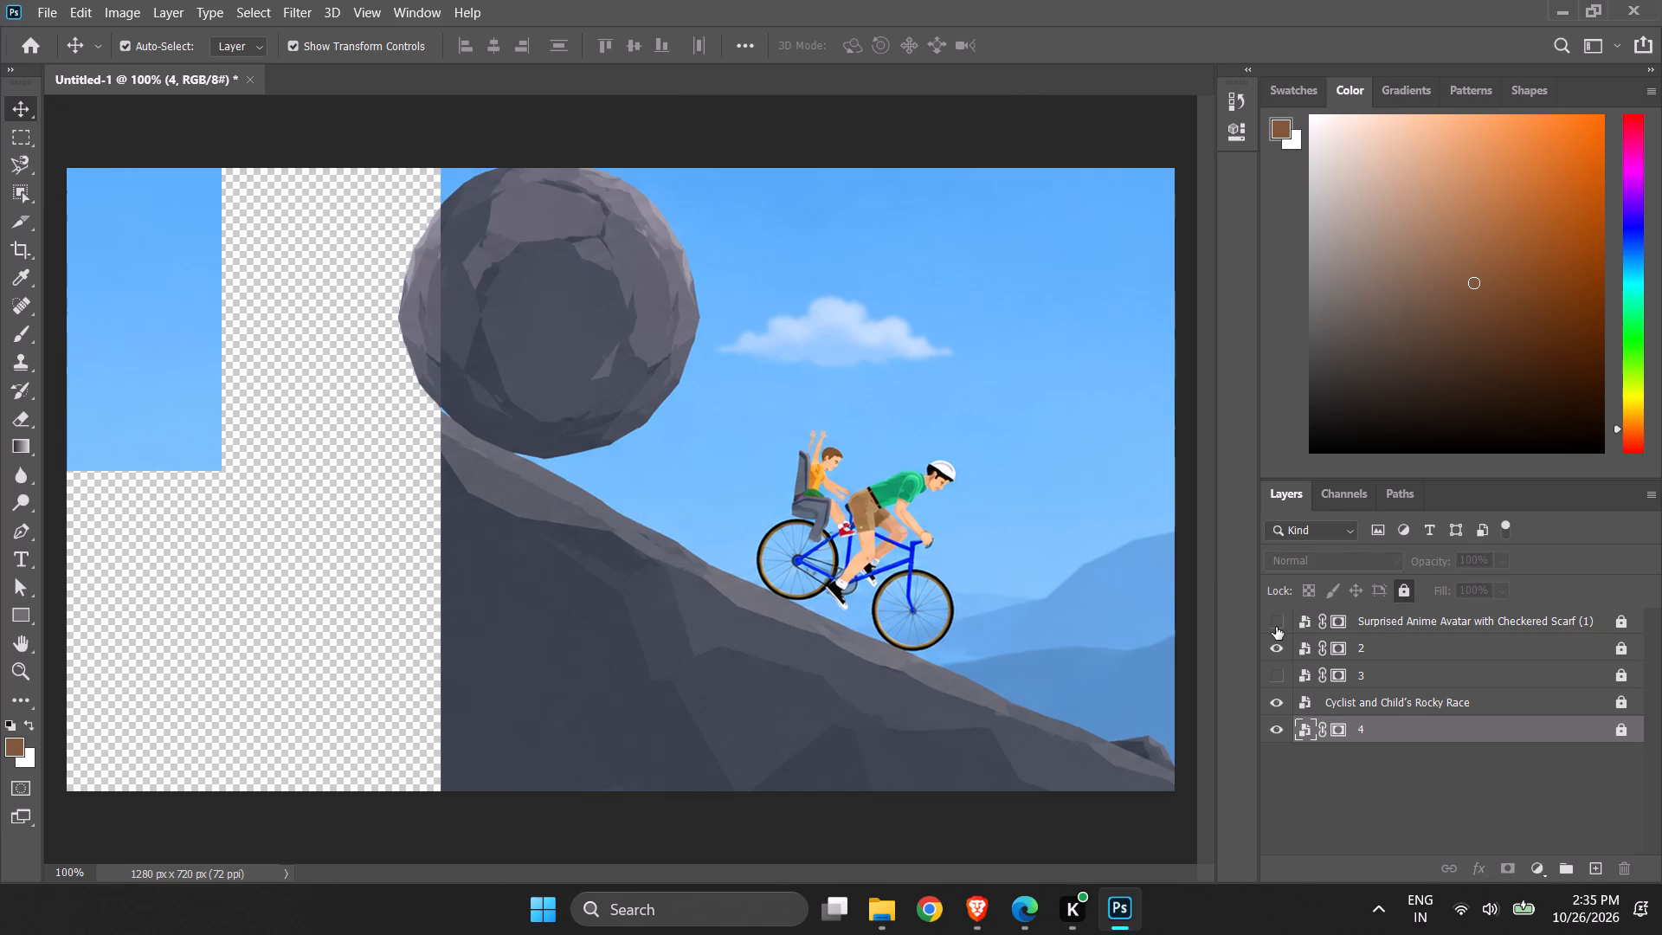
Show the Surprised Anime Avatar with Checkered Scarf (1) layer and layer 3.
{"action": "left_click", "coordinate": [1274, 627]}
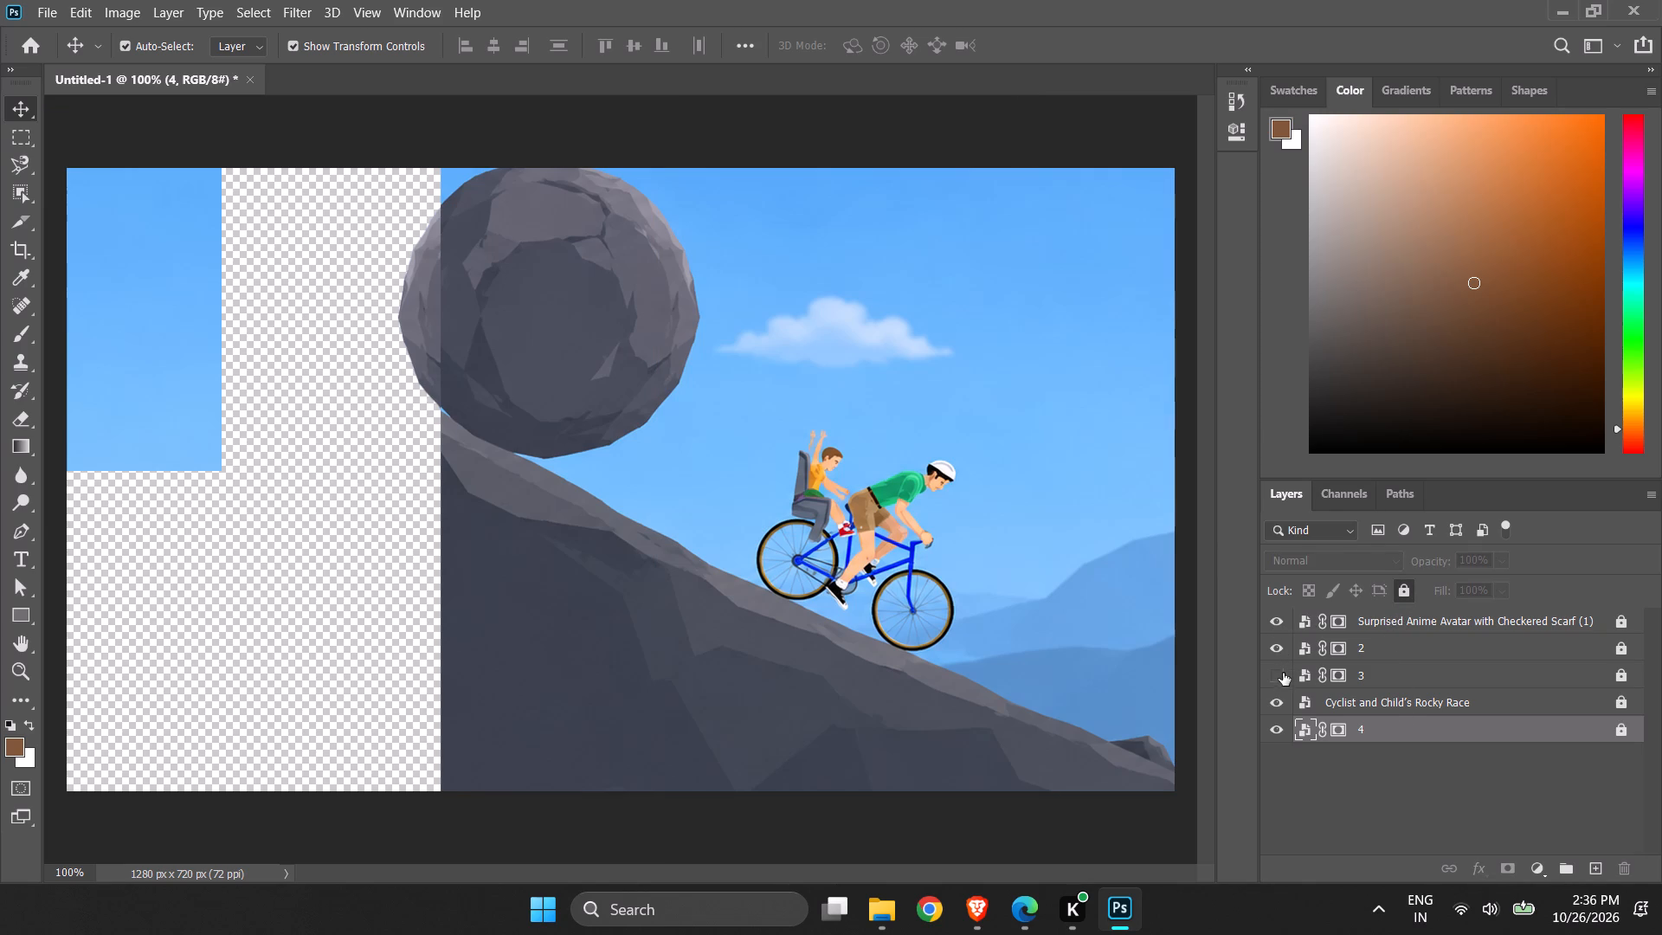
{"action": "left_click", "coordinate": [1282, 674]}
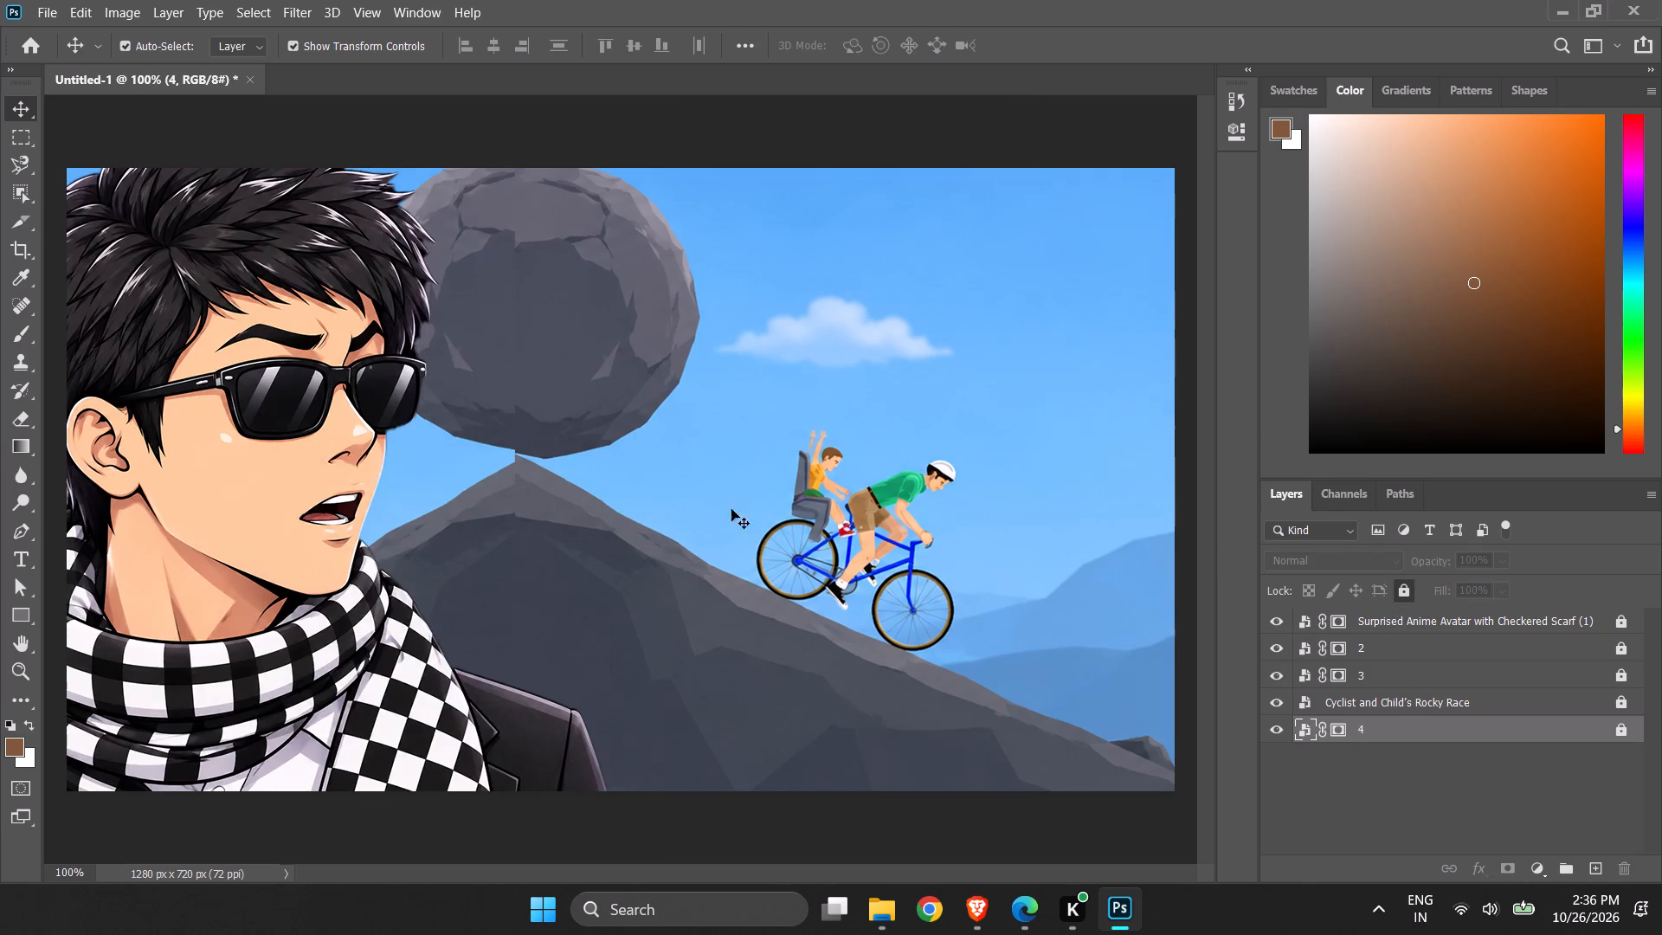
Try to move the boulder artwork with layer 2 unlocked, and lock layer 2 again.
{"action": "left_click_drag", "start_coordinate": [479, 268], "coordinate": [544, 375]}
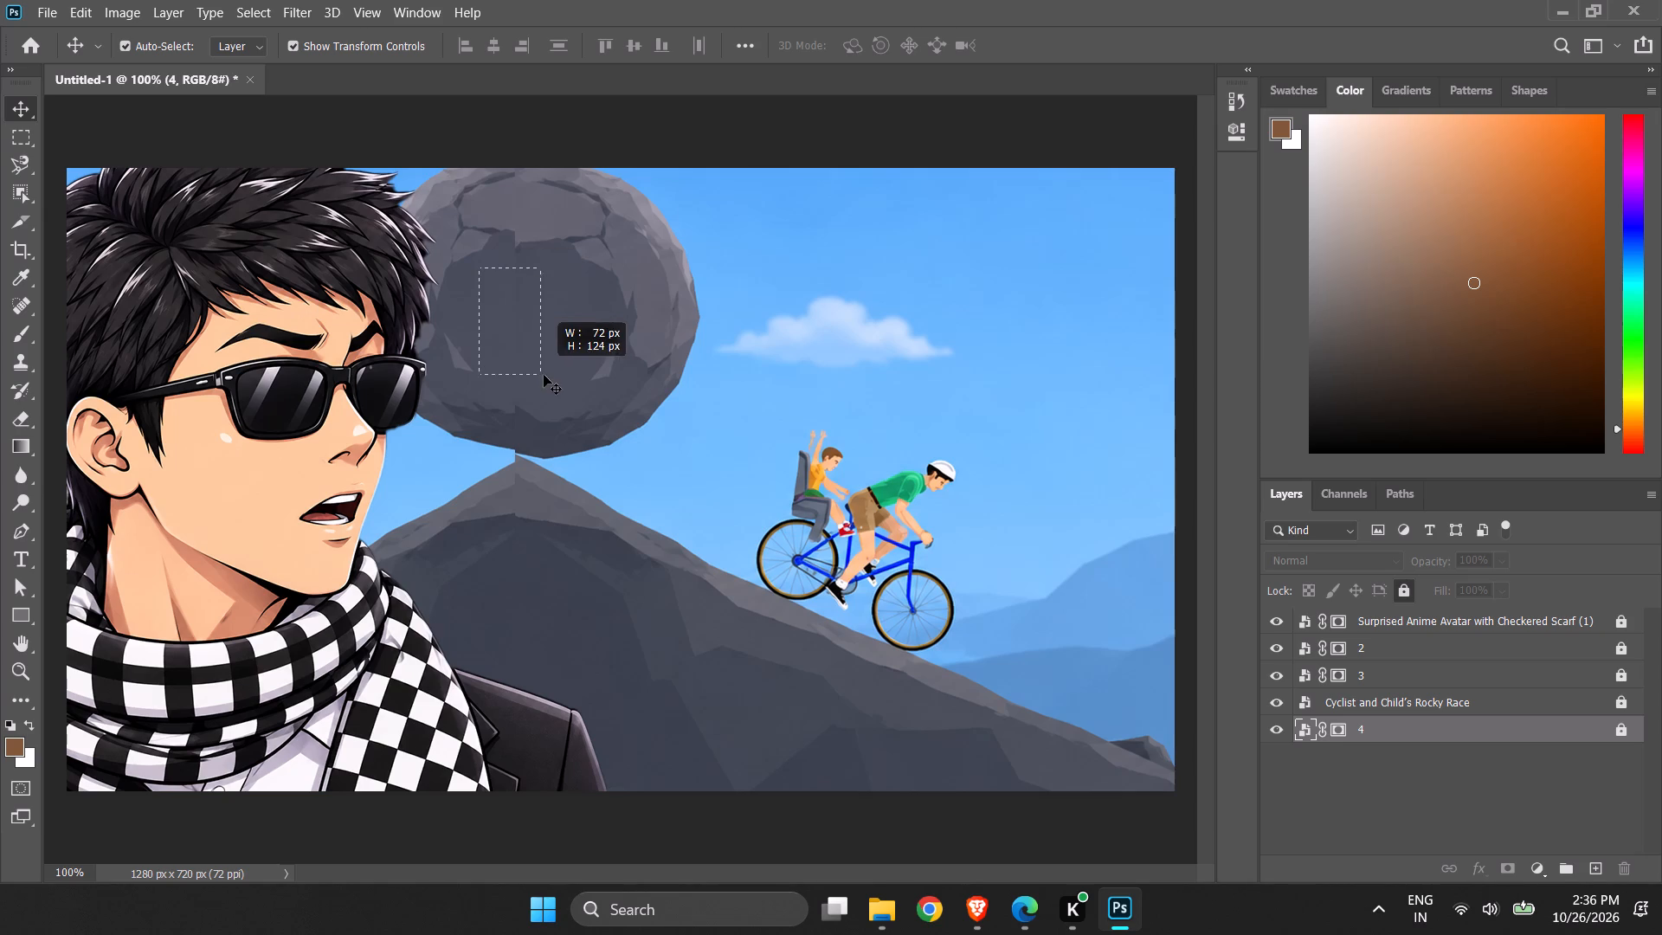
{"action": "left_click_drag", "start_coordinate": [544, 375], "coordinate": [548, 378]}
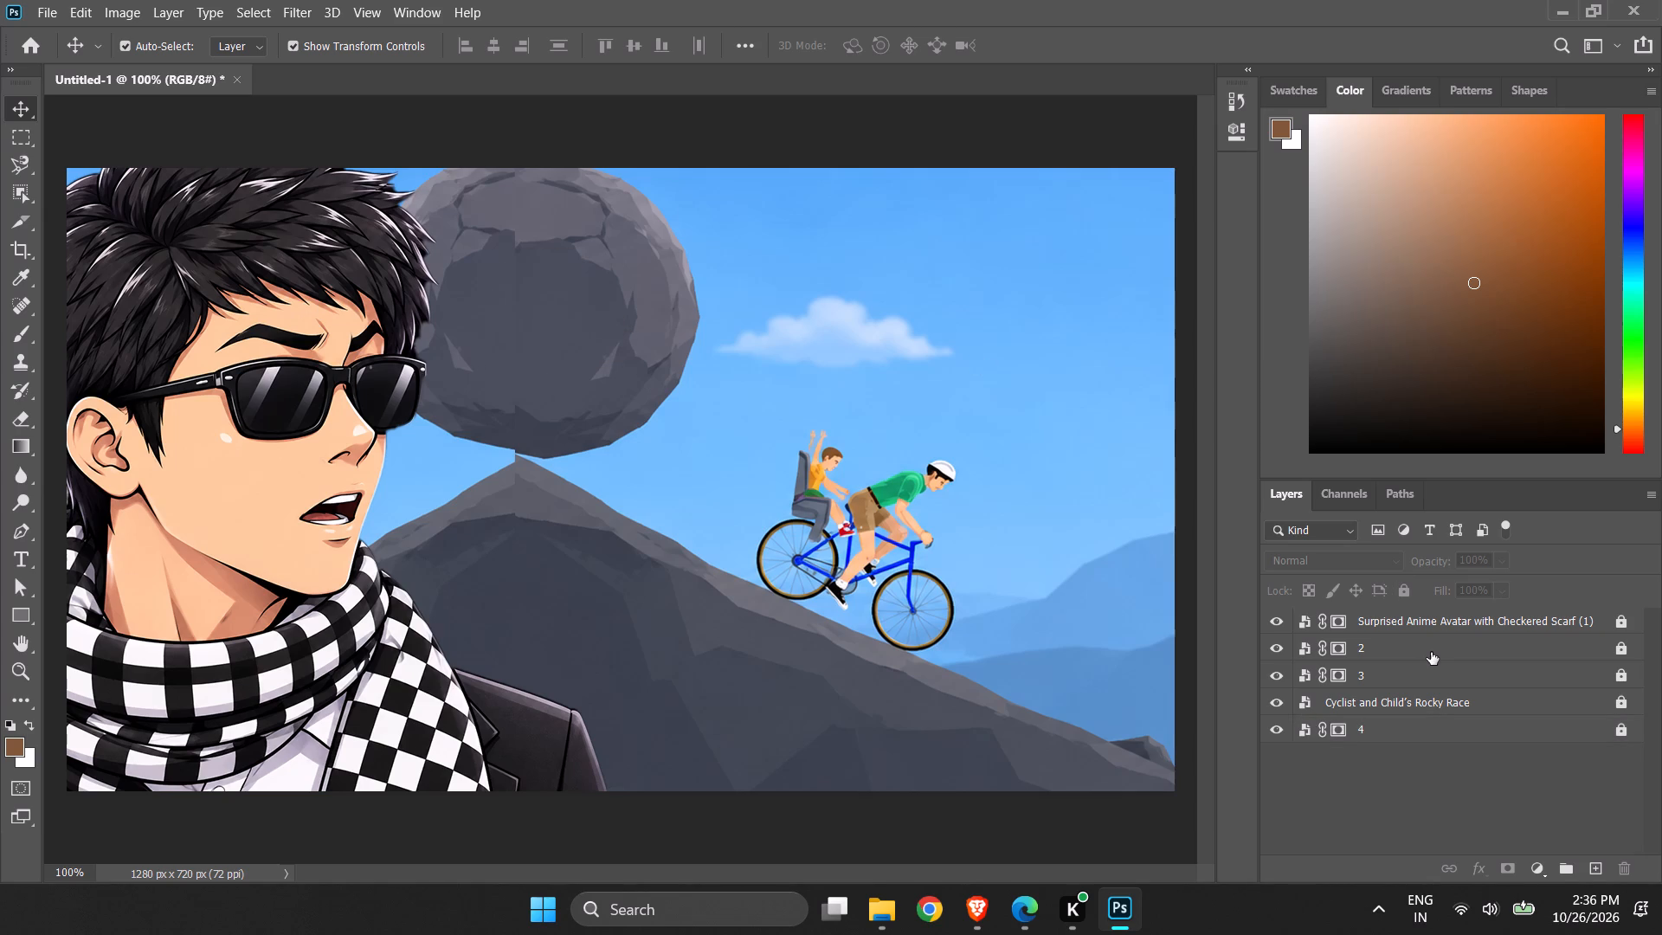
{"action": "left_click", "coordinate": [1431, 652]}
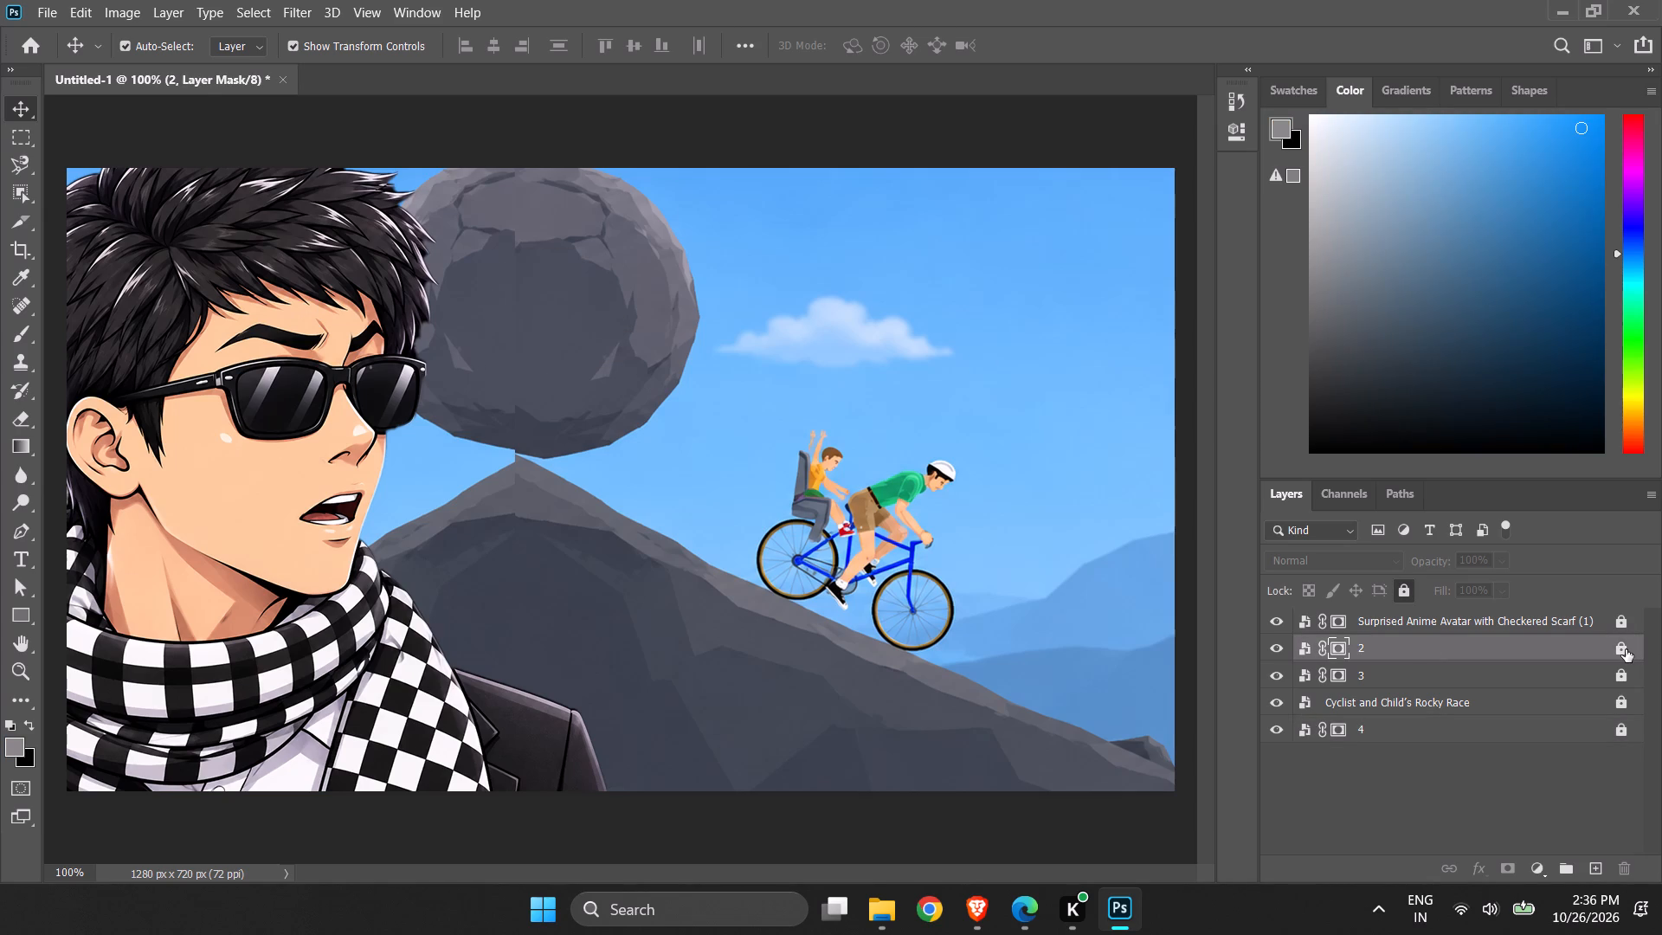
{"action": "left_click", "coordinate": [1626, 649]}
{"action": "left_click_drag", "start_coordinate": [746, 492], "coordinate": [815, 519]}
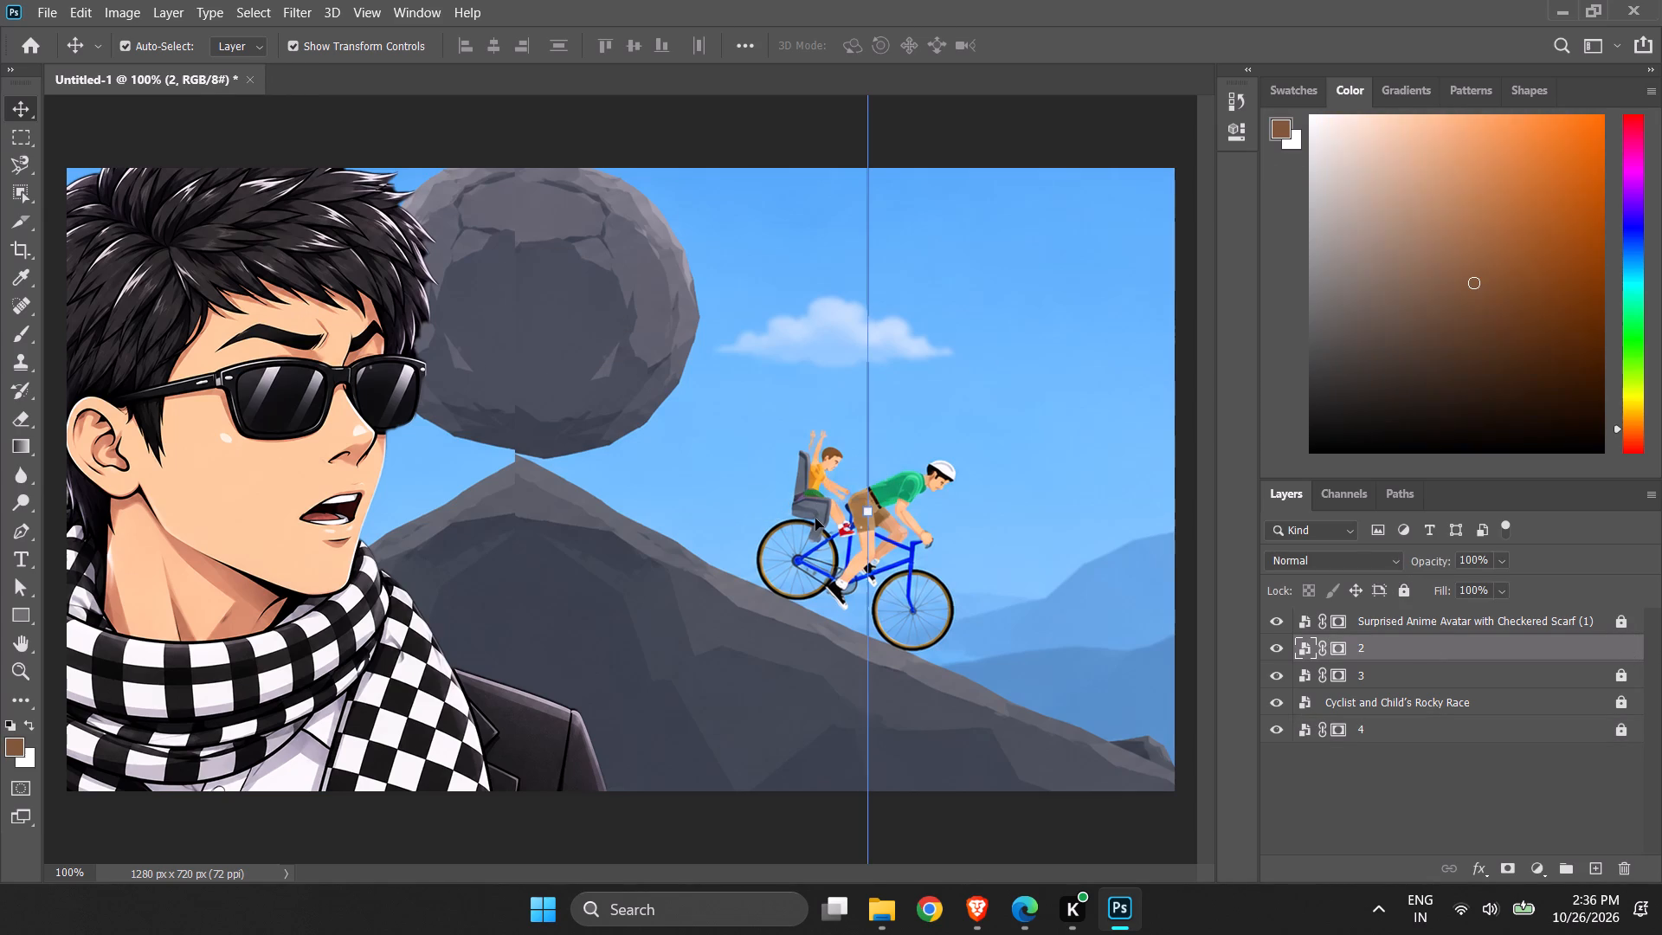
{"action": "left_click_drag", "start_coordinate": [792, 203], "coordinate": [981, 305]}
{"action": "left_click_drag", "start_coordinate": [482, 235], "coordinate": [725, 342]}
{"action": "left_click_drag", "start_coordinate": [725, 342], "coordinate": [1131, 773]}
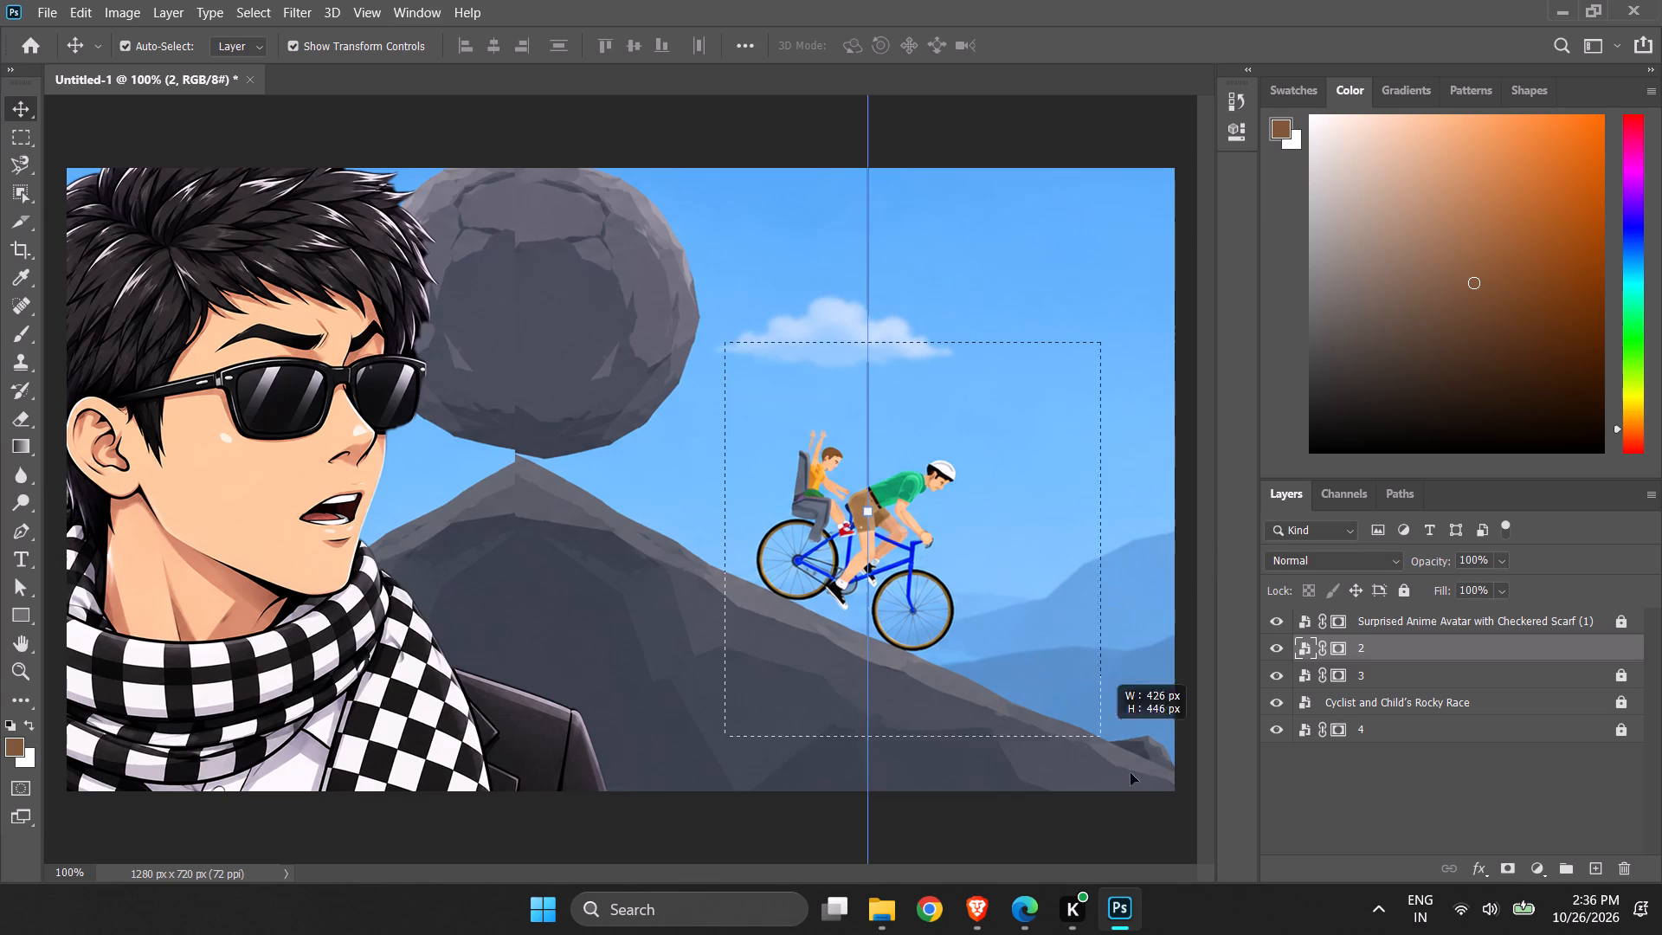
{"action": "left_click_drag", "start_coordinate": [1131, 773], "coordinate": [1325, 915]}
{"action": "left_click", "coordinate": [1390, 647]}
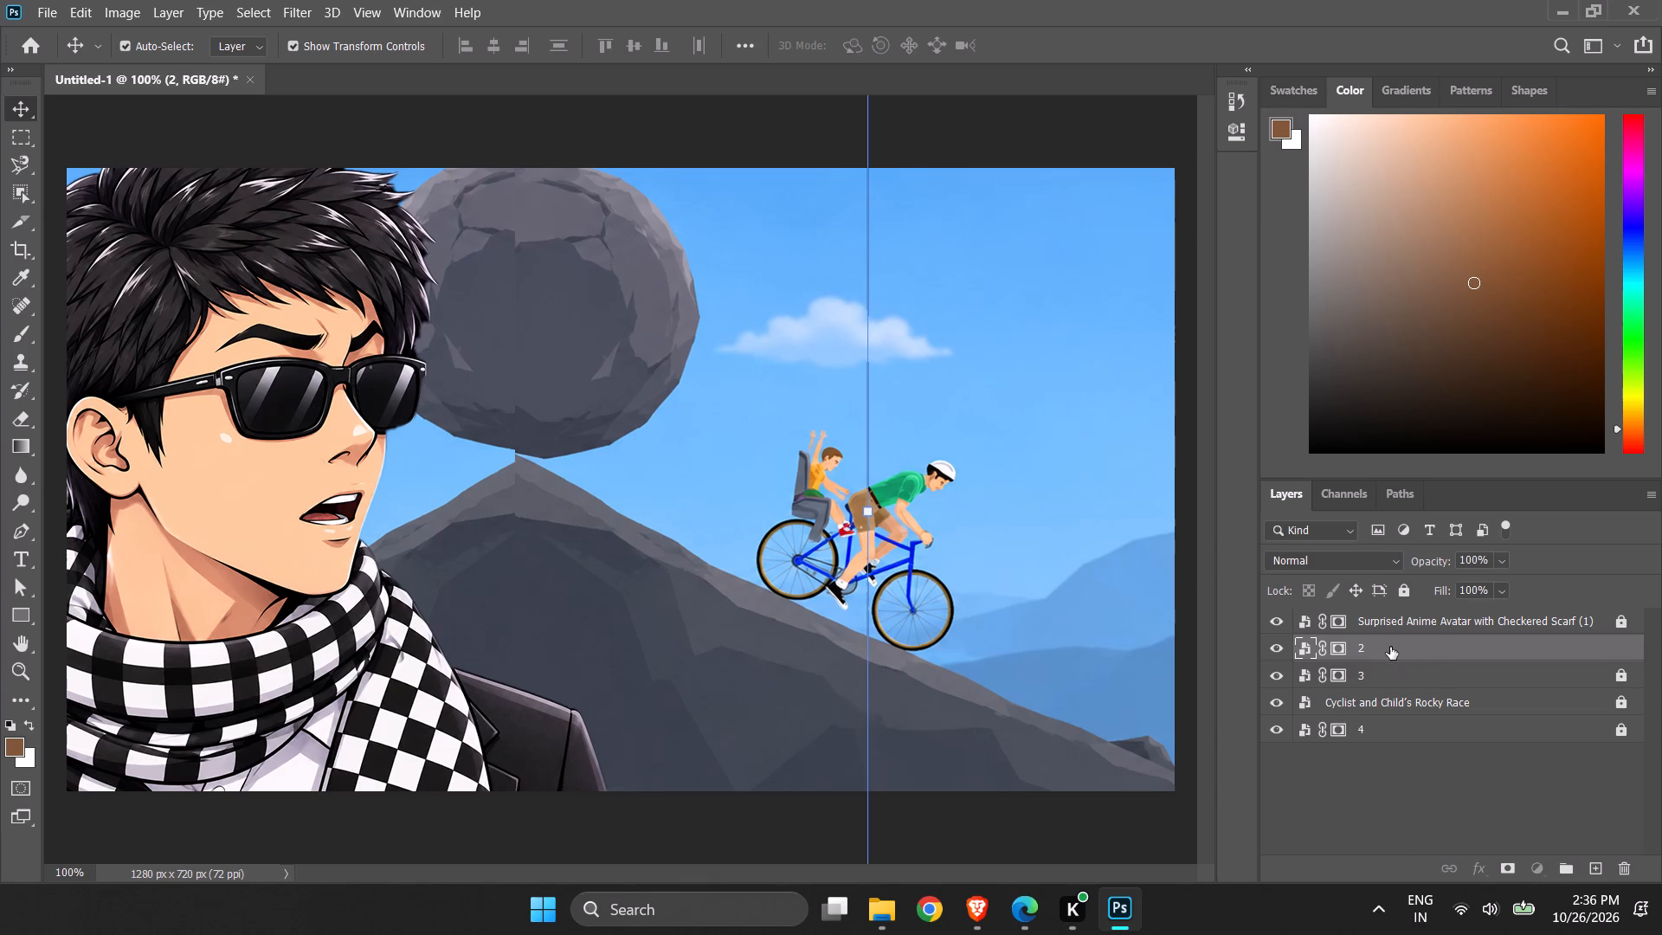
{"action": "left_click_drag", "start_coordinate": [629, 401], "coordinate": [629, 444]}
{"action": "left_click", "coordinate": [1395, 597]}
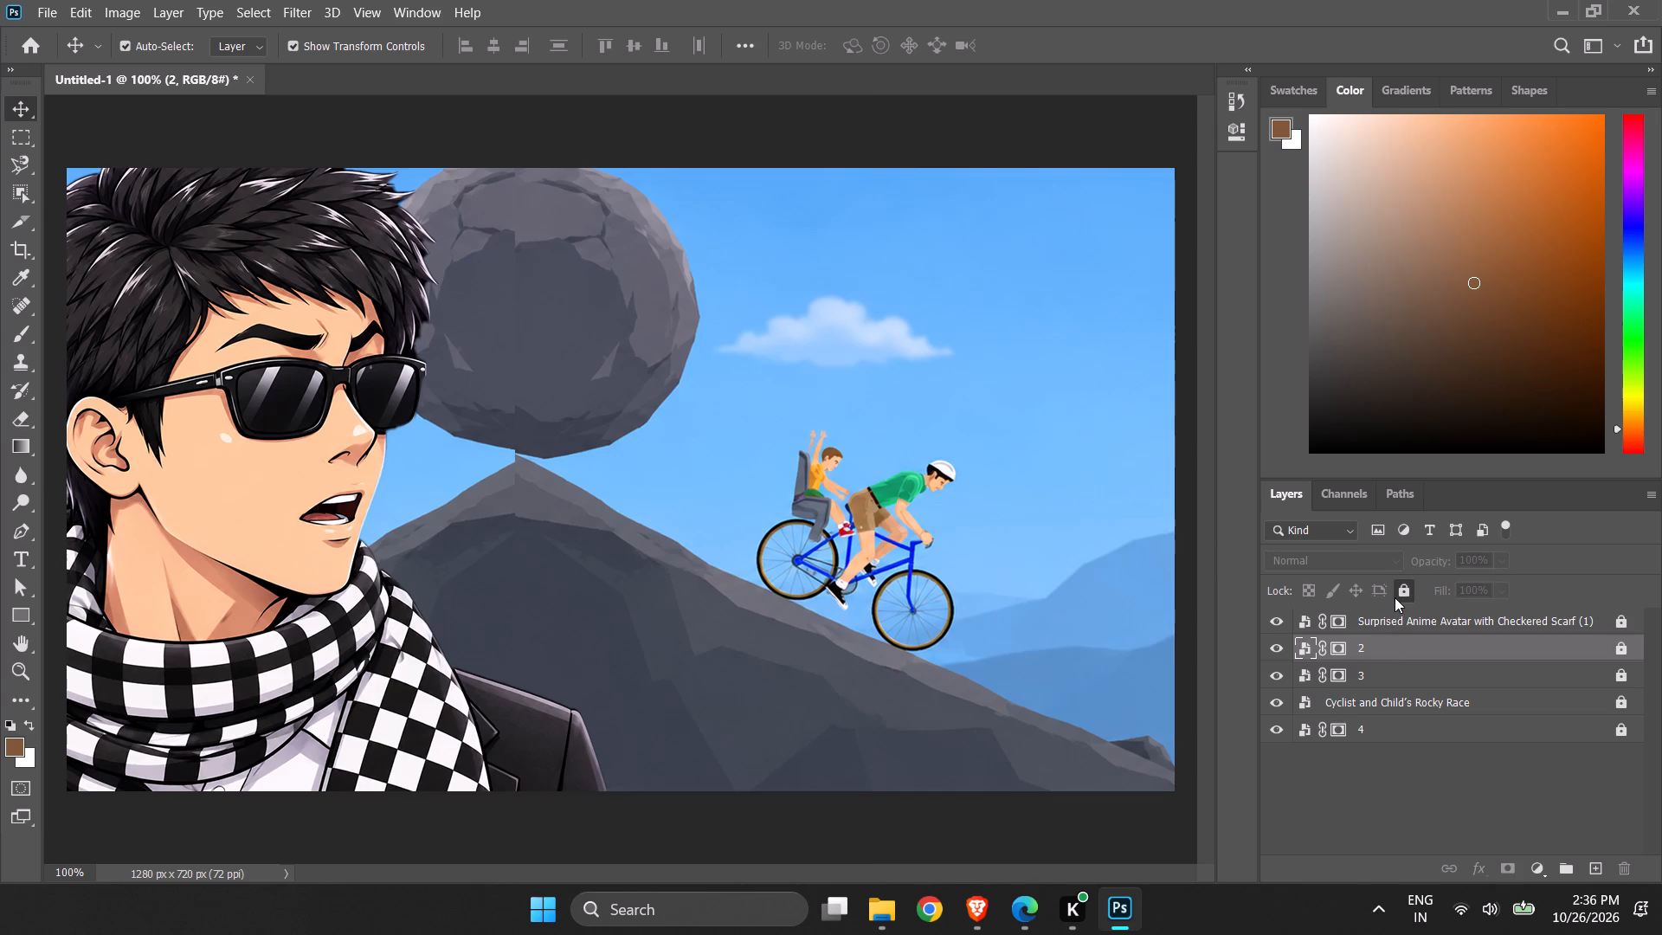
Unlock layer 3 and move it right until its boulder and slope cover the child and the bicycle's rear wheel.
{"action": "left_click", "coordinate": [1375, 670]}
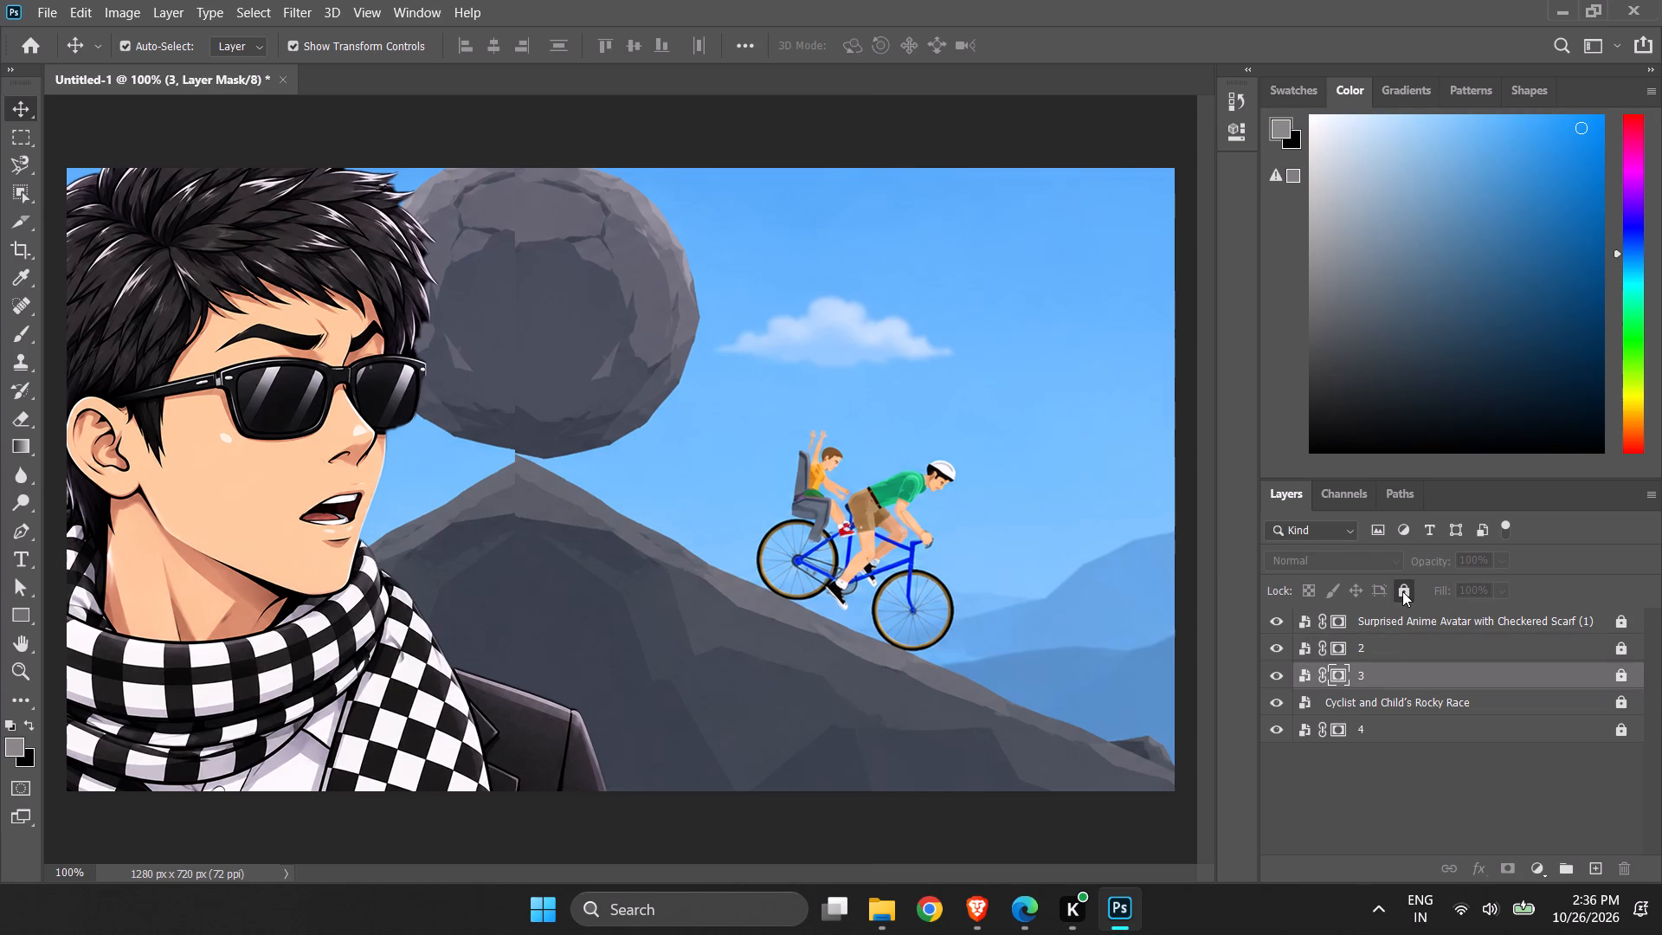
{"action": "left_click", "coordinate": [1402, 591]}
{"action": "left_click_drag", "start_coordinate": [551, 428], "coordinate": [826, 595]}
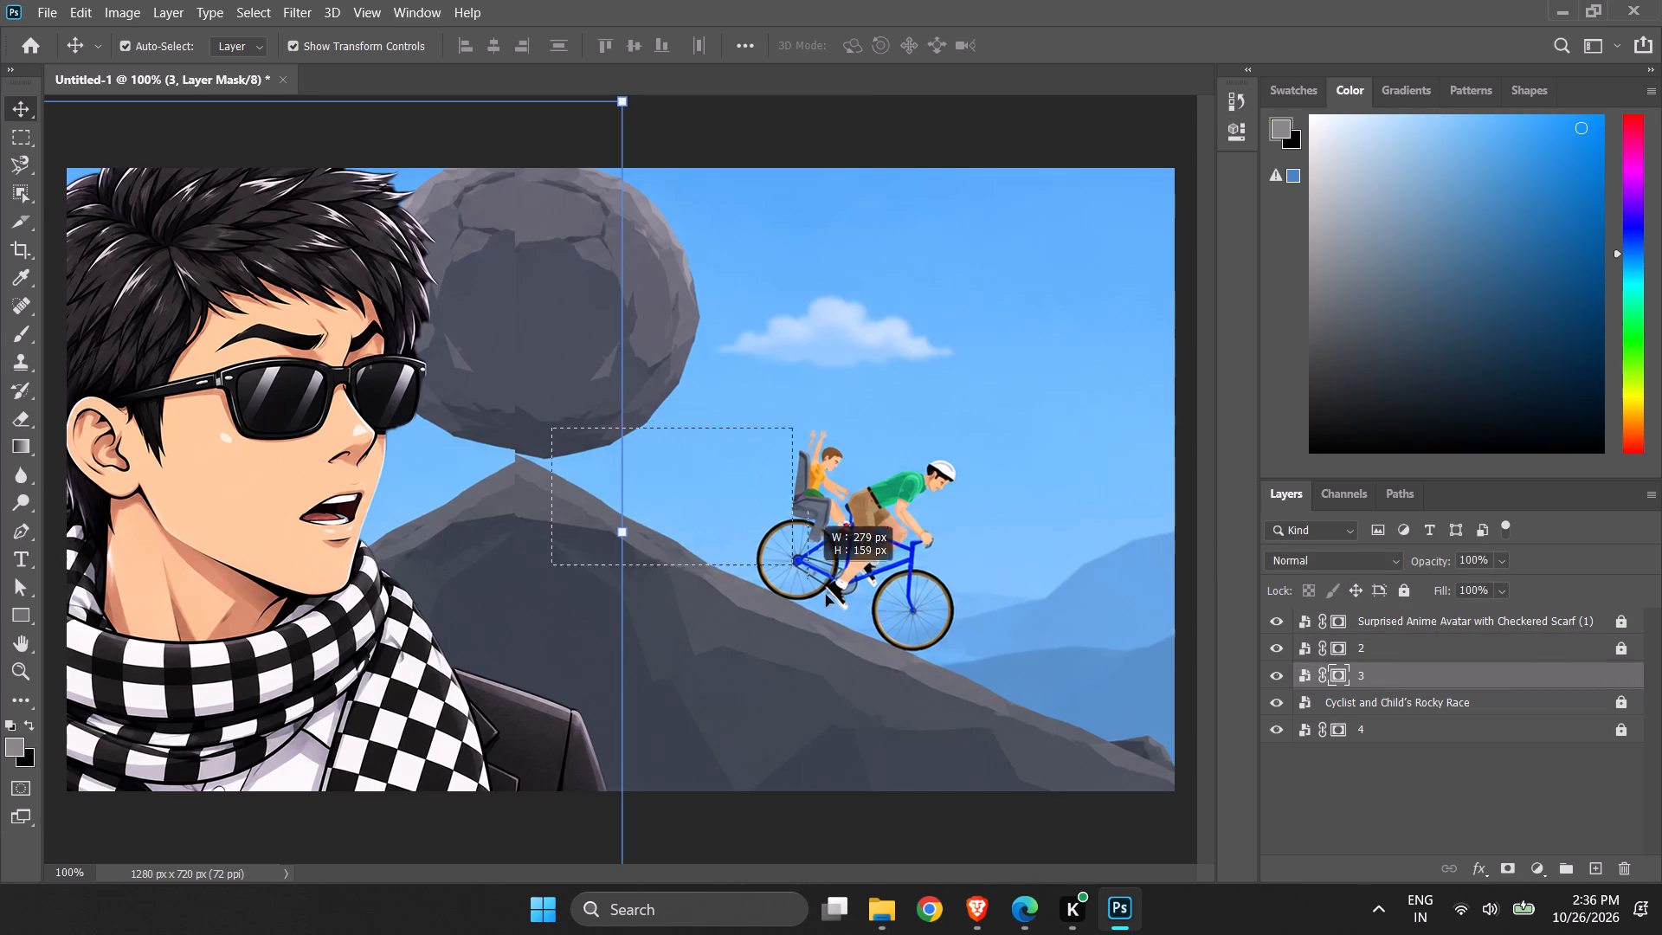
{"action": "left_click_drag", "start_coordinate": [826, 595], "coordinate": [865, 619]}
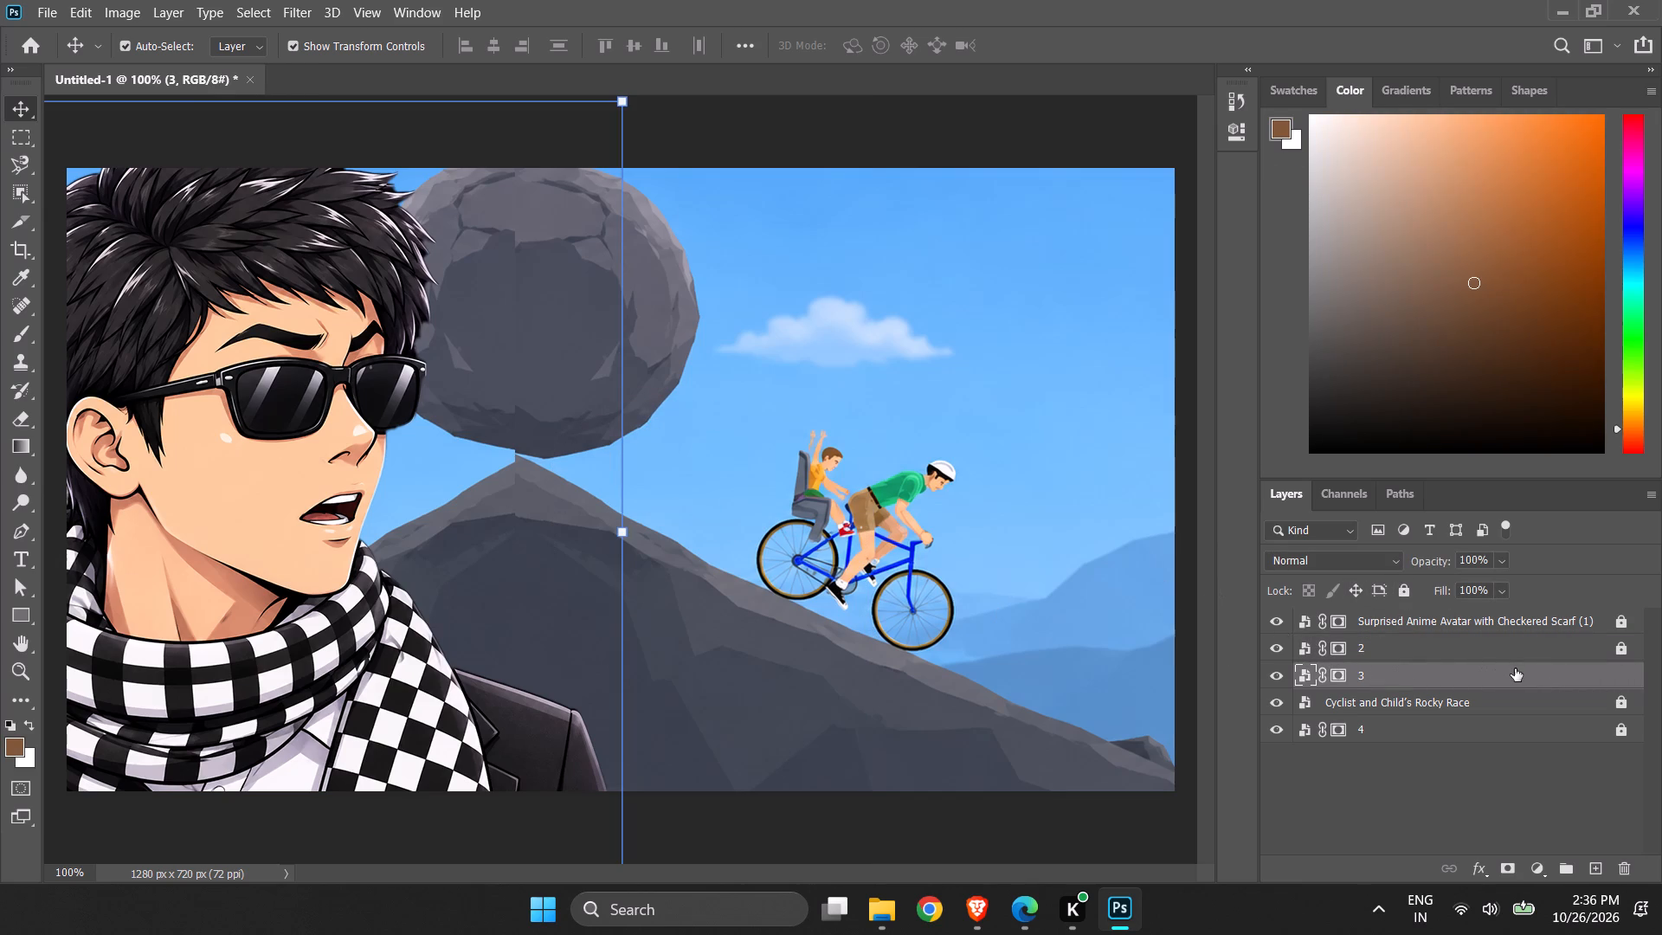
{"action": "left_click", "coordinate": [1279, 679]}
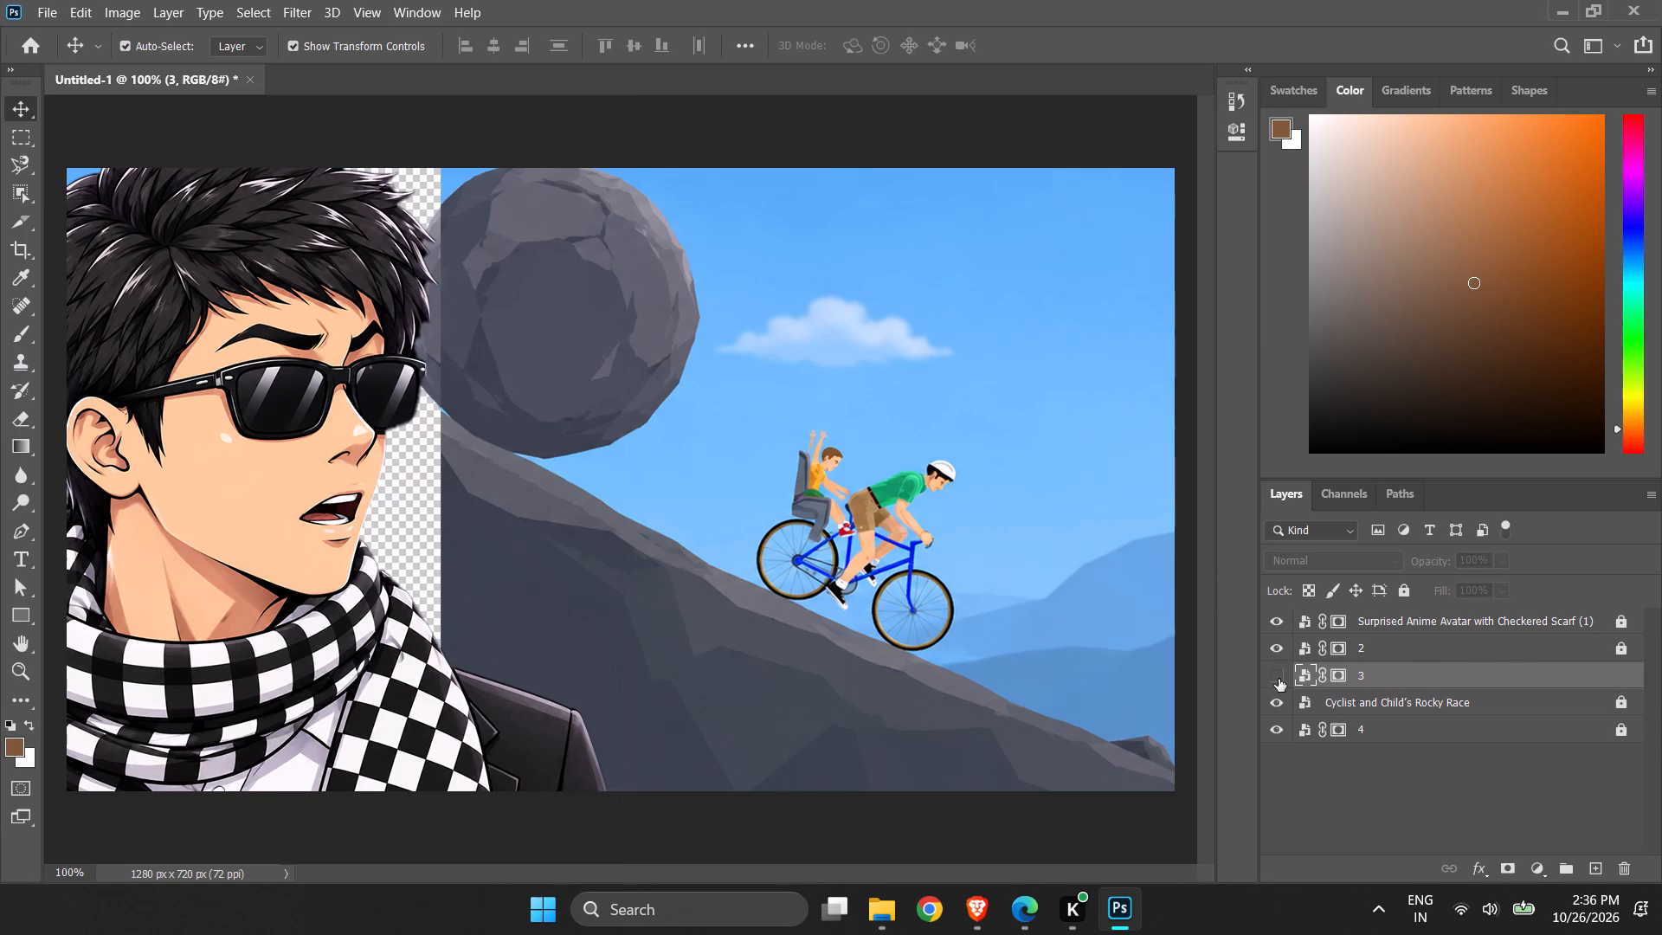
{"action": "left_click", "coordinate": [1279, 679]}
{"action": "left_click", "coordinate": [1279, 679]}
{"action": "left_click", "coordinate": [1279, 679]}
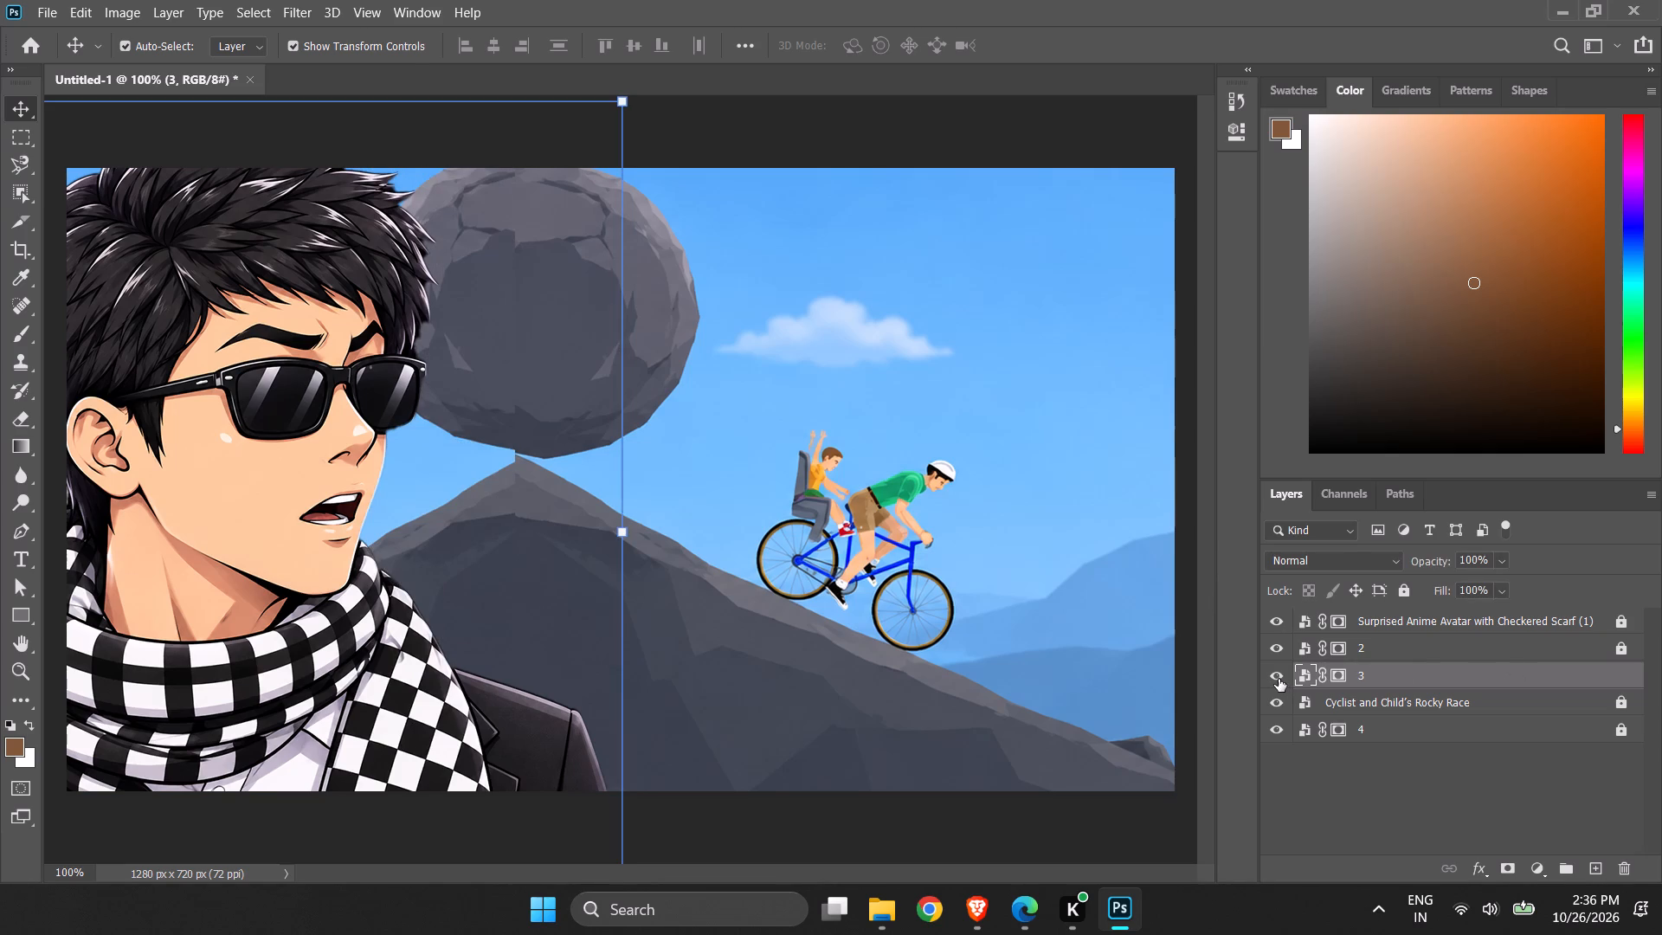
{"action": "left_click", "coordinate": [1403, 667]}
{"action": "left_click_drag", "start_coordinate": [571, 197], "coordinate": [566, 223]}
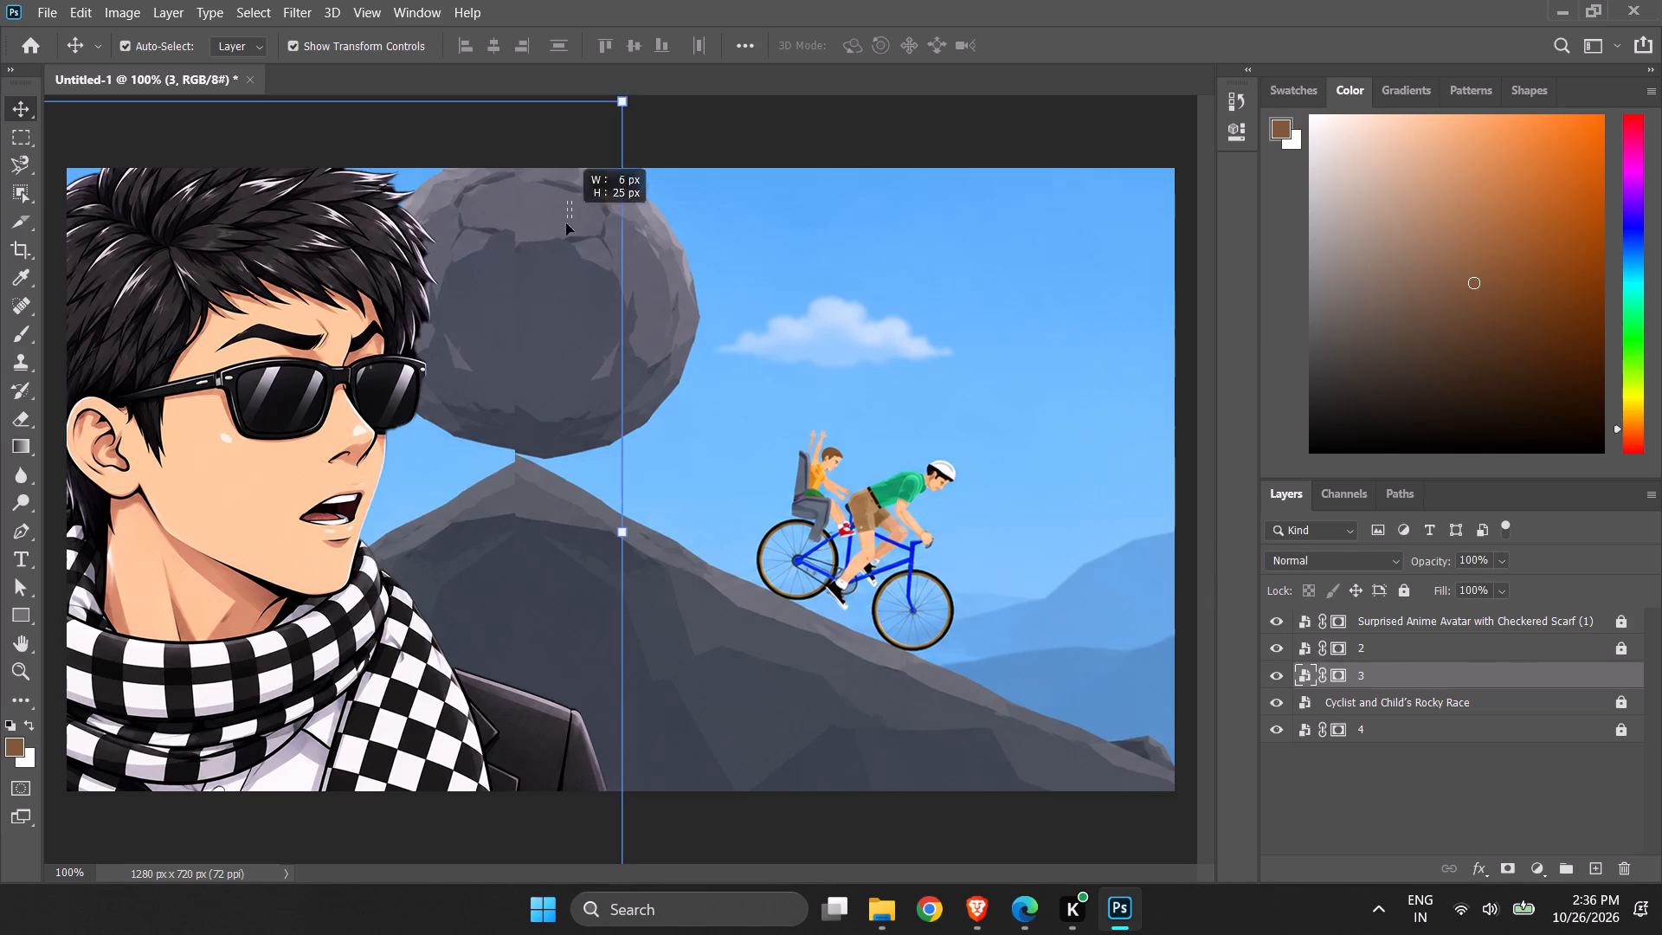
{"action": "left_click_drag", "start_coordinate": [566, 223], "coordinate": [570, 280]}
{"action": "double_click", "coordinate": [20, 113]}
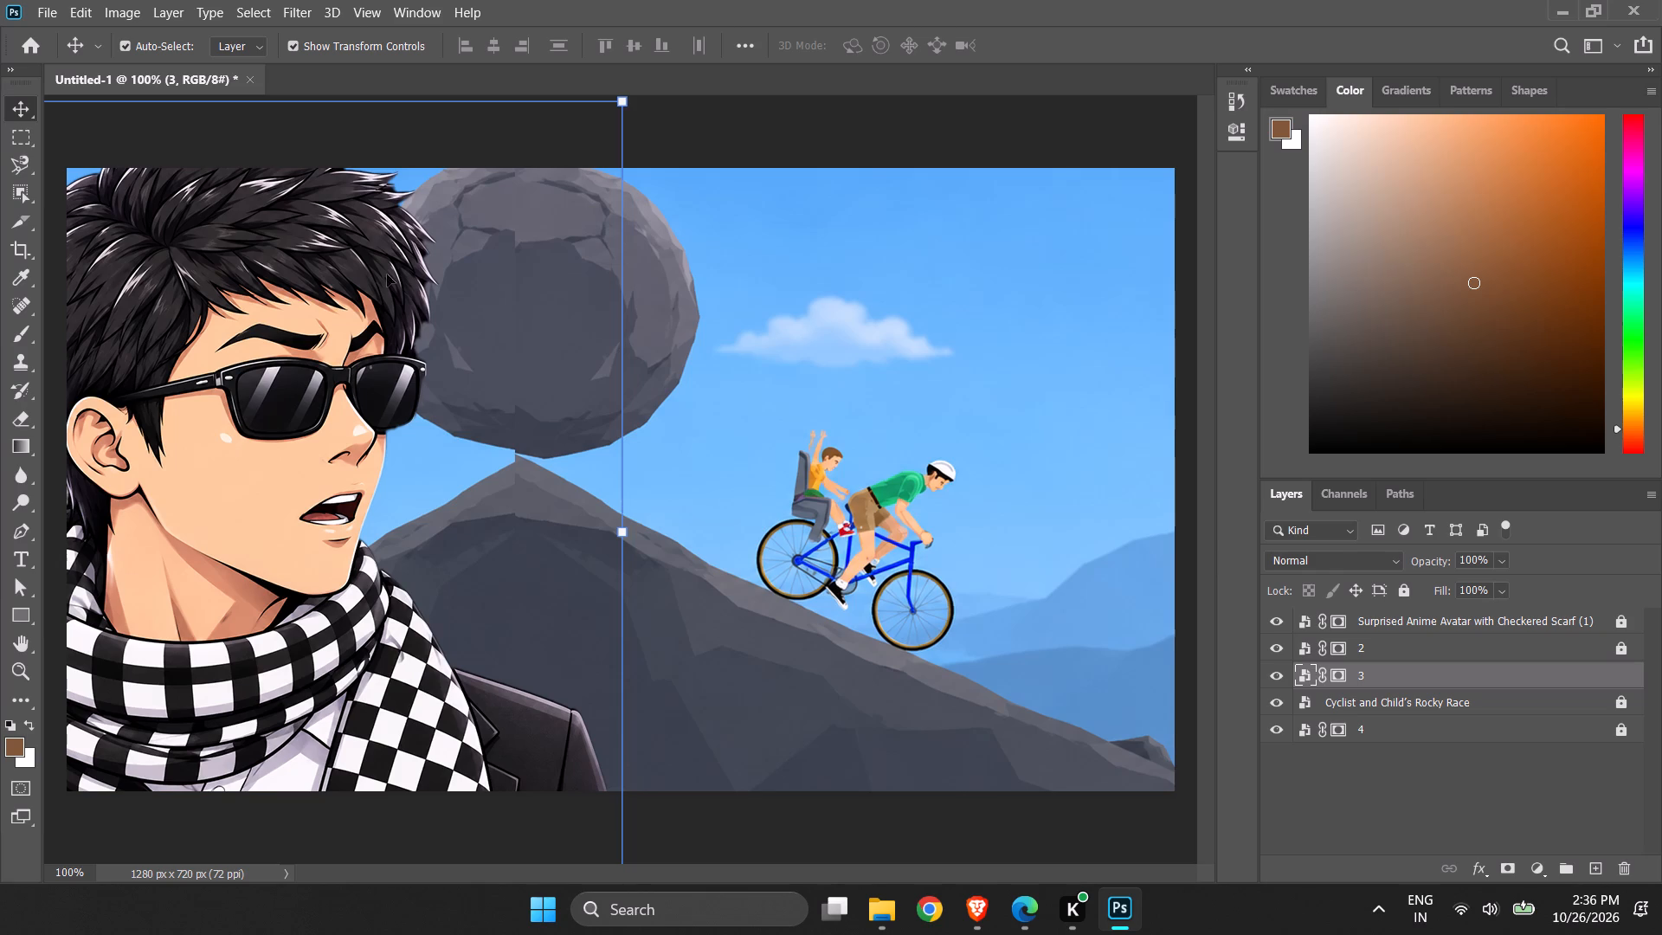
{"action": "left_click_drag", "start_coordinate": [449, 264], "coordinate": [834, 298]}
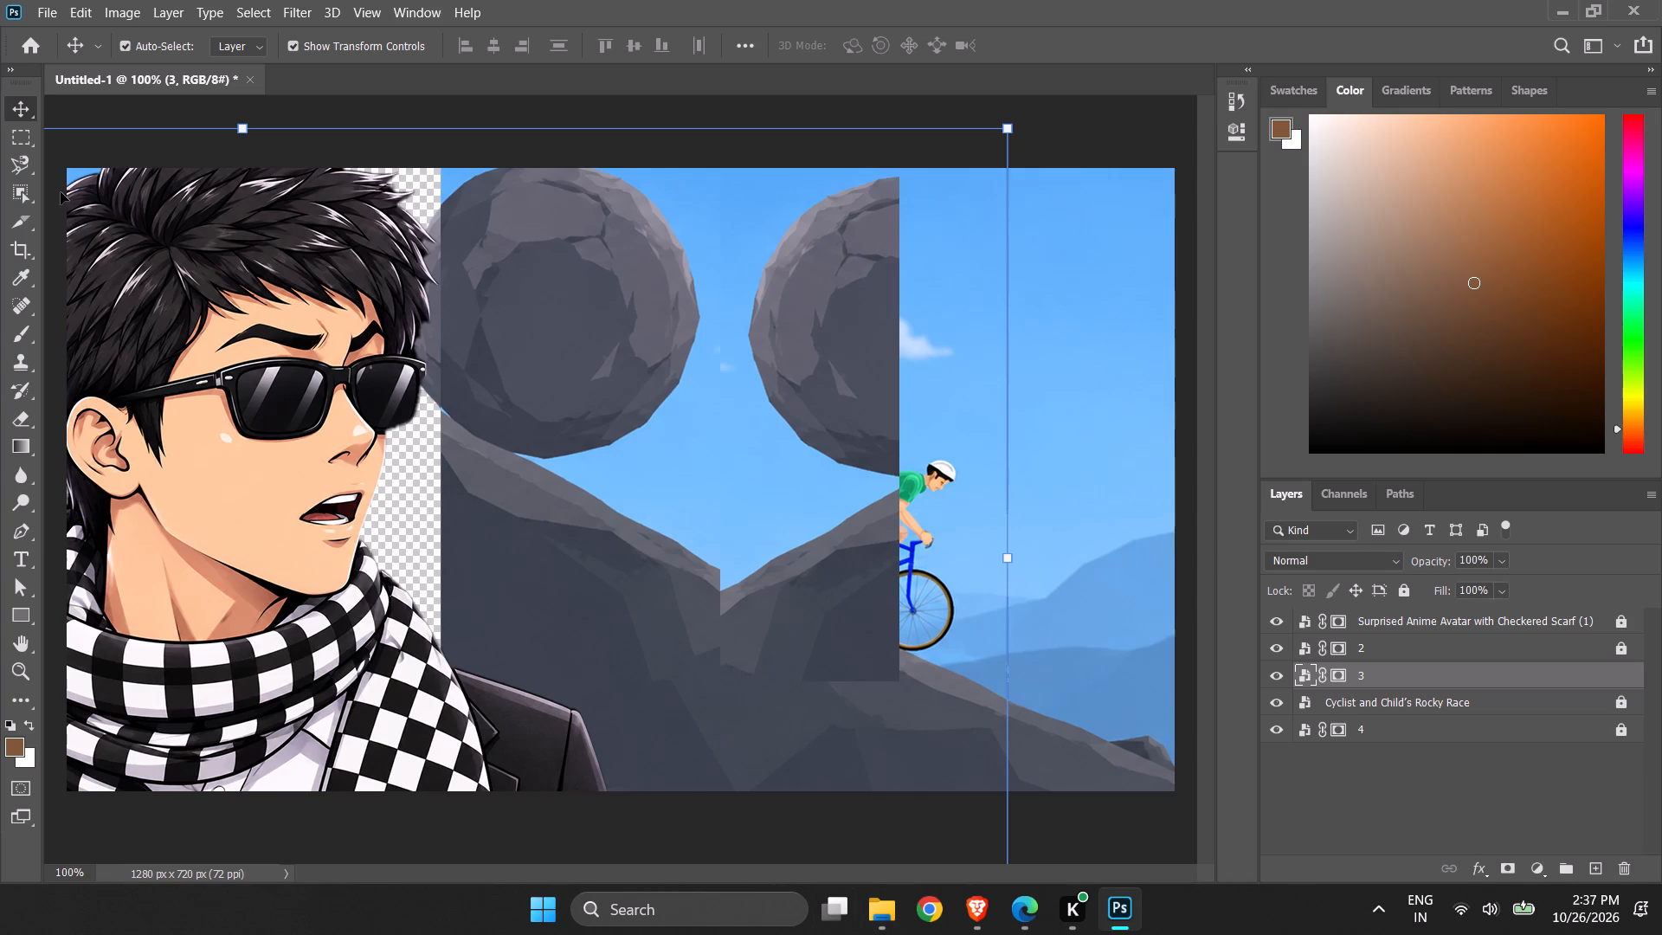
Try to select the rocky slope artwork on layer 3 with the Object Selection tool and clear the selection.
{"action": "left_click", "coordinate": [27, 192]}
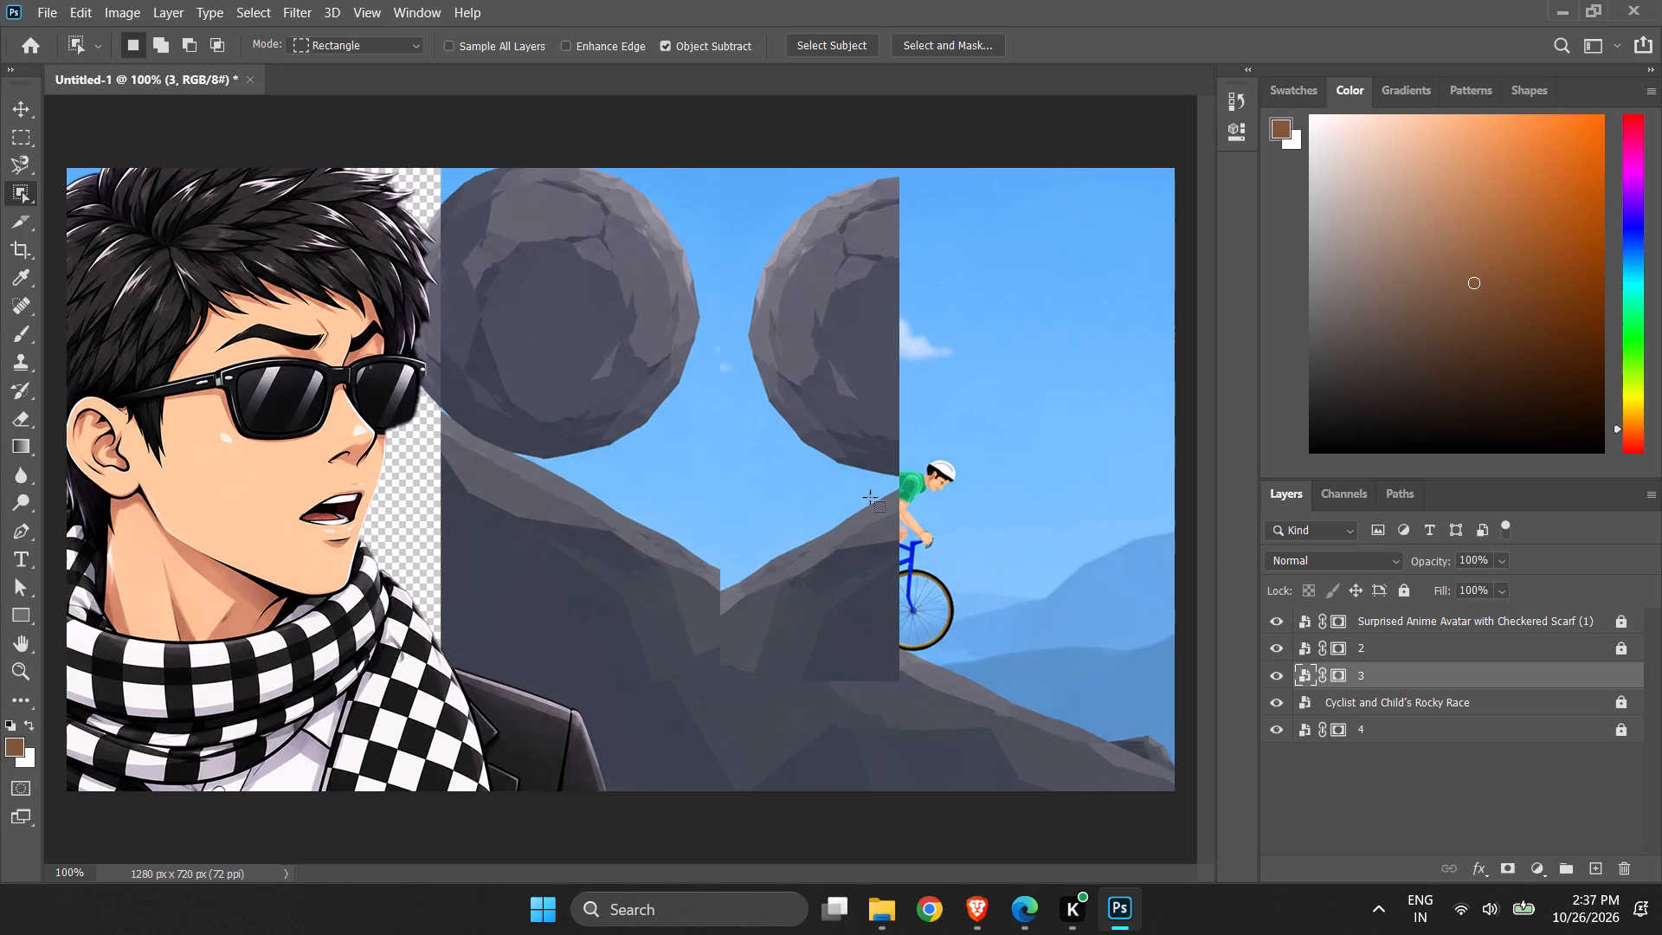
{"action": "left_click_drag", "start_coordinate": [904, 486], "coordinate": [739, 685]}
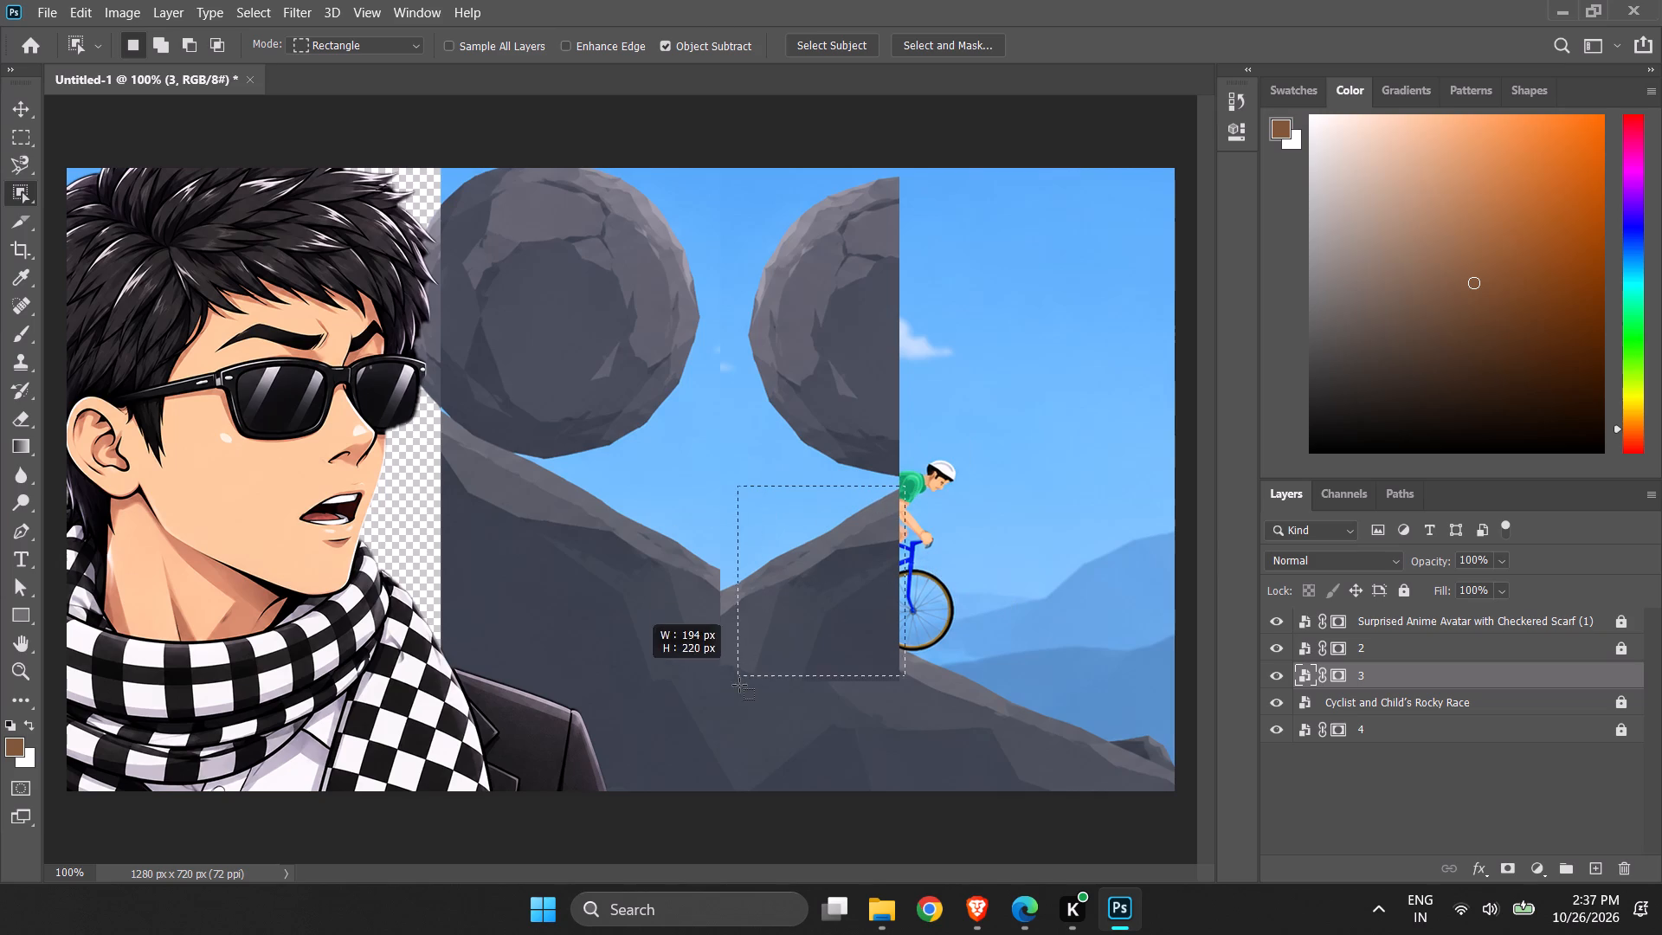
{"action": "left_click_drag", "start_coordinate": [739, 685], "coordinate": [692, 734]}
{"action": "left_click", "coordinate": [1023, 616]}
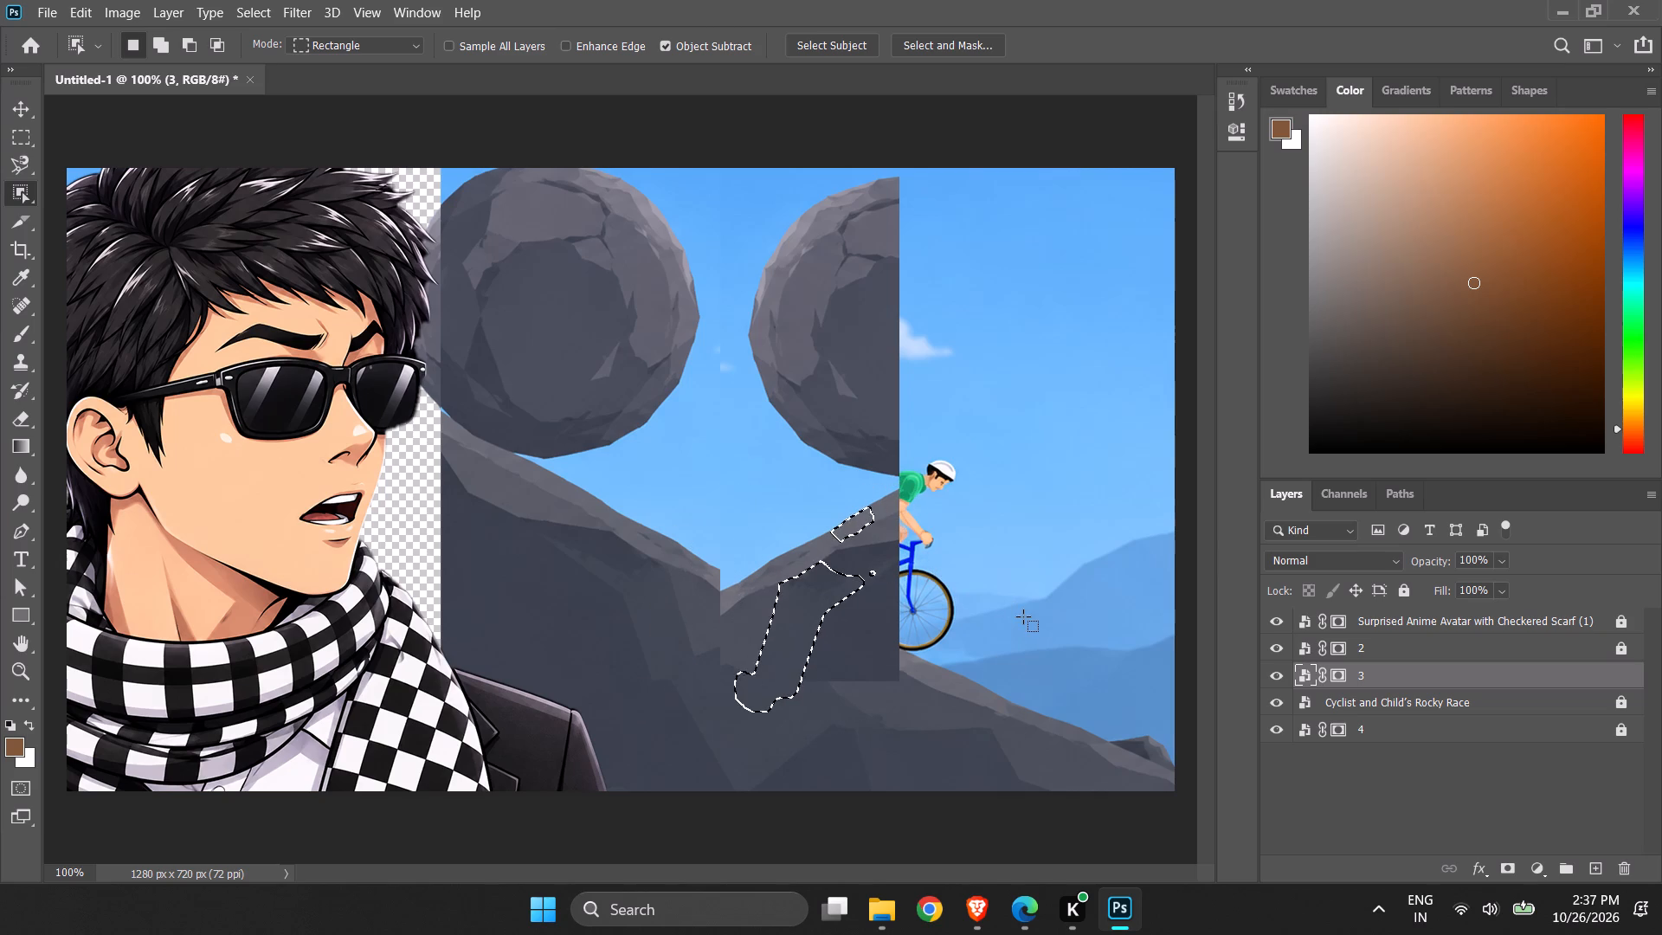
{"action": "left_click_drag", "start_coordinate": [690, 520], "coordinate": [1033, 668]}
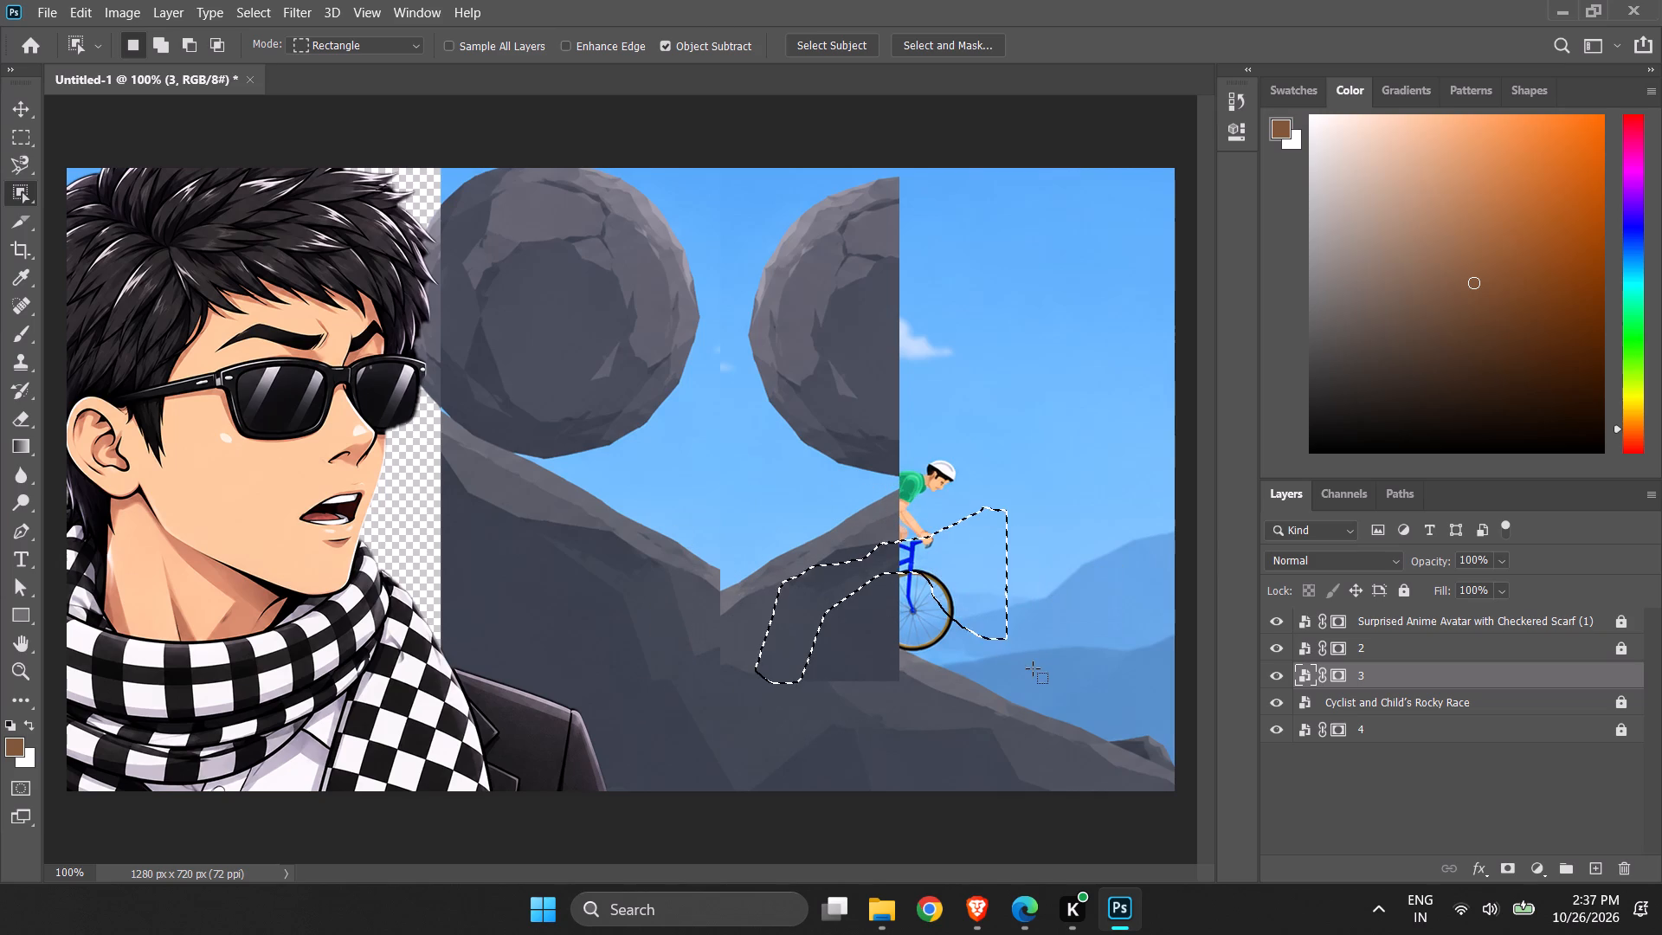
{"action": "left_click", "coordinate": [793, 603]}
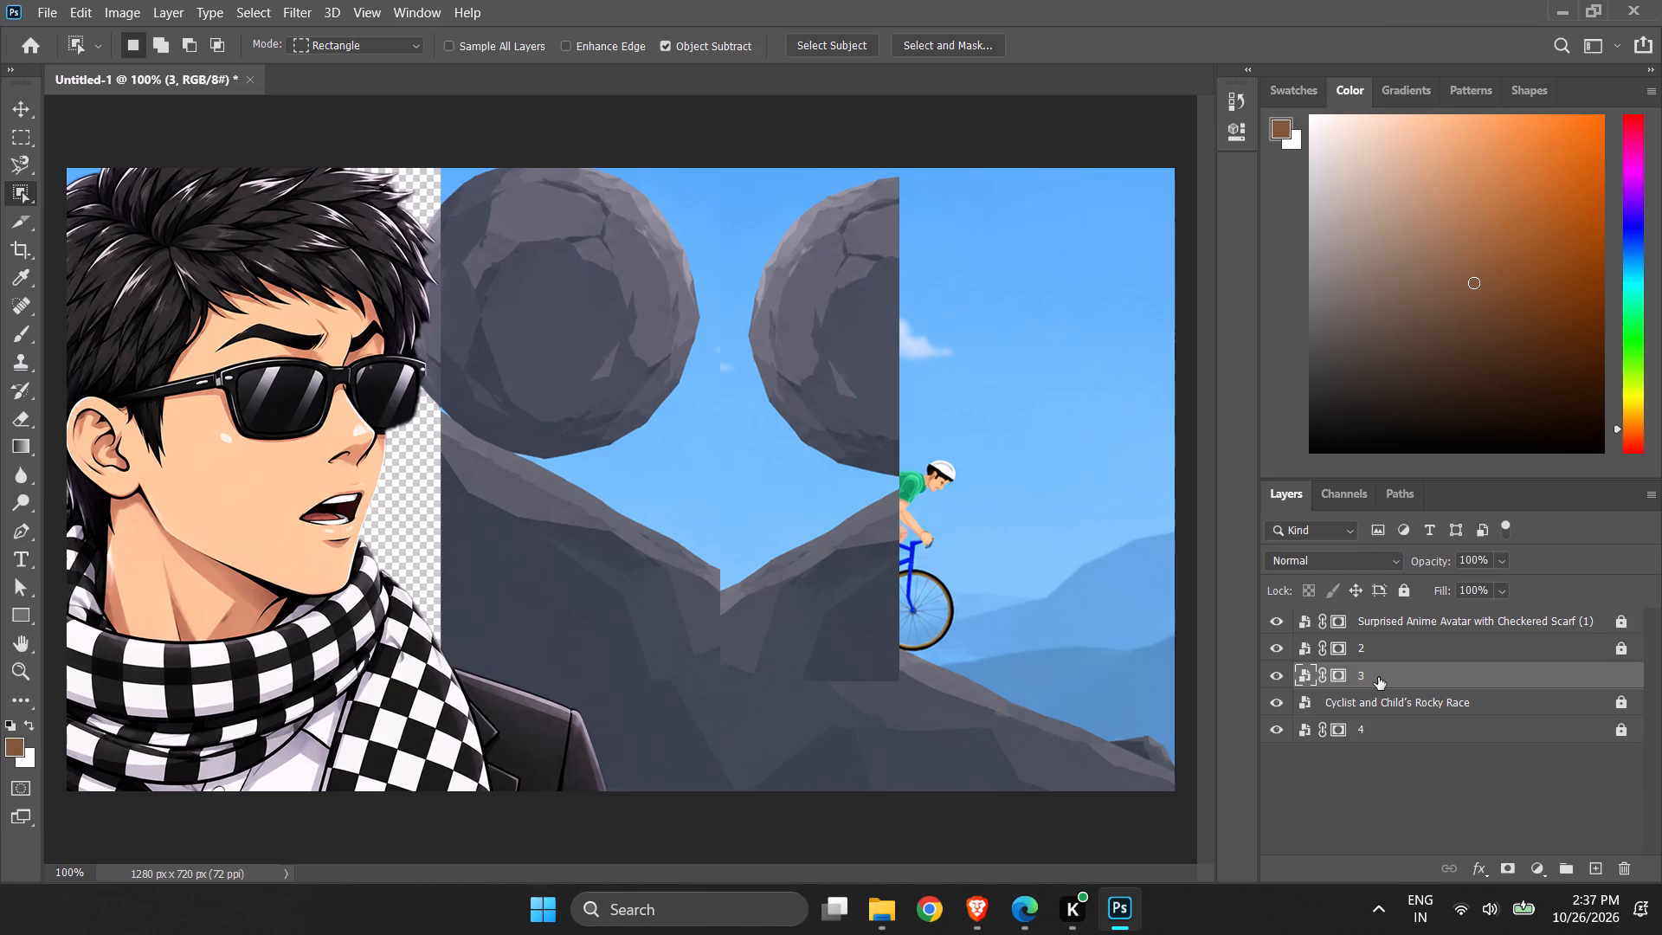
Delete layer 3, the copy covering the child and the bicycle's rear wheel.
{"action": "right_click", "coordinate": [1378, 677]}
{"action": "left_click", "coordinate": [1264, 60]}
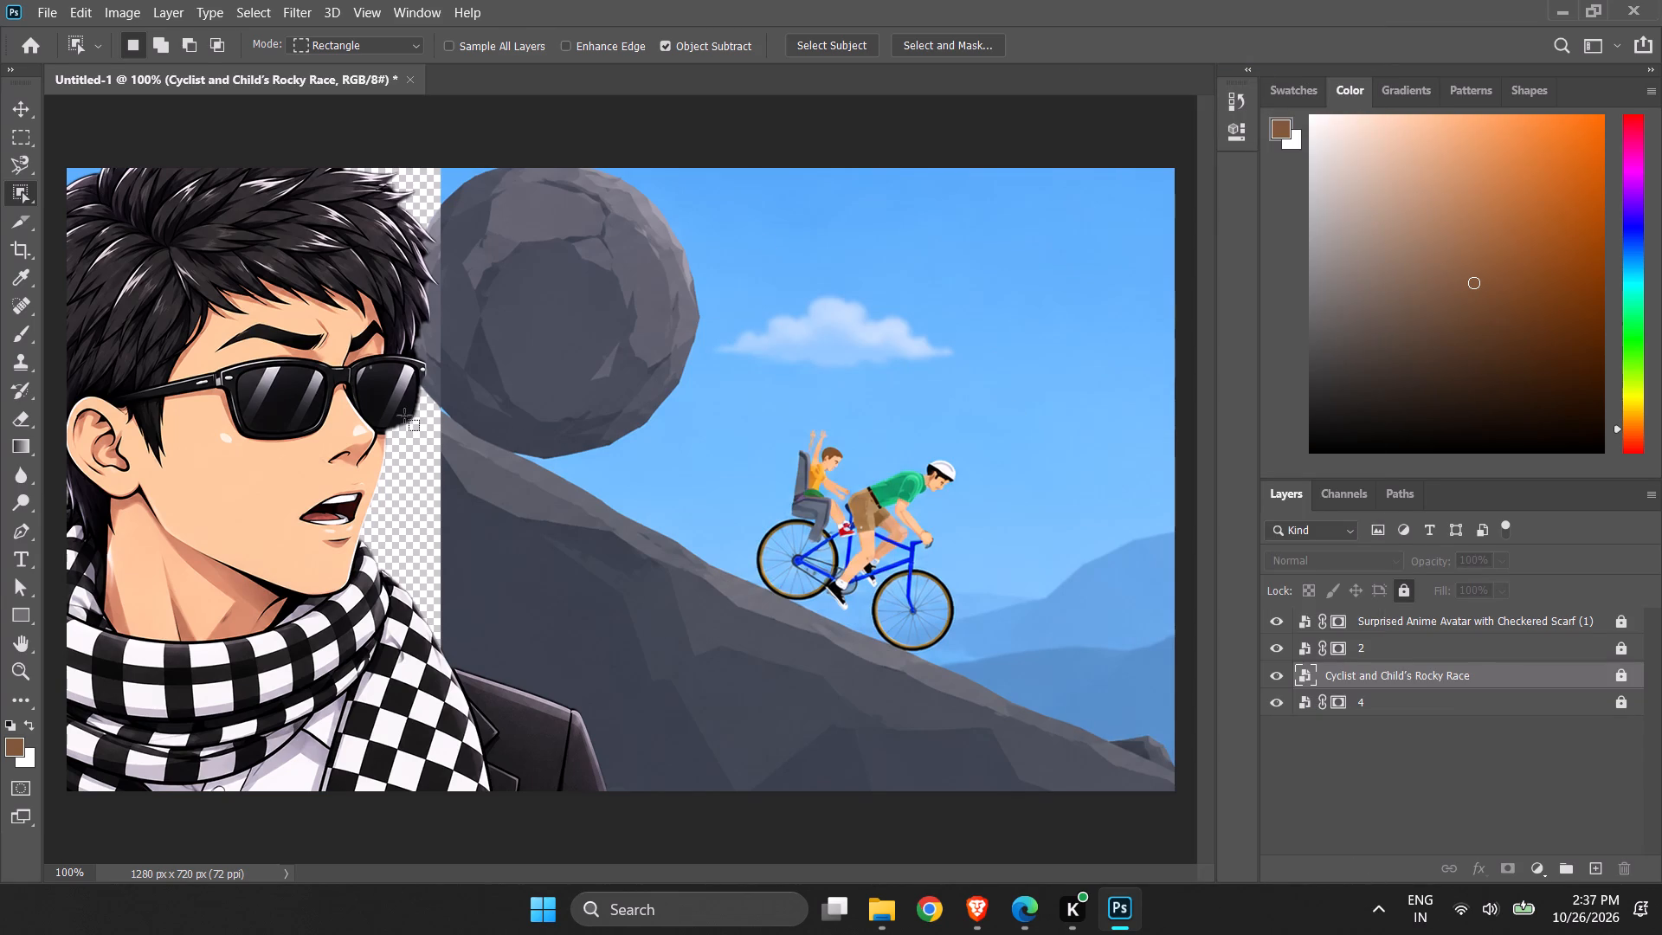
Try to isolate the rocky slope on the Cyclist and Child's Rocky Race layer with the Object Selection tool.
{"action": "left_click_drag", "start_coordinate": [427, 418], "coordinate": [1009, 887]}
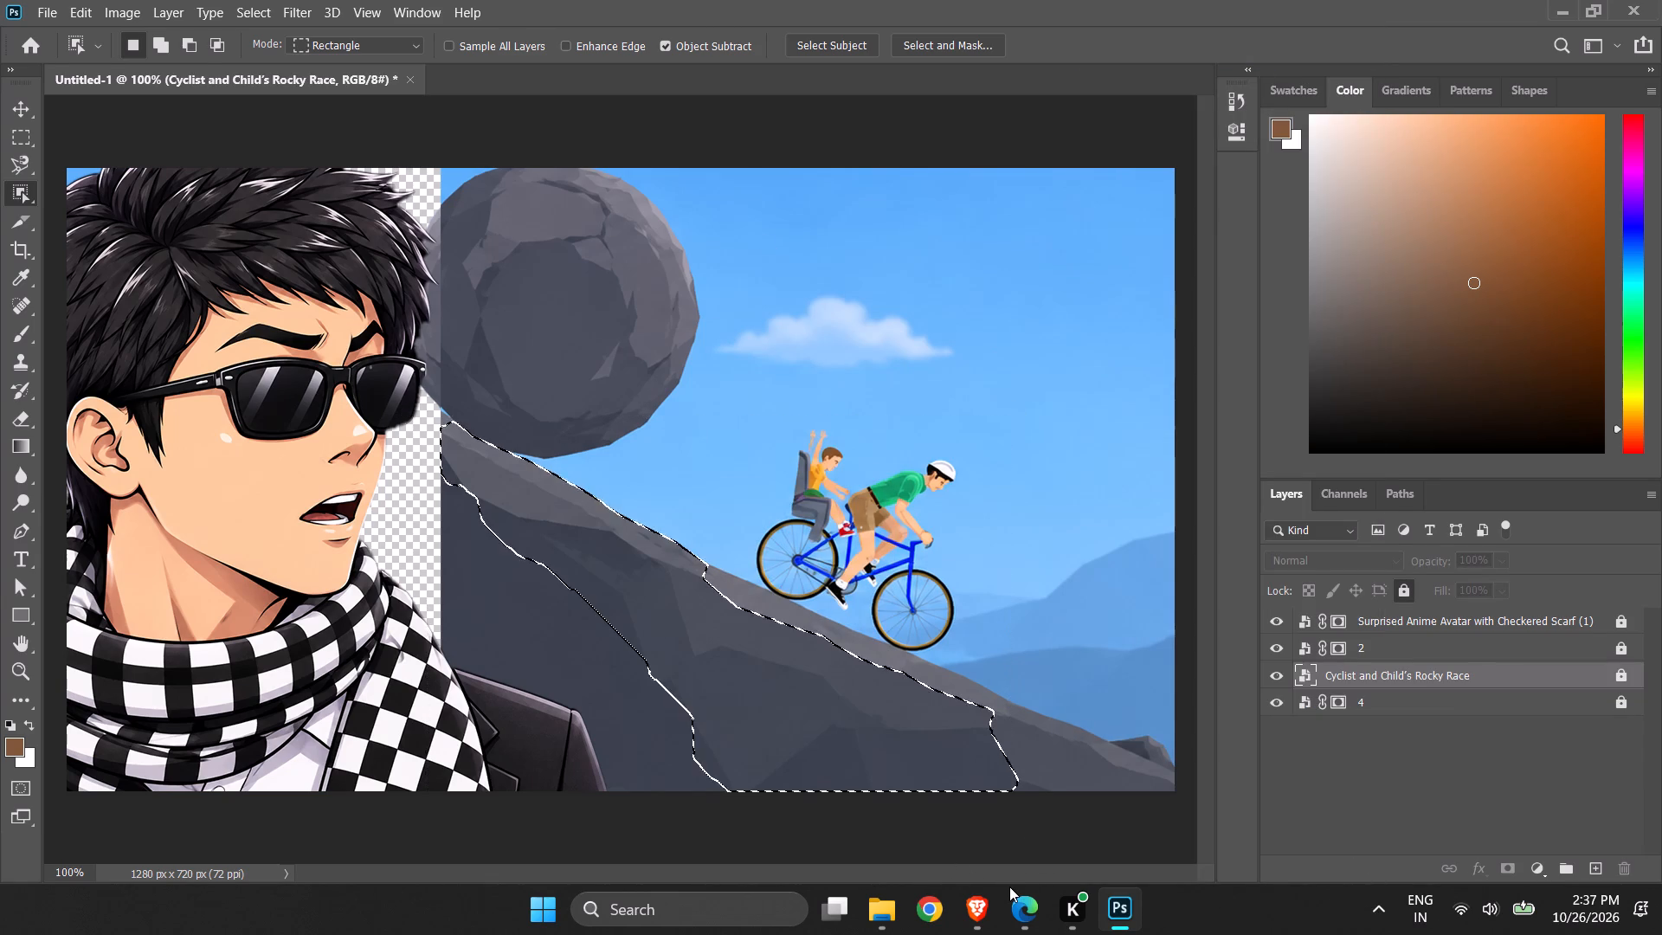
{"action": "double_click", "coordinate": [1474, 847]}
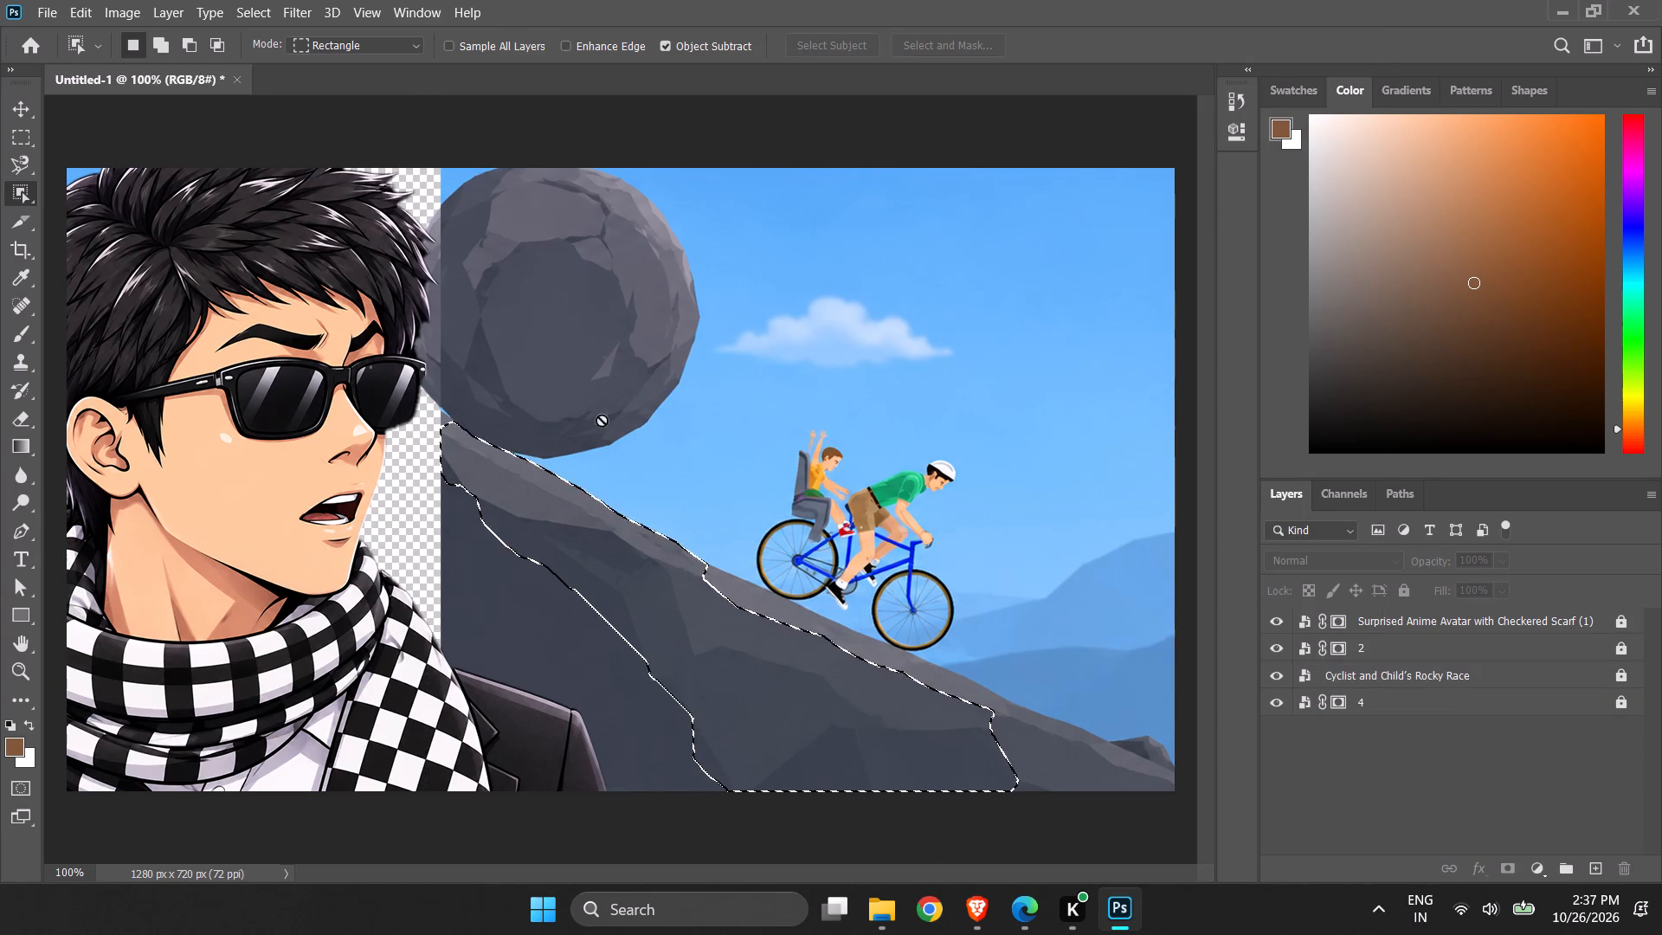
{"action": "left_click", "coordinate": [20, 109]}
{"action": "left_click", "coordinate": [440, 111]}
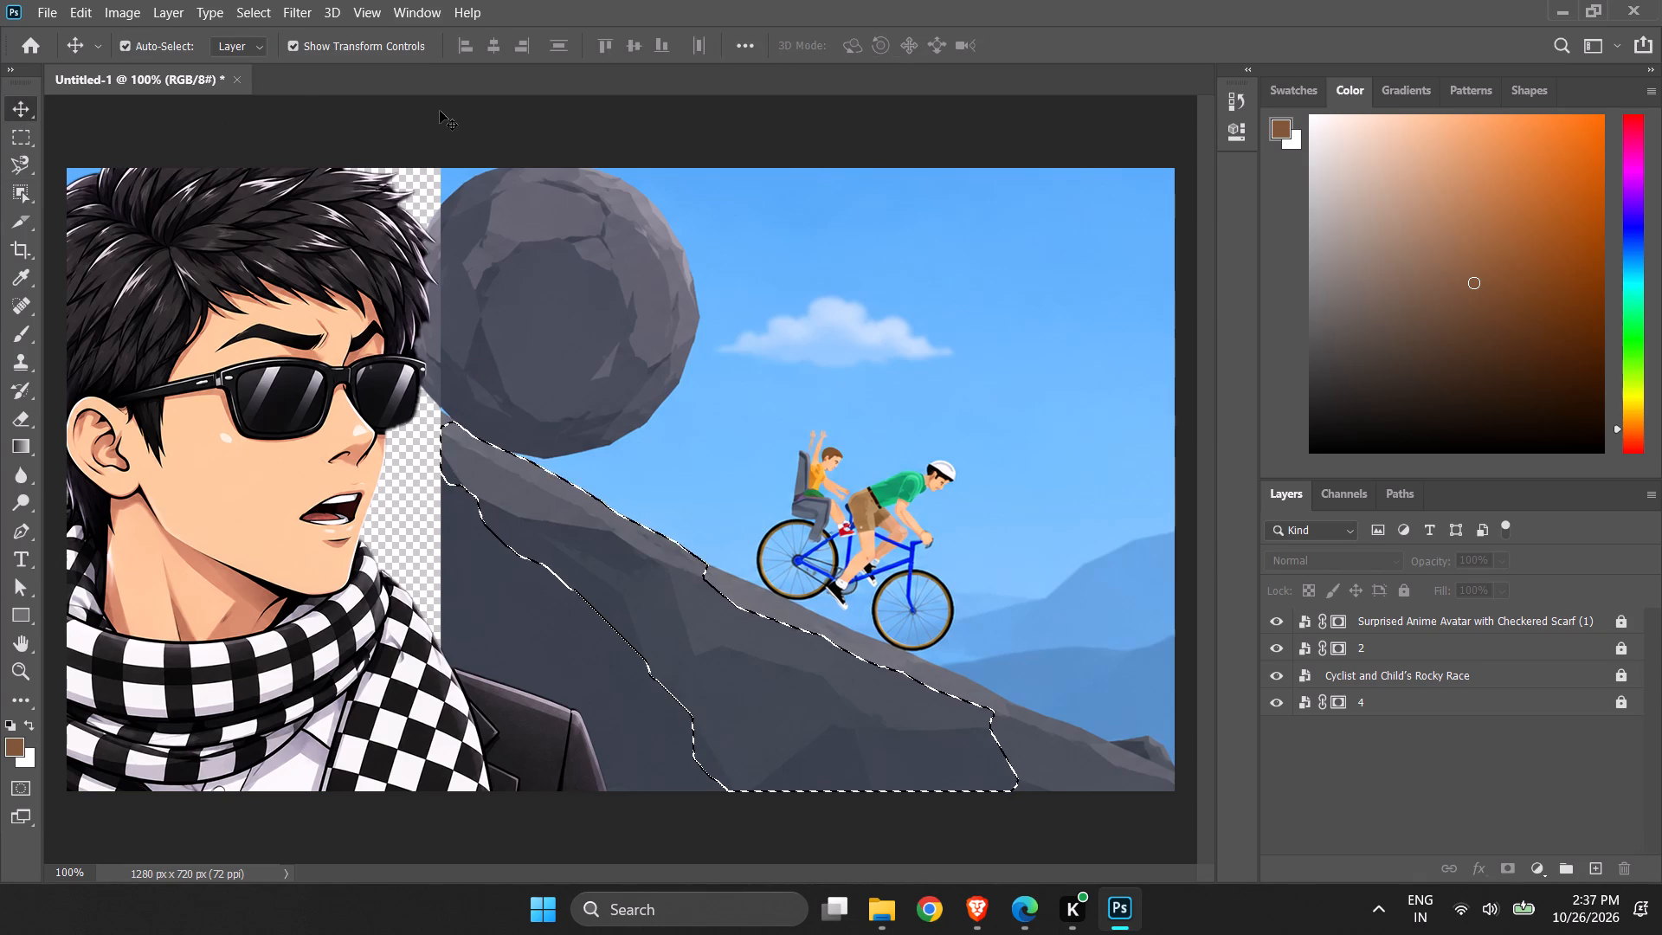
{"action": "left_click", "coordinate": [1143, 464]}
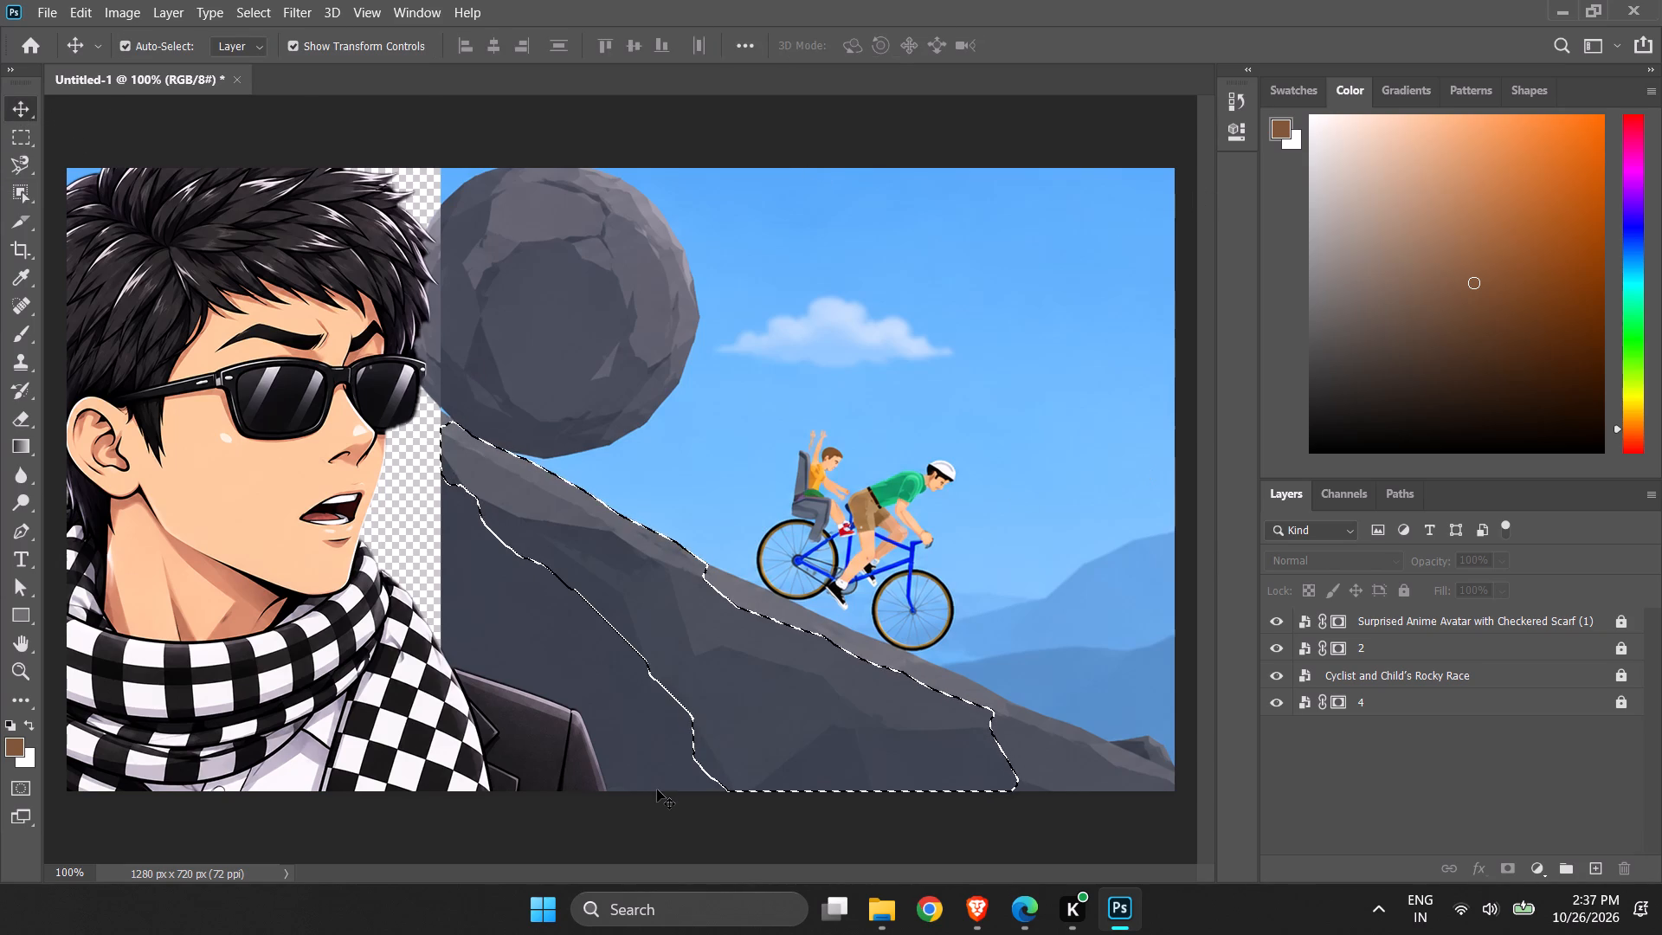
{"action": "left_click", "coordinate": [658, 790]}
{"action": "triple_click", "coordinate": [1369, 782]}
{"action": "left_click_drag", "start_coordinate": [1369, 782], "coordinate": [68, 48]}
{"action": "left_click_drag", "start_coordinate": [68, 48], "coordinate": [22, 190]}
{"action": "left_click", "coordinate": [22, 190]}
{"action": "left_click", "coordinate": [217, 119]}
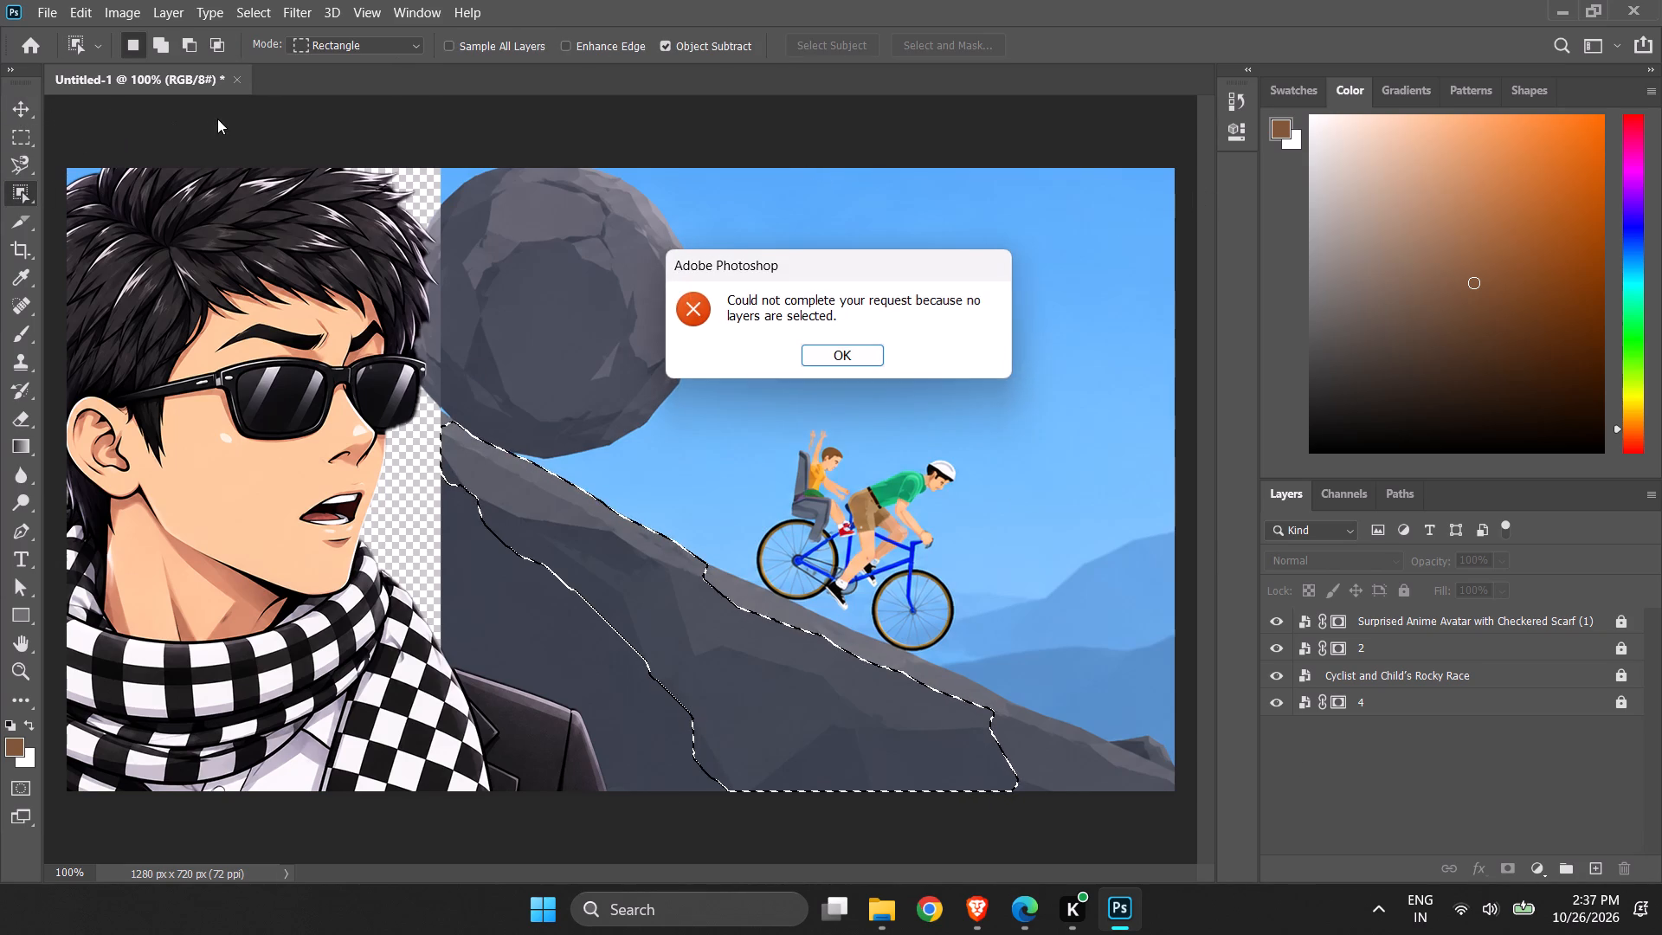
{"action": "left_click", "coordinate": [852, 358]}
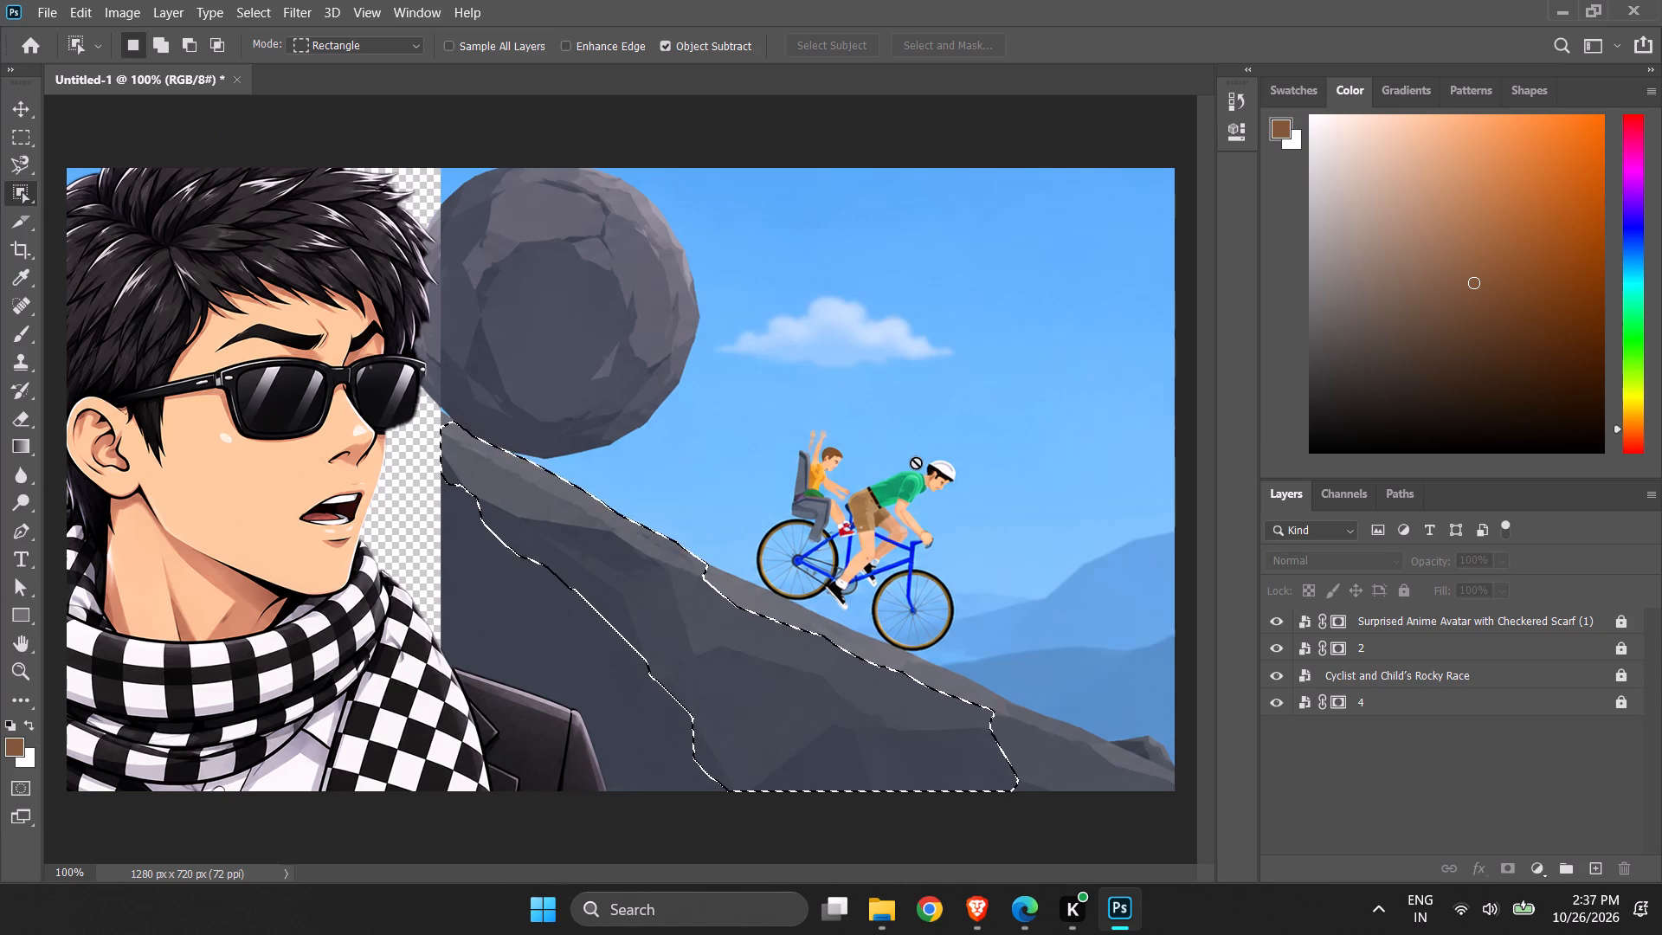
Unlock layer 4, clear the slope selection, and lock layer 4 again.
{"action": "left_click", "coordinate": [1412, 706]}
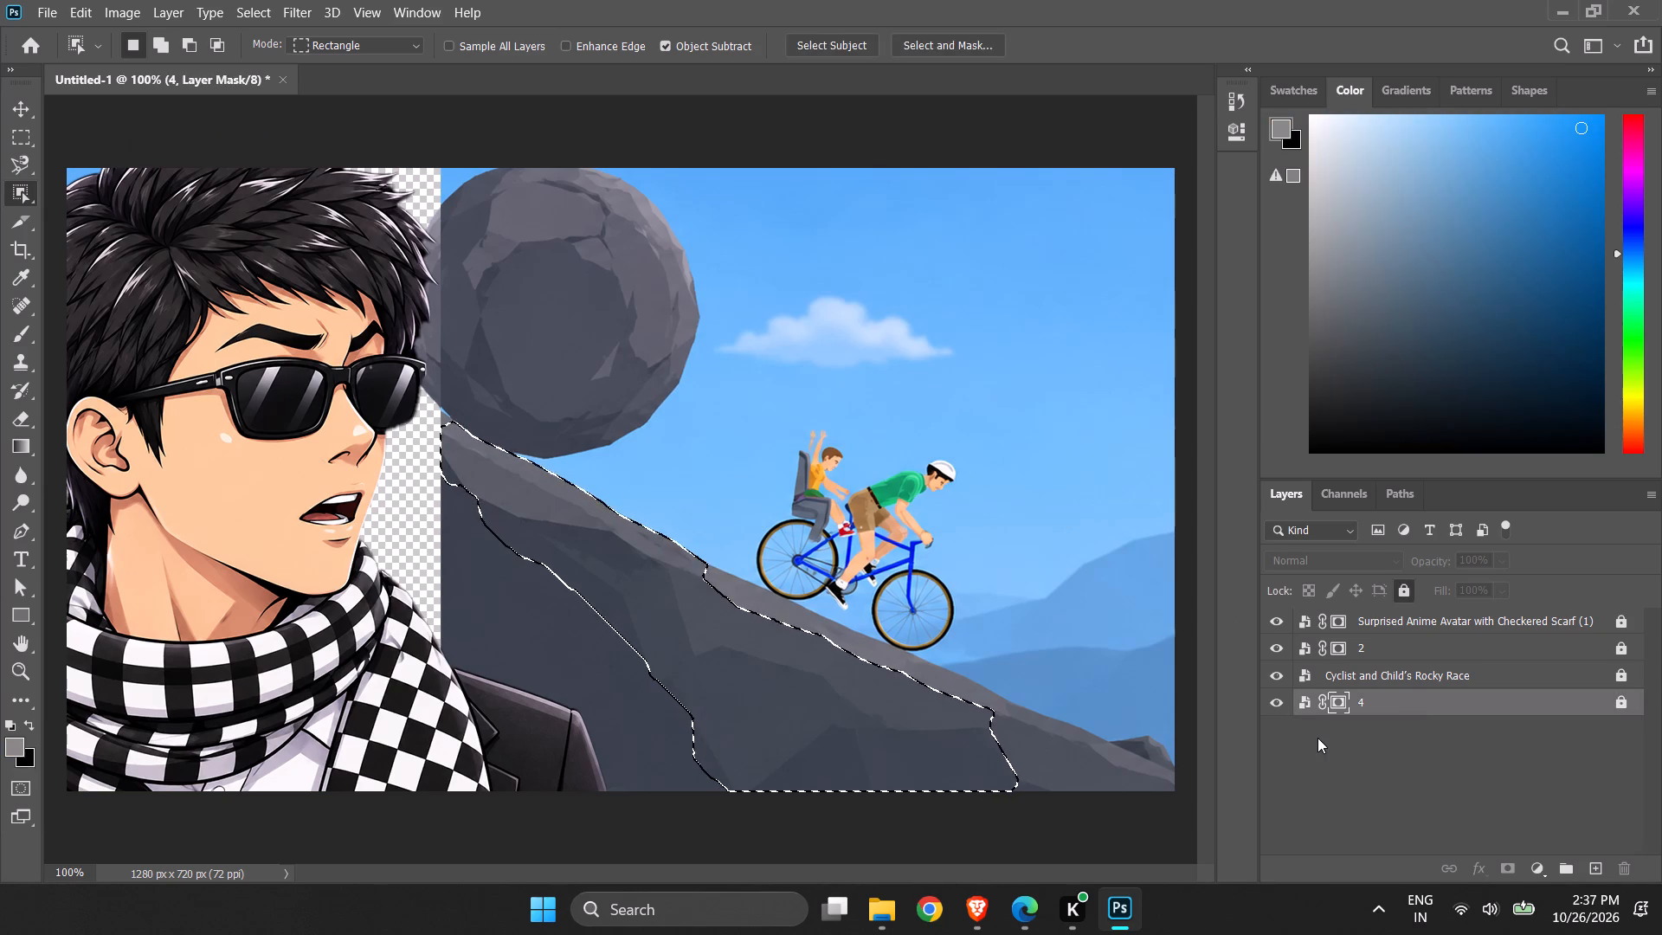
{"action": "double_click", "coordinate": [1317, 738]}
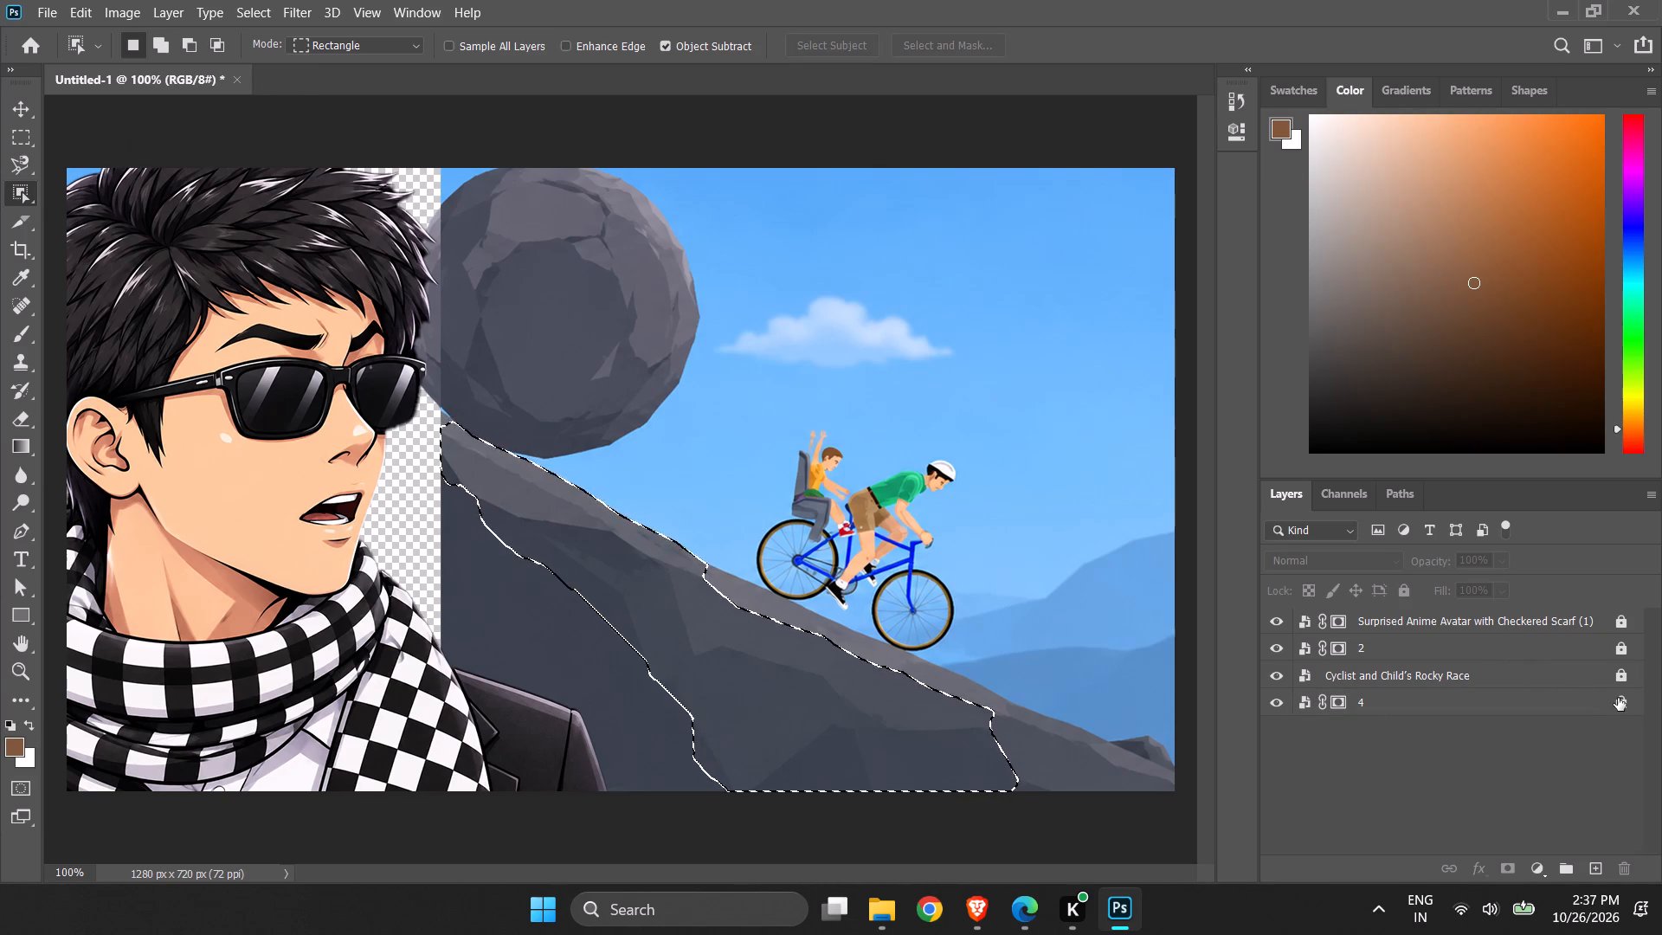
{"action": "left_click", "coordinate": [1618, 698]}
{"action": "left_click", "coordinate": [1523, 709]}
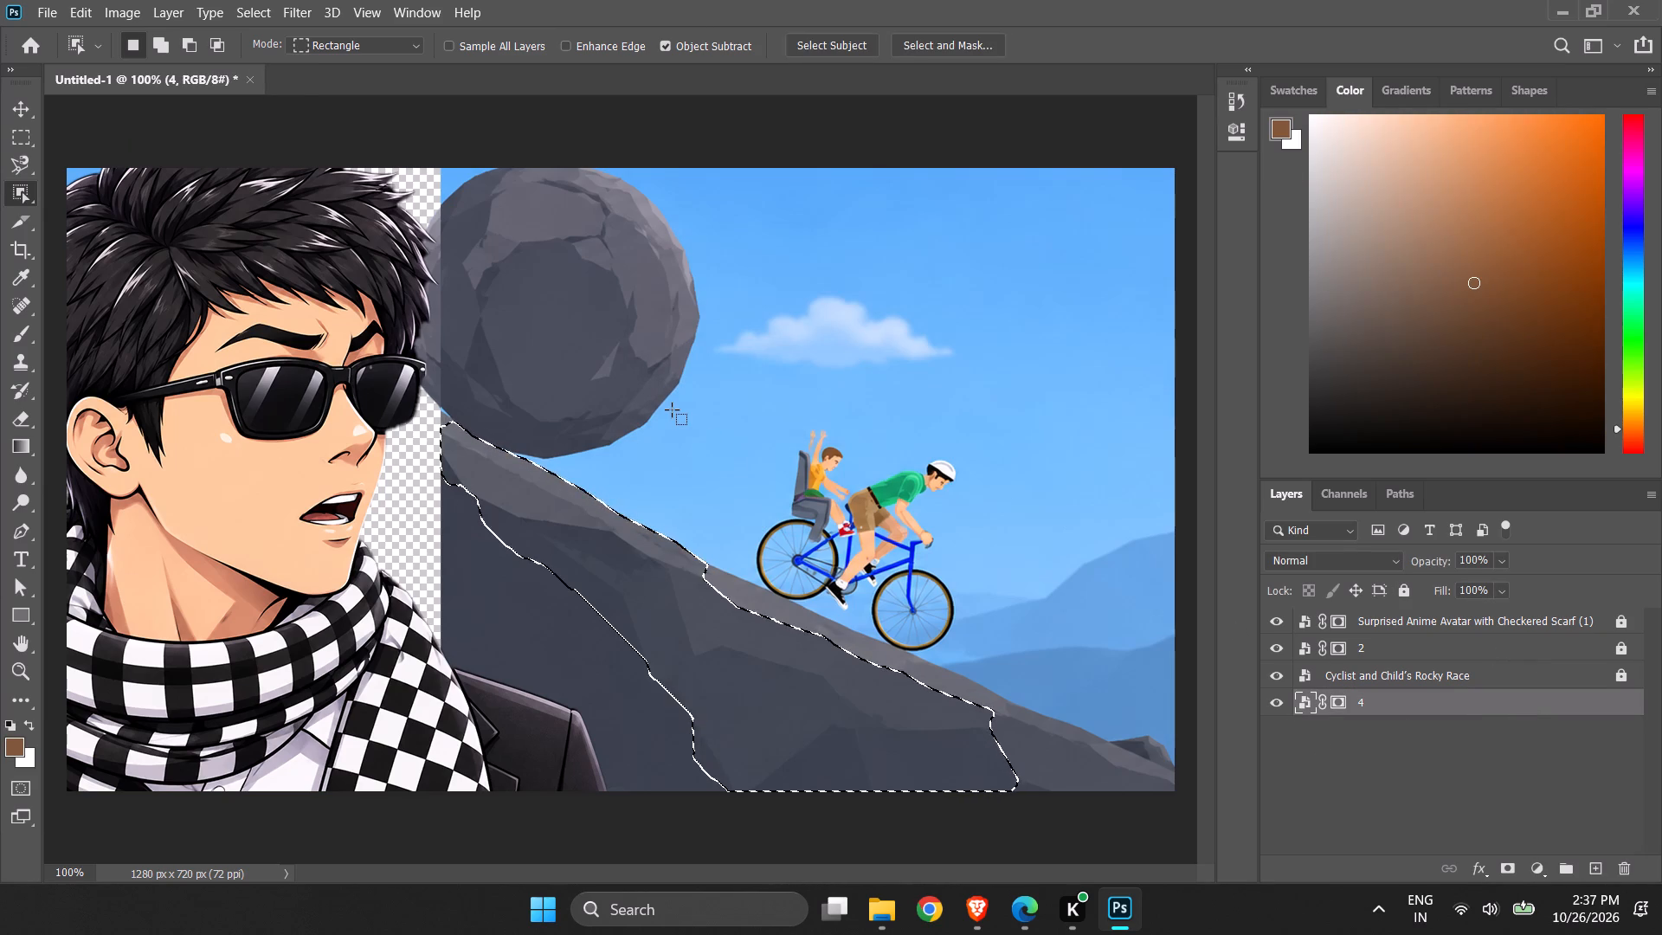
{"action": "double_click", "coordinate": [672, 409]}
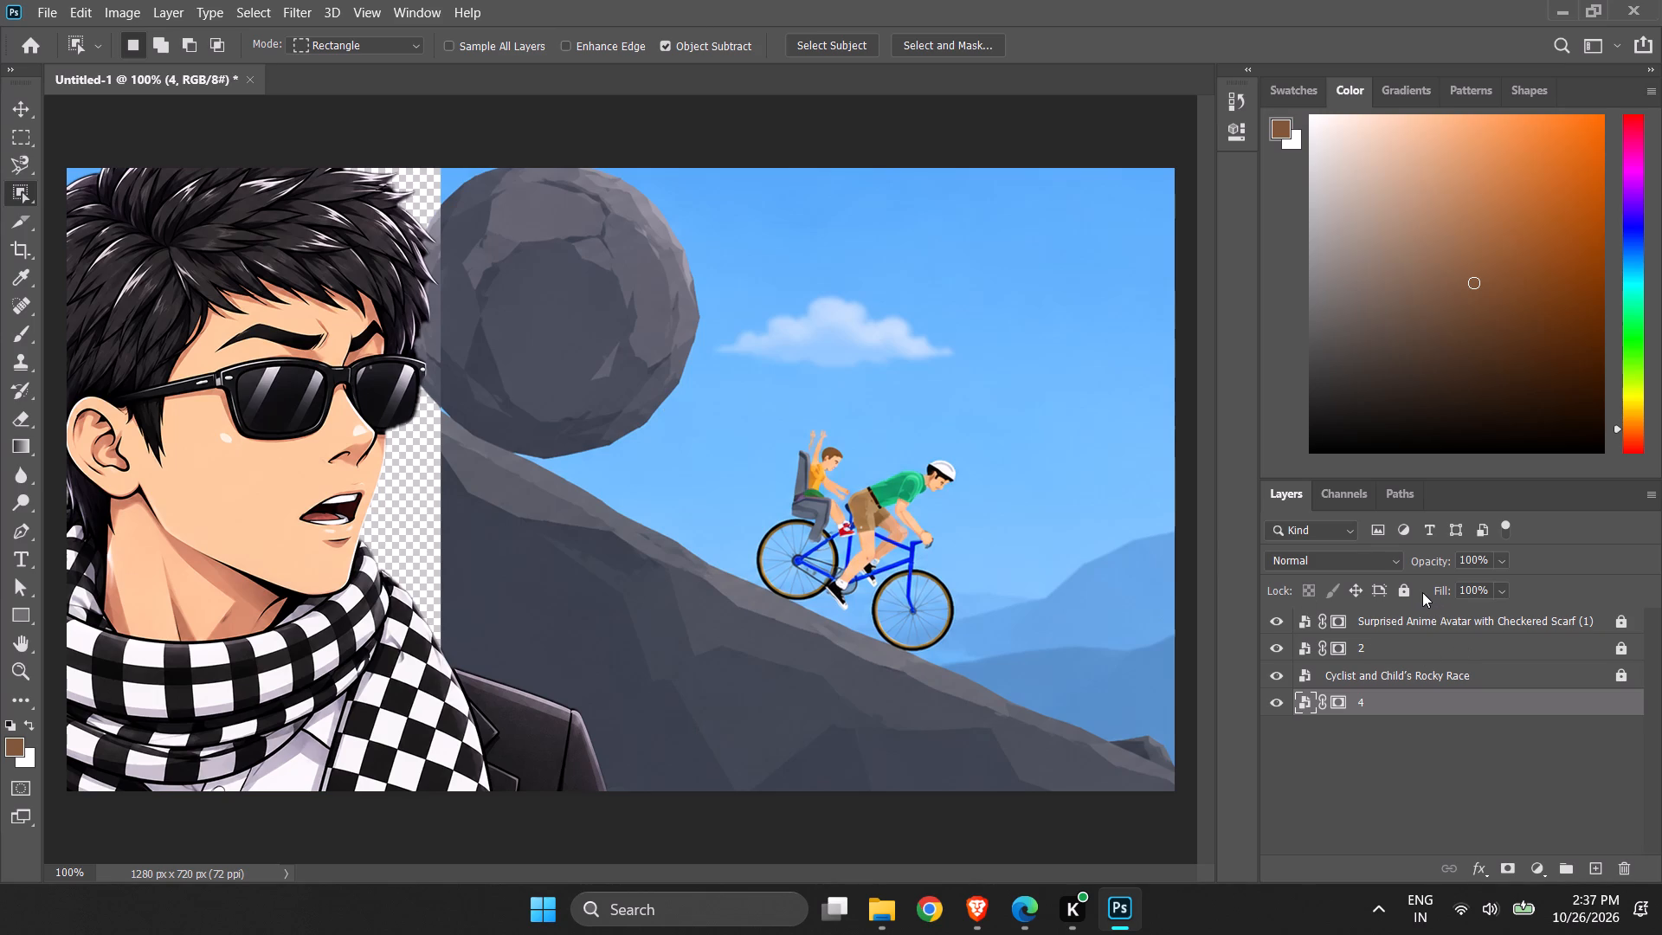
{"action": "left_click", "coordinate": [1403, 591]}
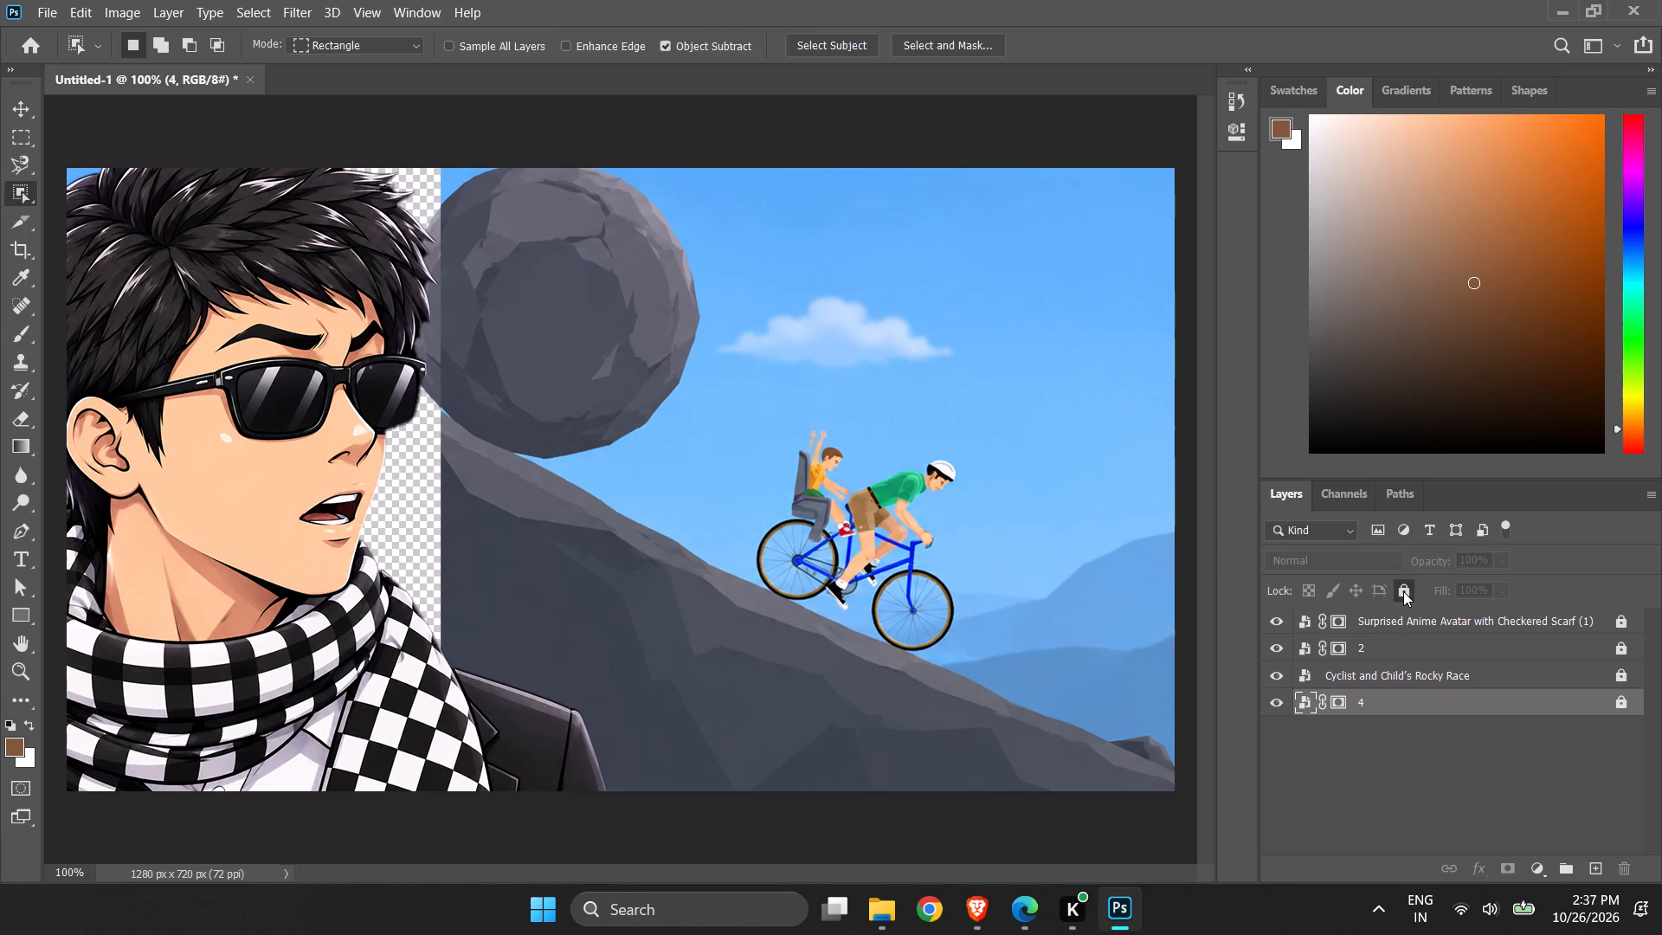
{"action": "left_click", "coordinate": [1031, 903]}
{"action": "left_click", "coordinate": [351, 0]}
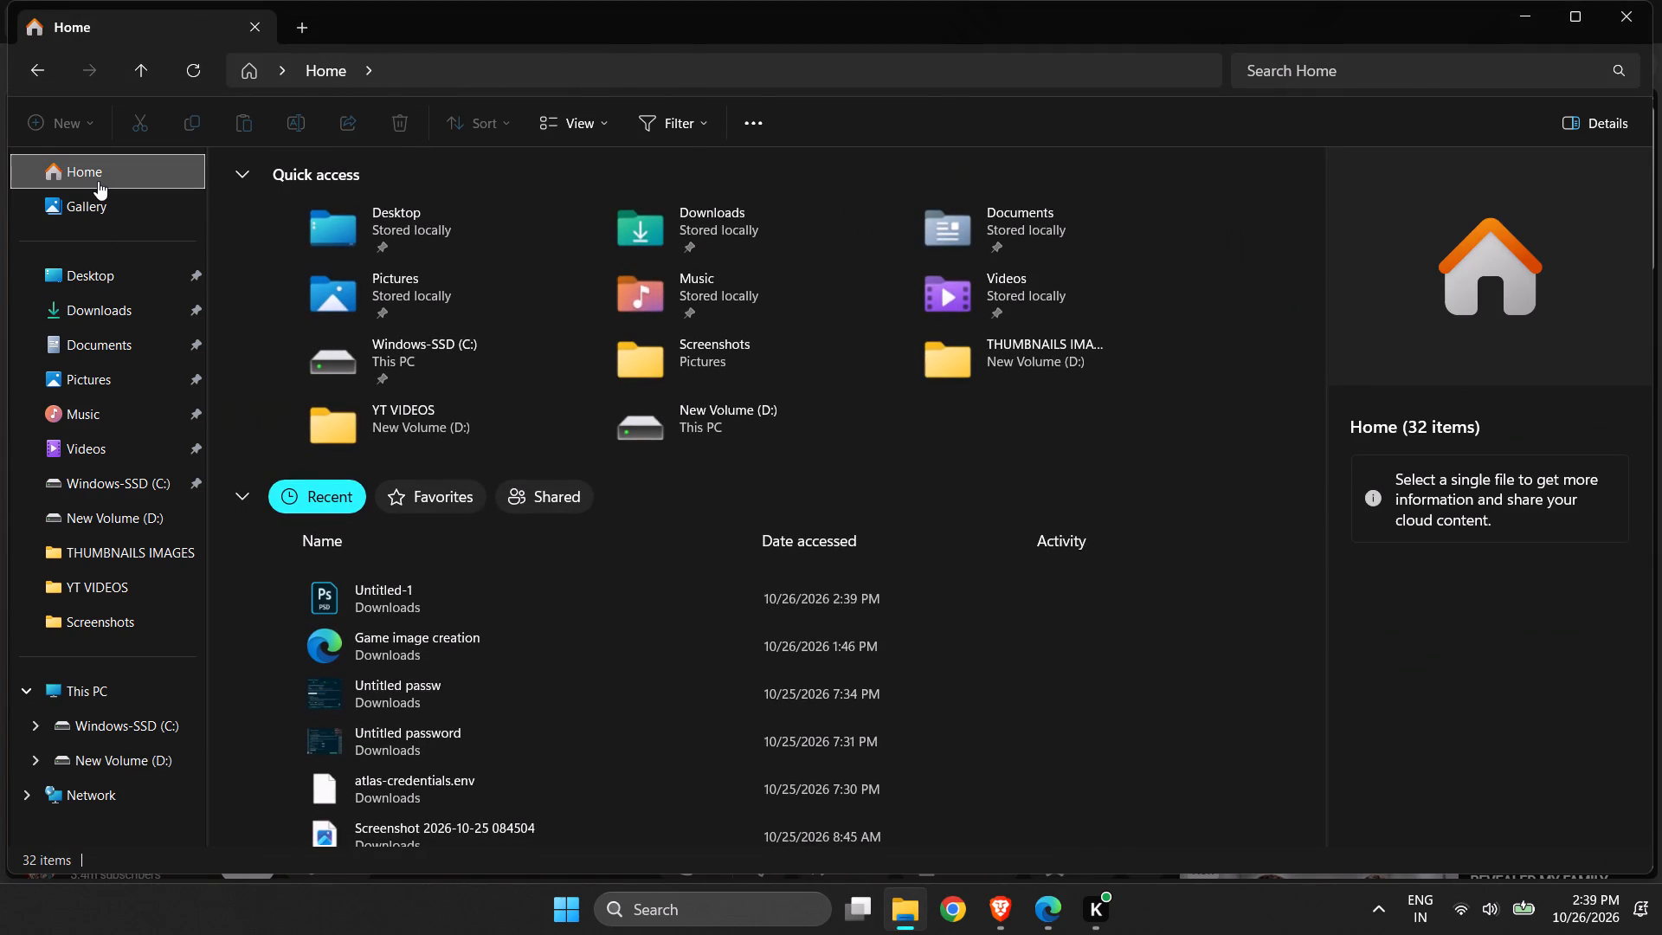
{"action": "left_click", "coordinate": [142, 538]}
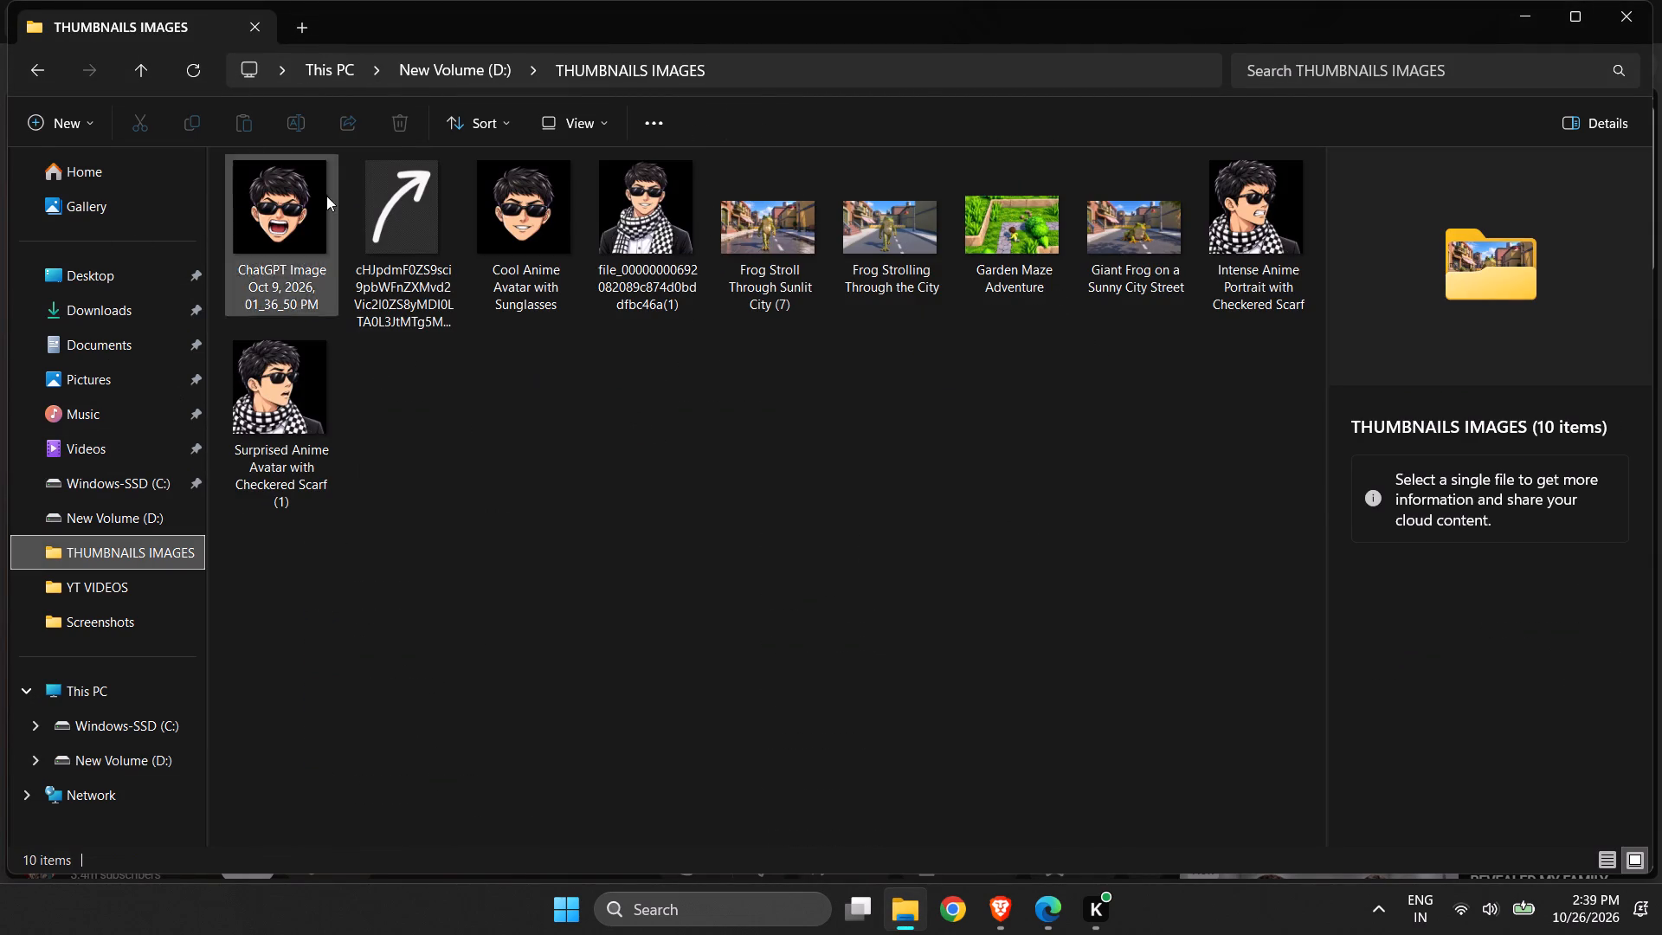
{"action": "left_click", "coordinate": [1632, 29]}
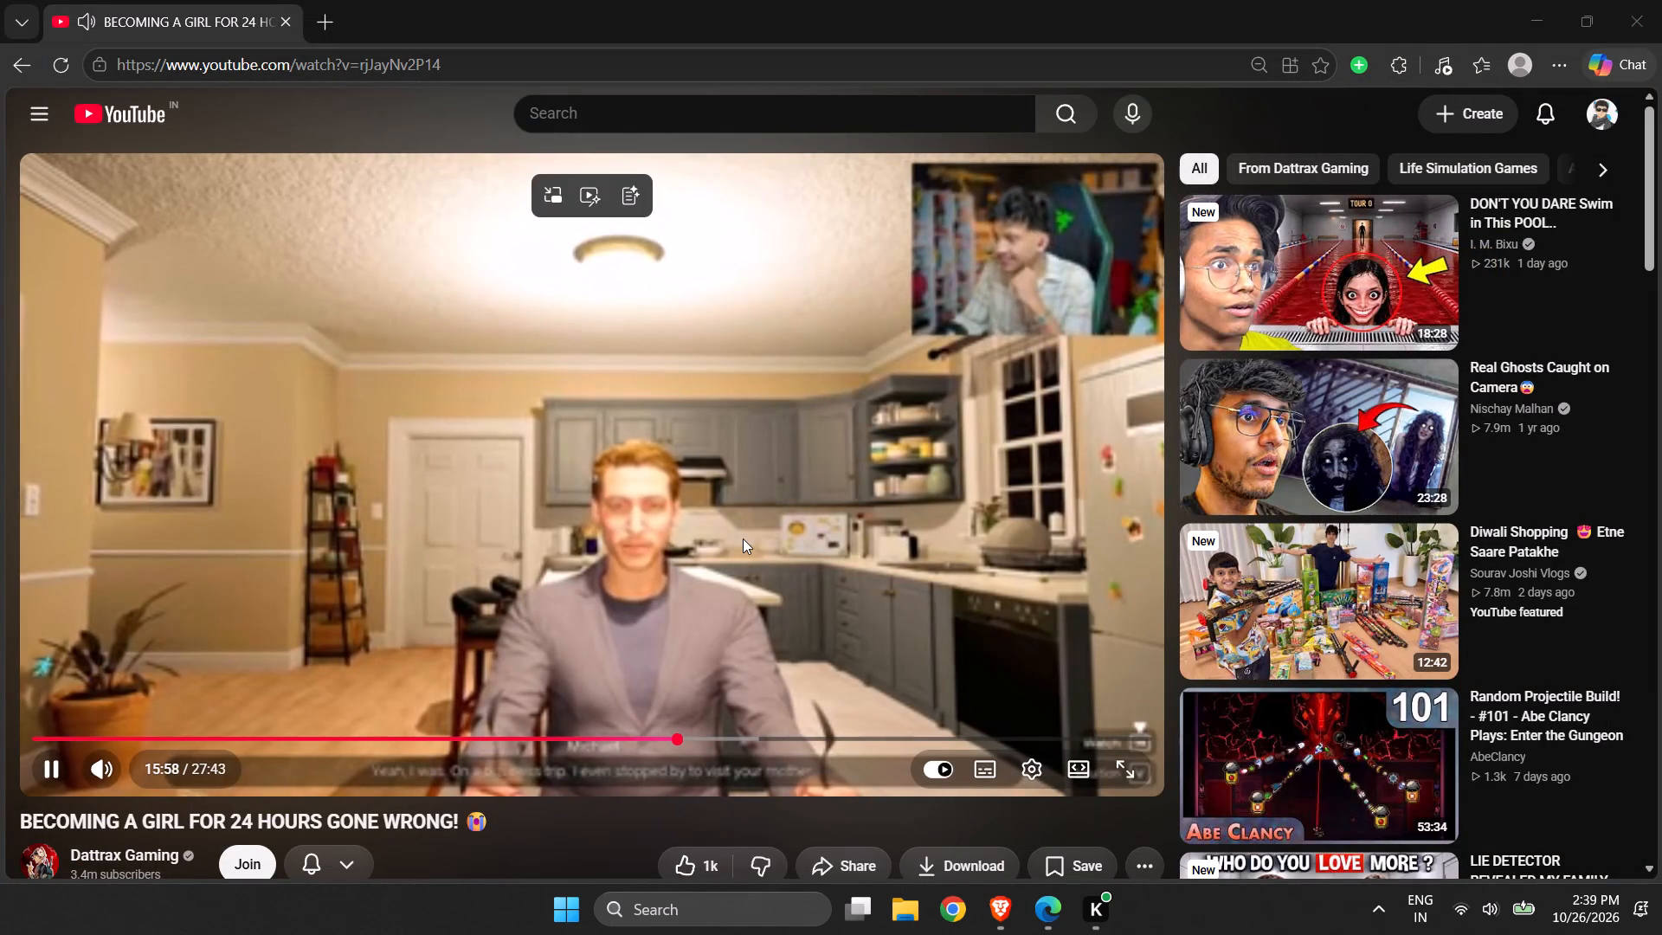
Skip ahead in the YouTube video BECOMING A GIRL FOR 24 HOURS GONE WRONG! and continue watching.
{"action": "key", "text": "Right"}
{"action": "key", "text": "Right"}
{"action": "key", "text": "Right"}
{"action": "key", "text": "Right"}
{"action": "key", "text": "Right"}
{"action": "key", "text": "Right"}
{"action": "left_click", "coordinate": [704, 566]}
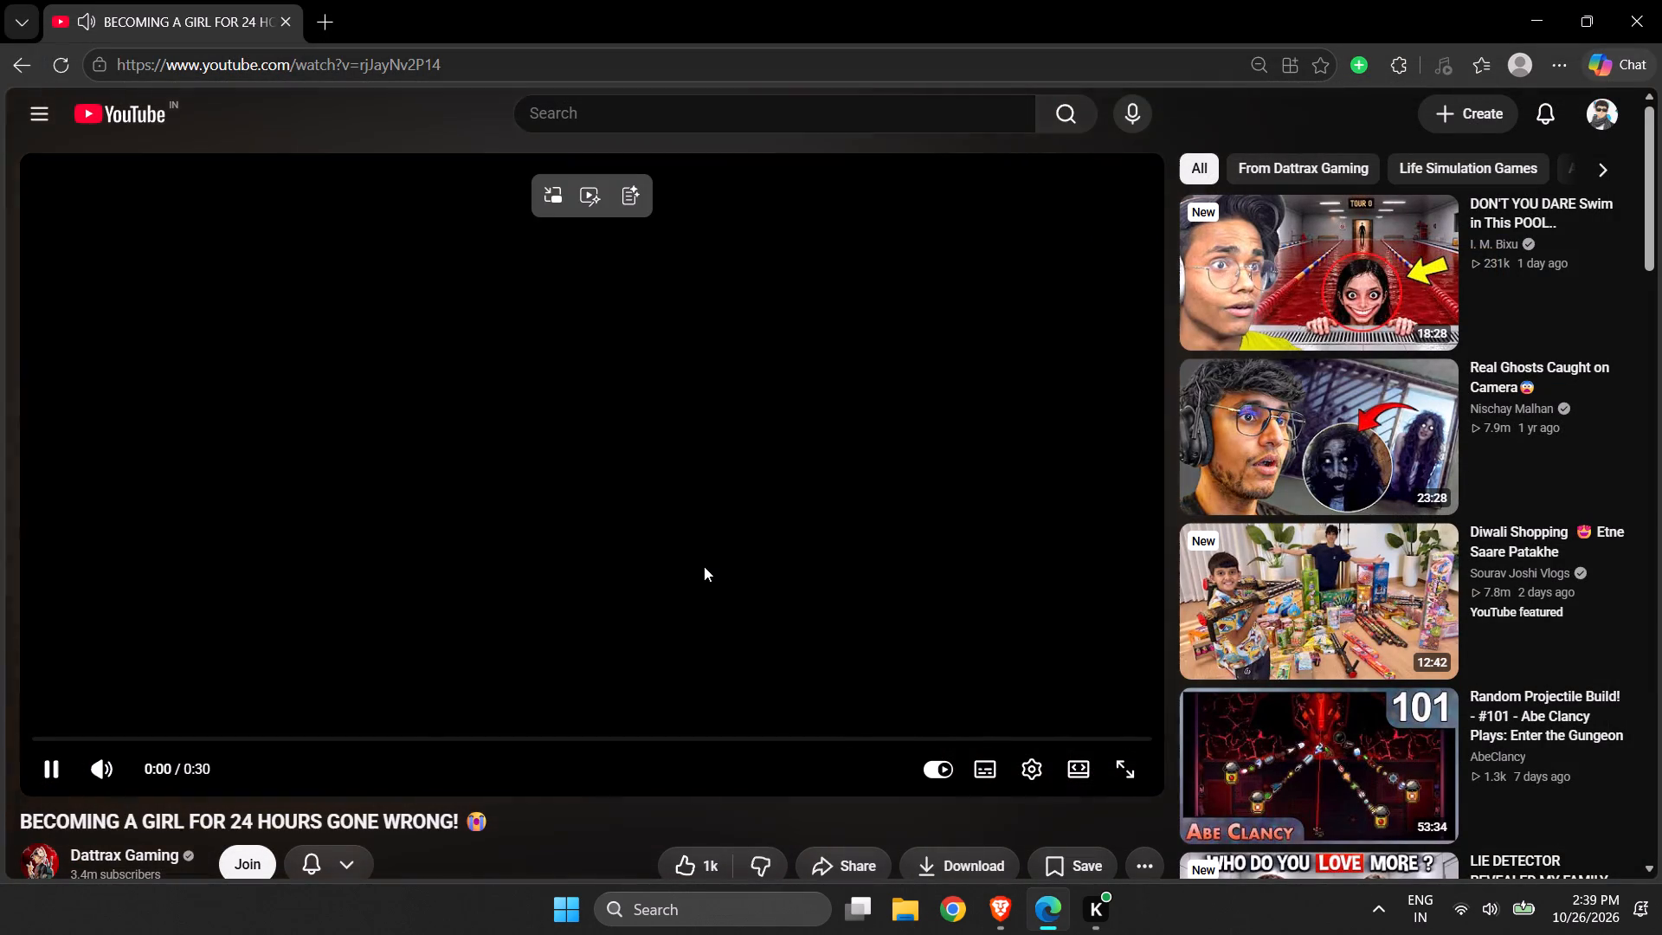
{"action": "left_click", "coordinate": [704, 566]}
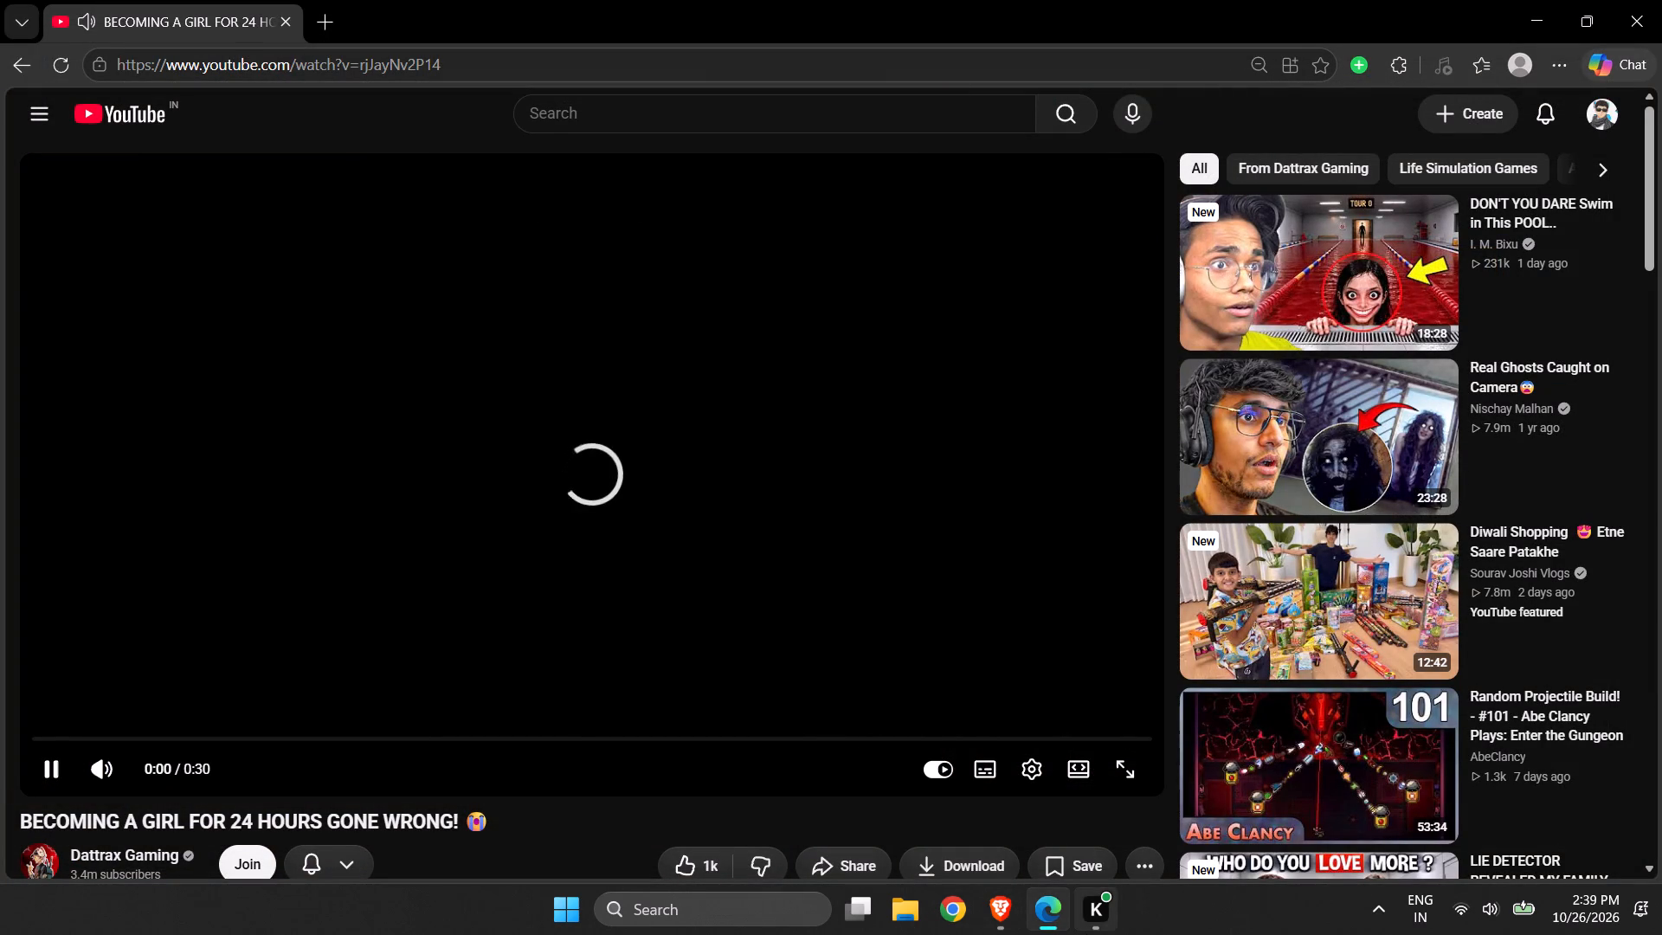